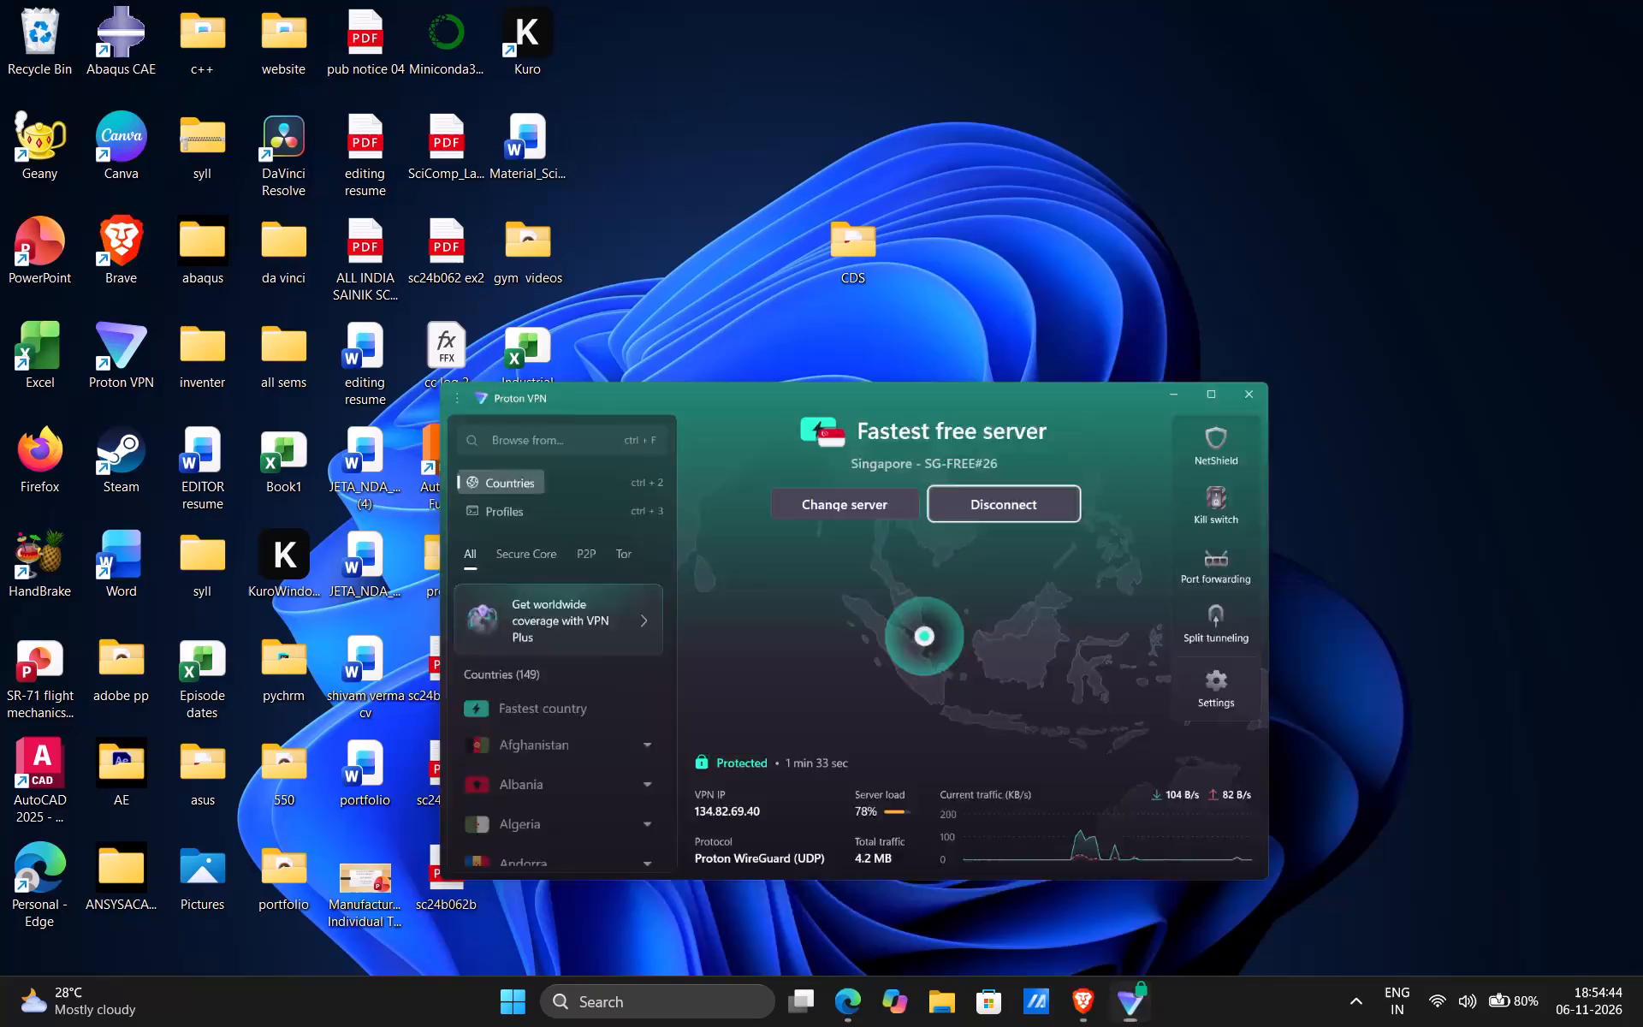
# Search the computer for "cap" and launch the top matching app.
pyautogui.click(708, 1009)
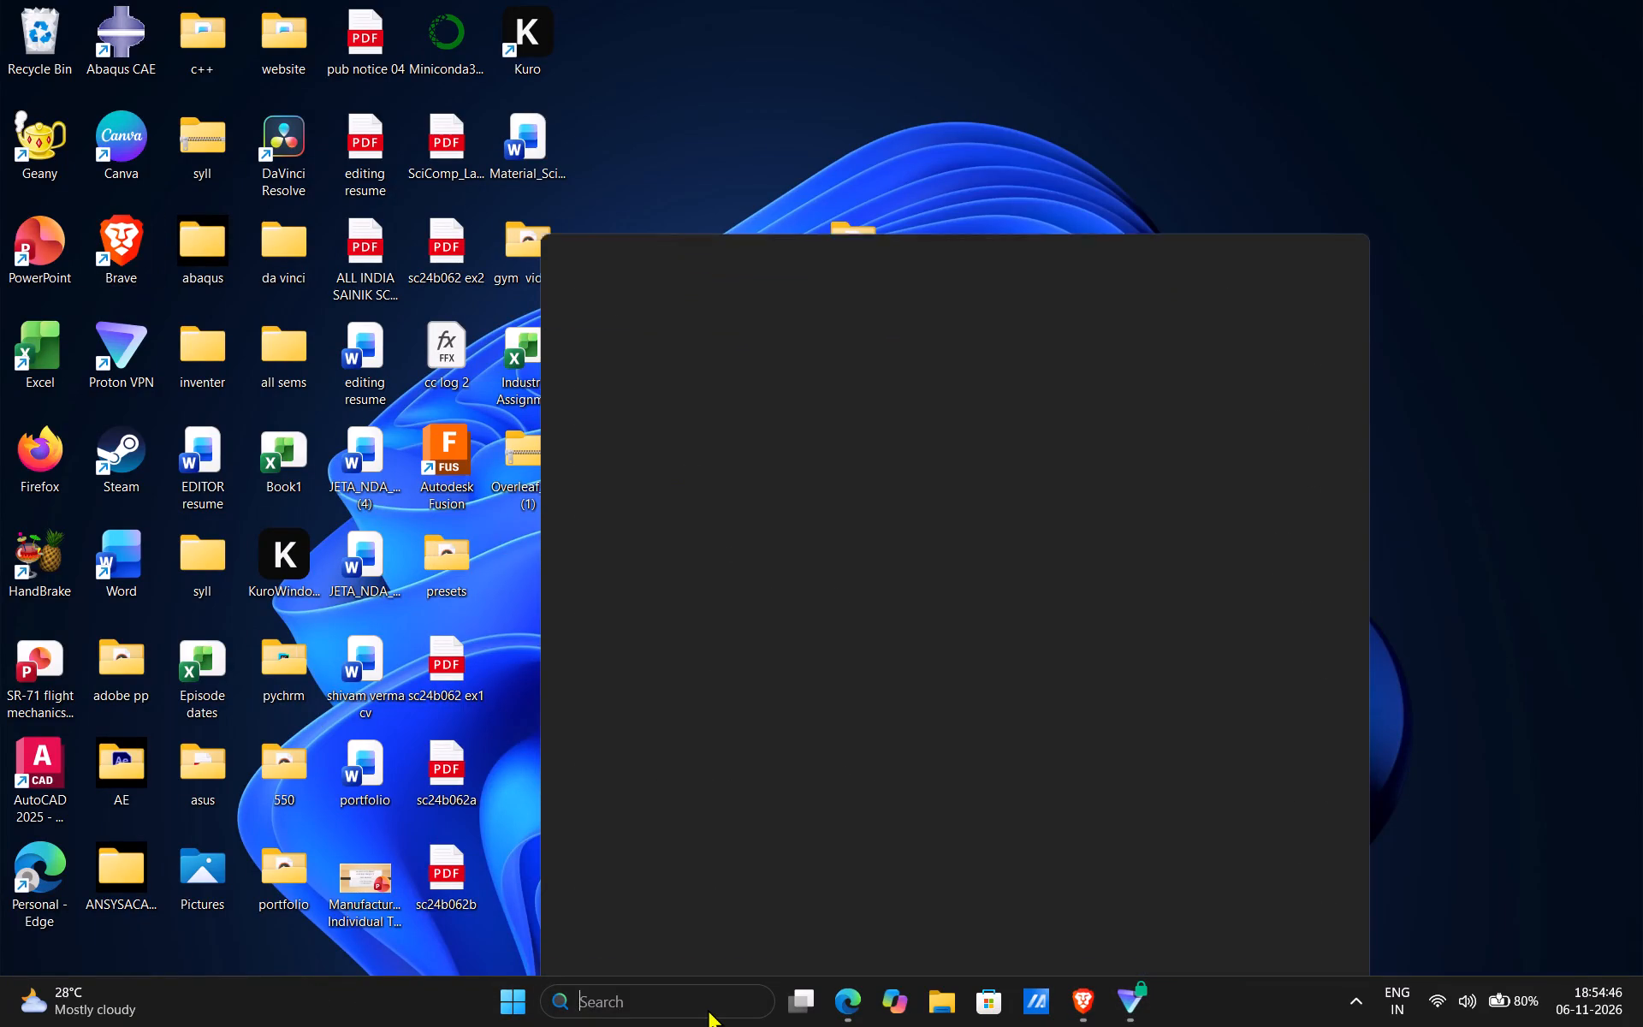
pyautogui.write('cap')
pyautogui.press('Return')
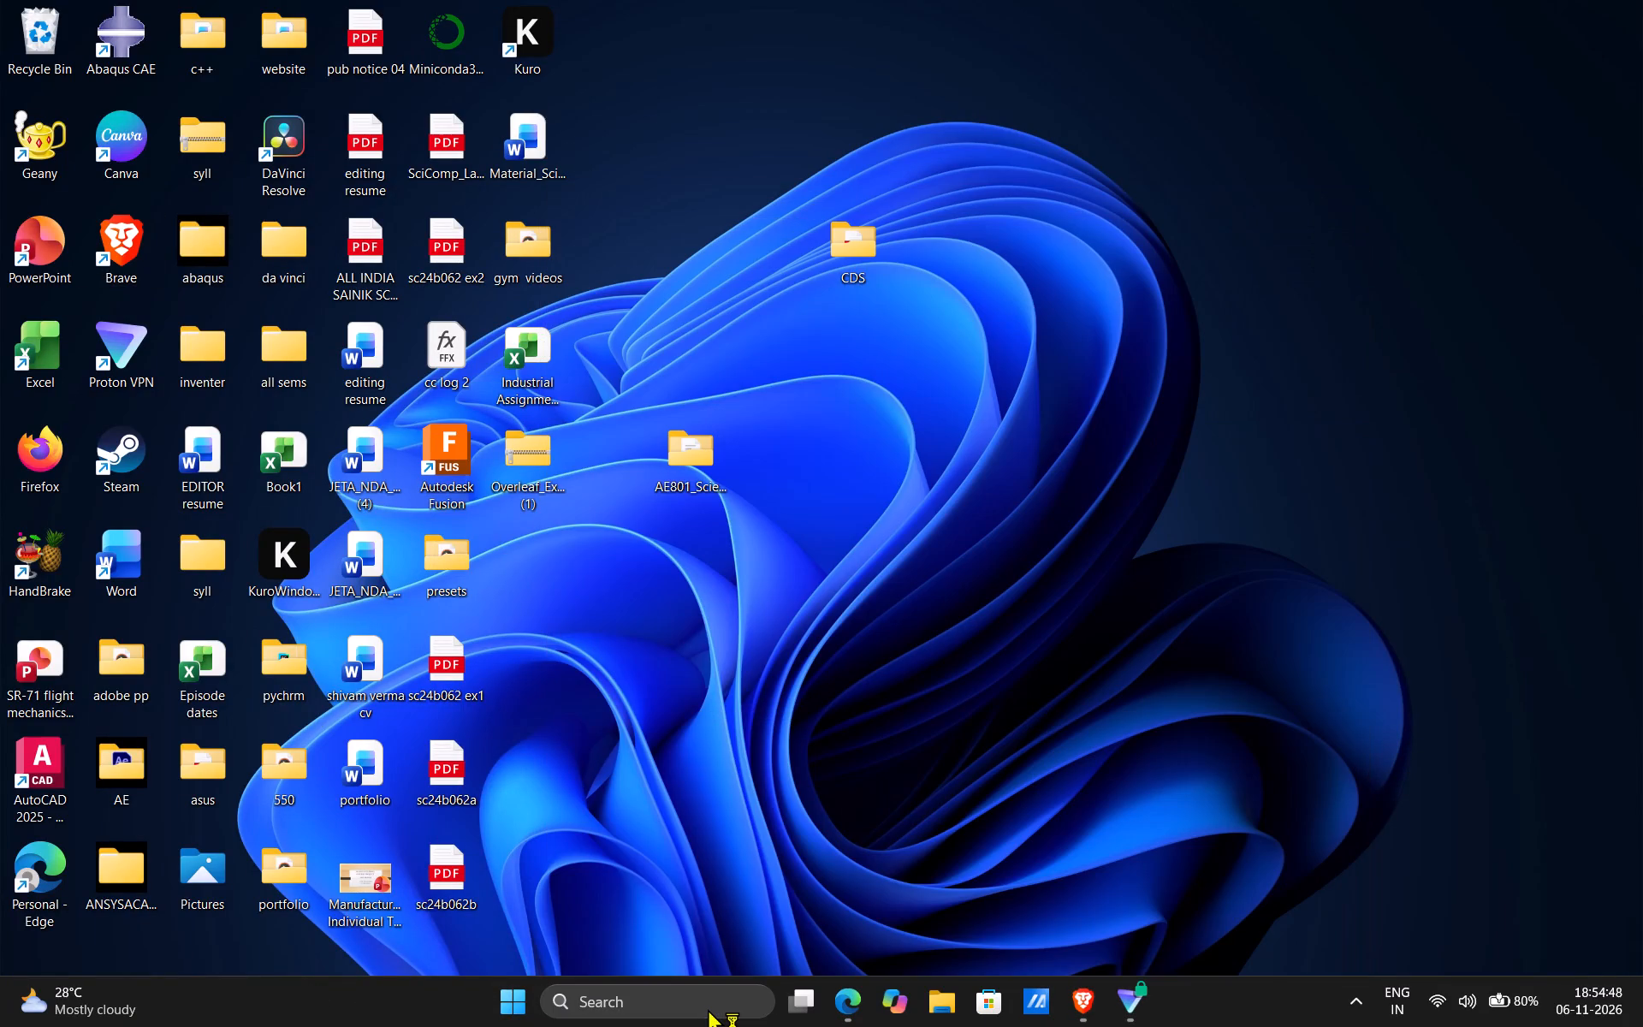
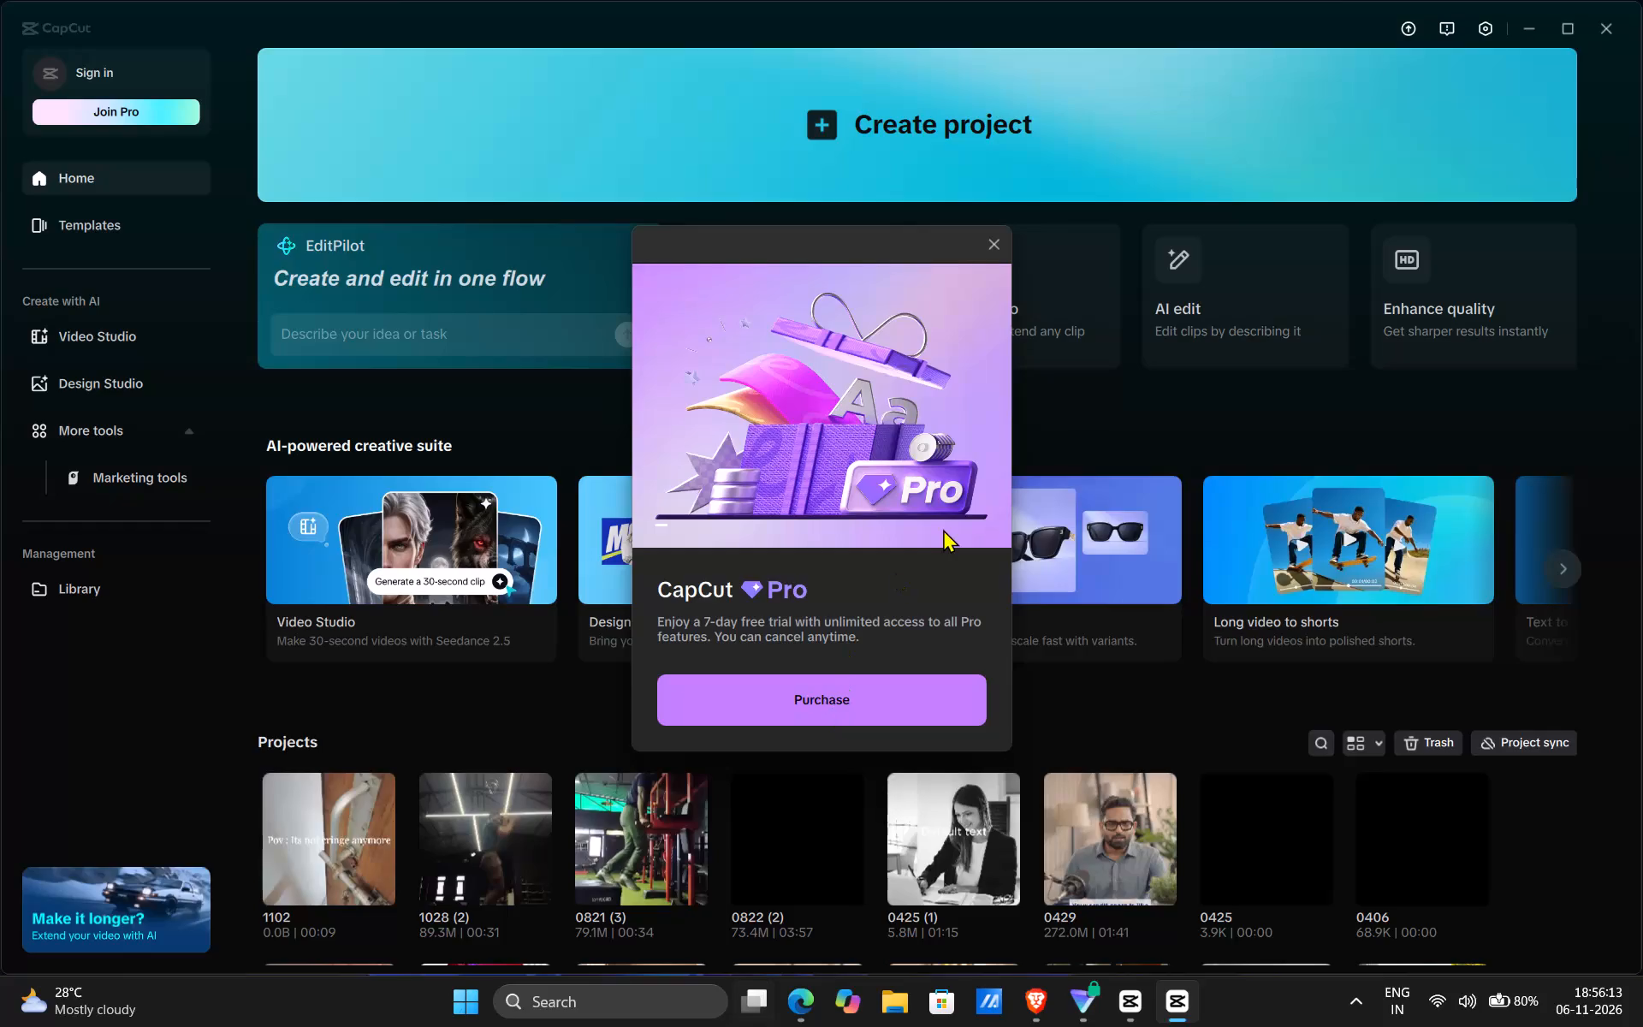
# Dismiss the CapCut Pro trial offer and create a new video project.
pyautogui.click(1000, 248)
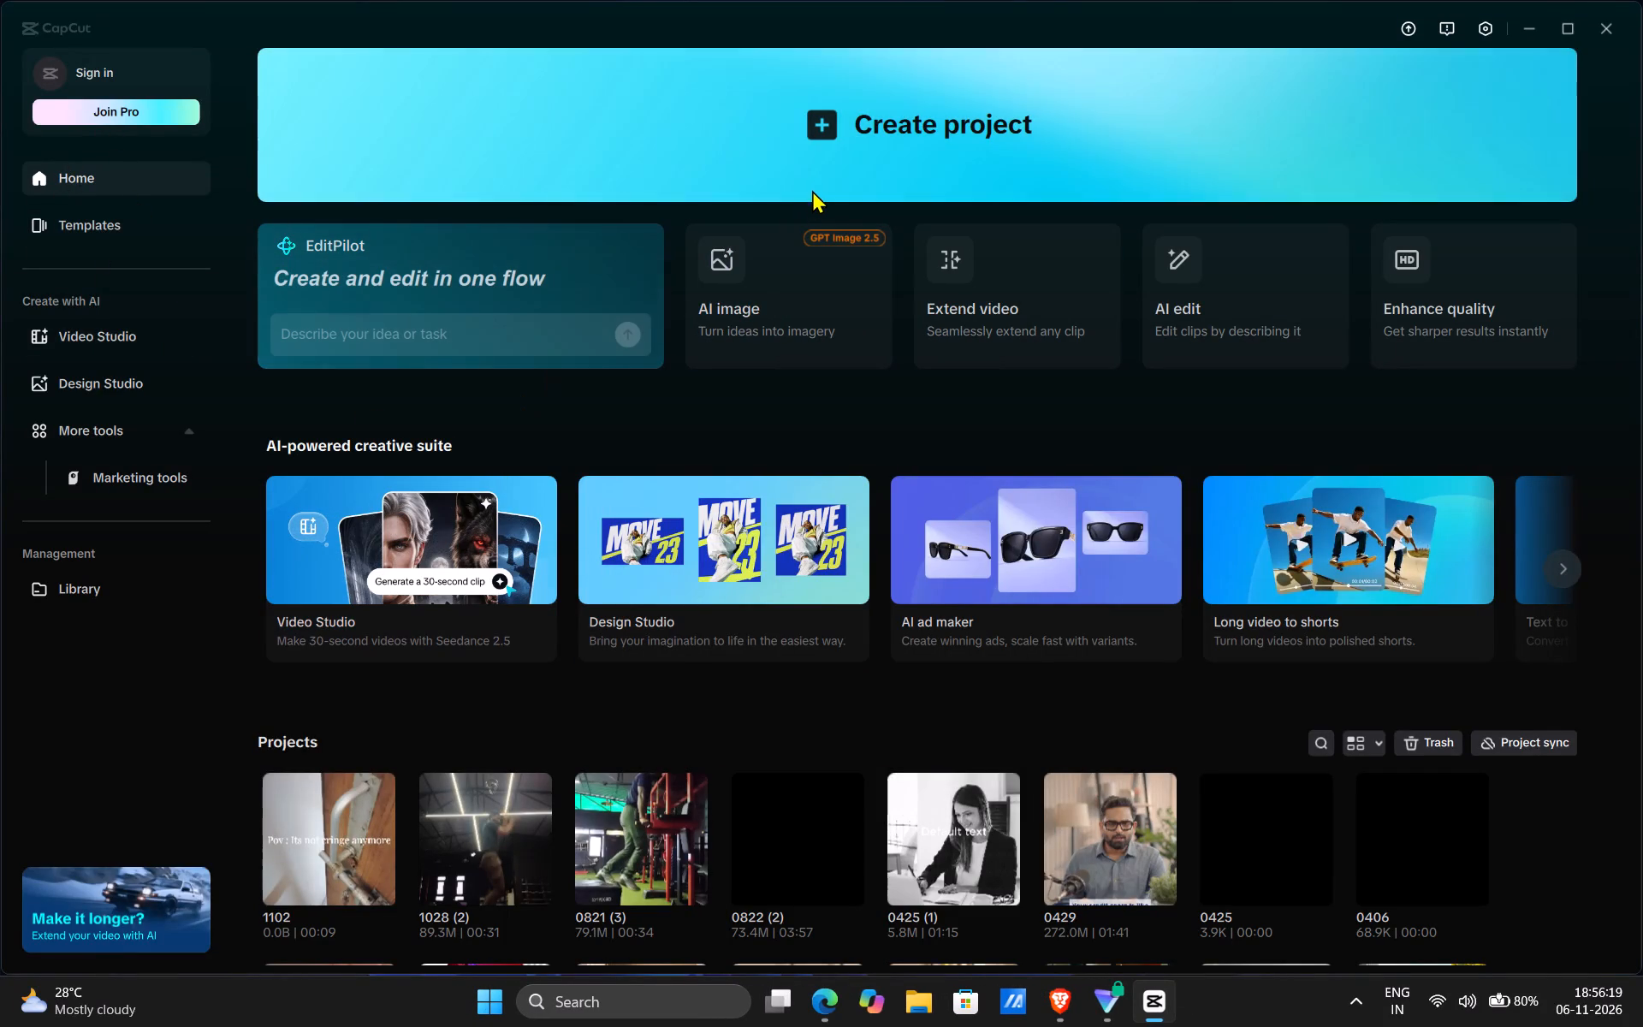
pyautogui.click(815, 185)
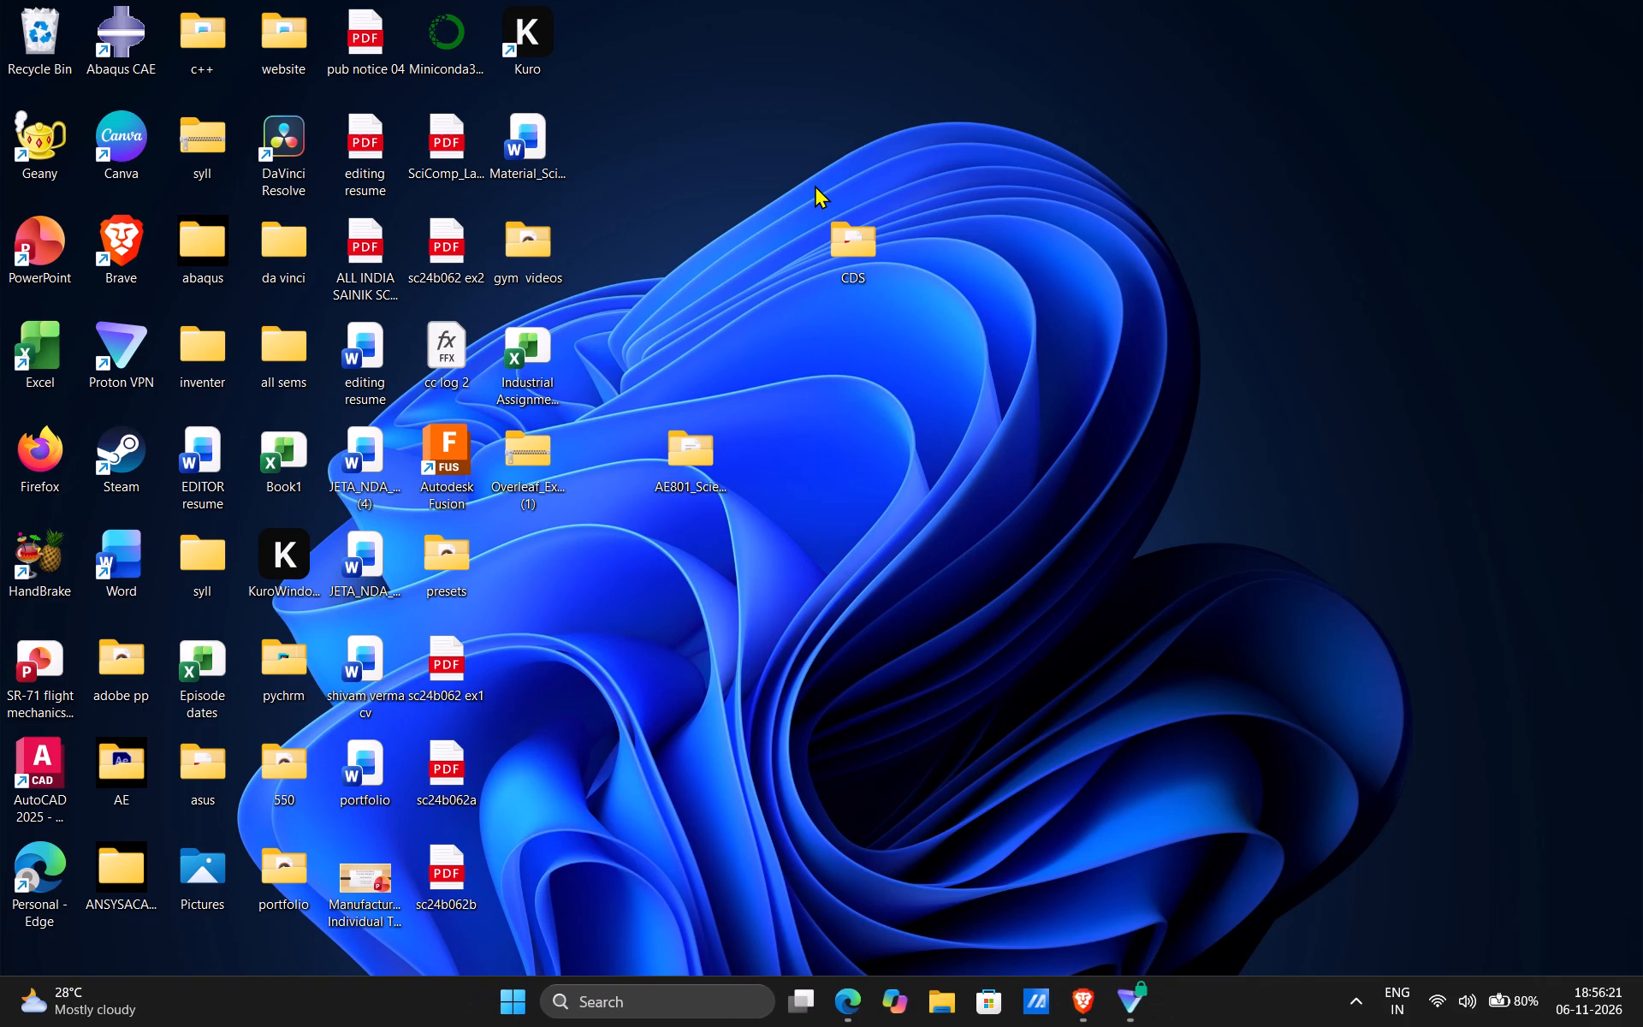
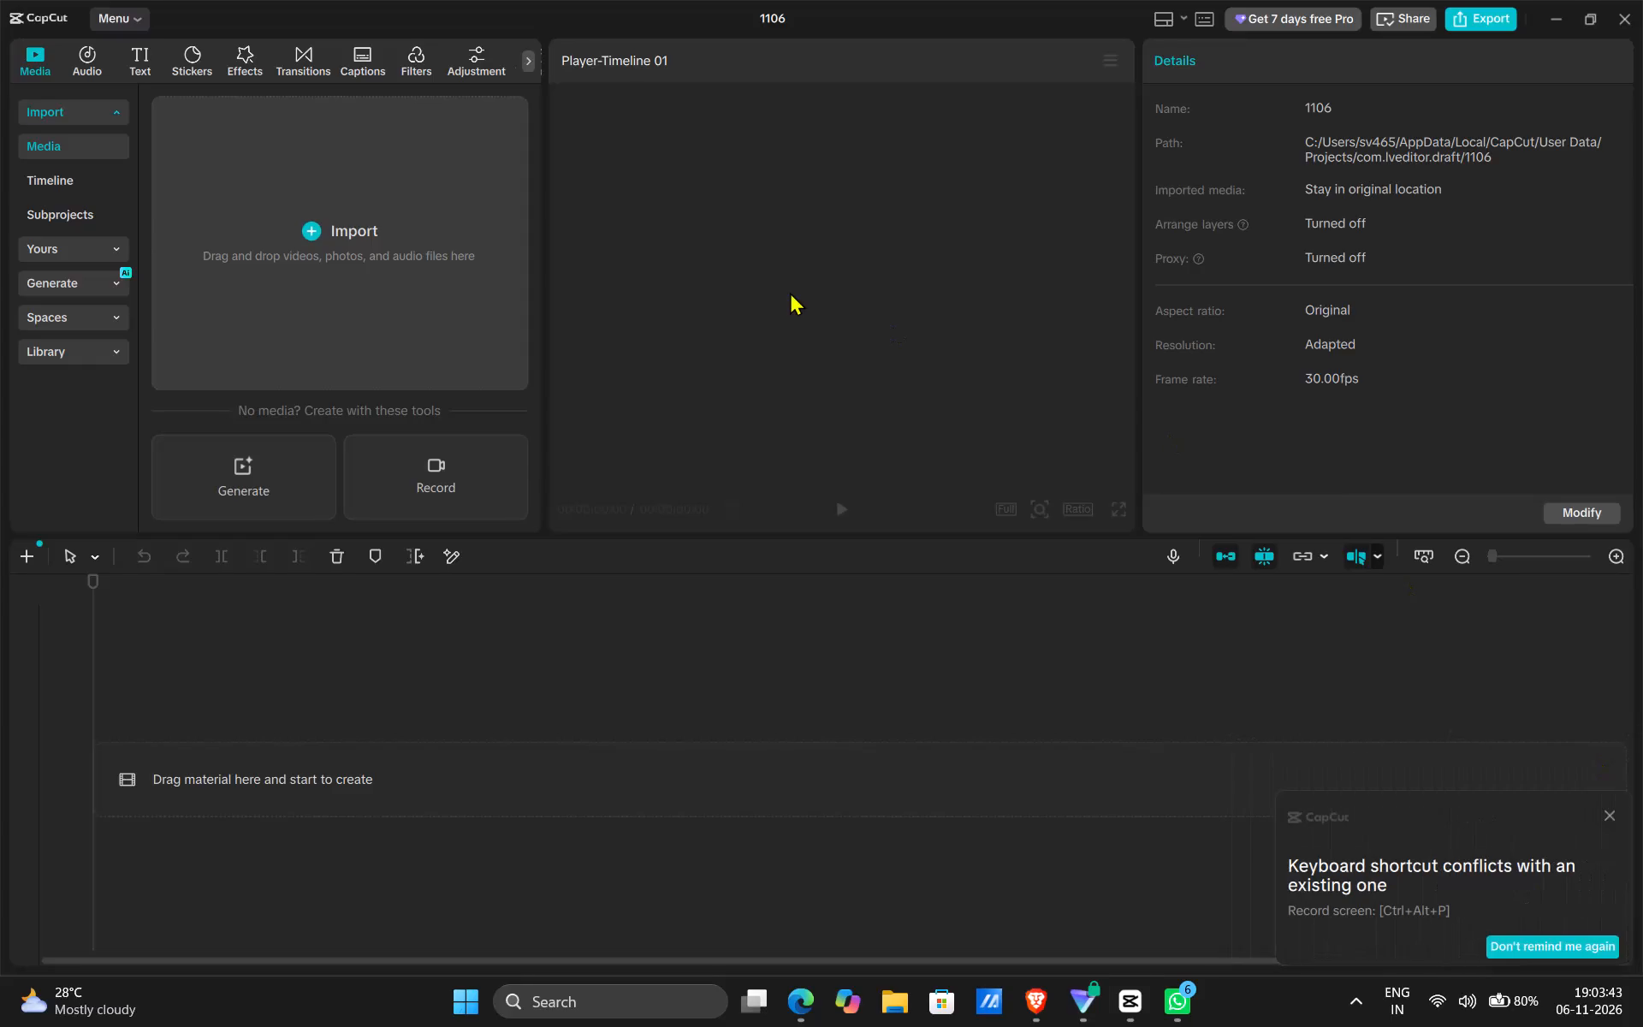
# Import the five most recent videos, VID_20261106_162839 through vfitvineet_20261106_190207095, from the device into the project's media.
pyautogui.click(316, 229)
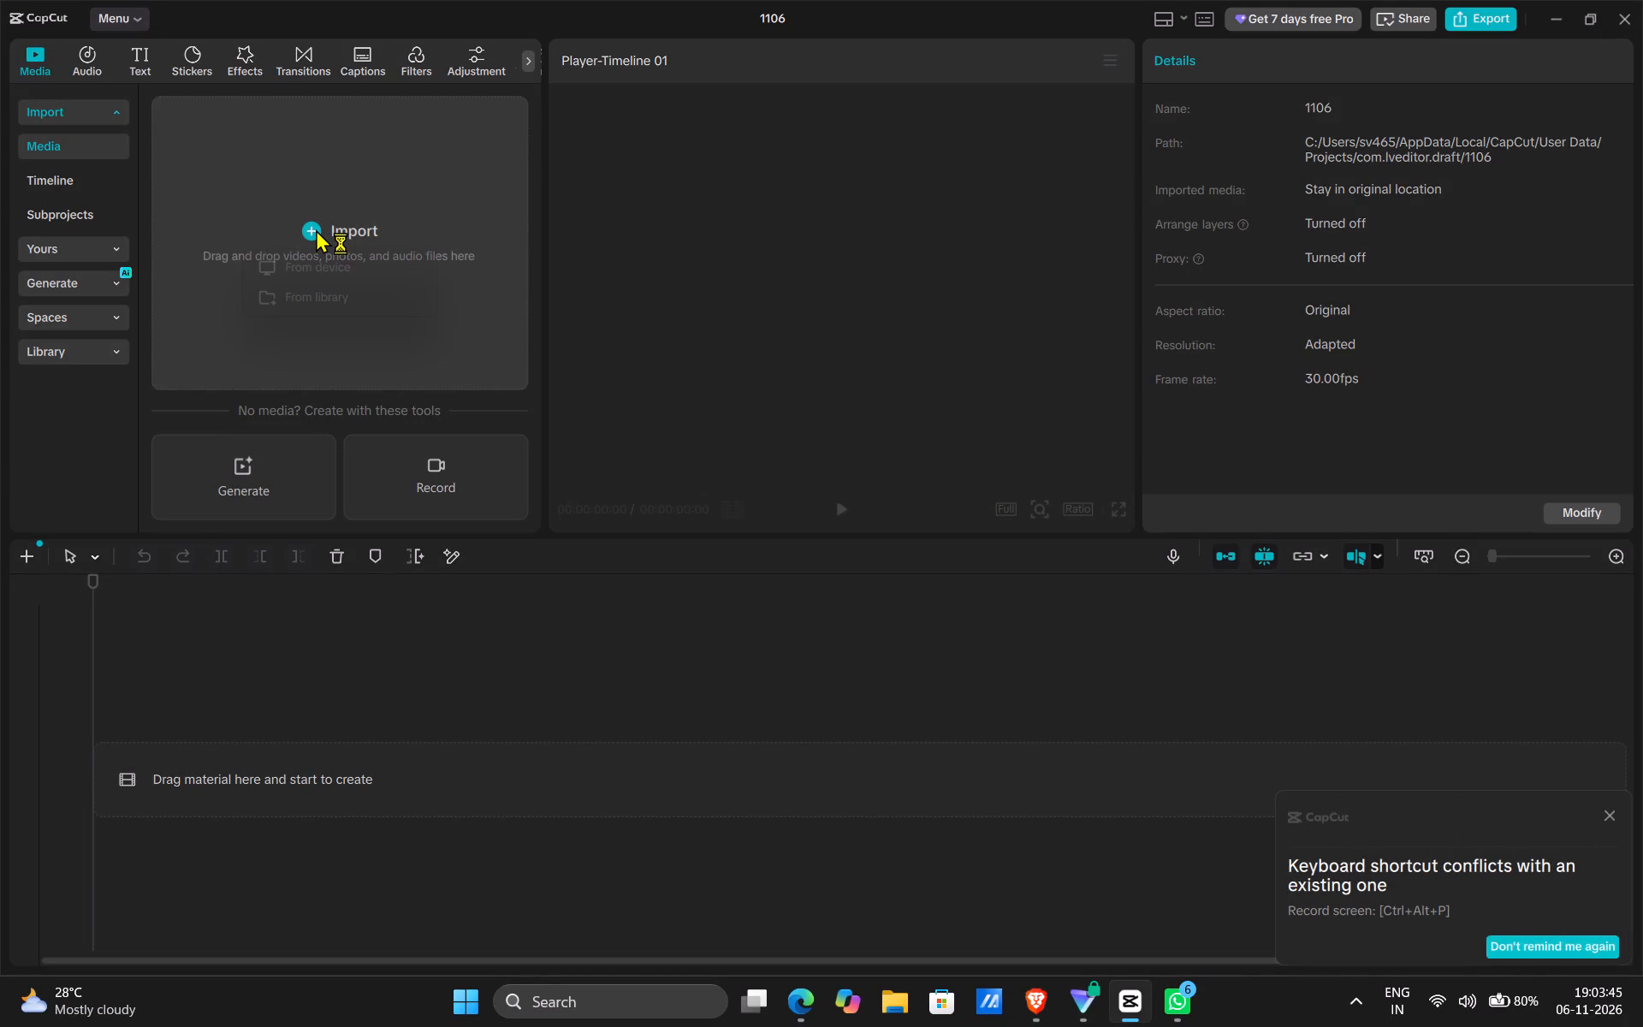
pyautogui.click(319, 261)
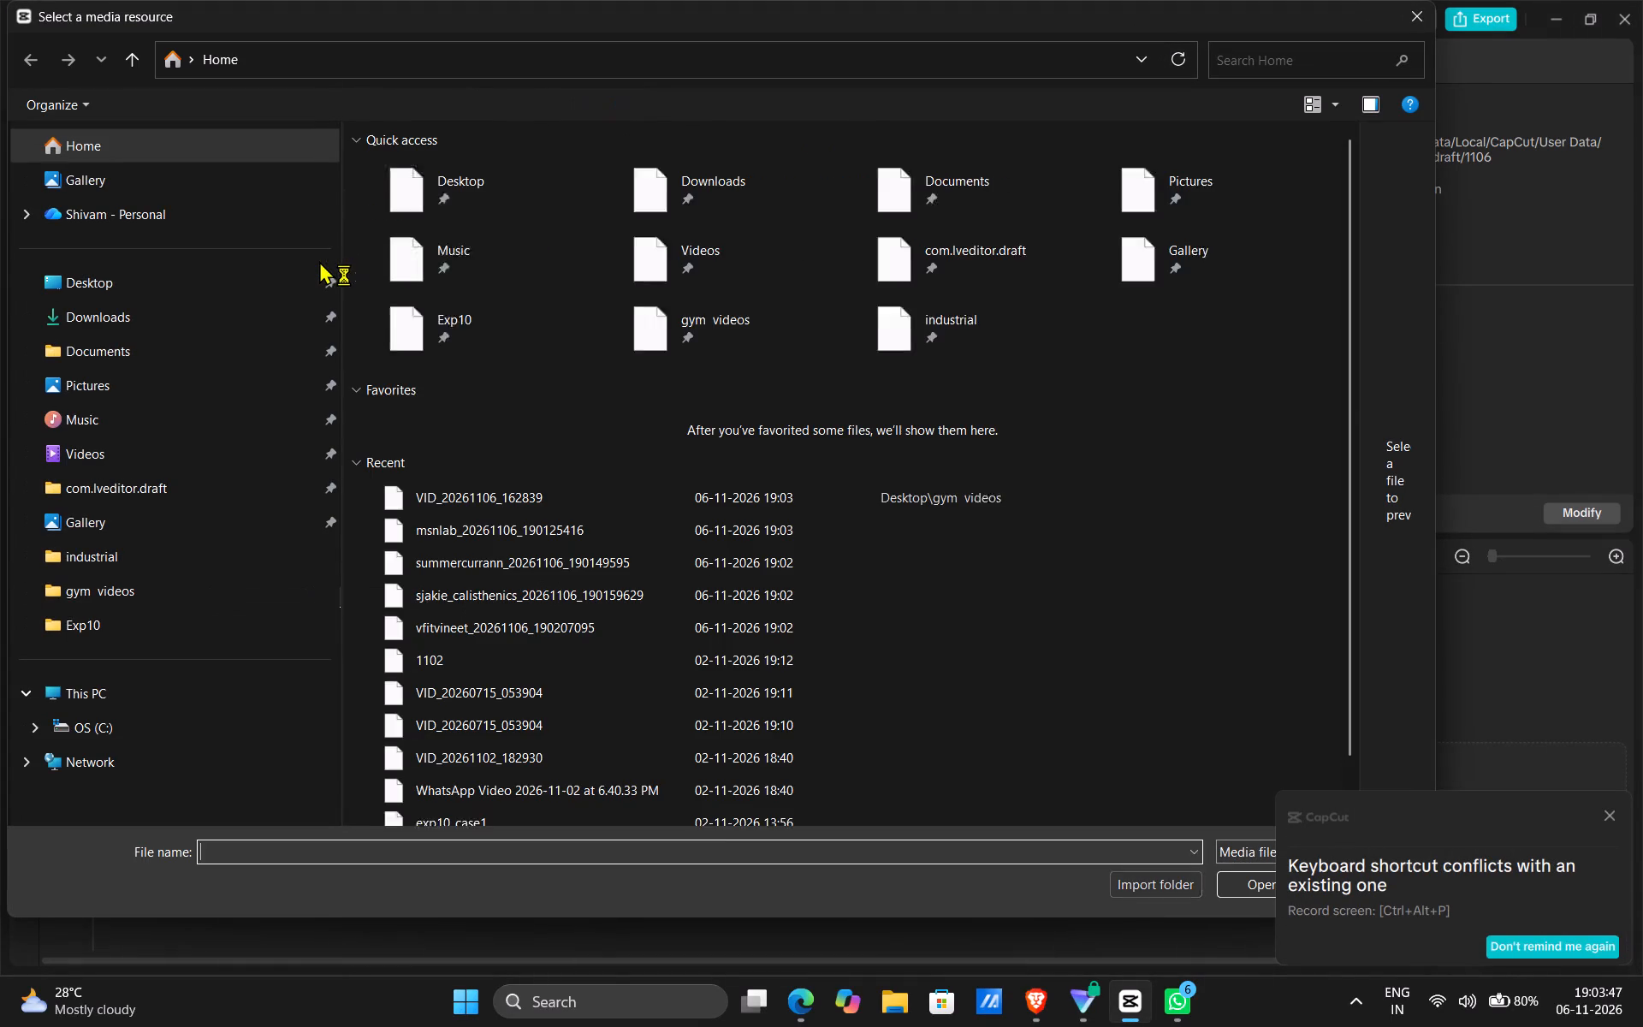
pyautogui.moveTo(351, 489); pyautogui.dragTo(406, 549)
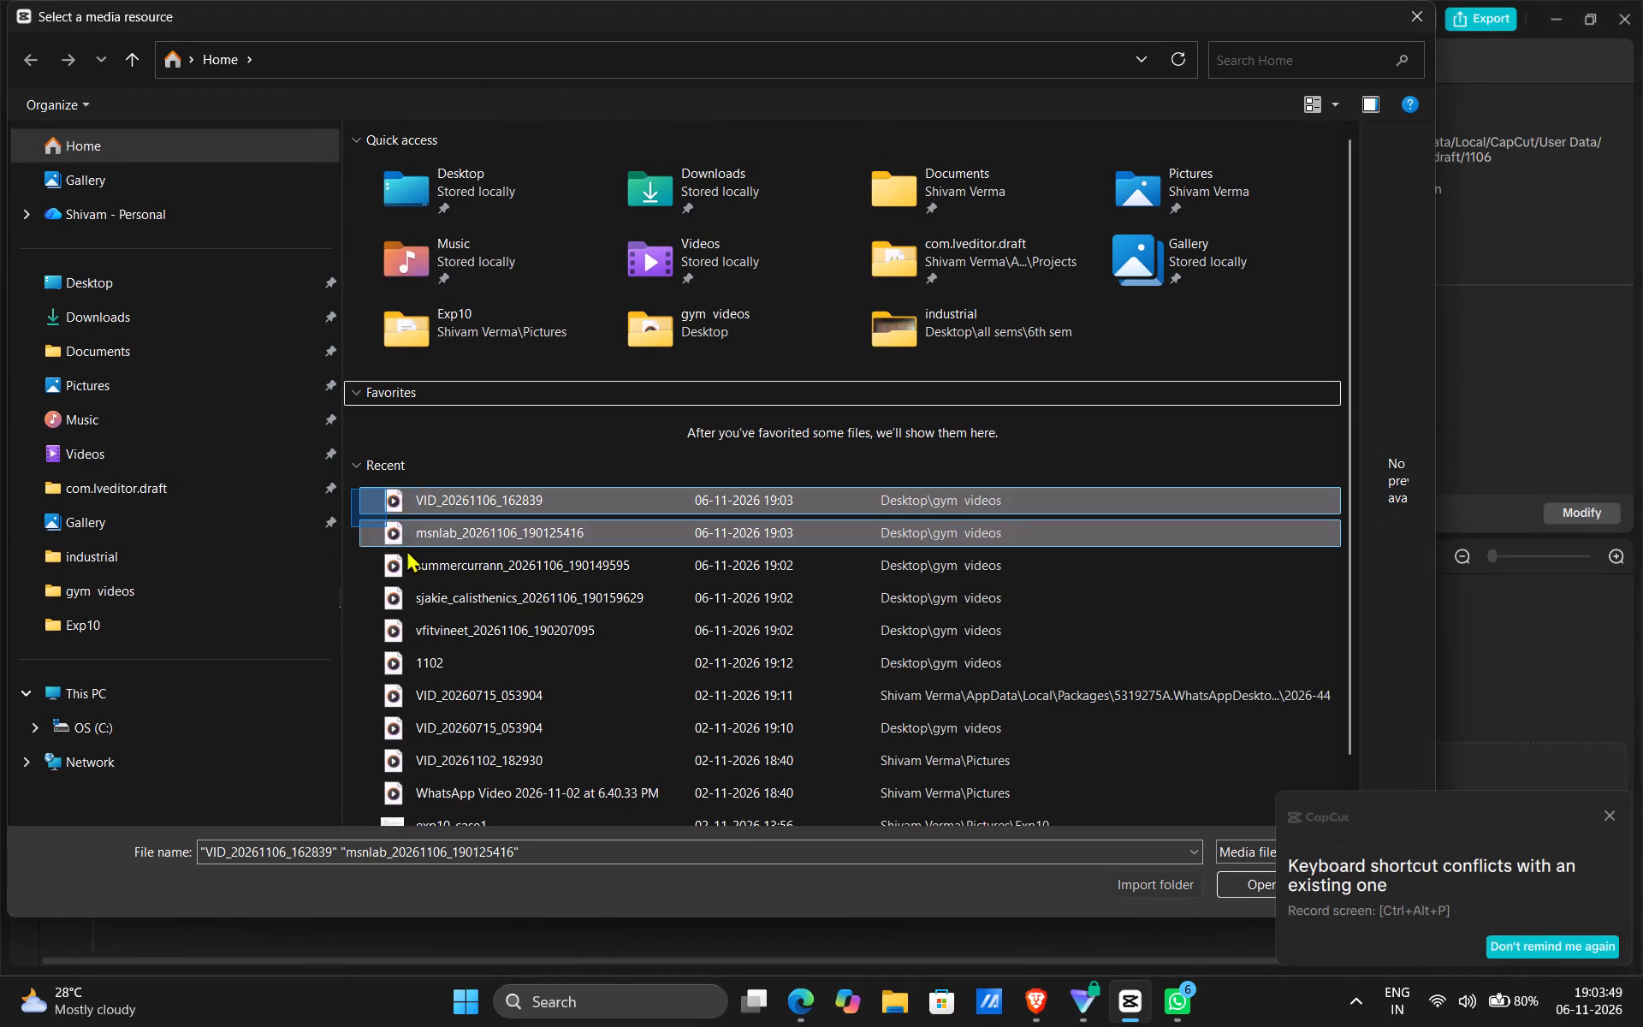
pyautogui.moveTo(406, 549); pyautogui.dragTo(439, 624)
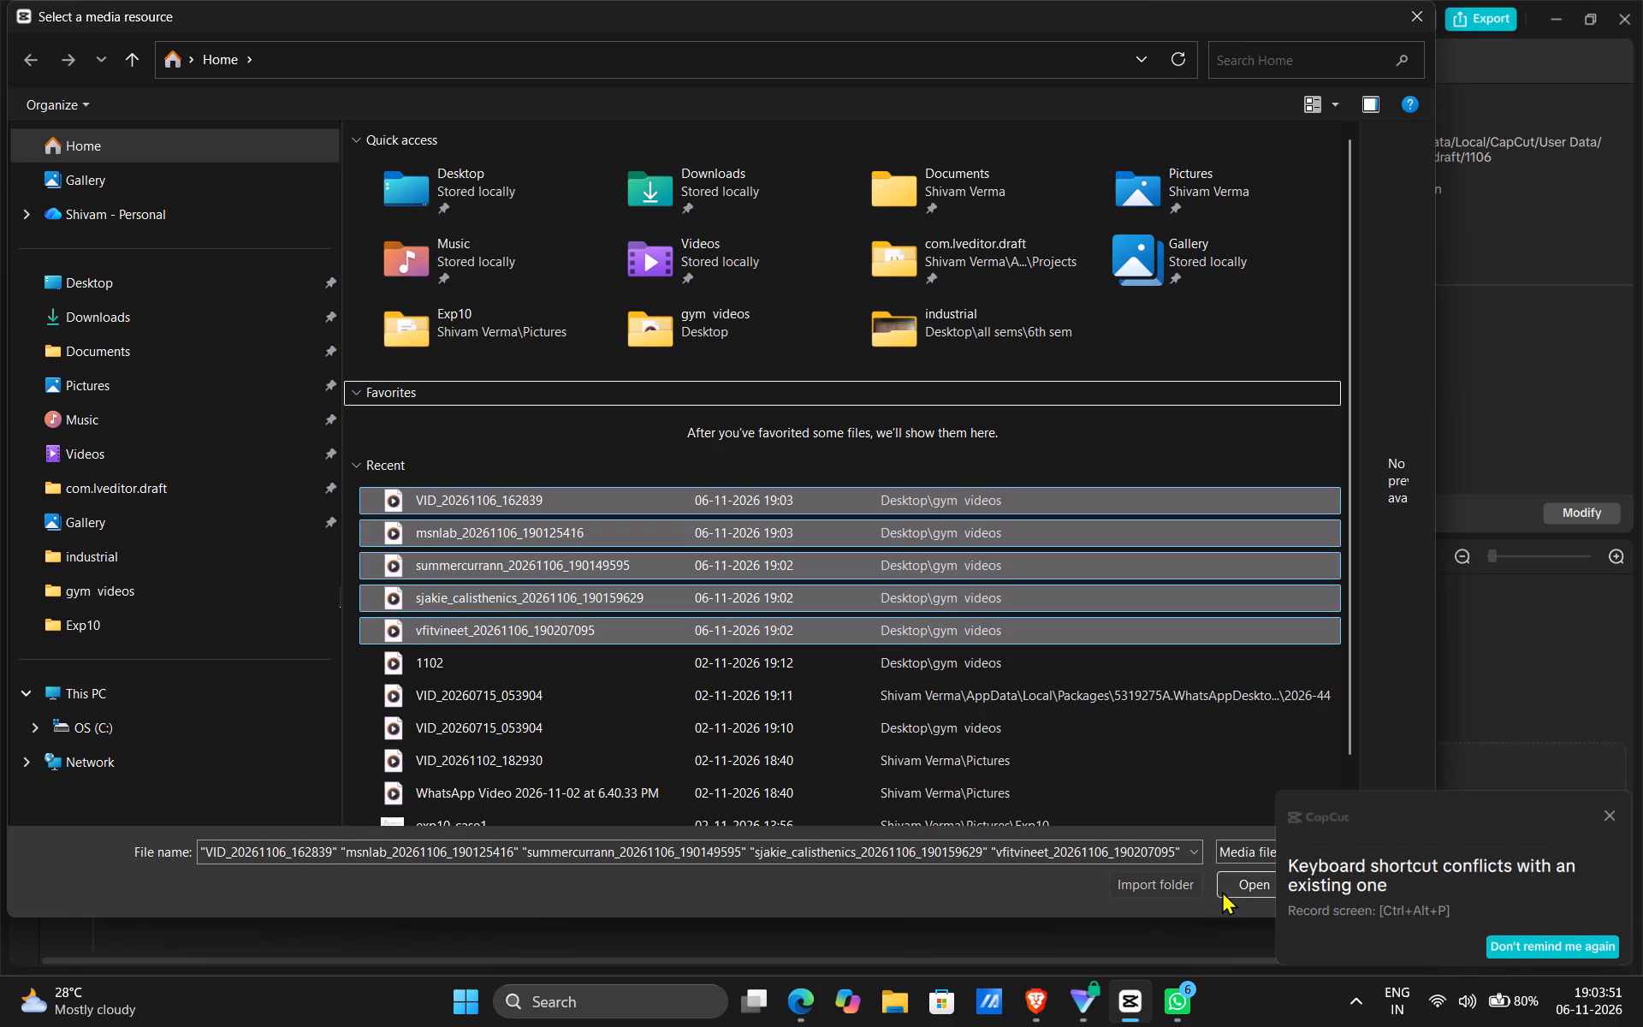
pyautogui.click(1223, 892)
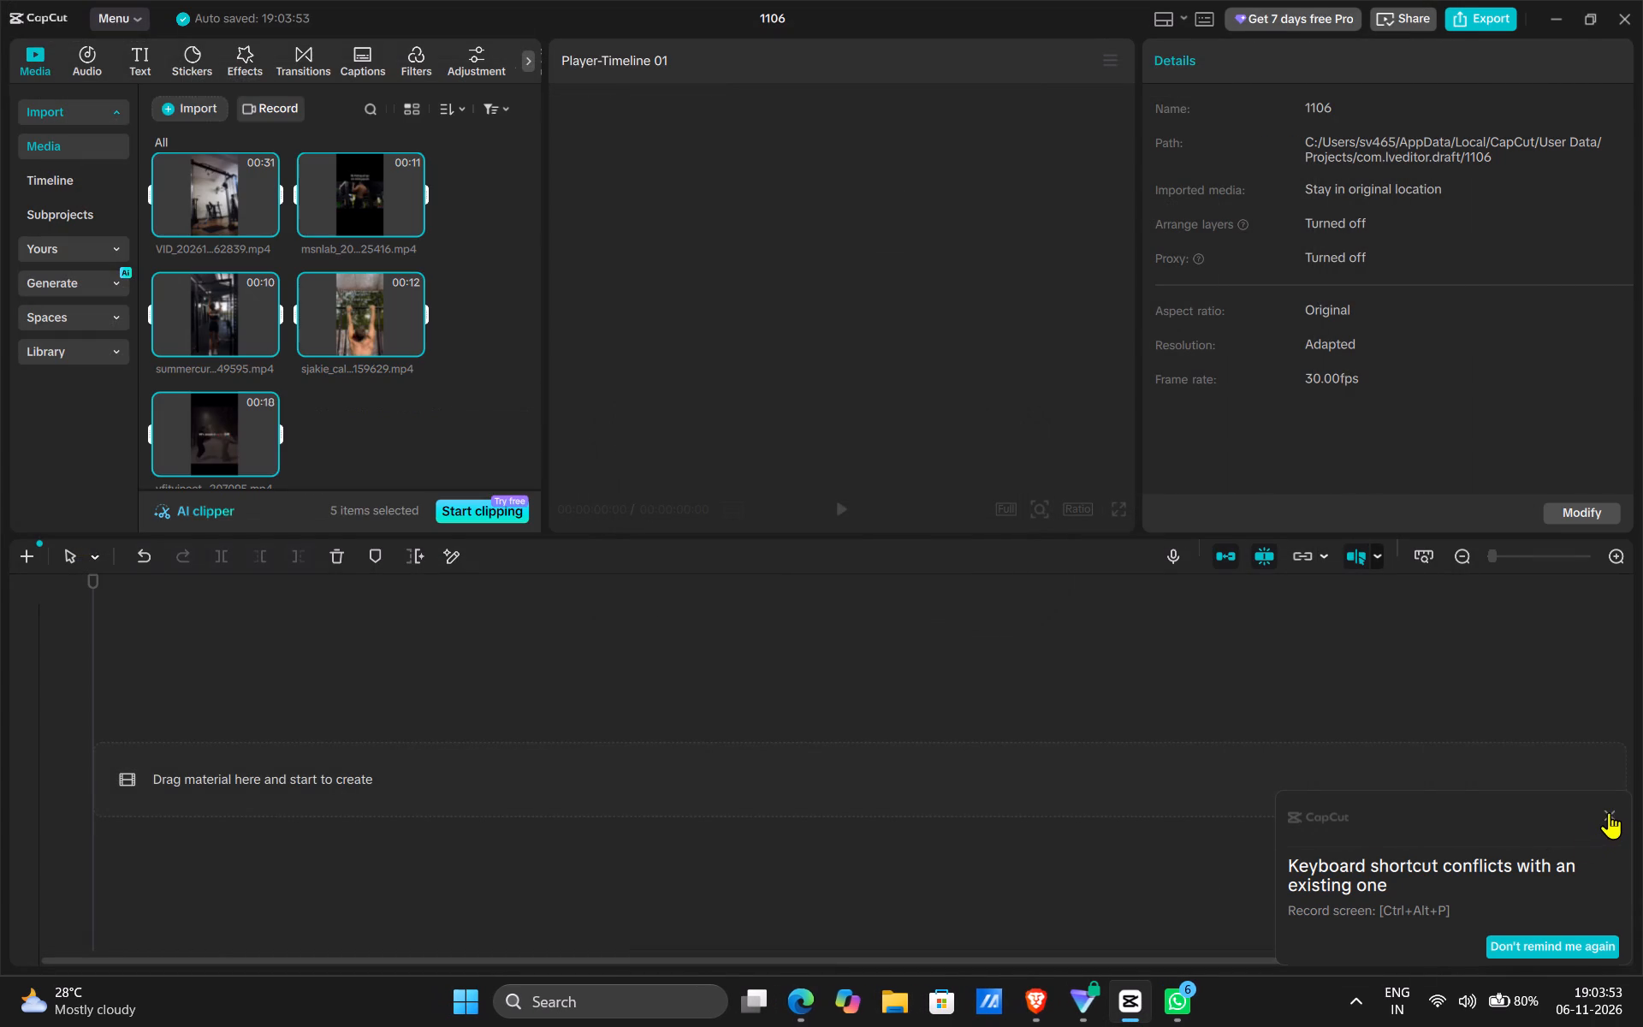
# Dismiss the keyboard shortcut conflict notice.
pyautogui.click(1609, 812)
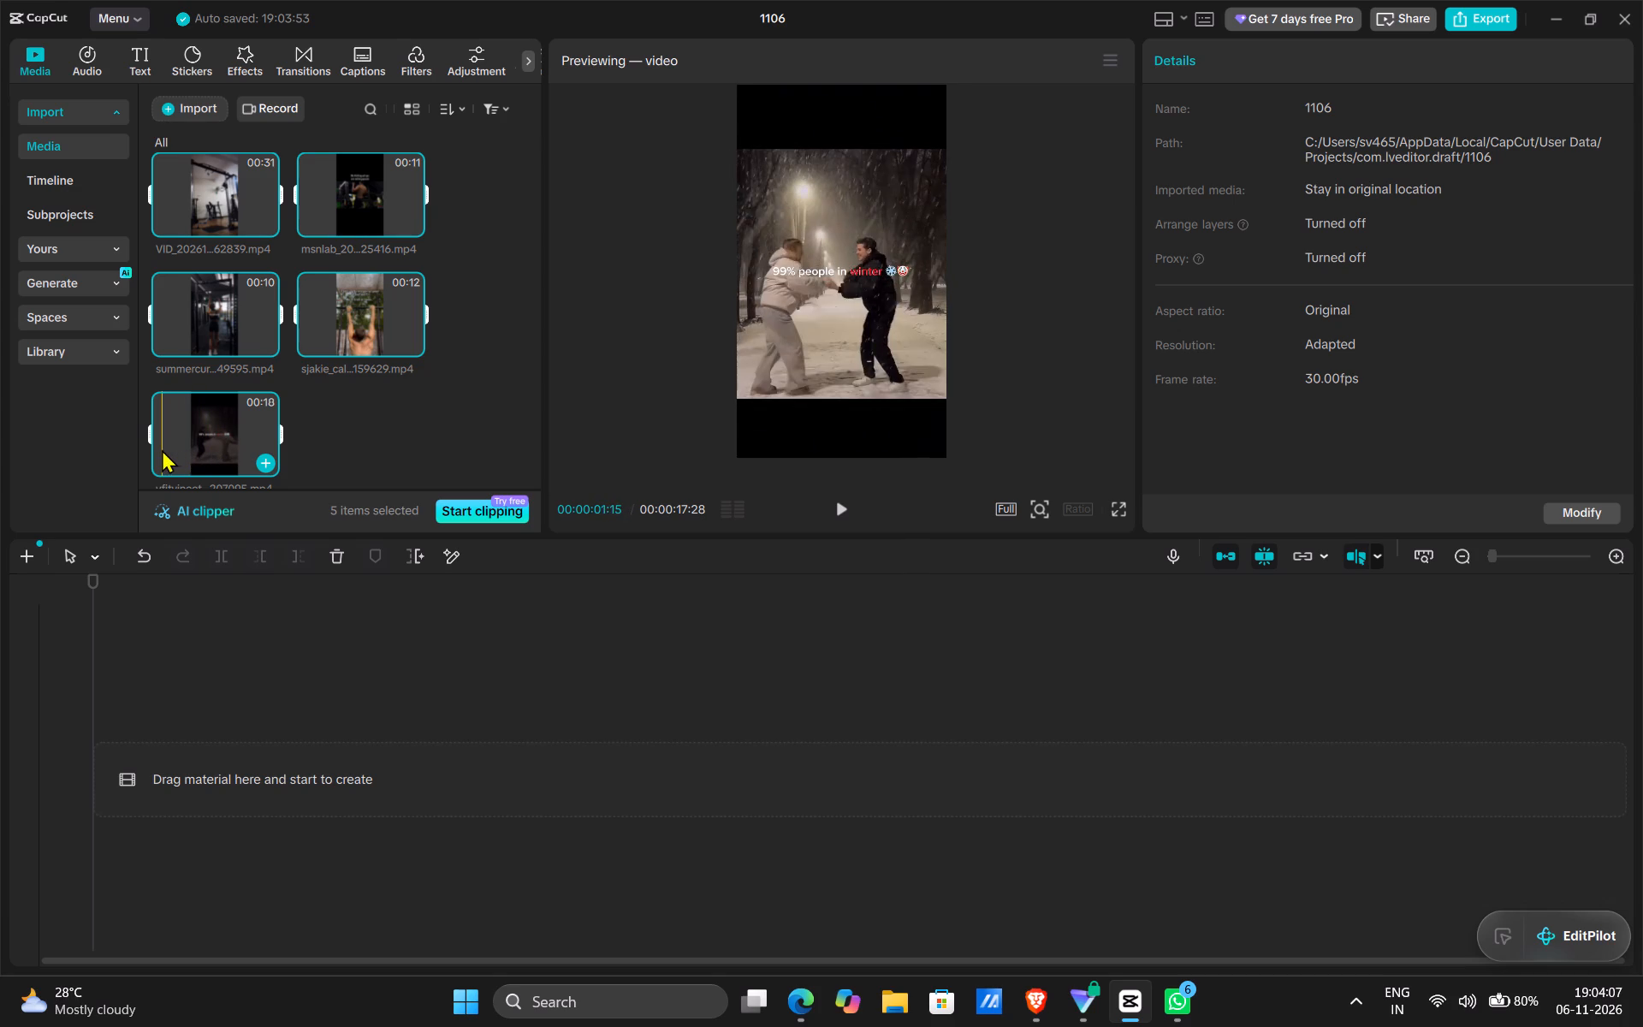
# Place the 18-second vfitvineet clip from the imported media at the start of the main timeline track.
pyautogui.moveTo(214, 428); pyautogui.dragTo(137, 404)
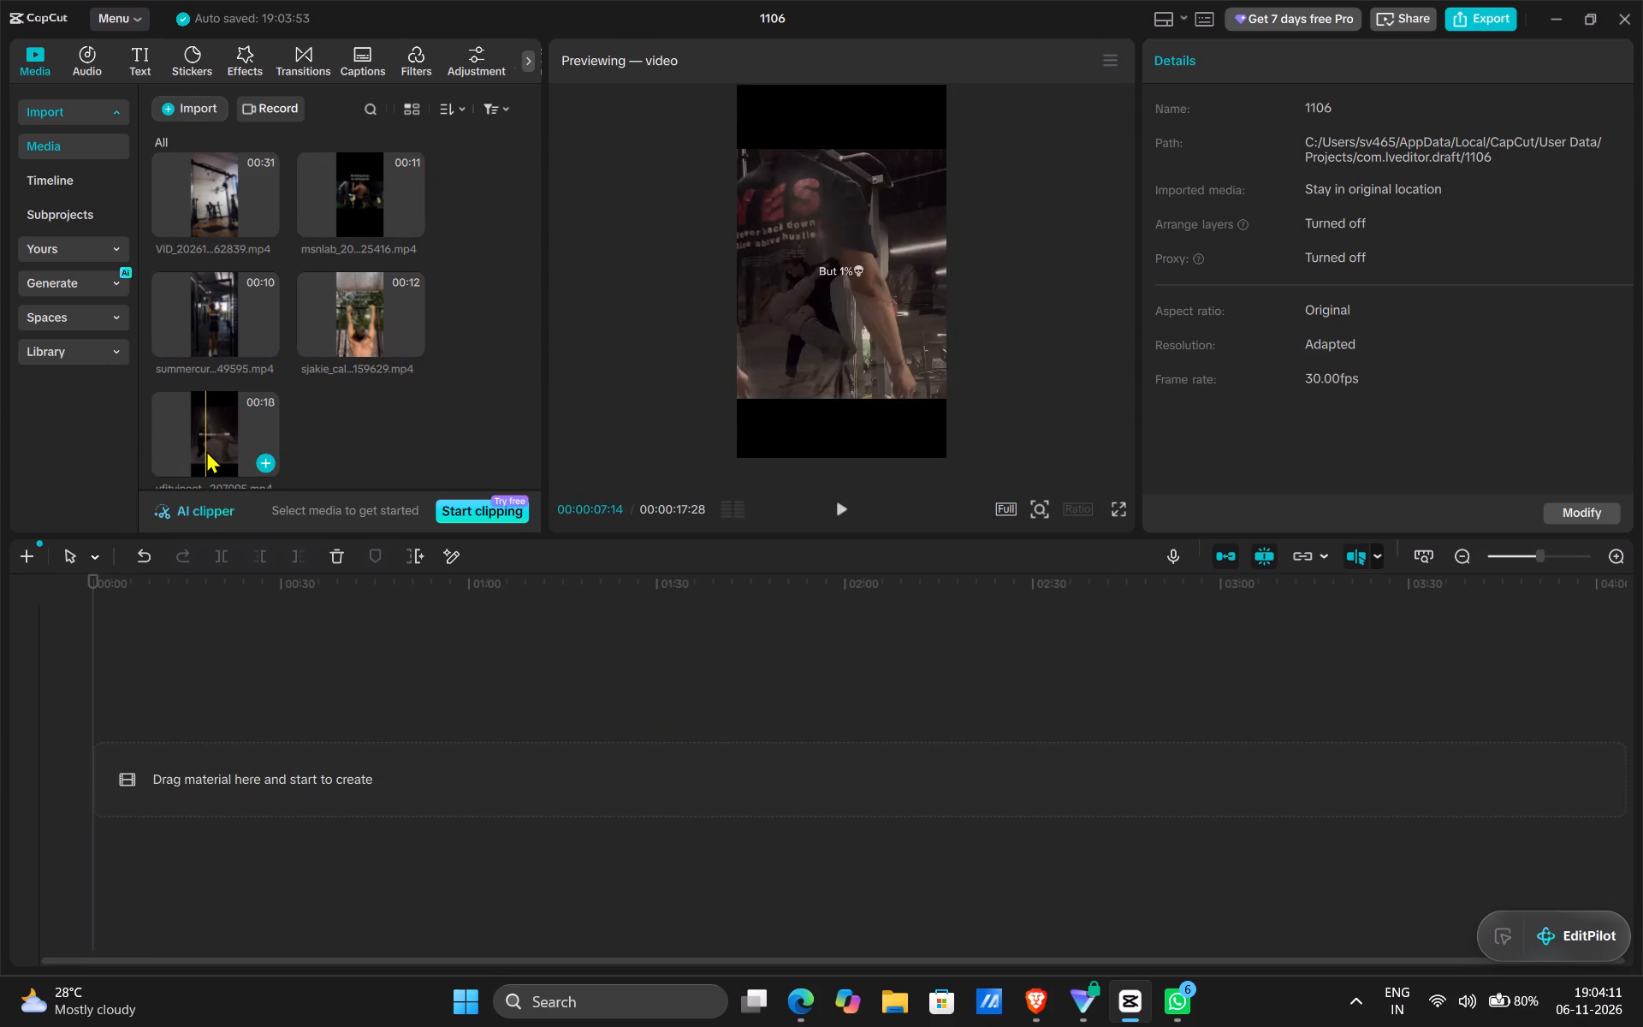
pyautogui.click(206, 450)
pyautogui.moveTo(222, 431); pyautogui.dragTo(208, 752)
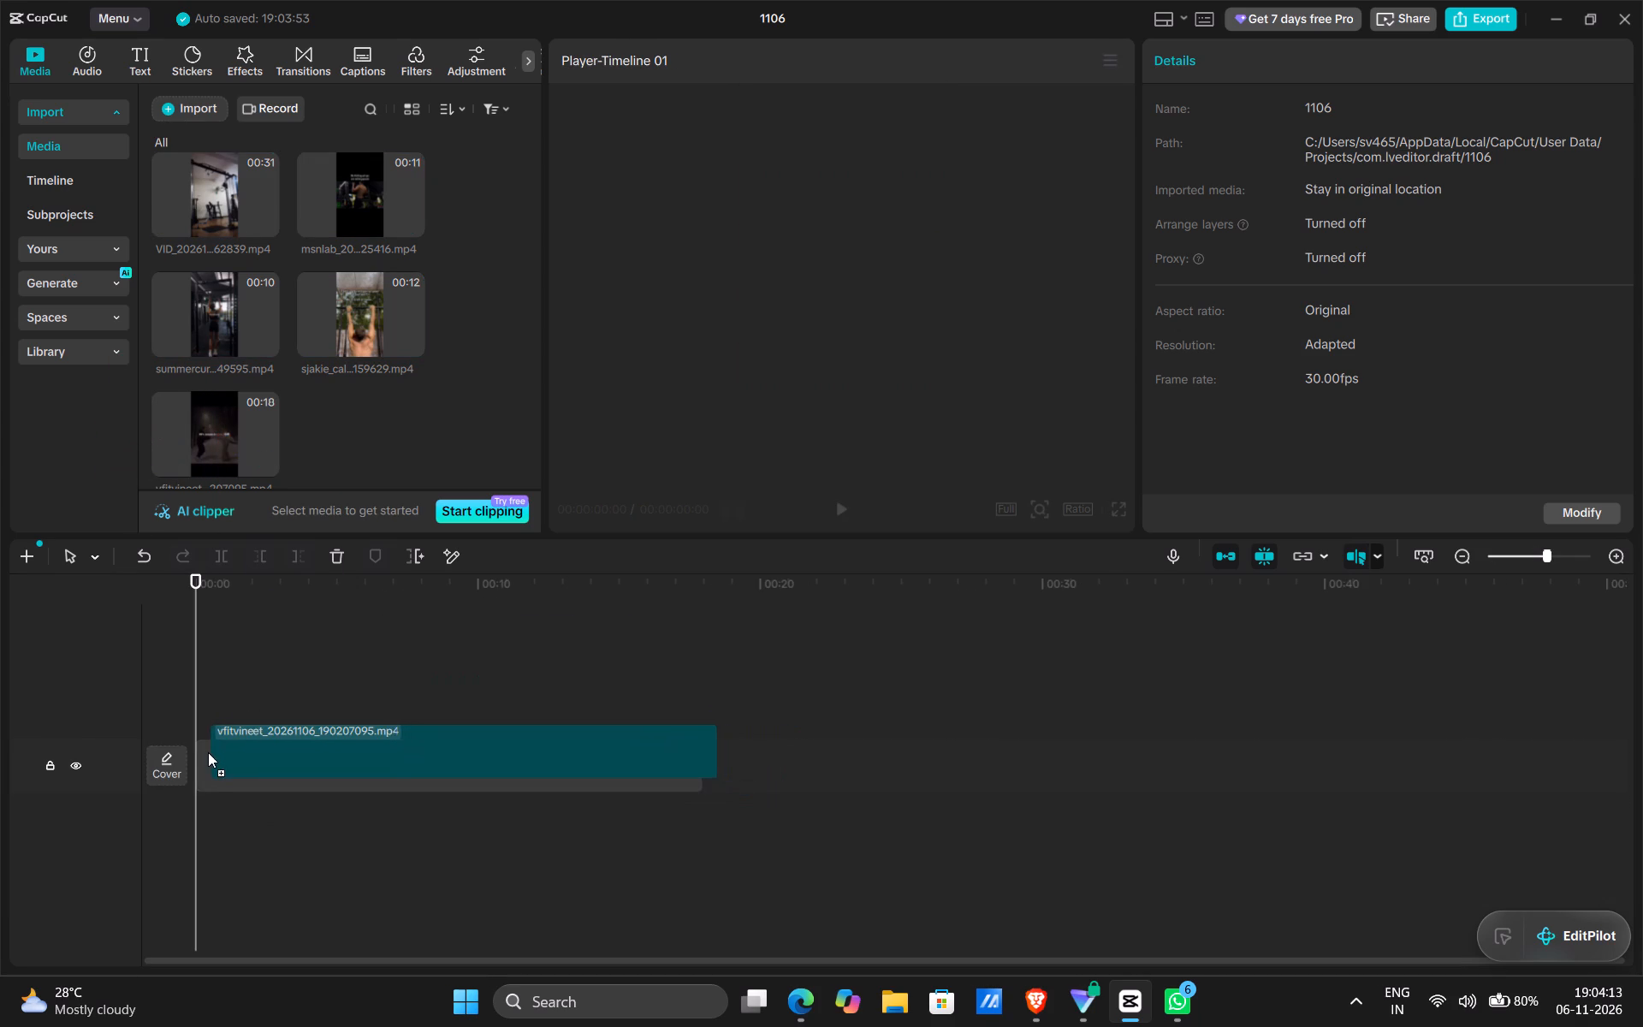
pyautogui.moveTo(208, 752); pyautogui.dragTo(197, 763)
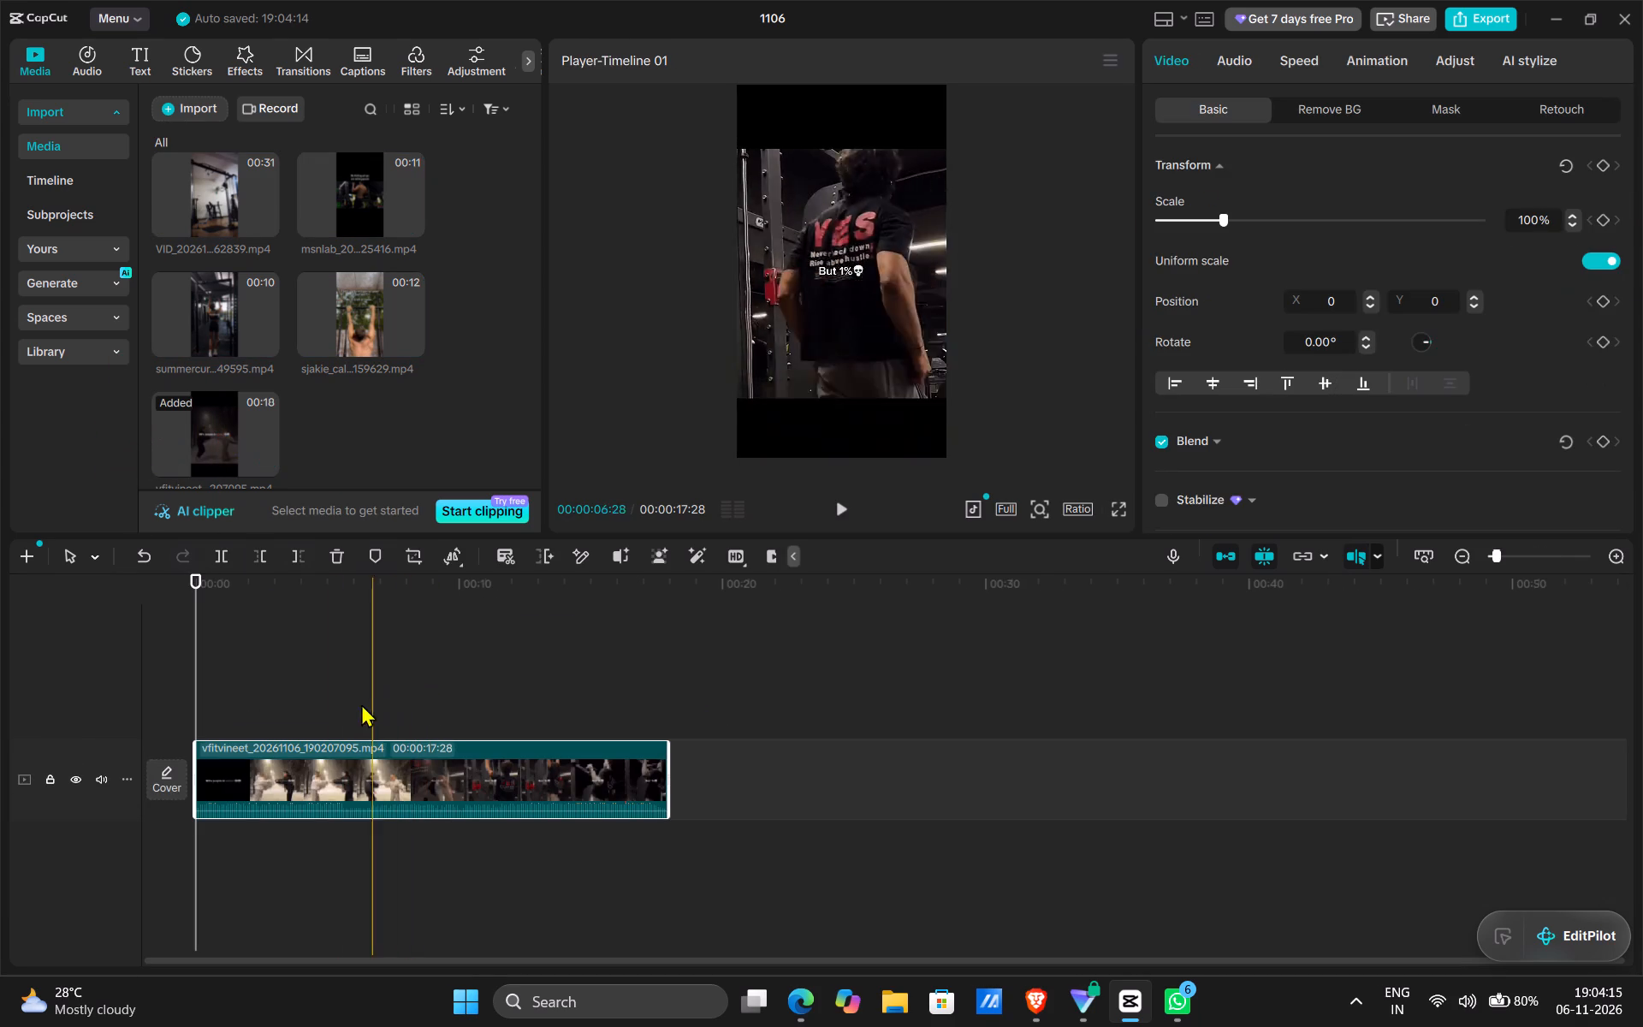
# Find the end of the snowy couple scene, just before the gym transition, and add a clip marker at 00:00:06:04.
pyautogui.moveTo(193, 658); pyautogui.dragTo(230, 657)
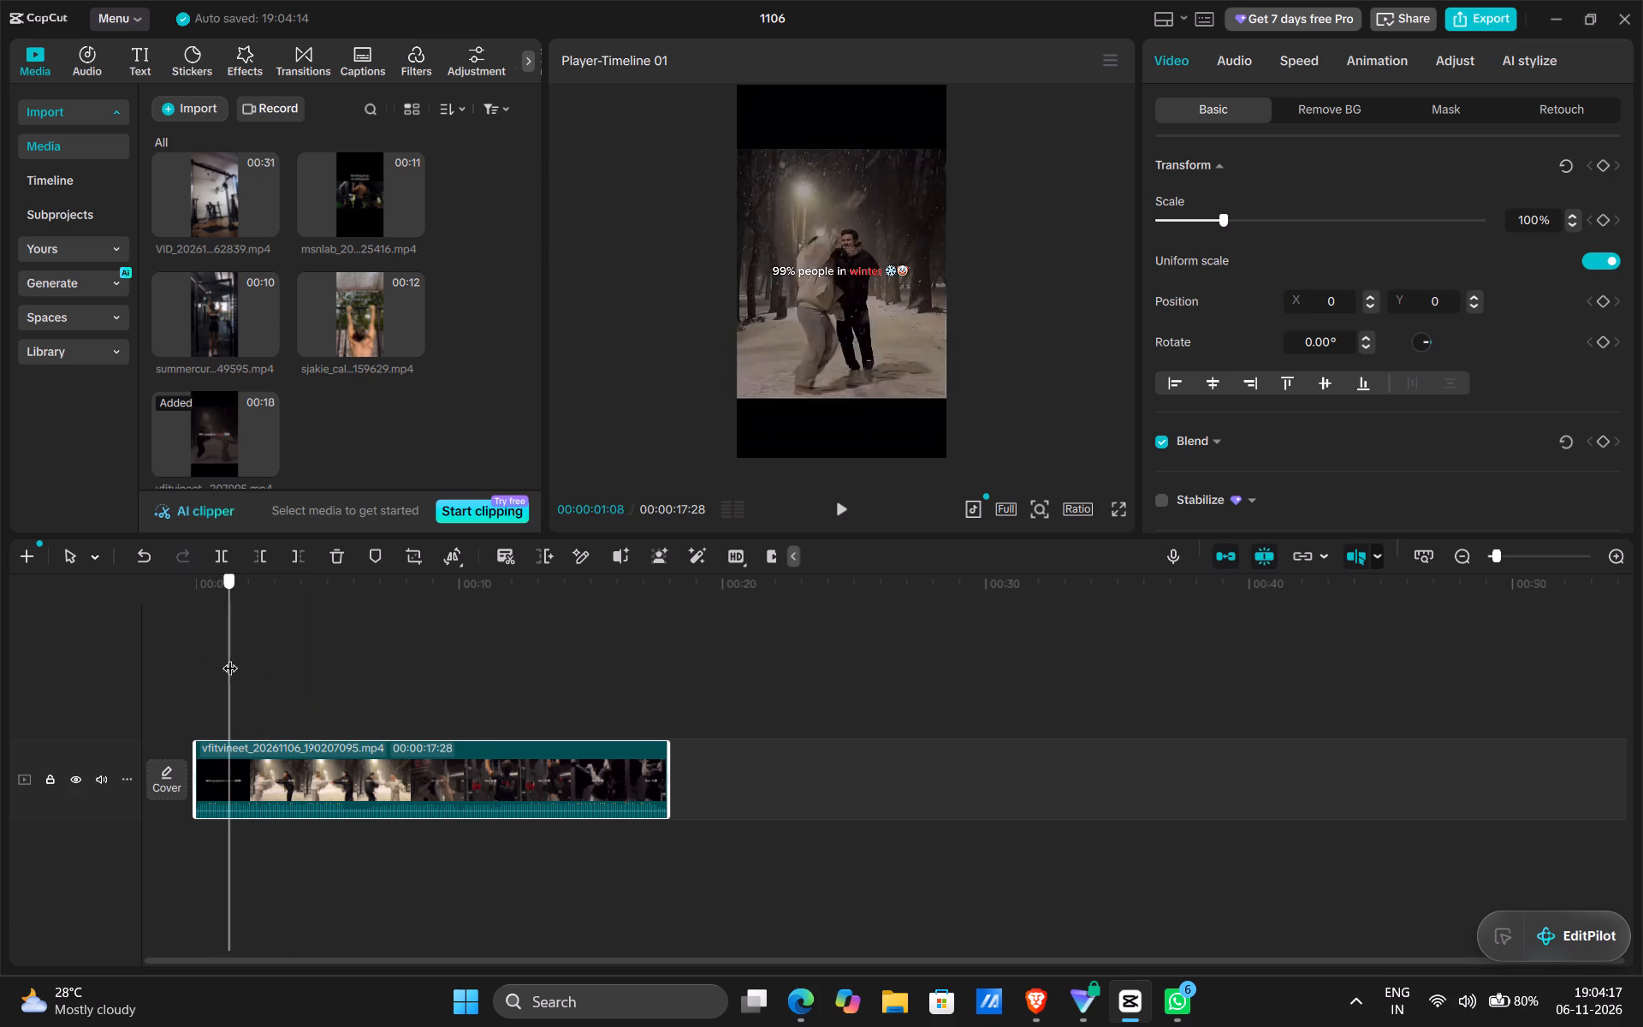
pyautogui.moveTo(230, 657); pyautogui.dragTo(238, 652)
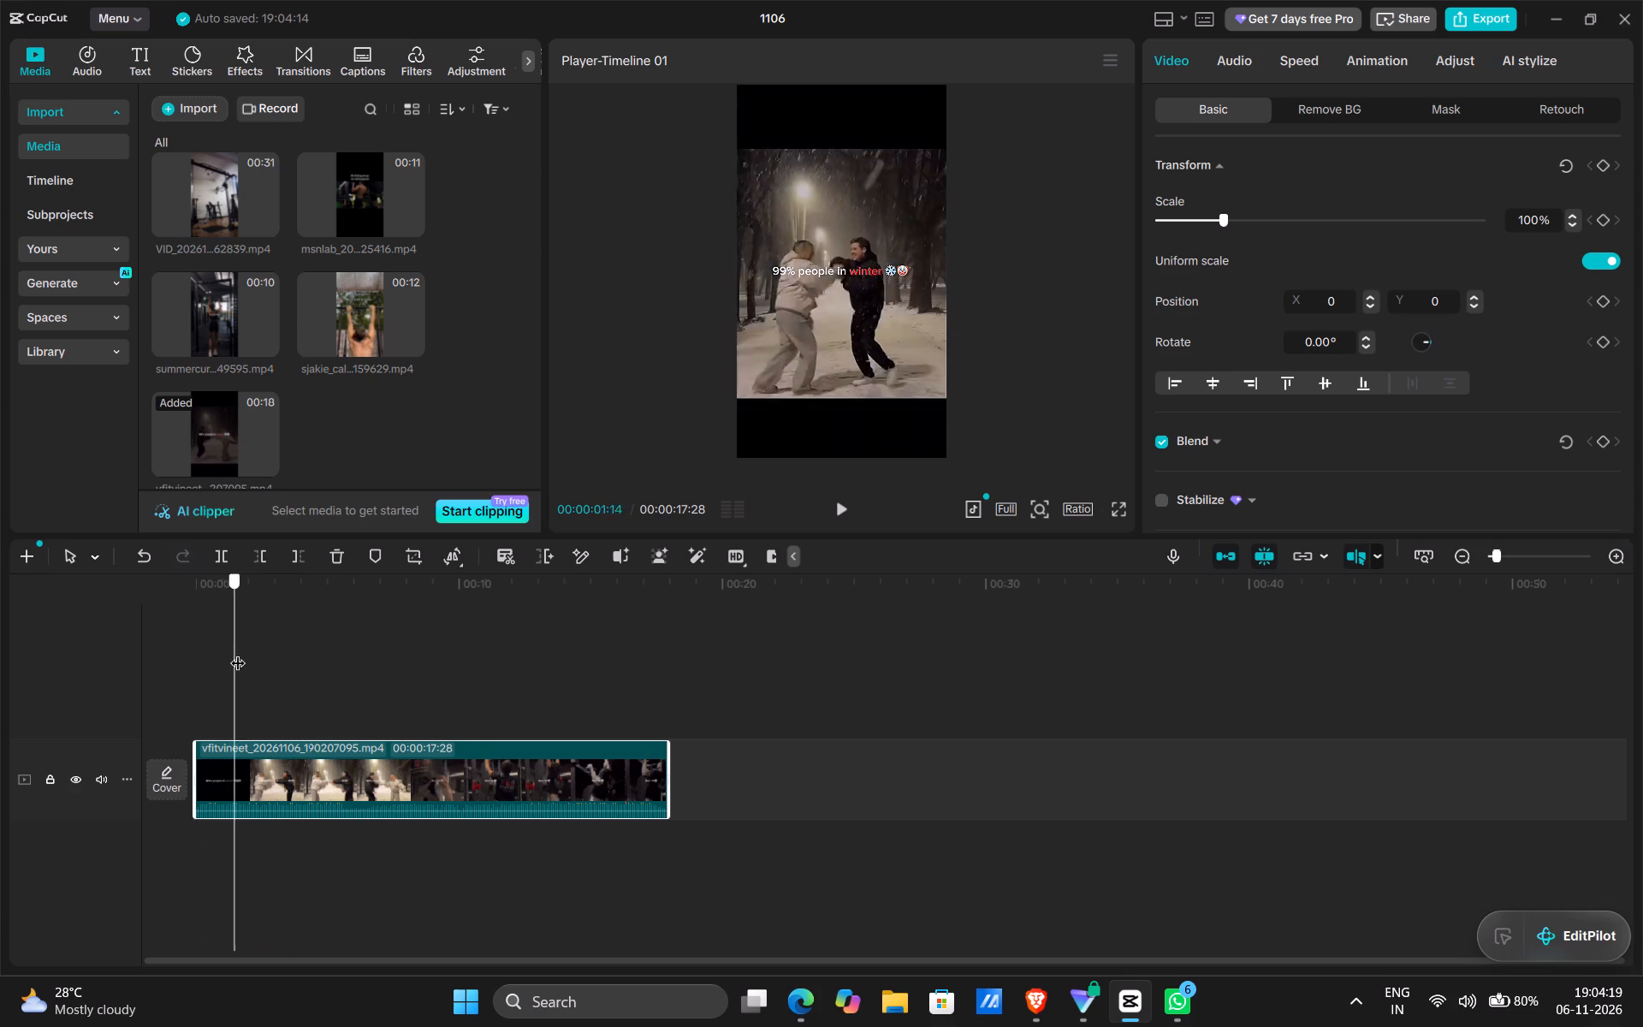
pyautogui.moveTo(238, 652); pyautogui.dragTo(339, 659)
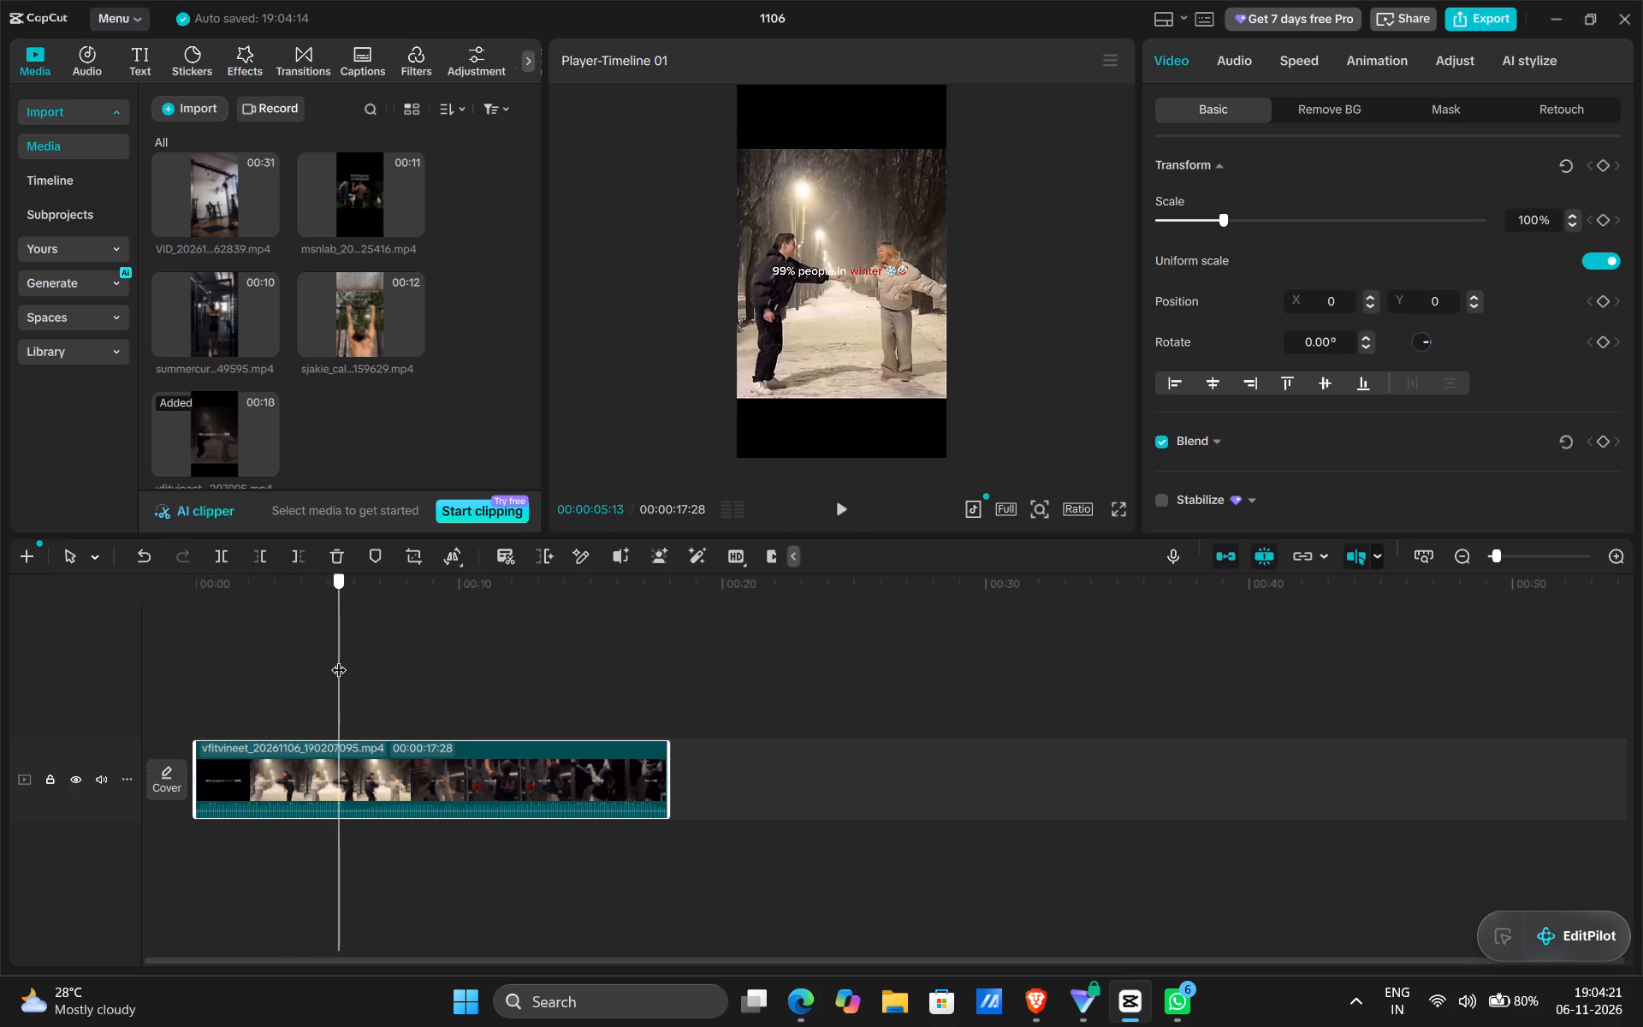
pyautogui.moveTo(339, 659); pyautogui.dragTo(371, 662)
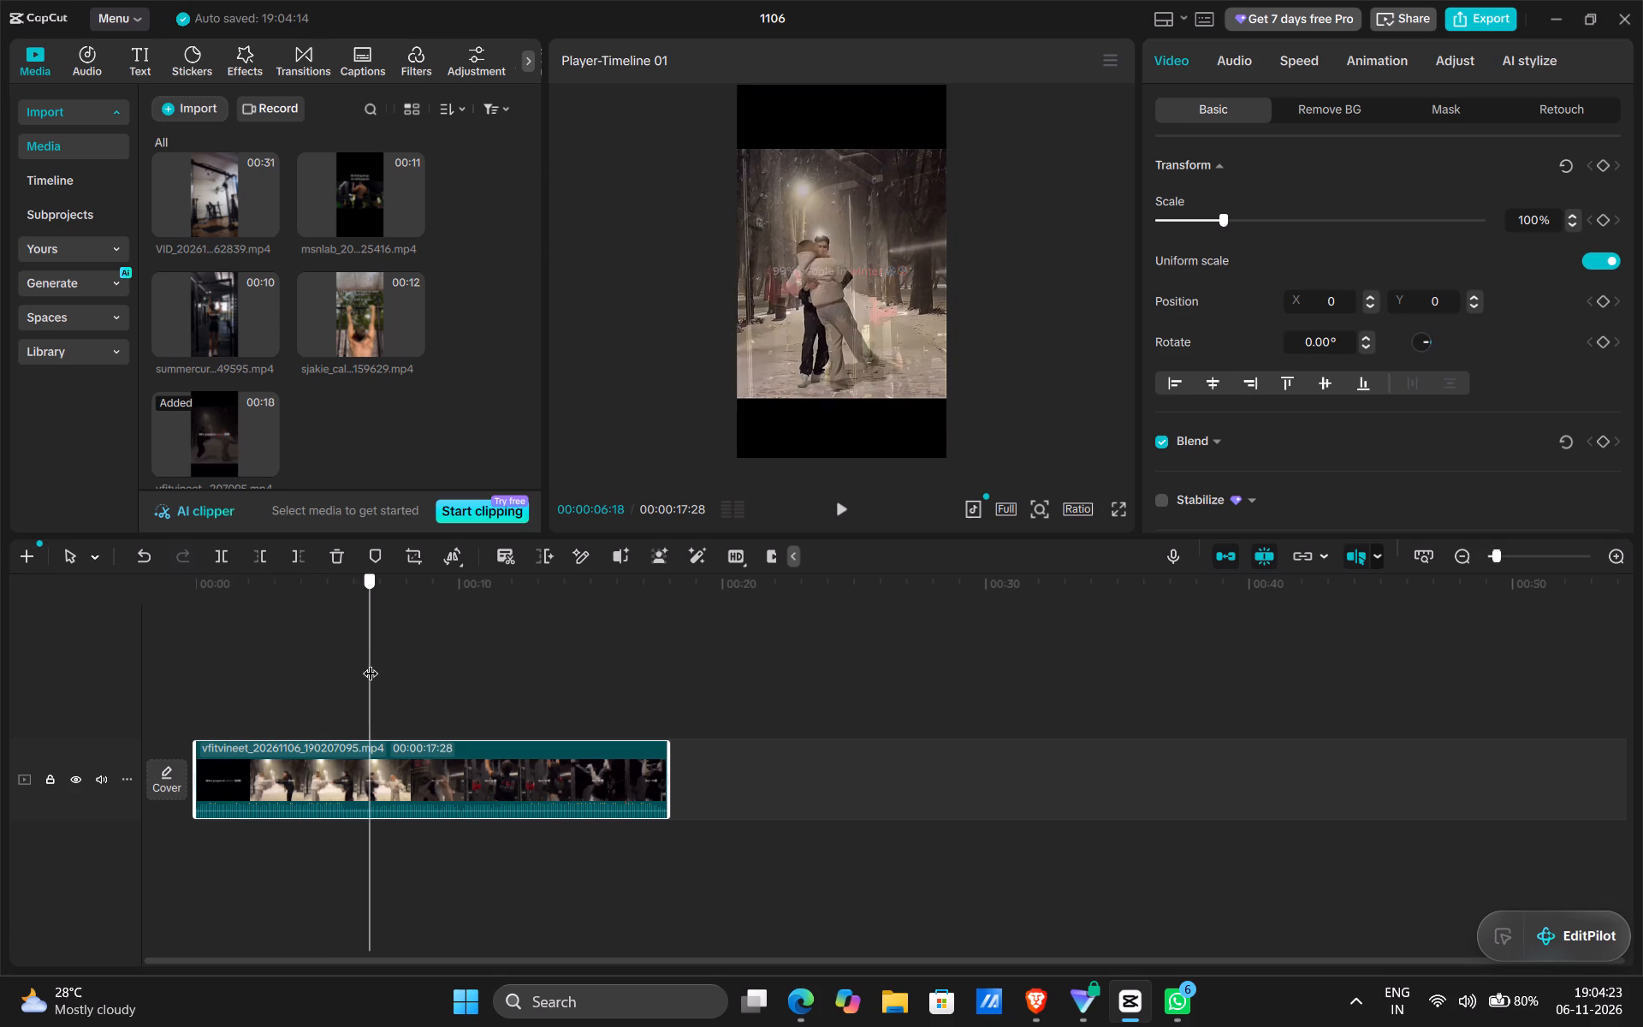
pyautogui.moveTo(371, 662); pyautogui.dragTo(371, 663)
pyautogui.moveTo(371, 663); pyautogui.dragTo(375, 666)
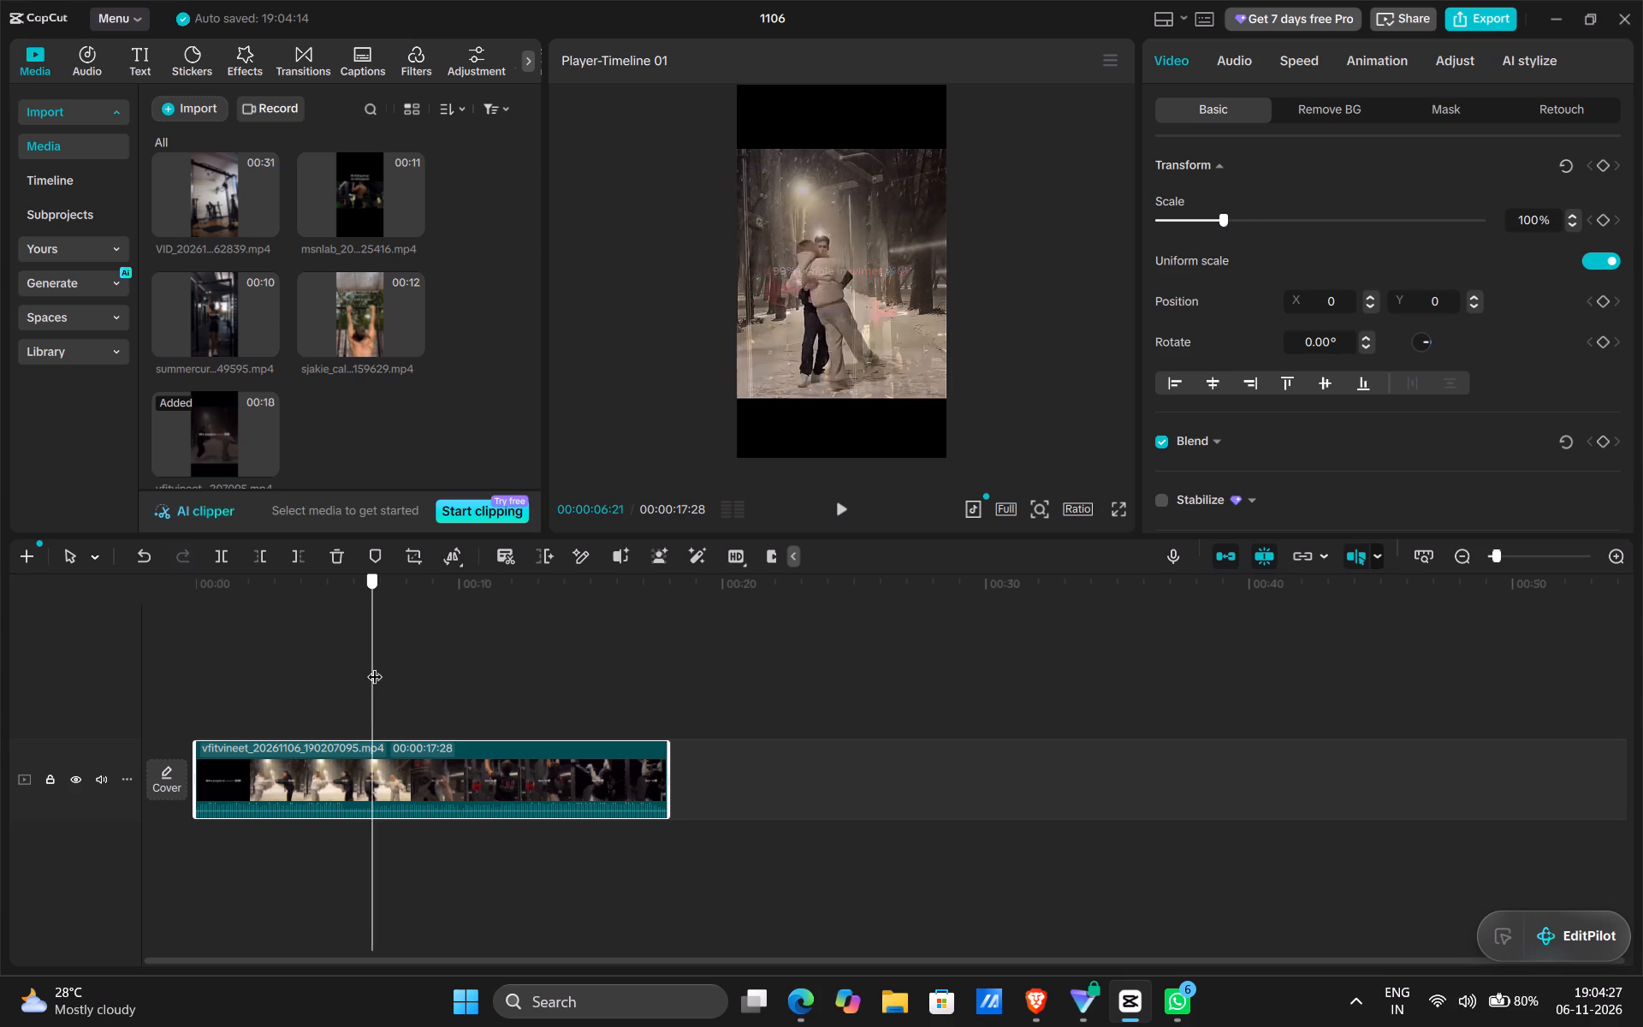
pyautogui.moveTo(375, 666); pyautogui.dragTo(408, 668)
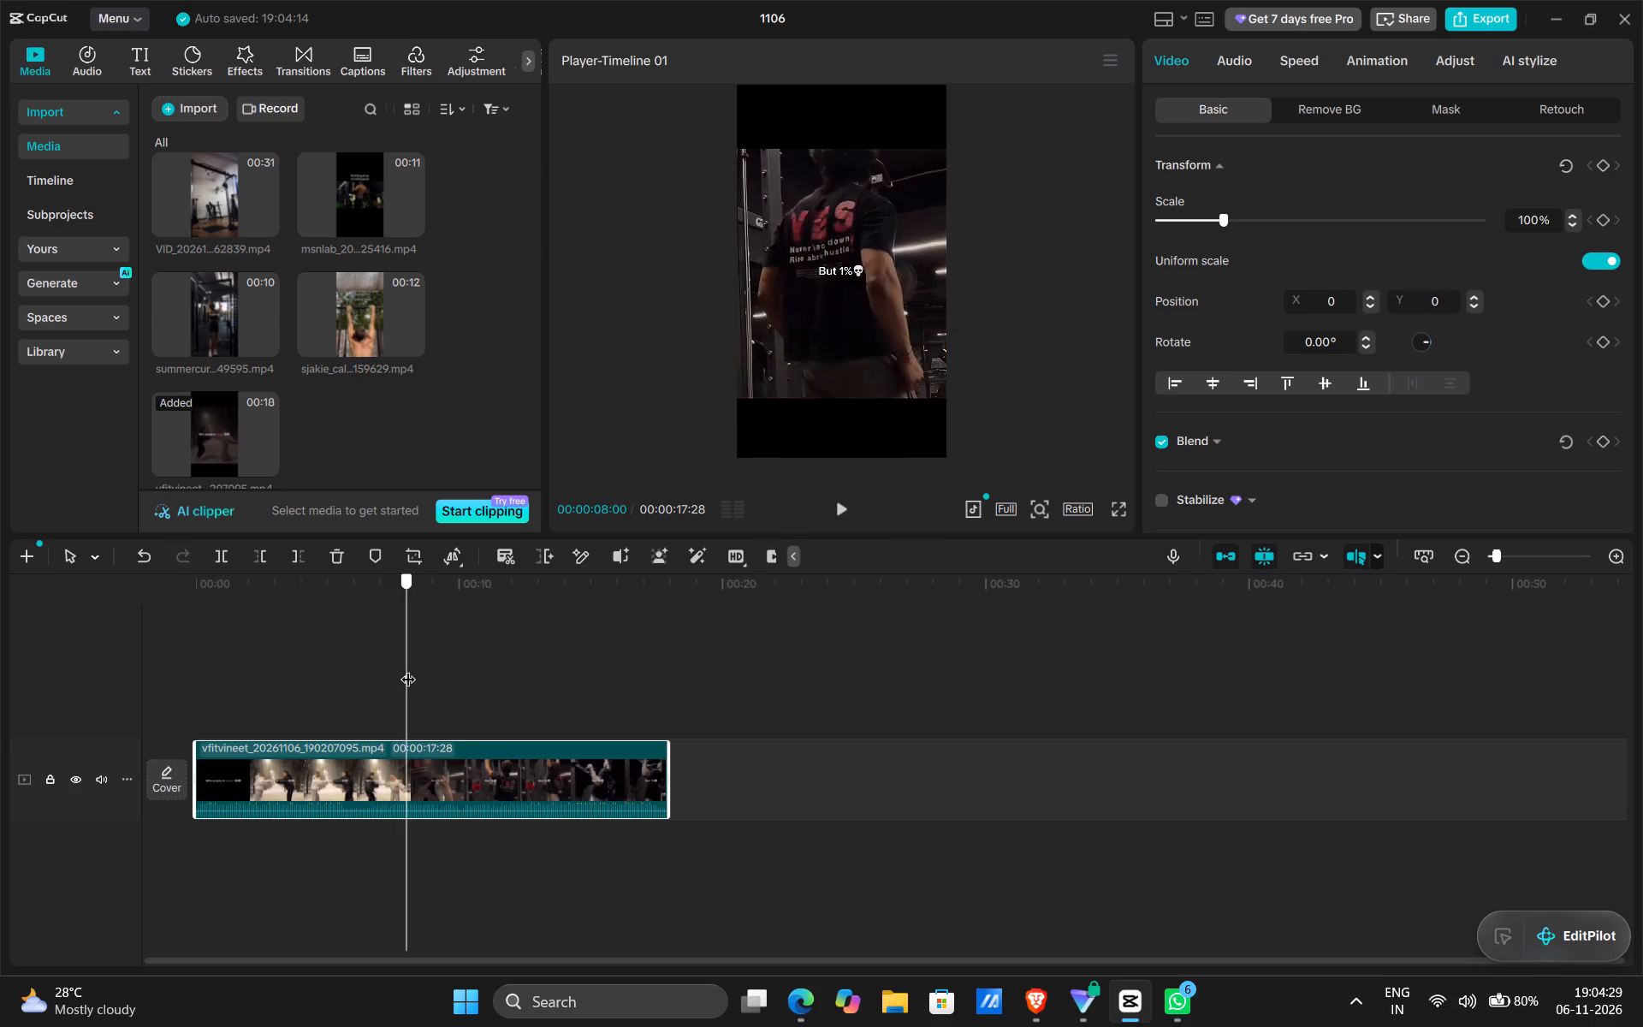
pyautogui.moveTo(408, 668); pyautogui.dragTo(385, 672)
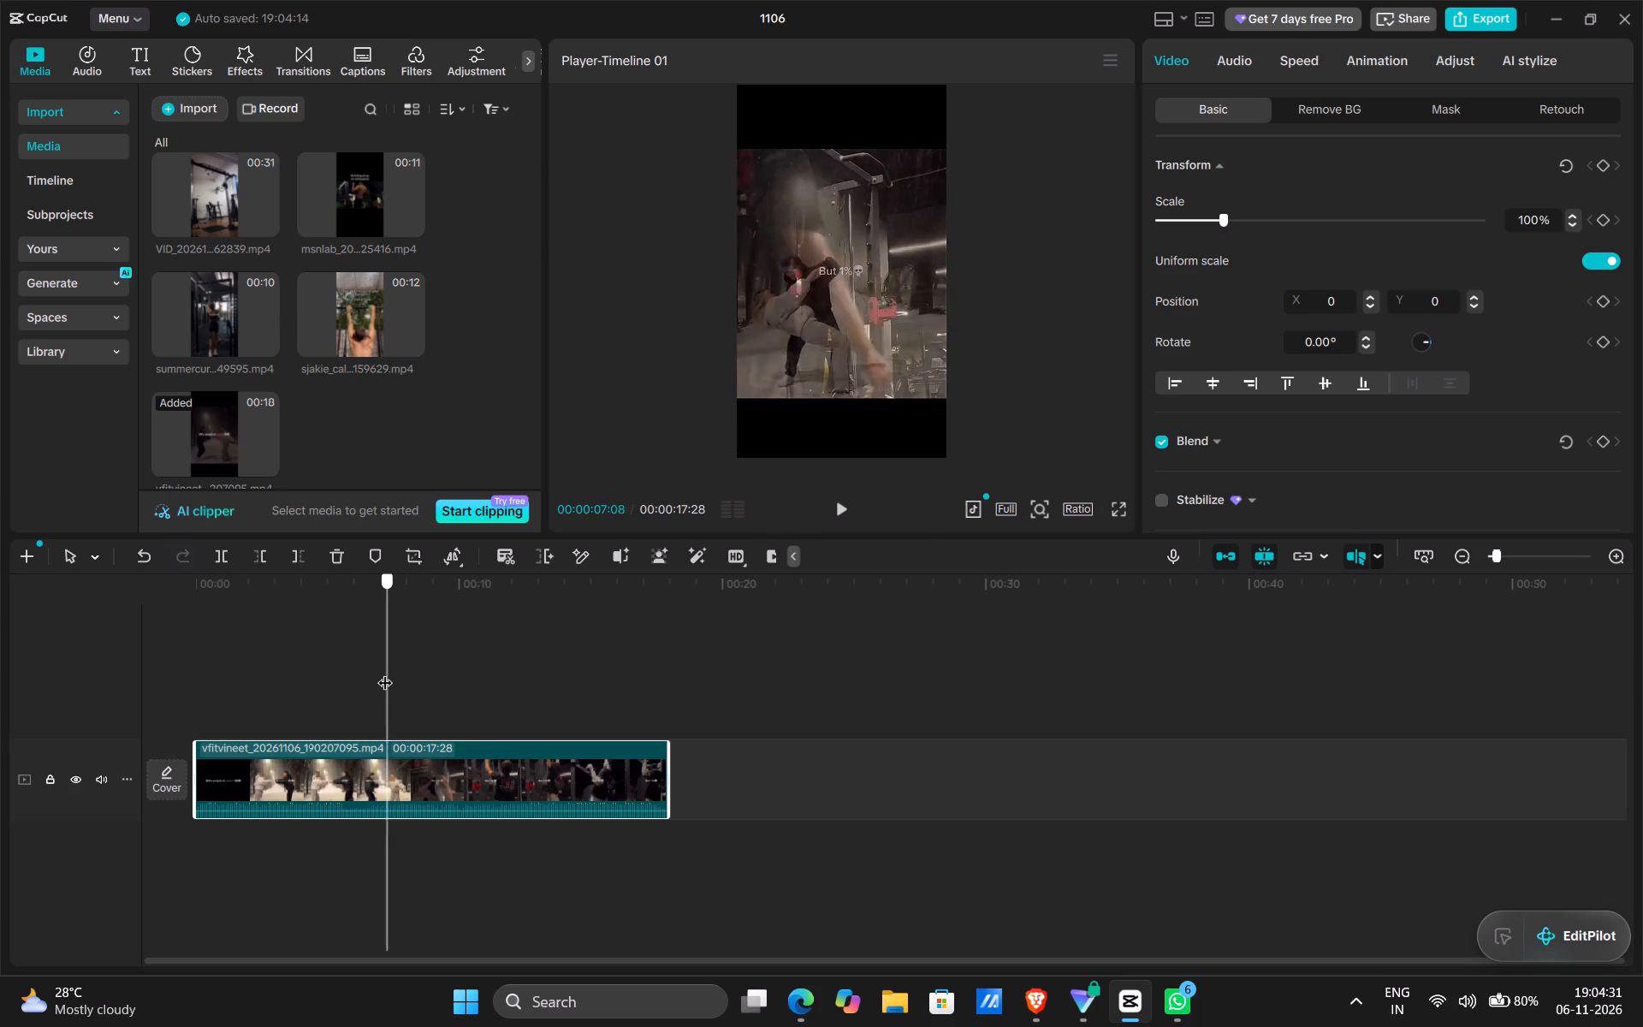
pyautogui.moveTo(385, 672); pyautogui.dragTo(355, 675)
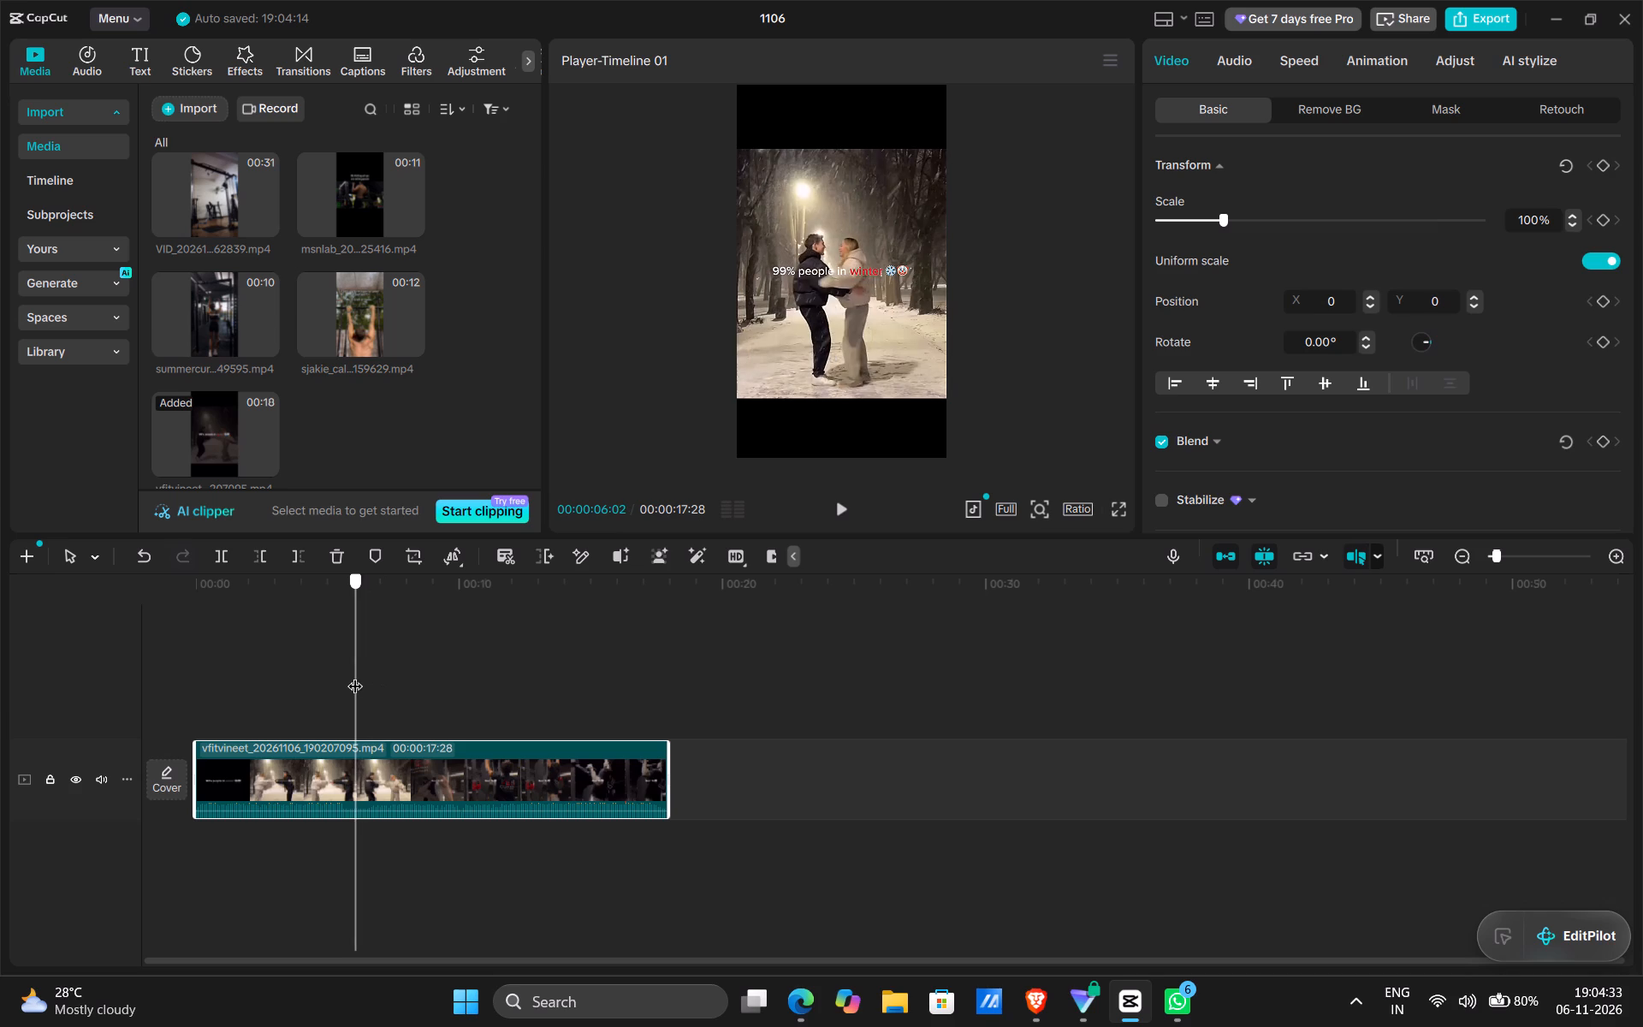
pyautogui.moveTo(355, 675); pyautogui.dragTo(362, 675)
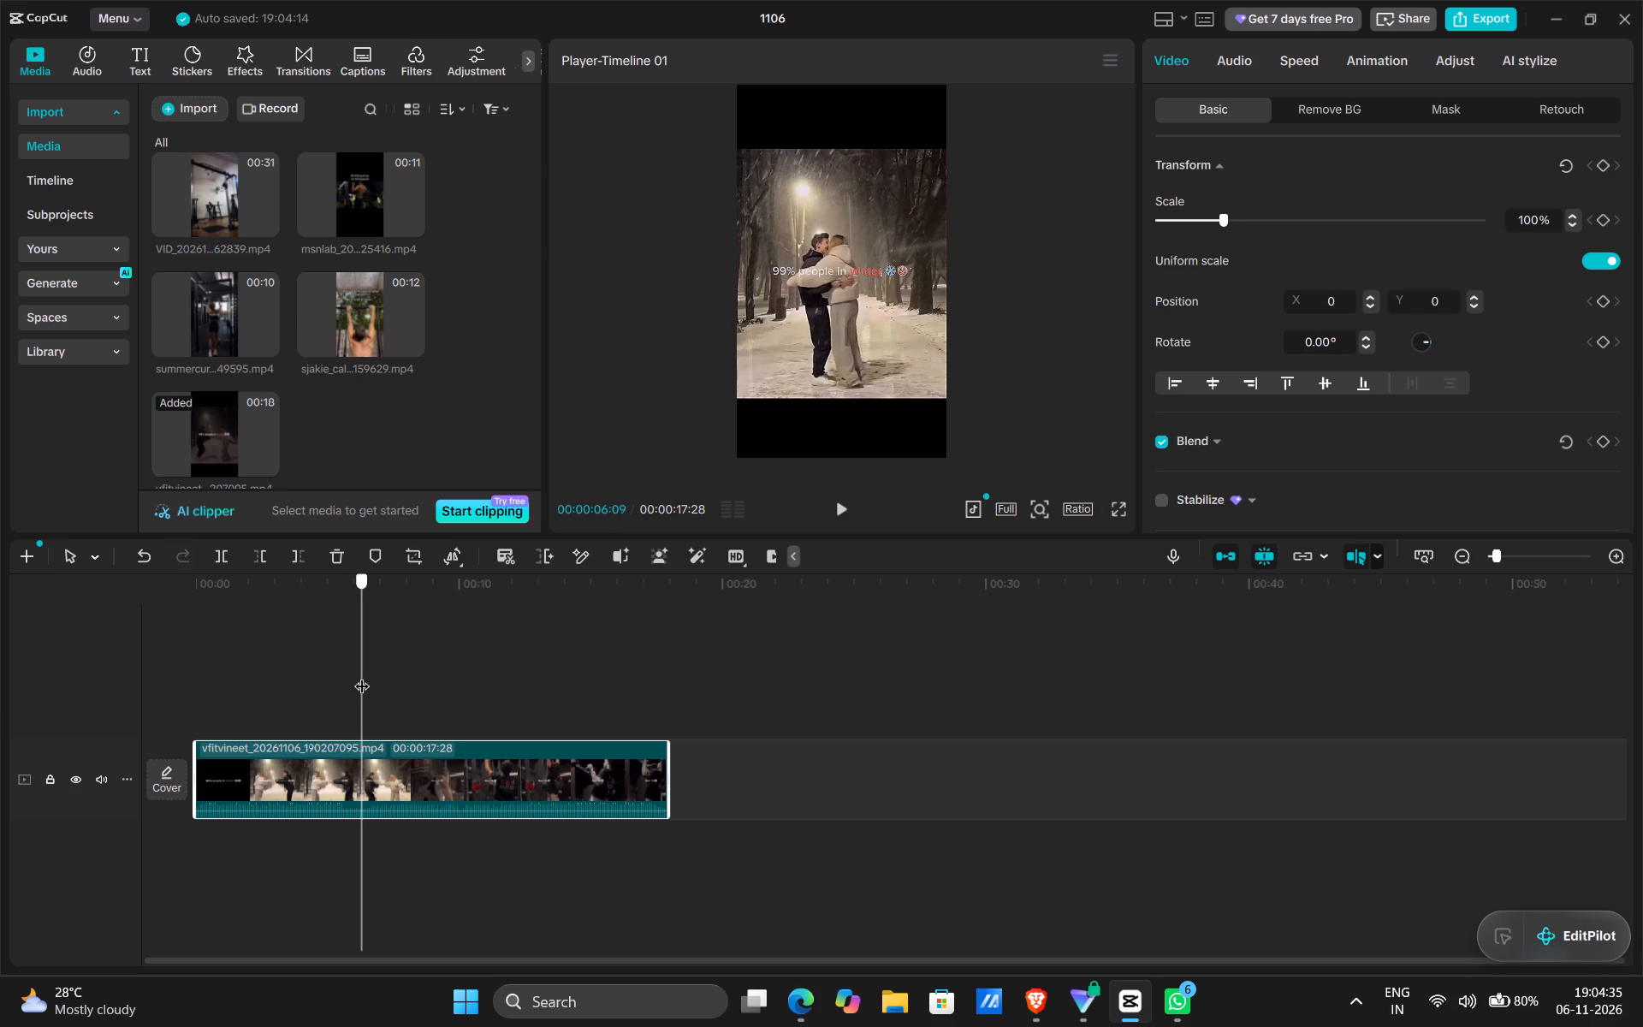
pyautogui.moveTo(362, 675); pyautogui.dragTo(362, 677)
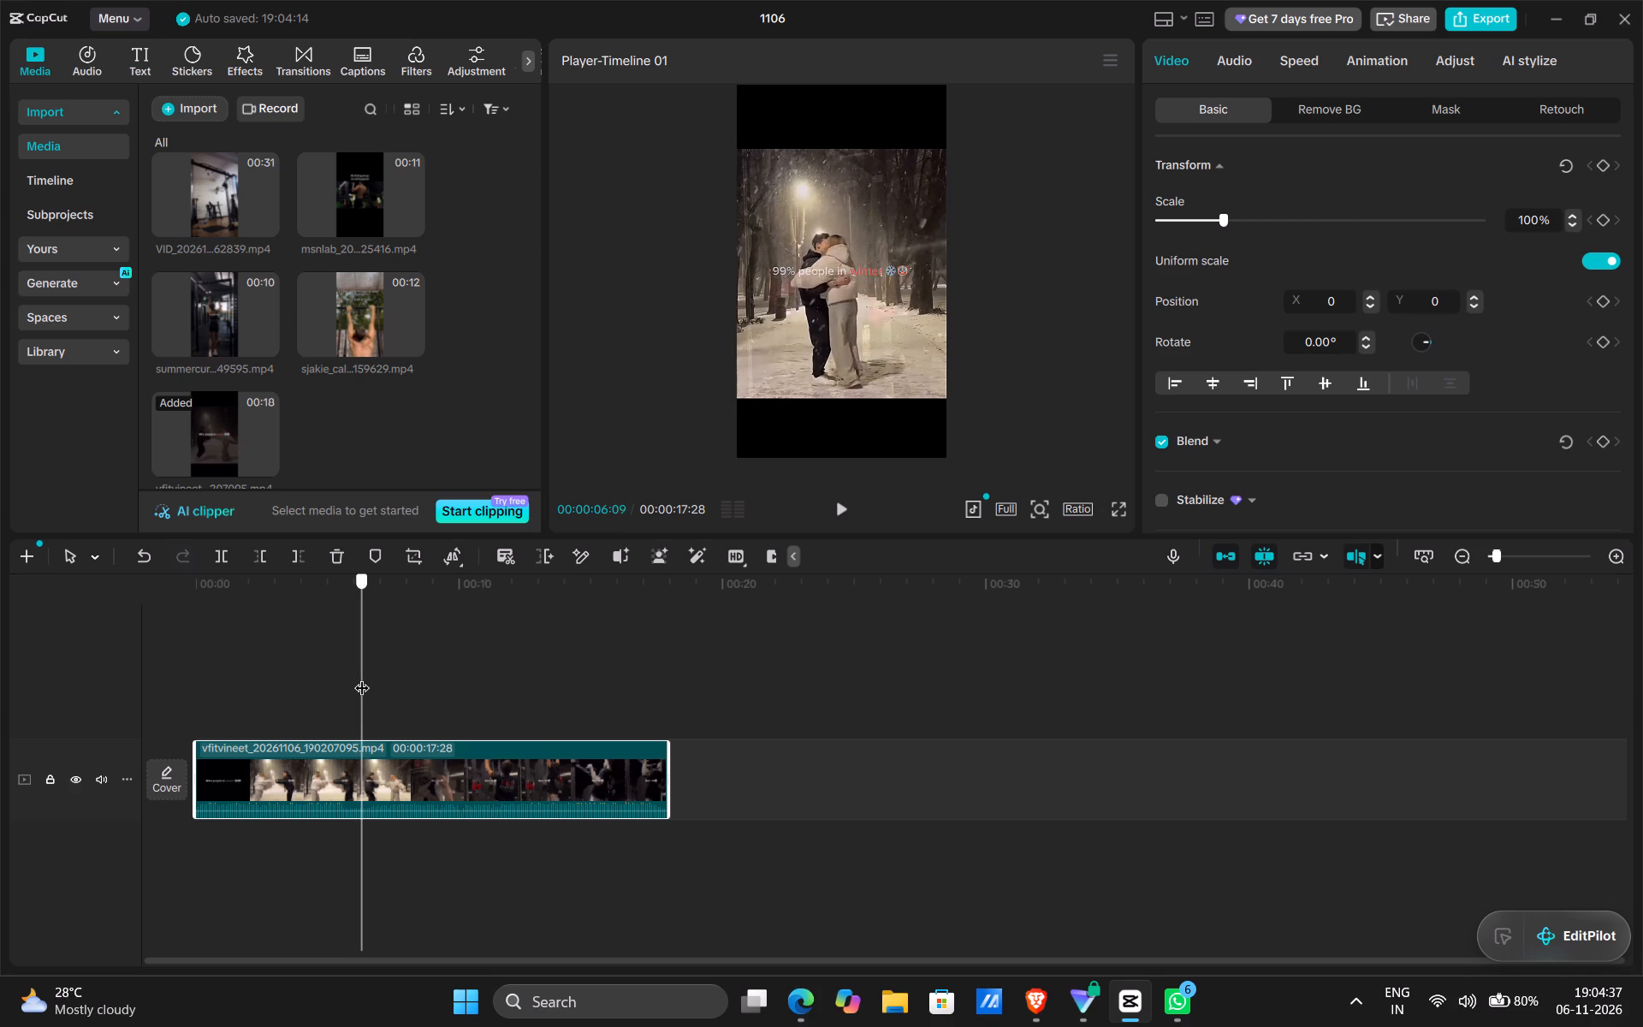
pyautogui.moveTo(362, 677); pyautogui.dragTo(357, 678)
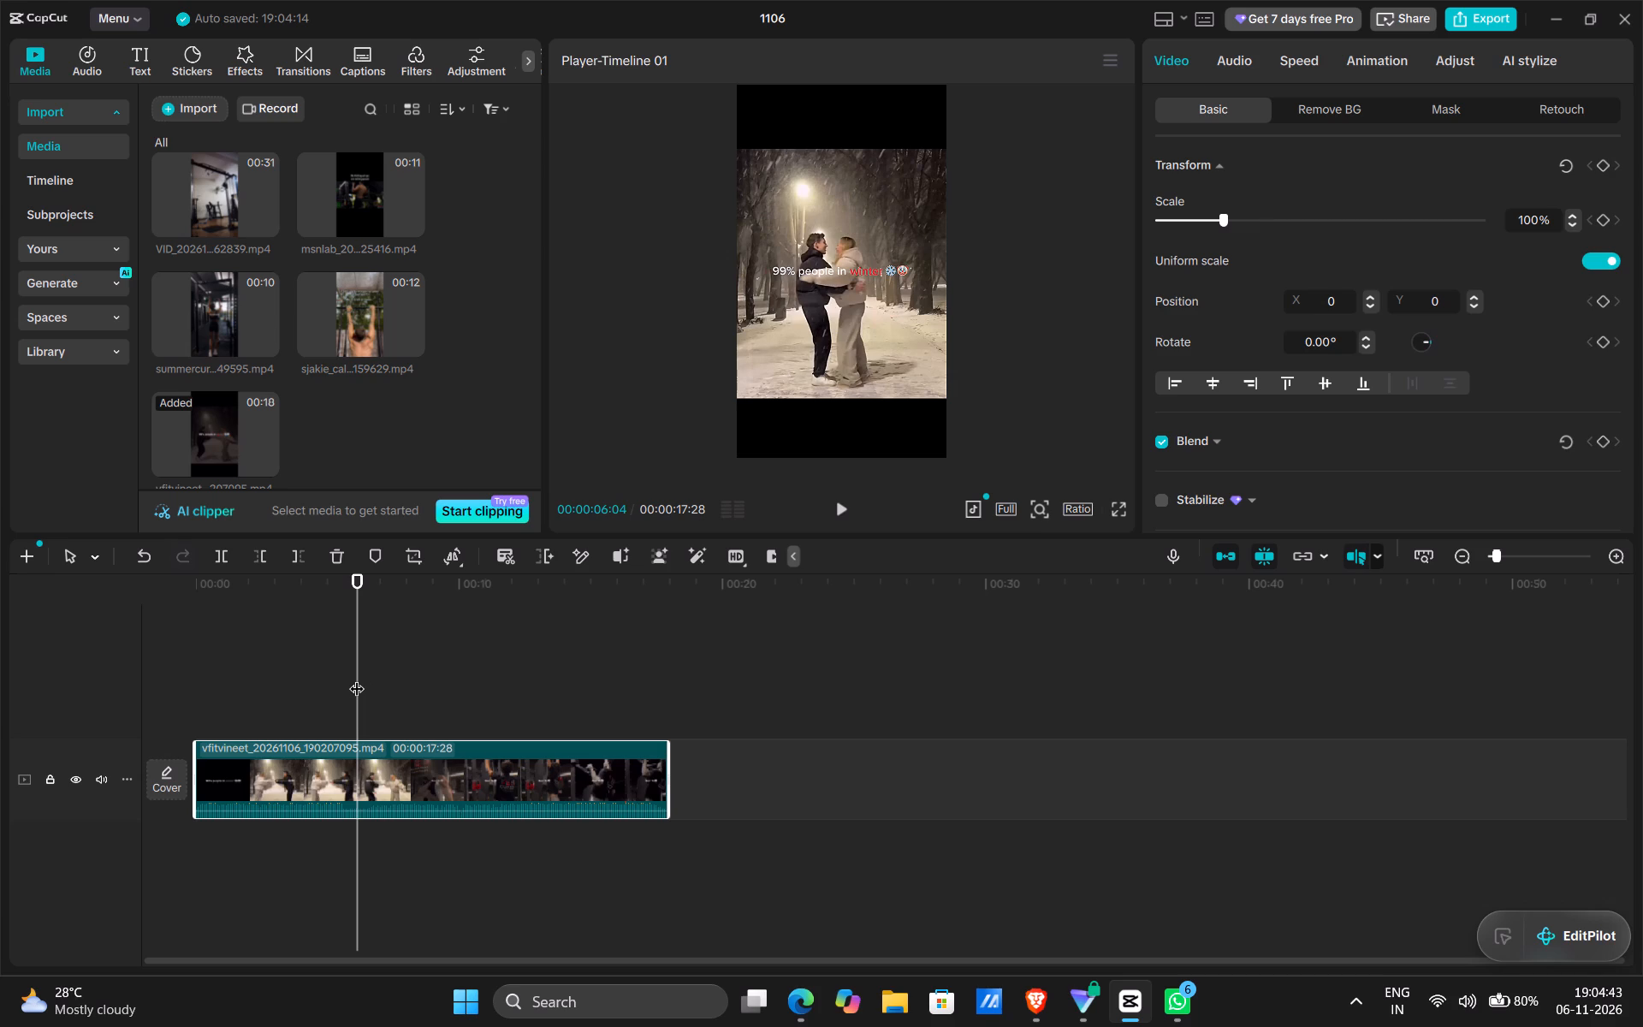
pyautogui.press('m')
# Review the reference clip's footage on both sides of the marker, from the snow scene to the gym scenes.
pyautogui.moveTo(357, 678); pyautogui.dragTo(392, 678)
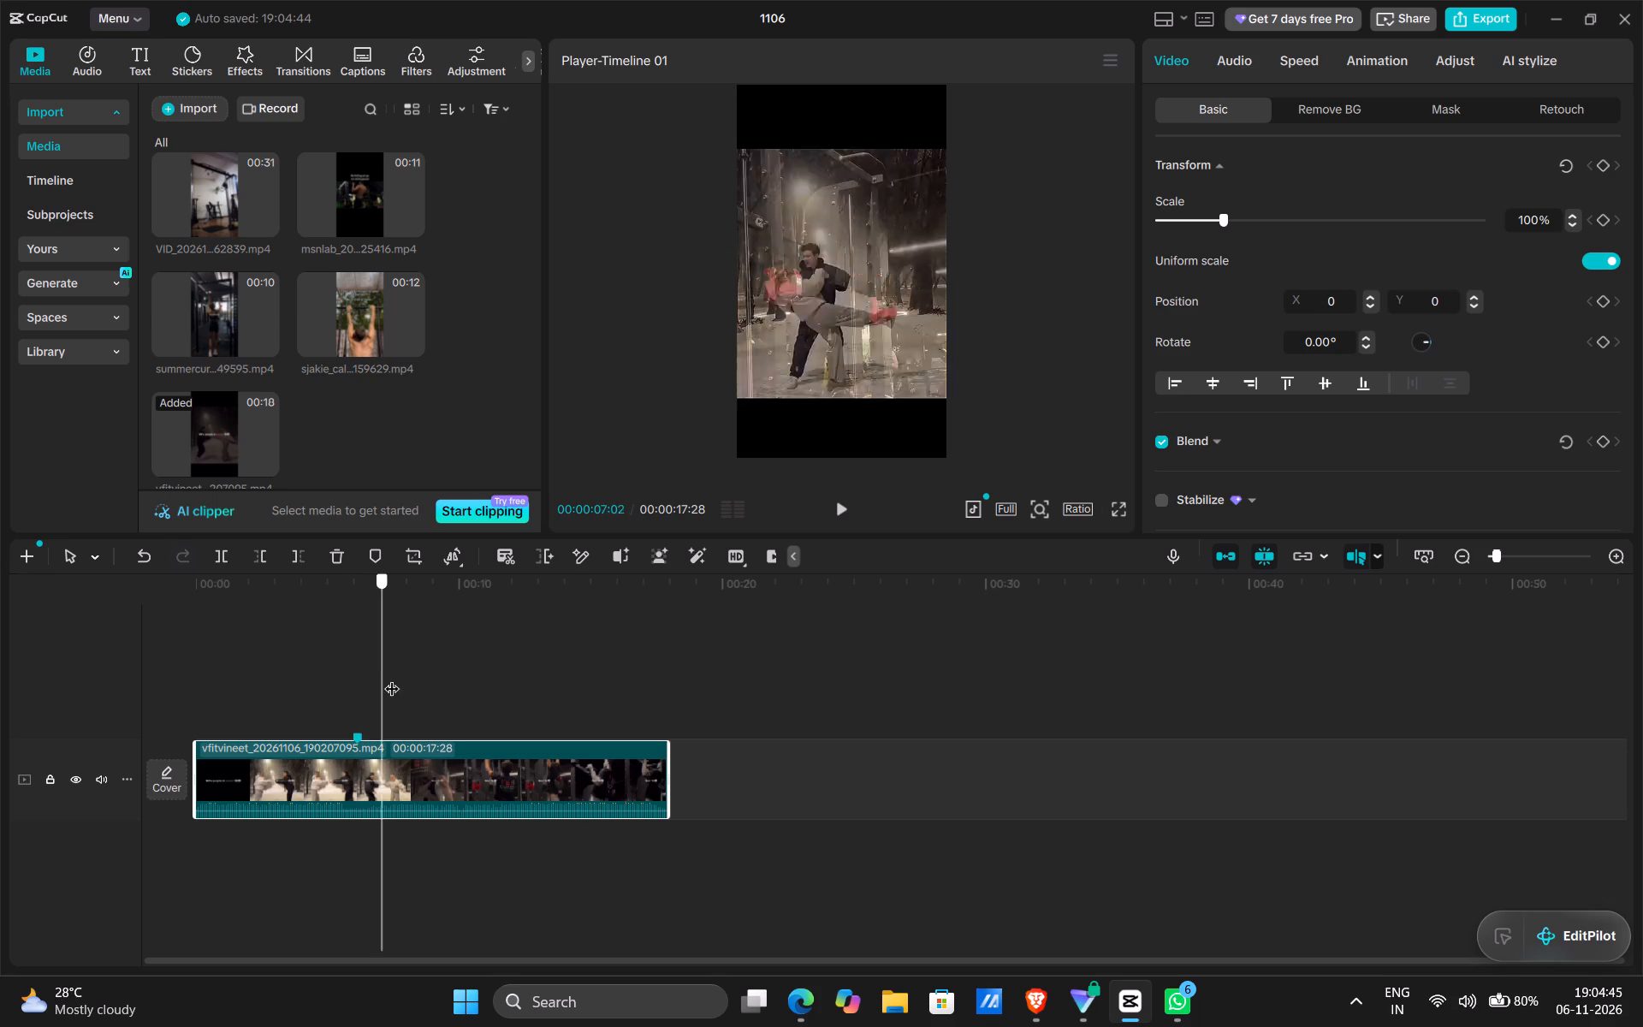
pyautogui.moveTo(392, 678); pyautogui.dragTo(372, 688)
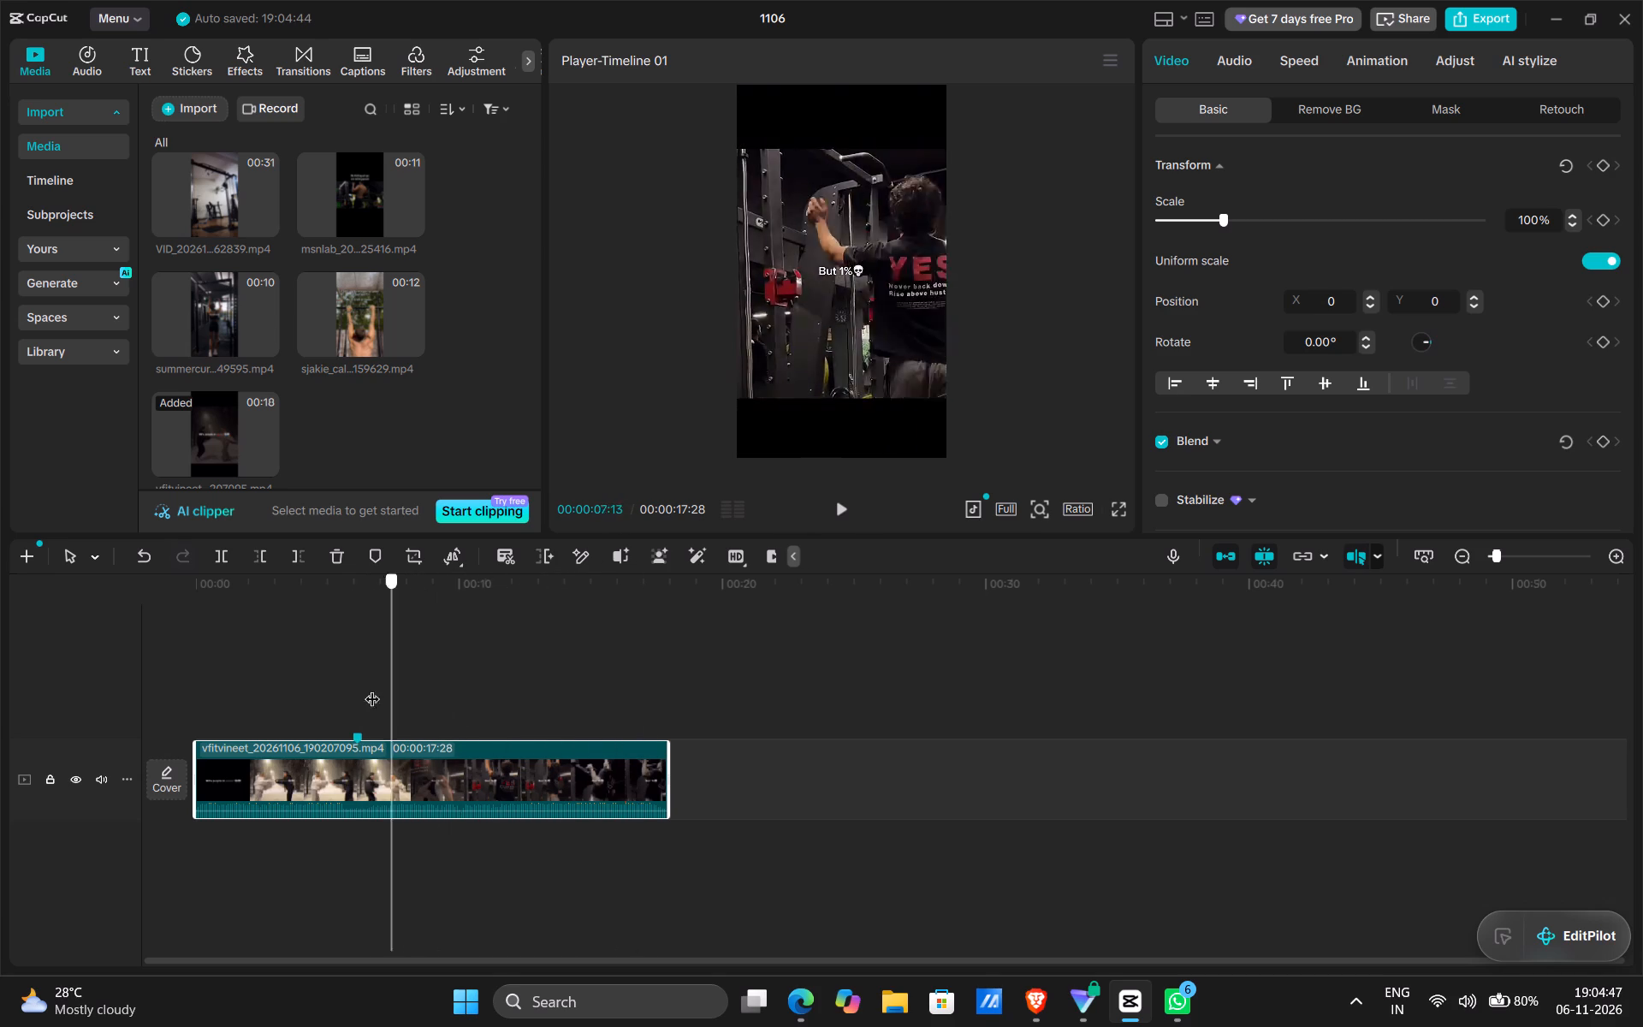
pyautogui.moveTo(372, 688); pyautogui.dragTo(620, 728)
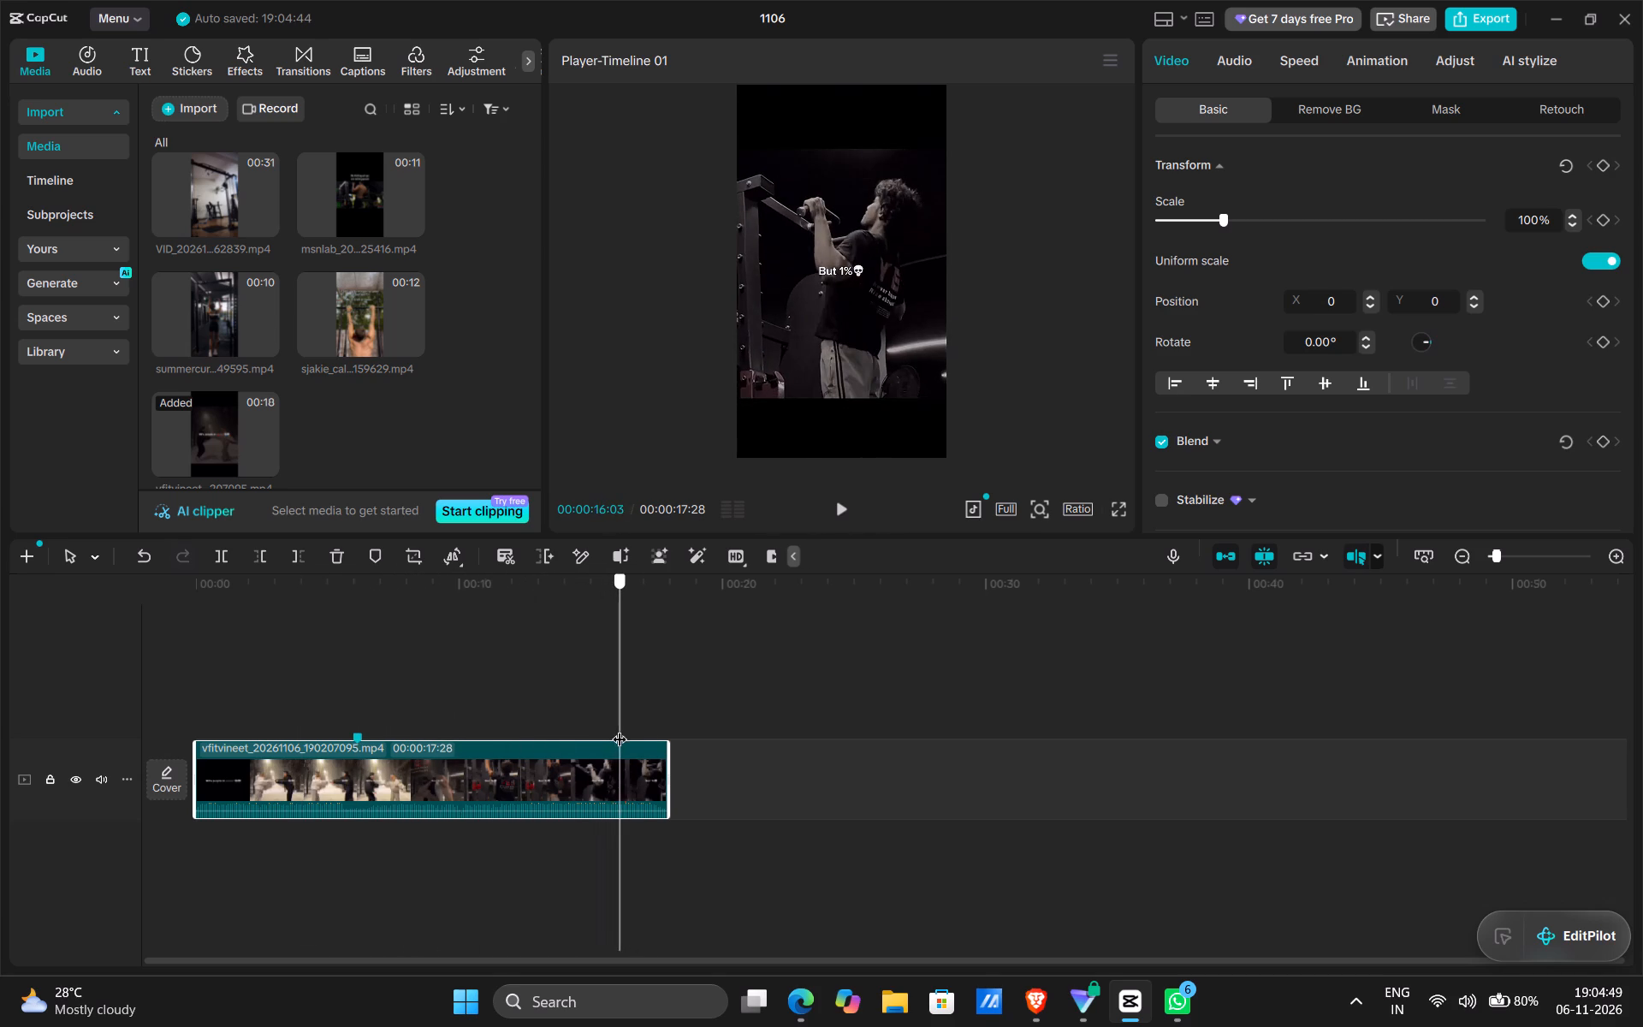
pyautogui.moveTo(620, 728); pyautogui.dragTo(341, 702)
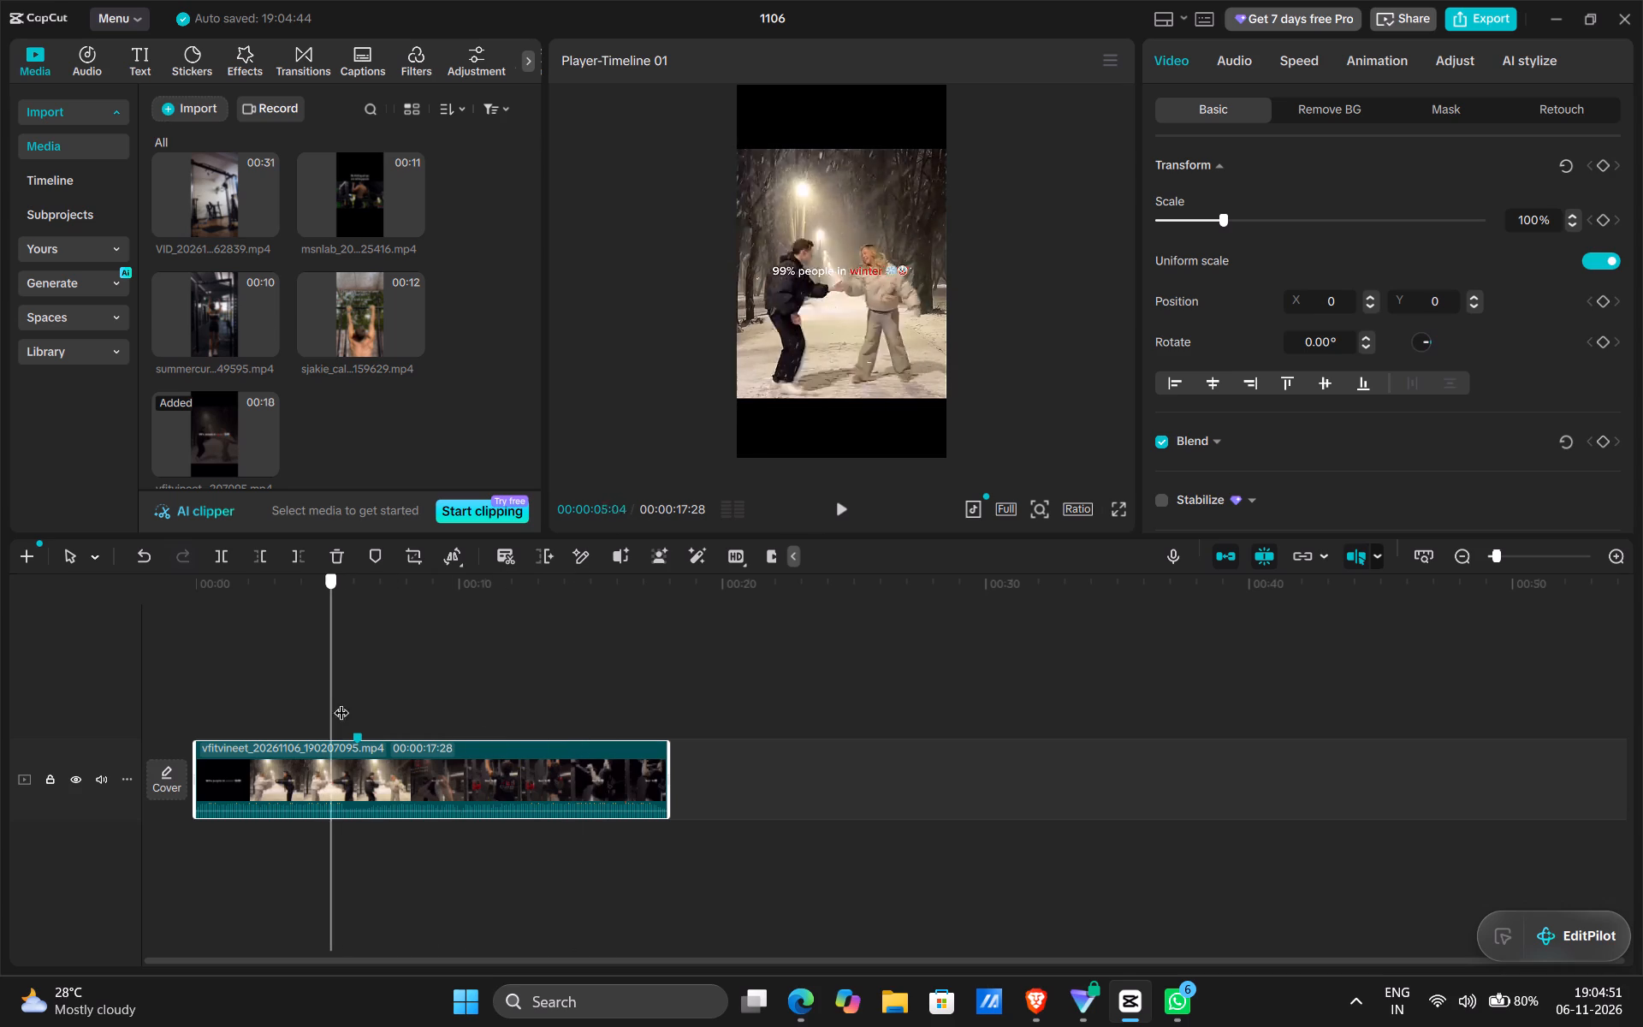
pyautogui.moveTo(341, 702); pyautogui.dragTo(274, 735)
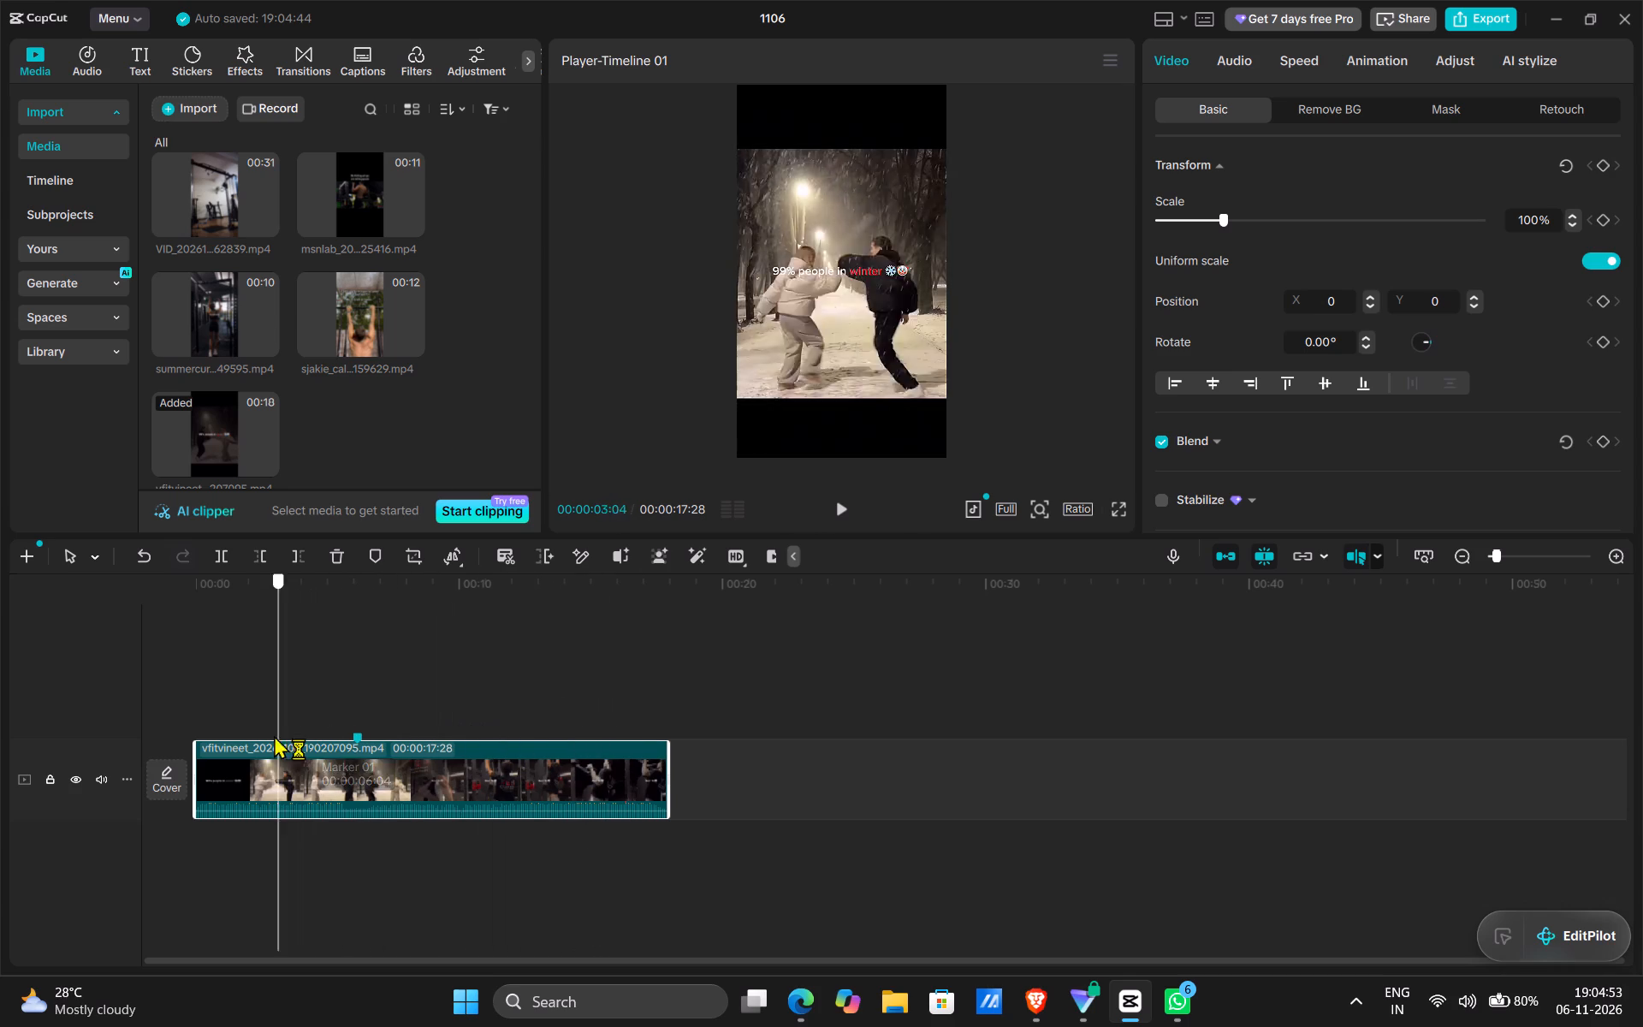
pyautogui.moveTo(274, 735); pyautogui.dragTo(246, 731)
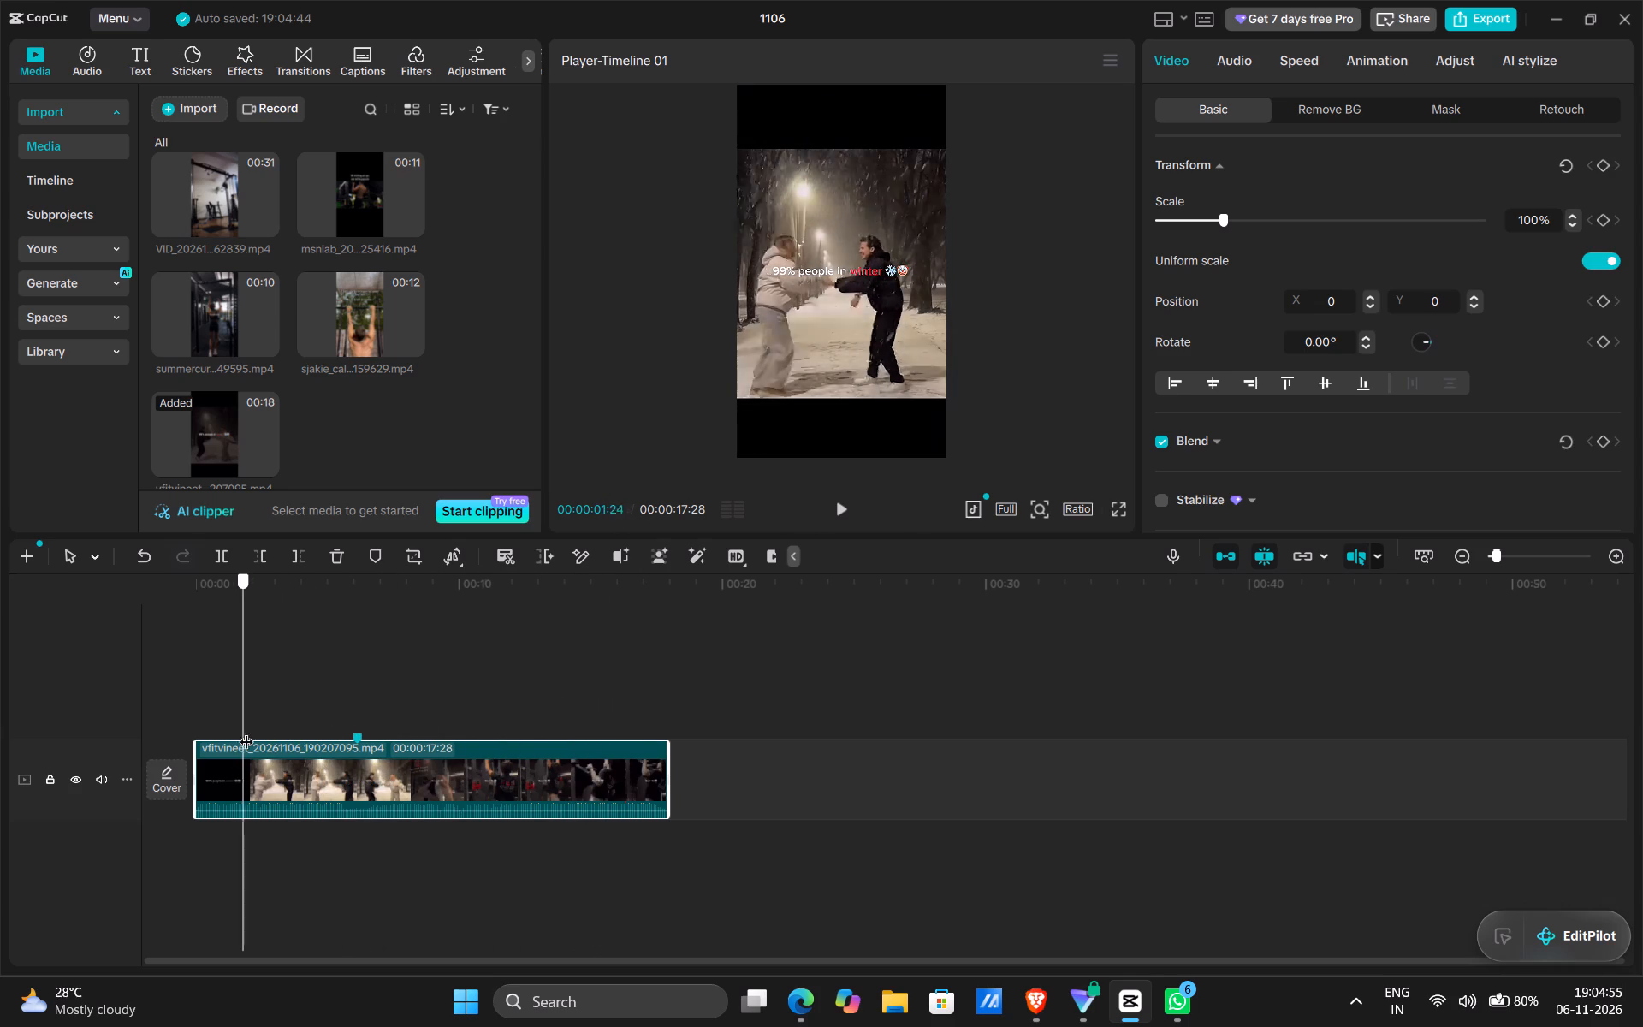
pyautogui.moveTo(246, 731); pyautogui.dragTo(554, 739)
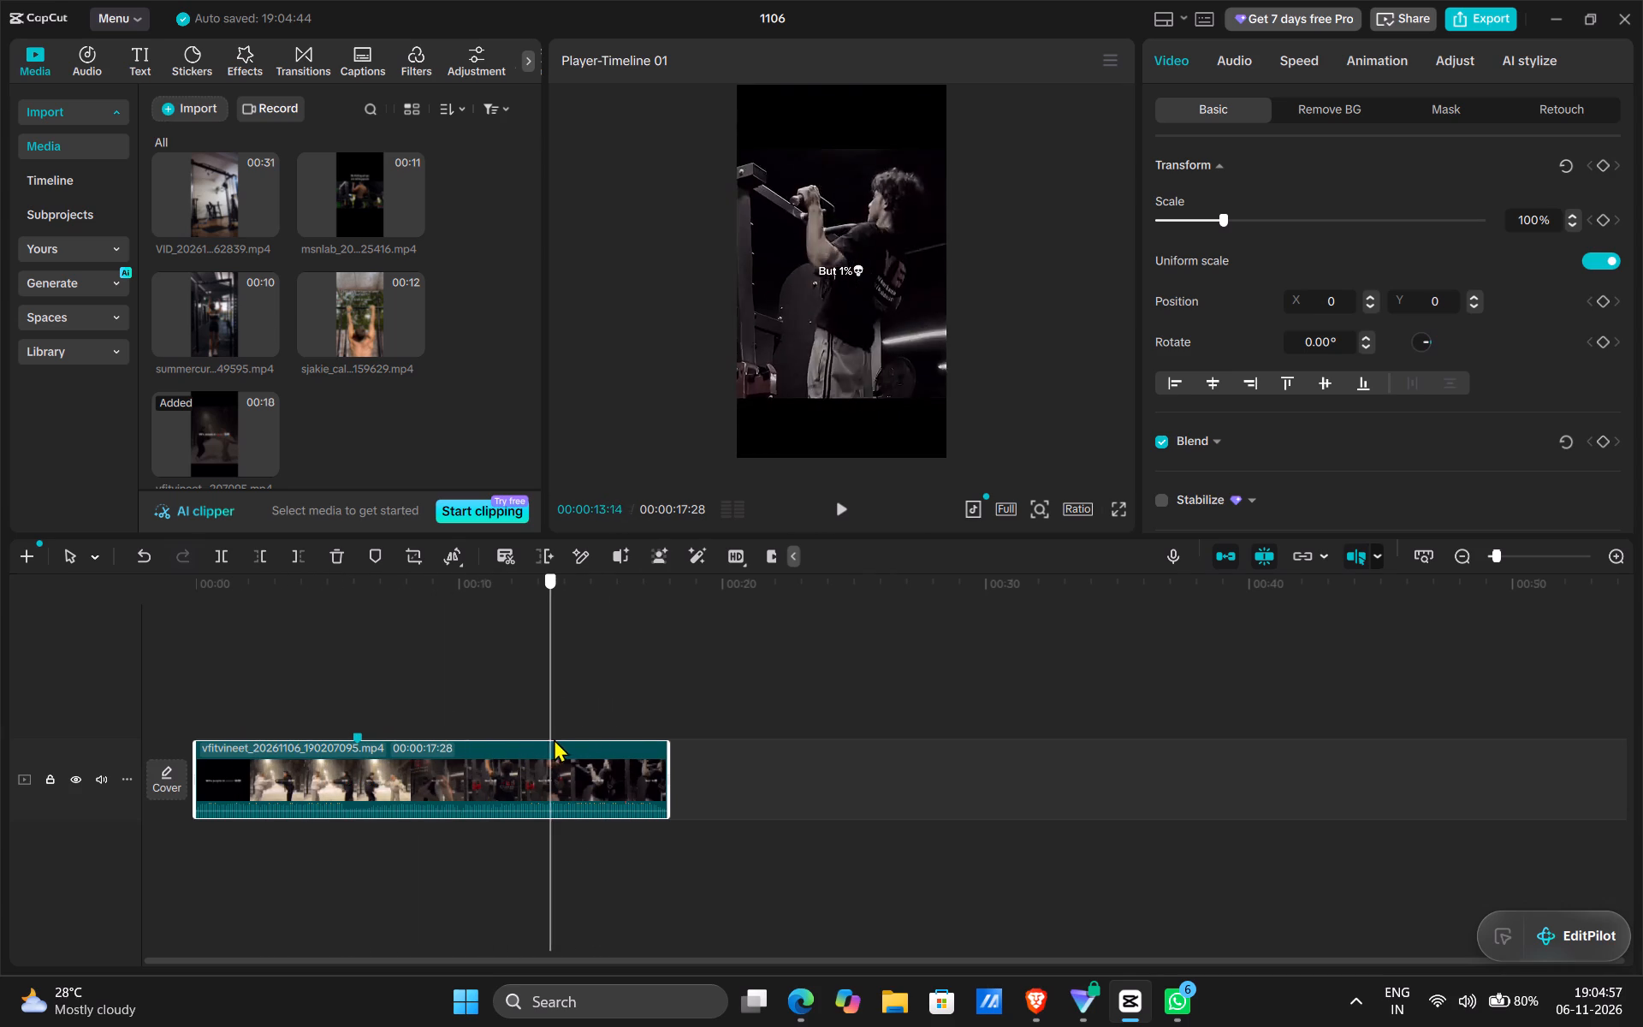
pyautogui.moveTo(554, 739); pyautogui.dragTo(467, 754)
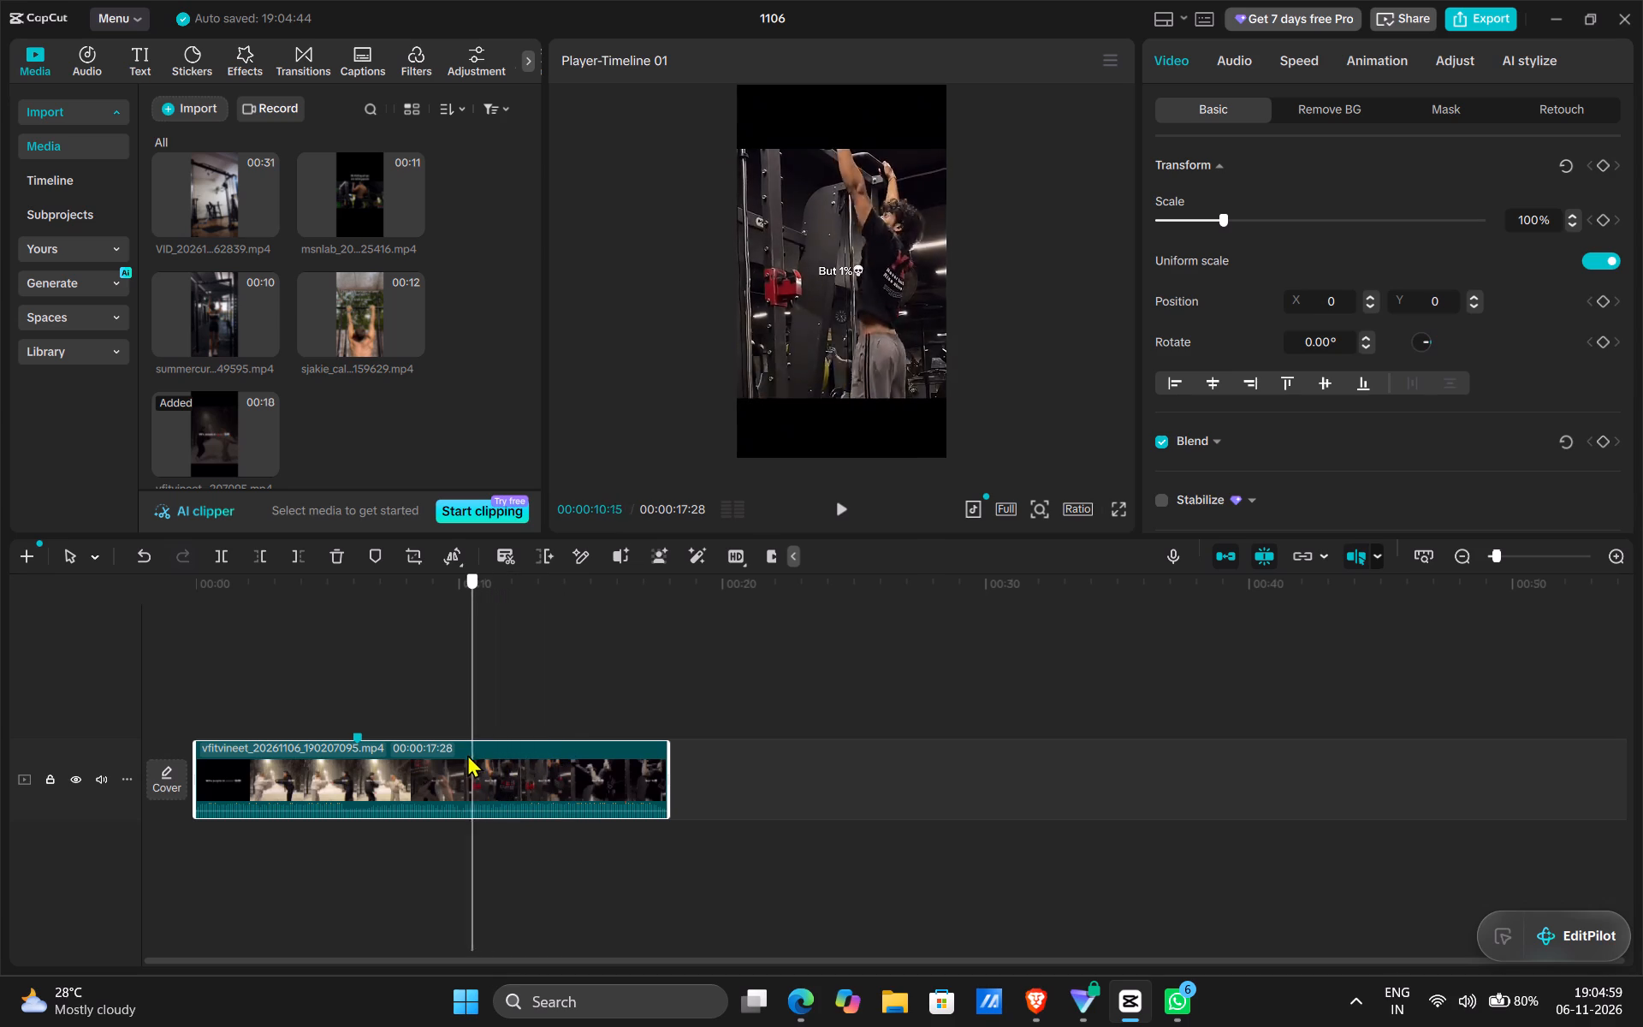
pyautogui.moveTo(467, 754); pyautogui.dragTo(393, 756)
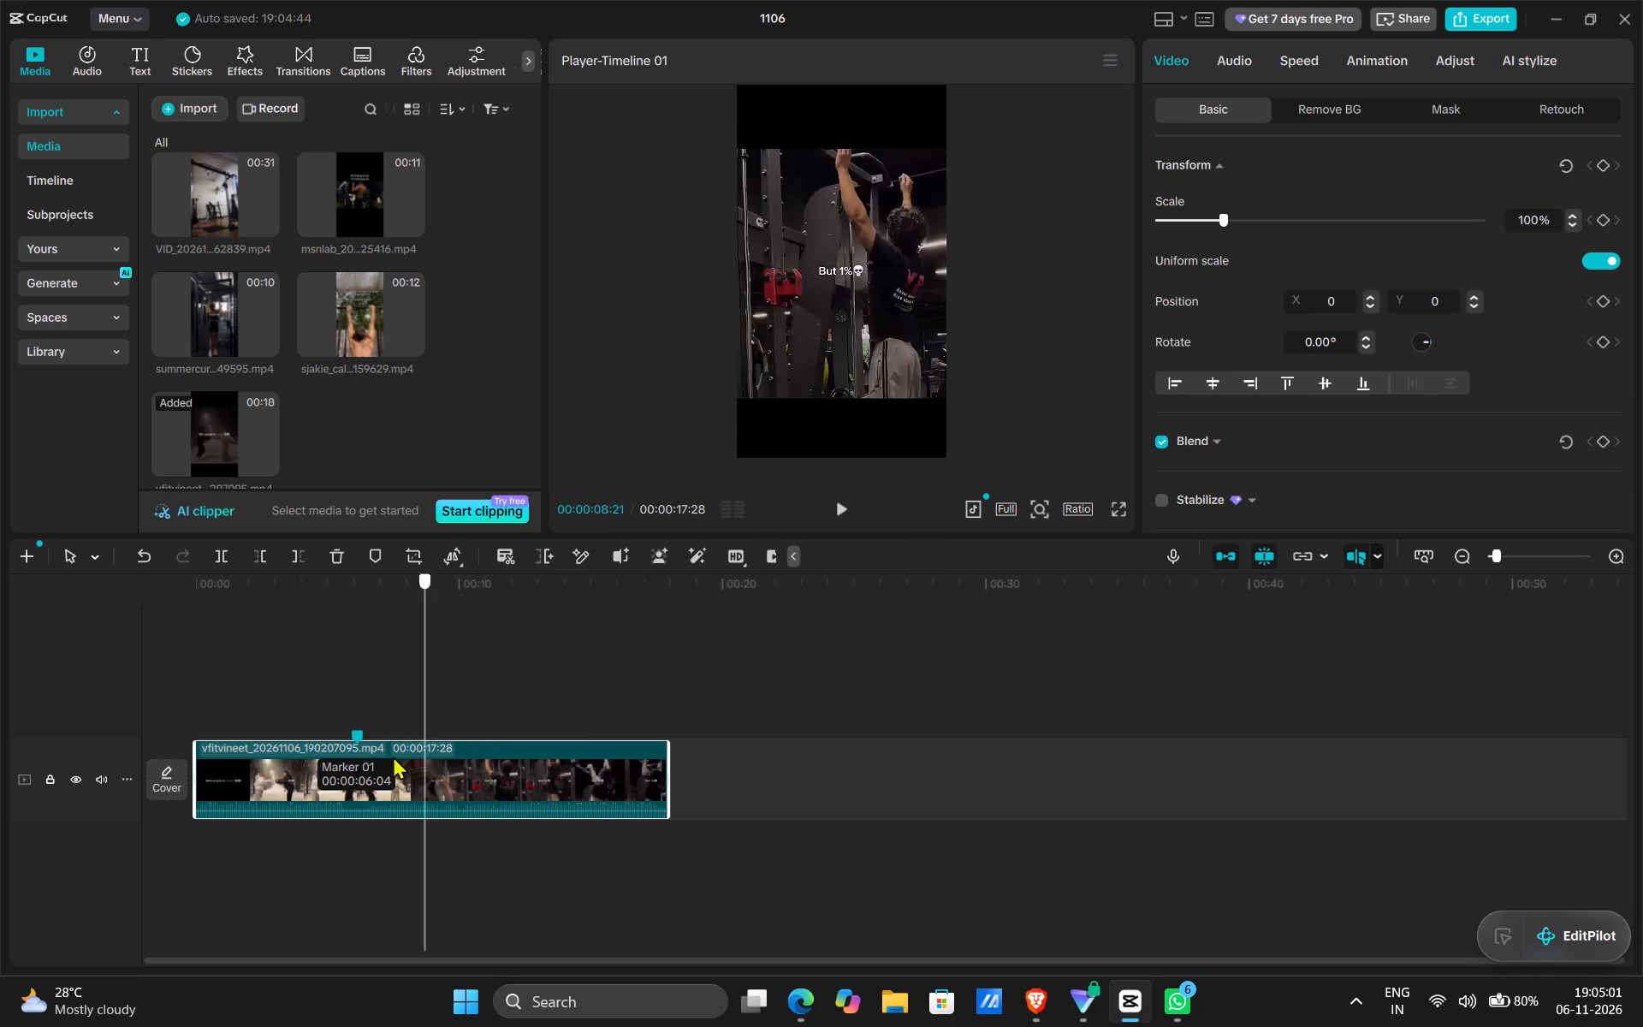
pyautogui.moveTo(393, 756); pyautogui.dragTo(448, 751)
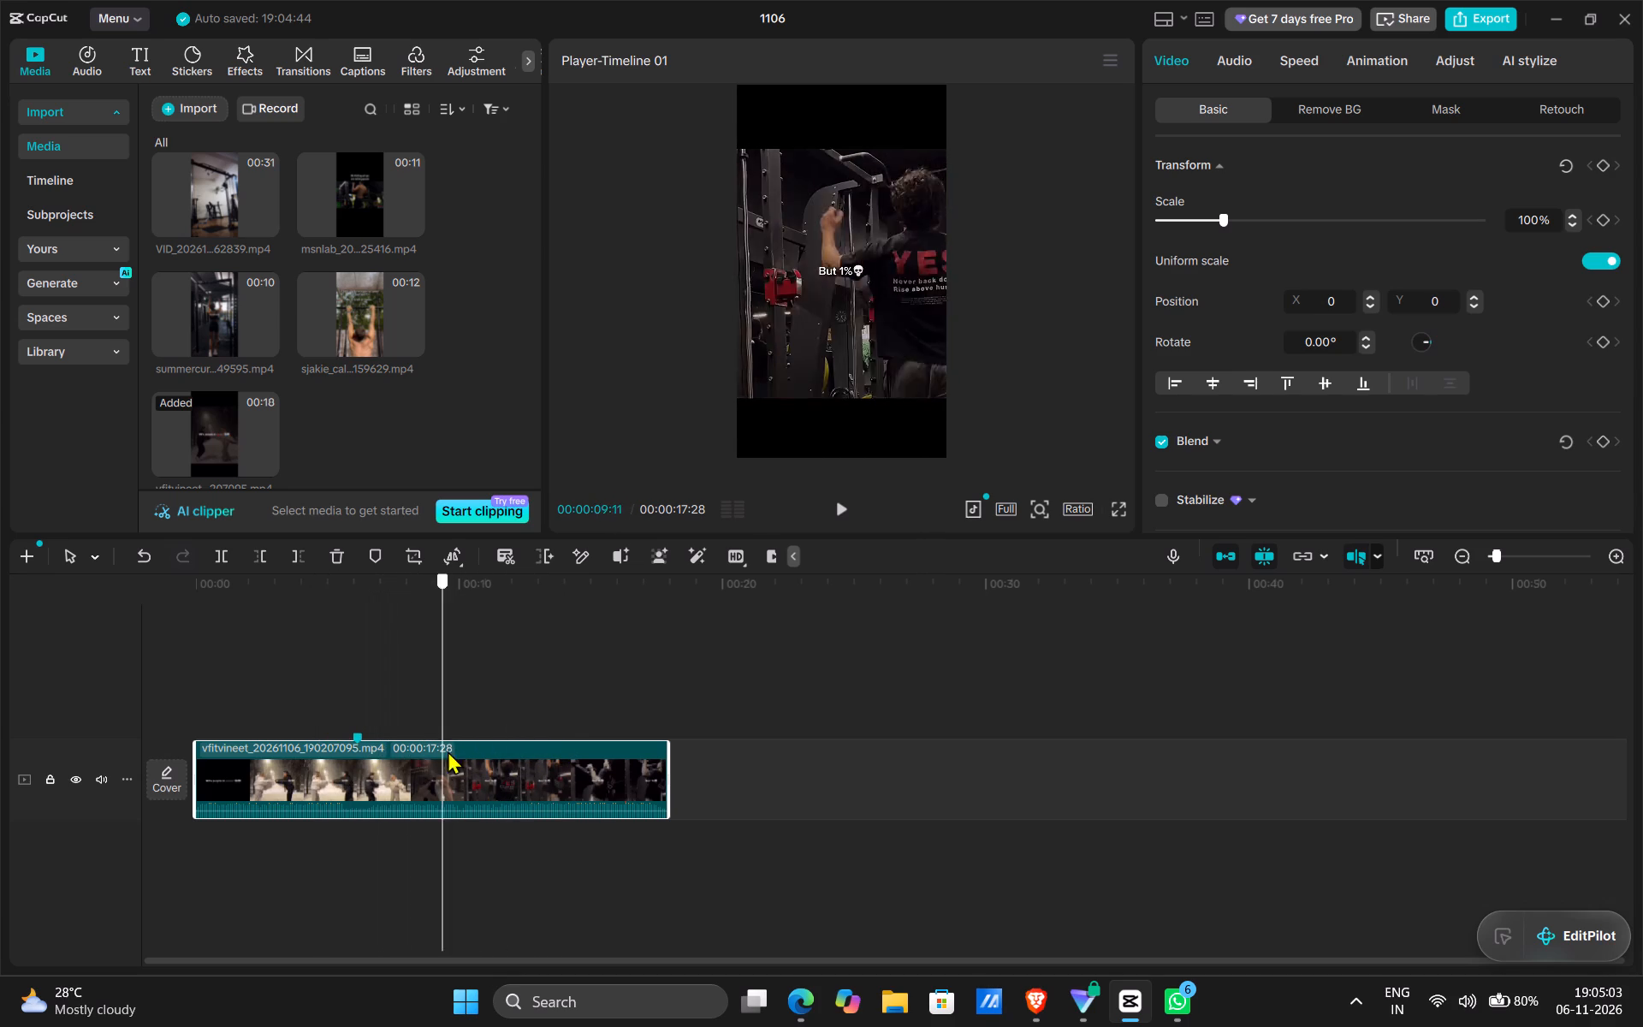
# Place the 31-second VID_20261106_162839.mp4 clip on a new track above the reference clip, starting at the 00:00:06:04 marker.
pyautogui.moveTo(448, 751); pyautogui.dragTo(359, 751)
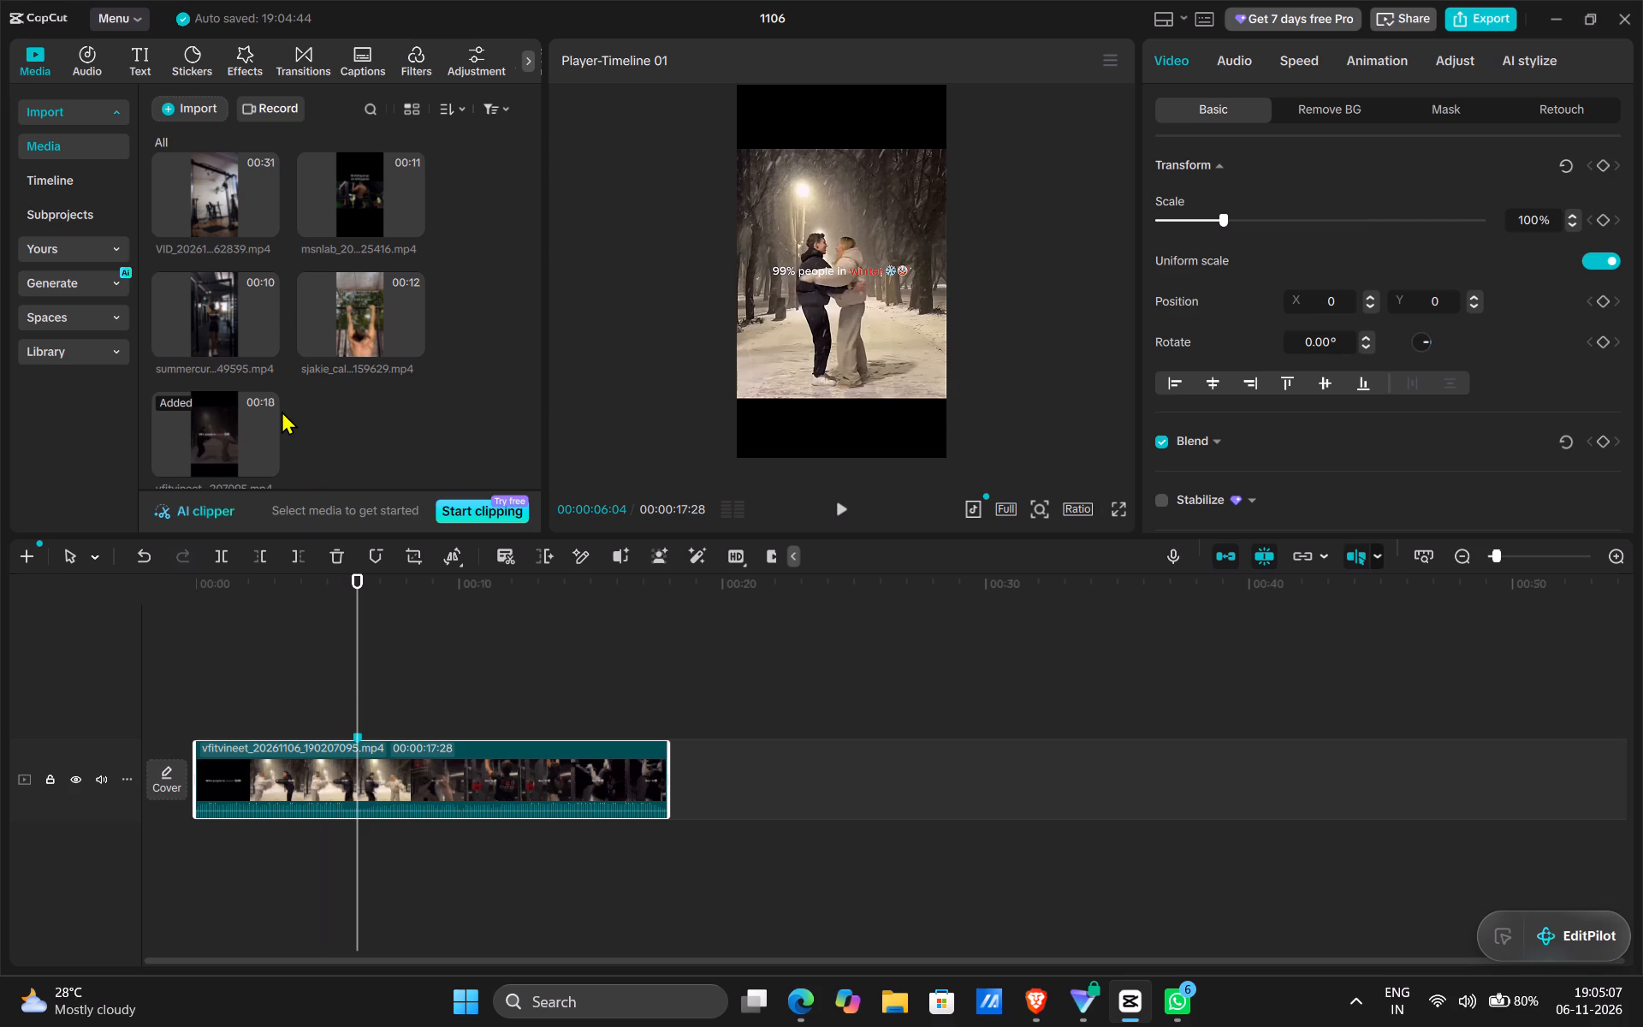
pyautogui.moveTo(216, 199); pyautogui.dragTo(357, 707)
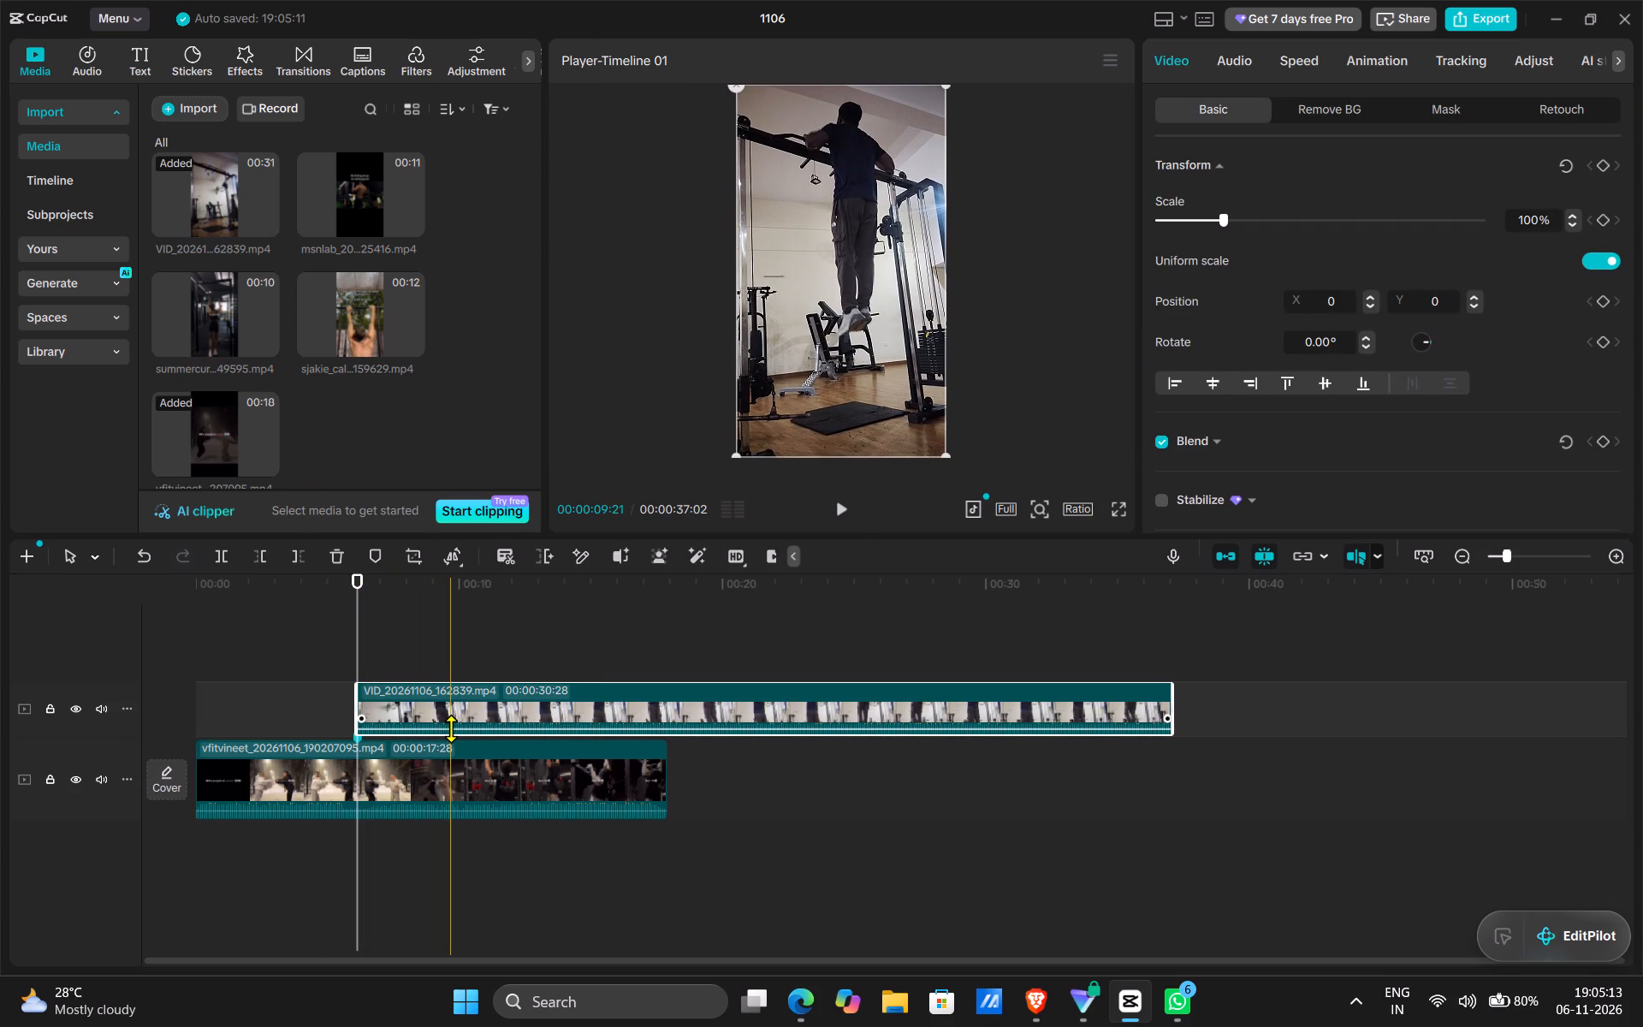
# Lower the audio volume of the overlaid VID_20261106_162839.mp4 clip all the way down.
pyautogui.moveTo(452, 728); pyautogui.dragTo(450, 796)
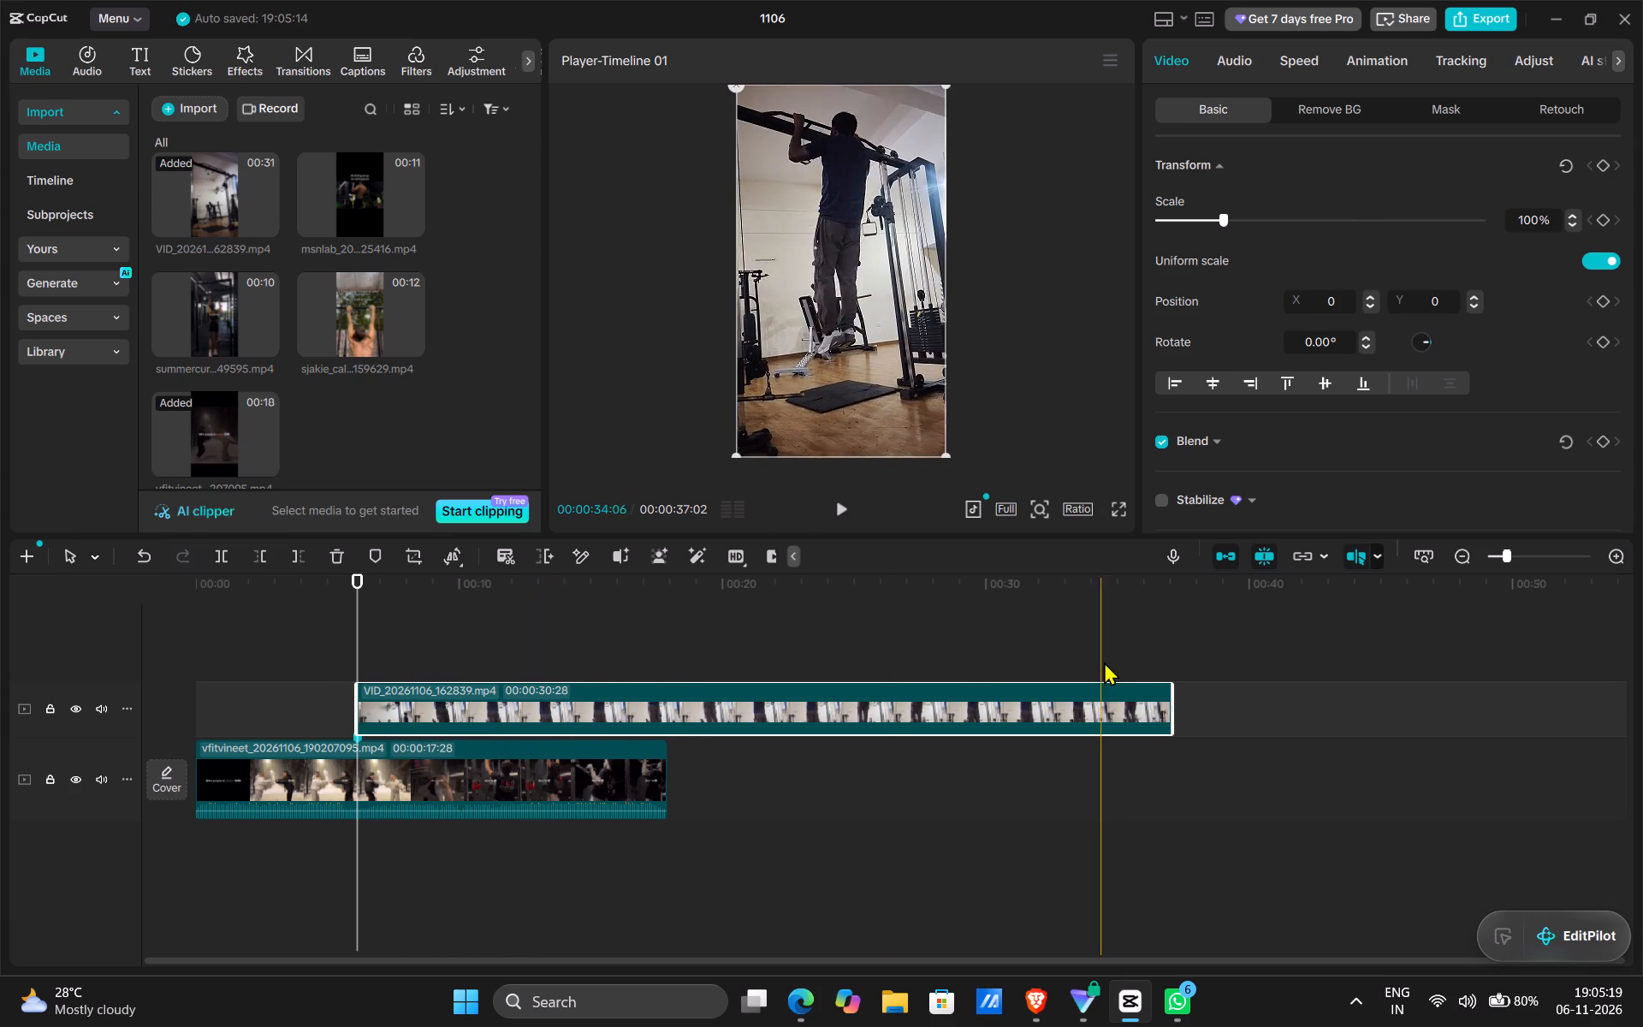
# Trim the end of the overlaid gym clip to a duration of 00:00:11:24, matching the end of the clip below.
pyautogui.moveTo(1173, 715); pyautogui.dragTo(817, 761)
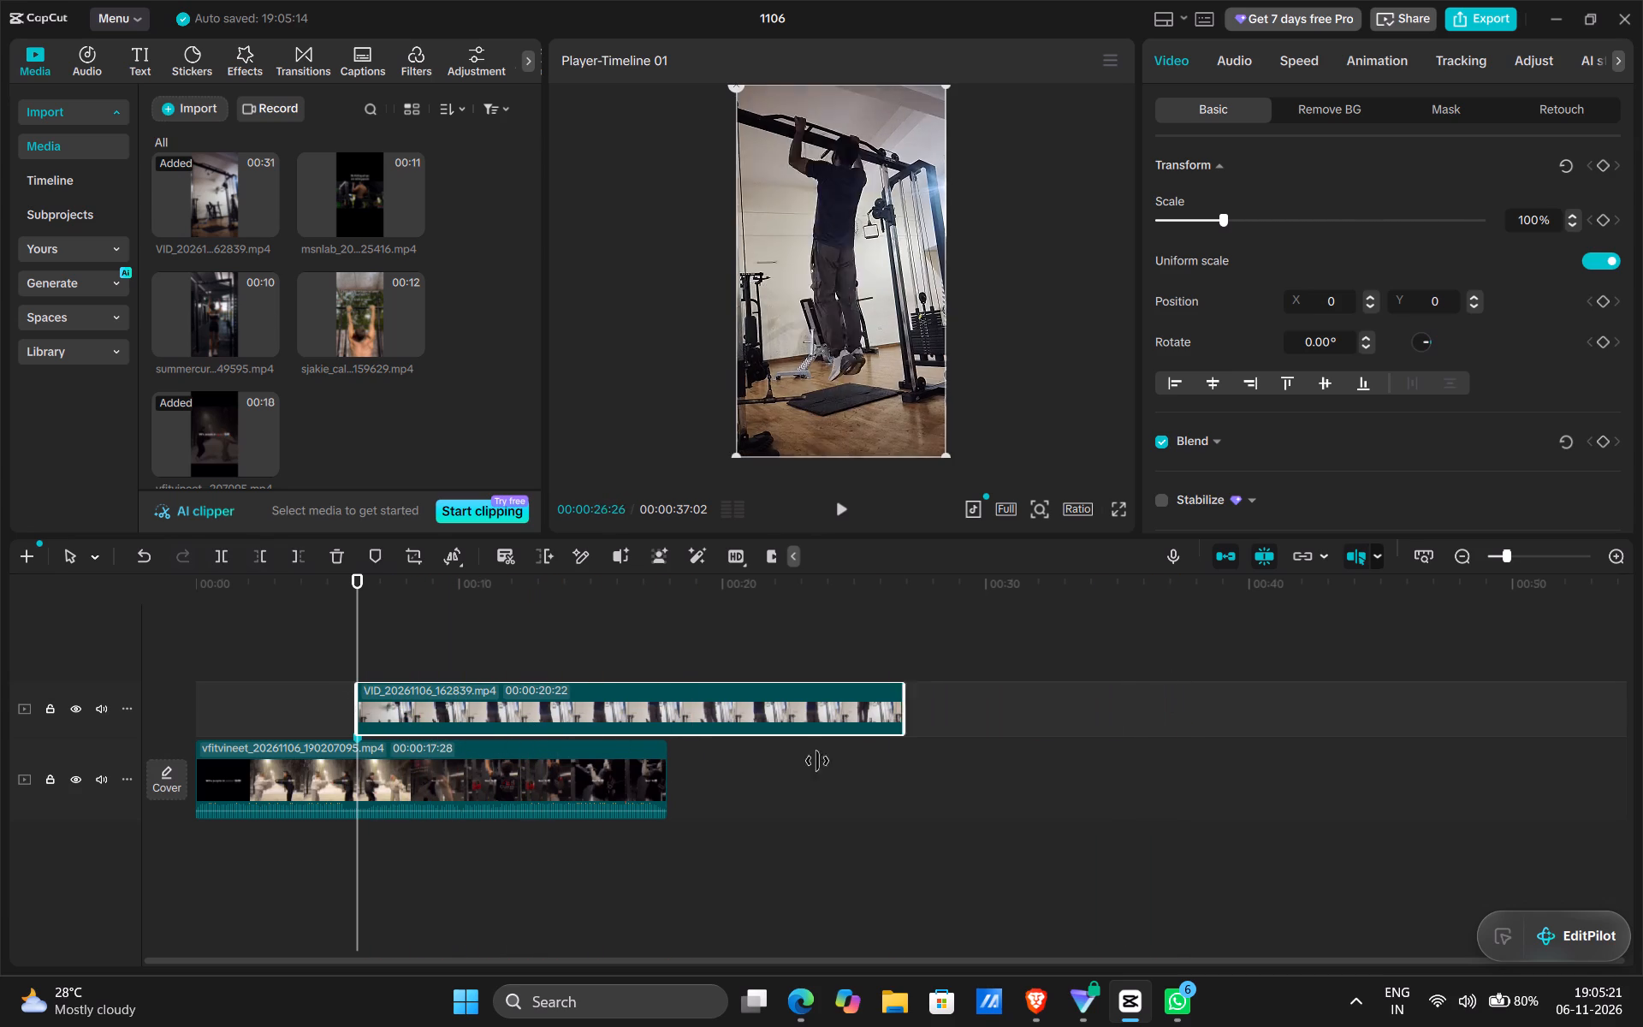
pyautogui.moveTo(817, 761); pyautogui.dragTo(662, 822)
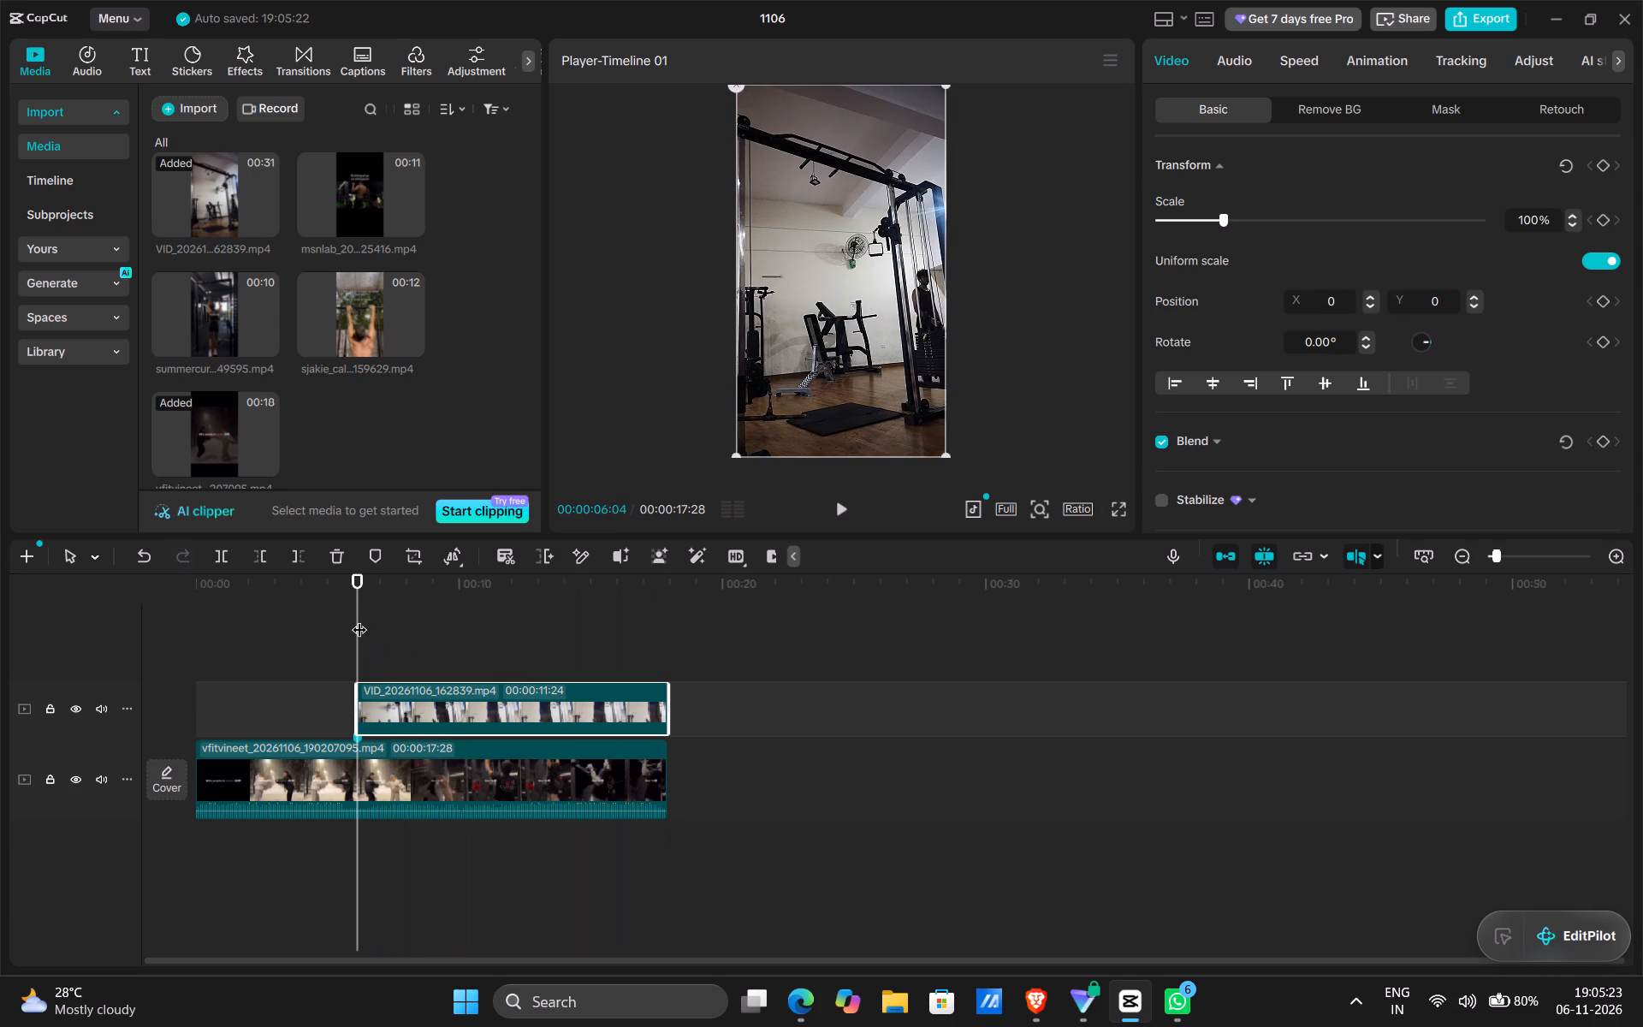
# Review the overlaid pull-up footage after the 00:00:06:04 marker and play the whole timeline from the beginning.
pyautogui.moveTo(359, 619); pyautogui.dragTo(385, 626)
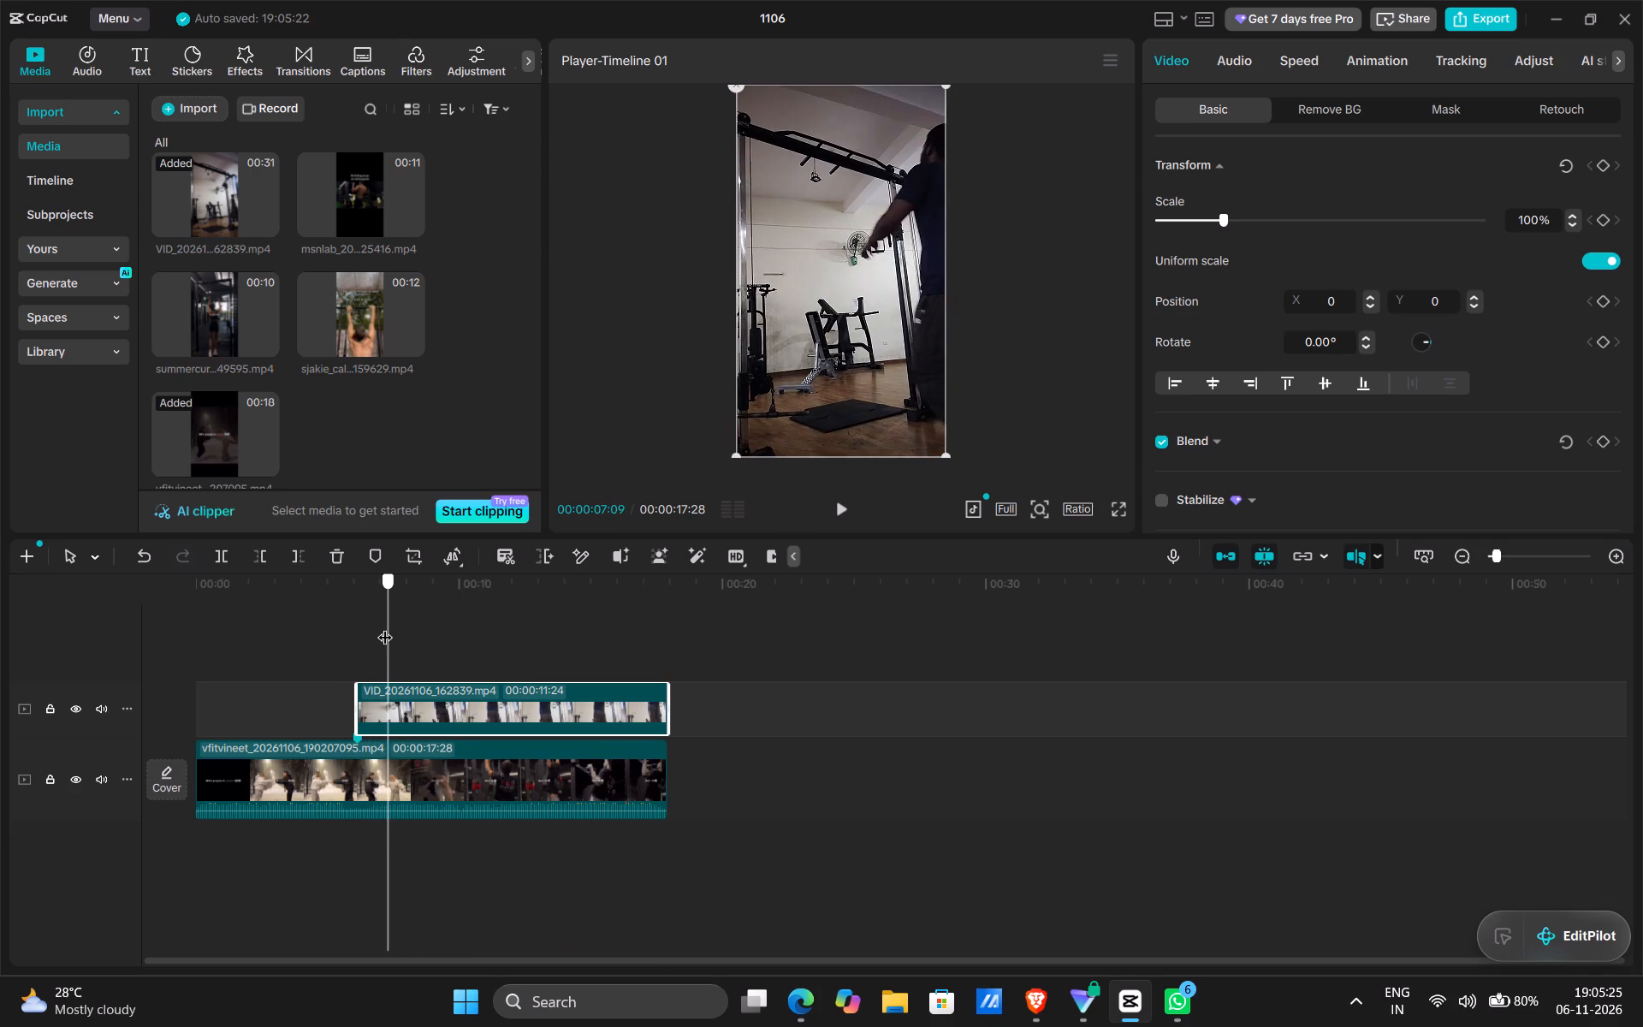
pyautogui.moveTo(385, 626); pyautogui.dragTo(379, 628)
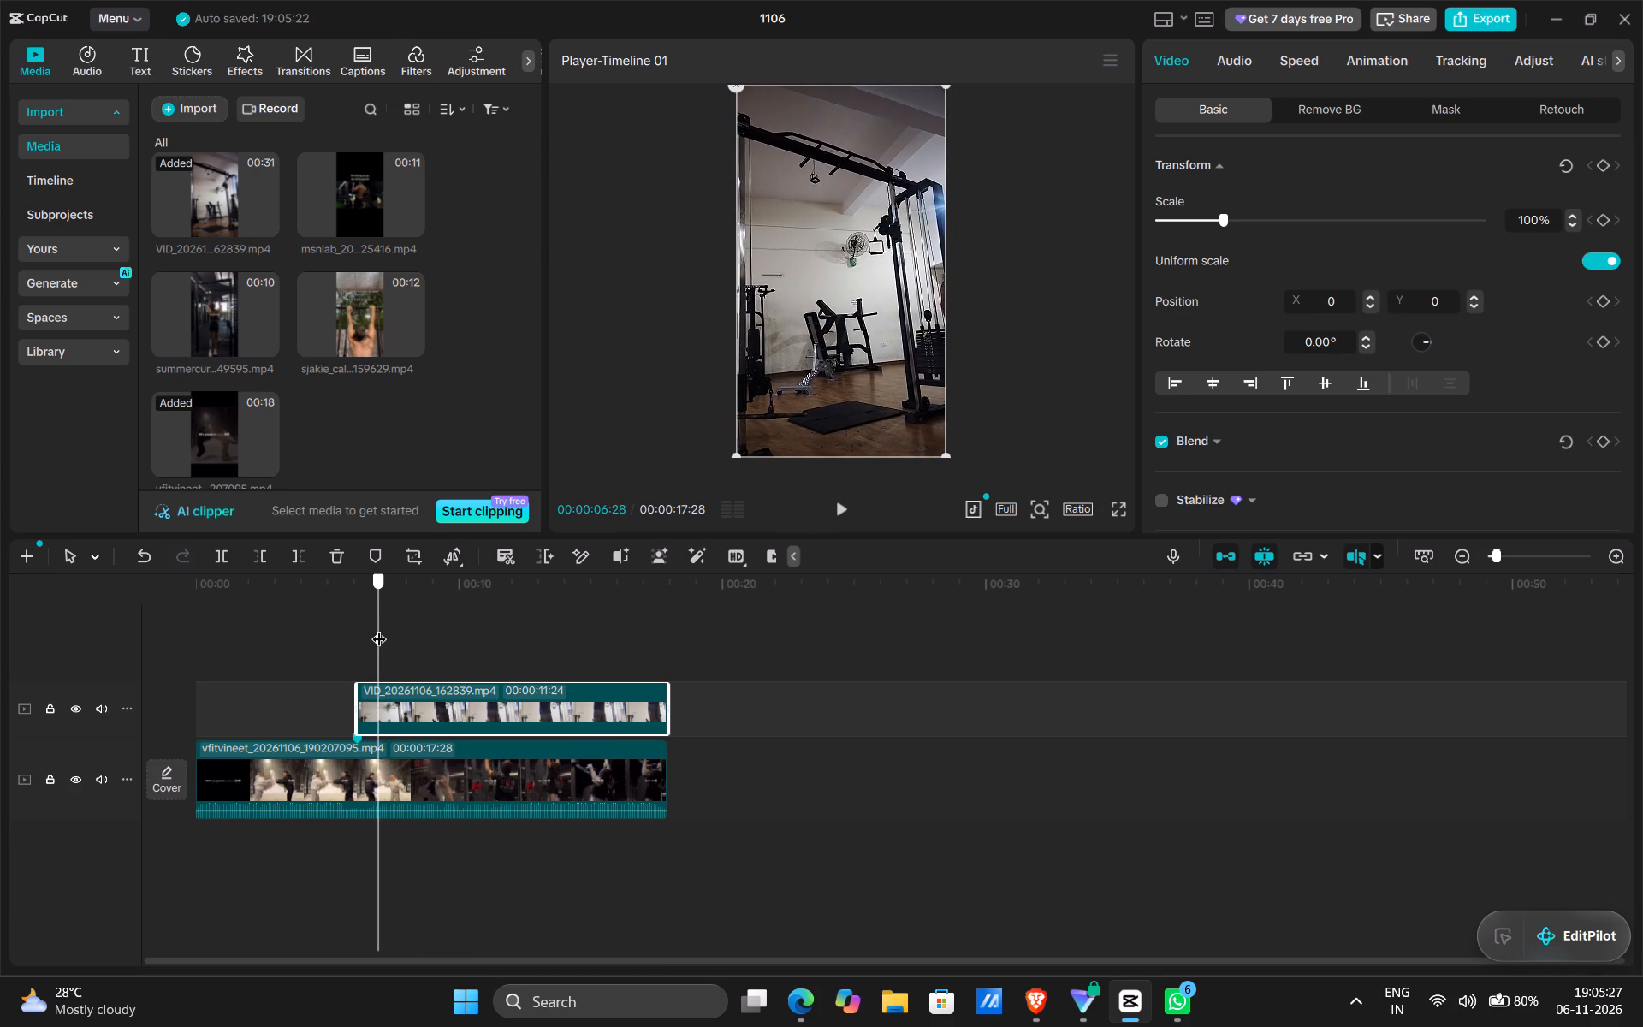
pyautogui.moveTo(379, 628); pyautogui.dragTo(401, 632)
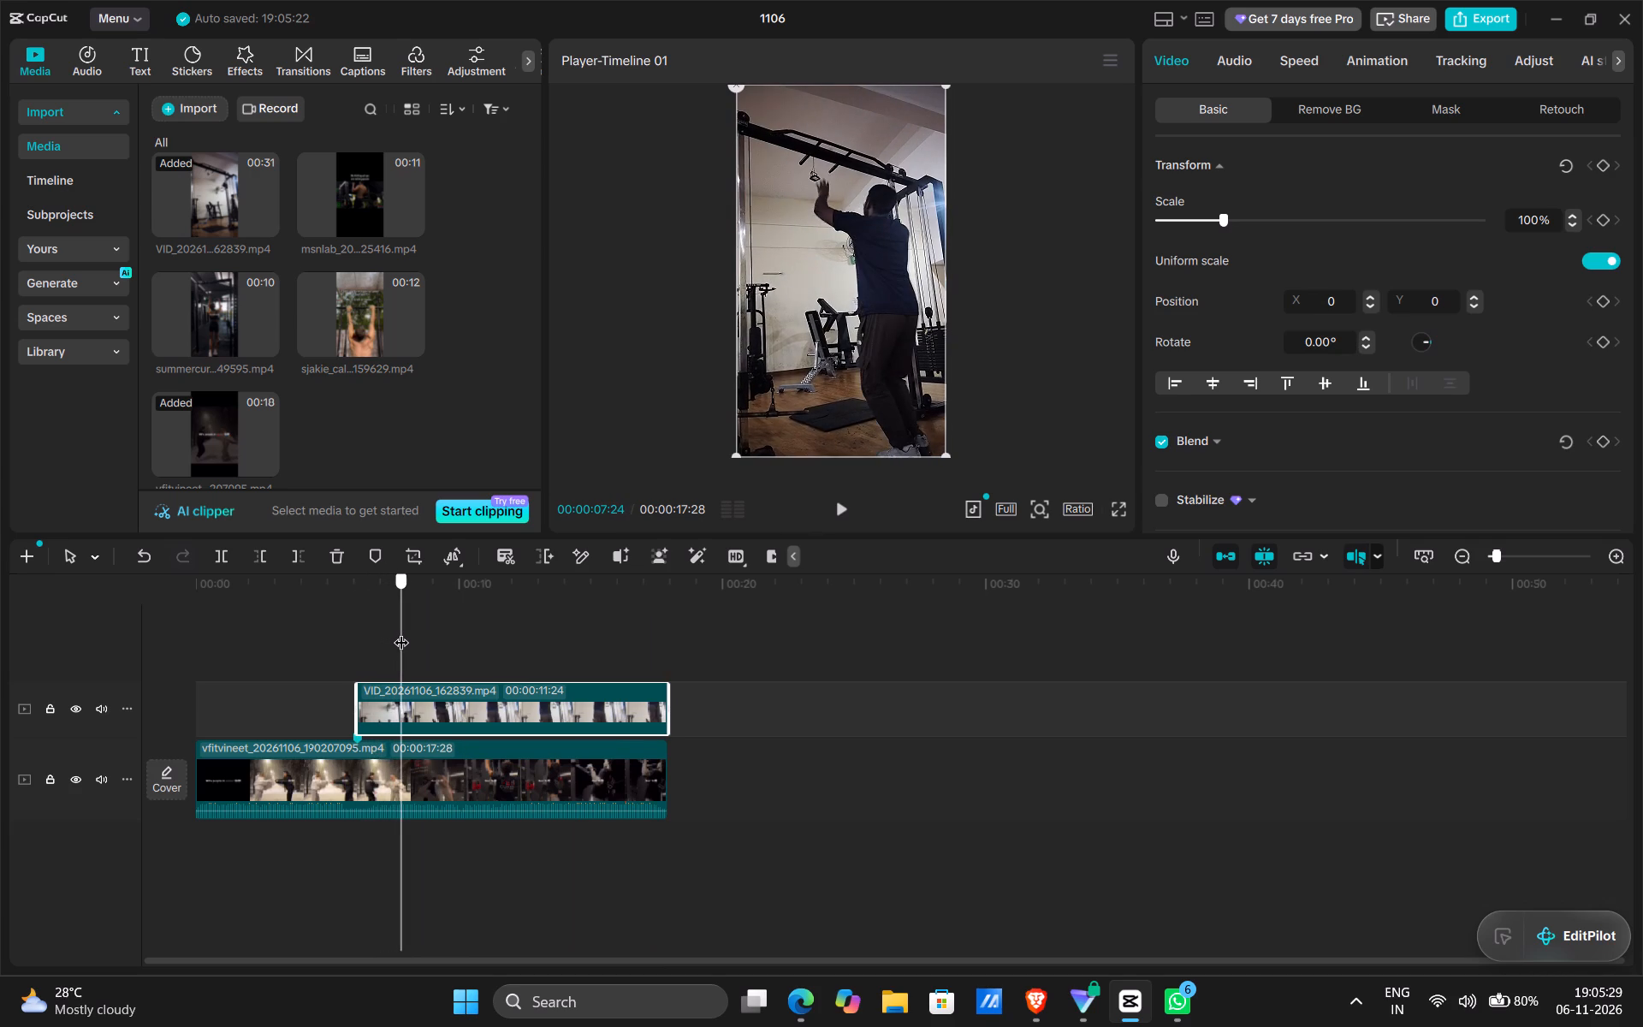
pyautogui.moveTo(401, 632); pyautogui.dragTo(419, 643)
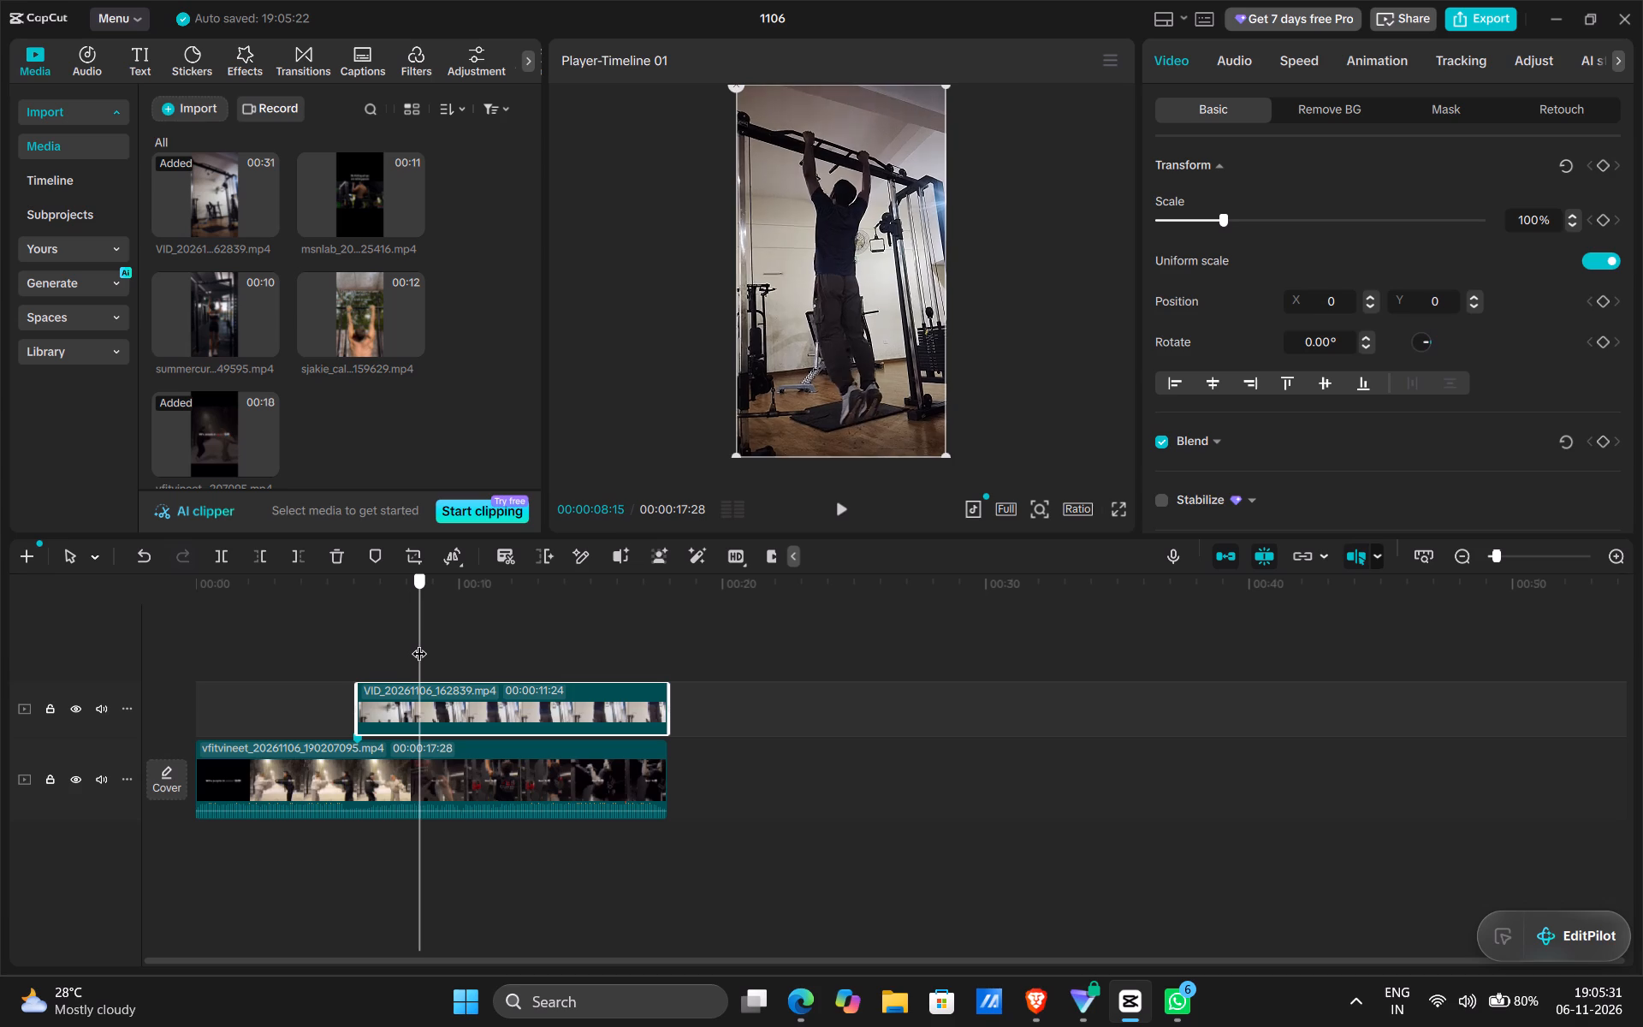
pyautogui.moveTo(419, 643); pyautogui.dragTo(443, 650)
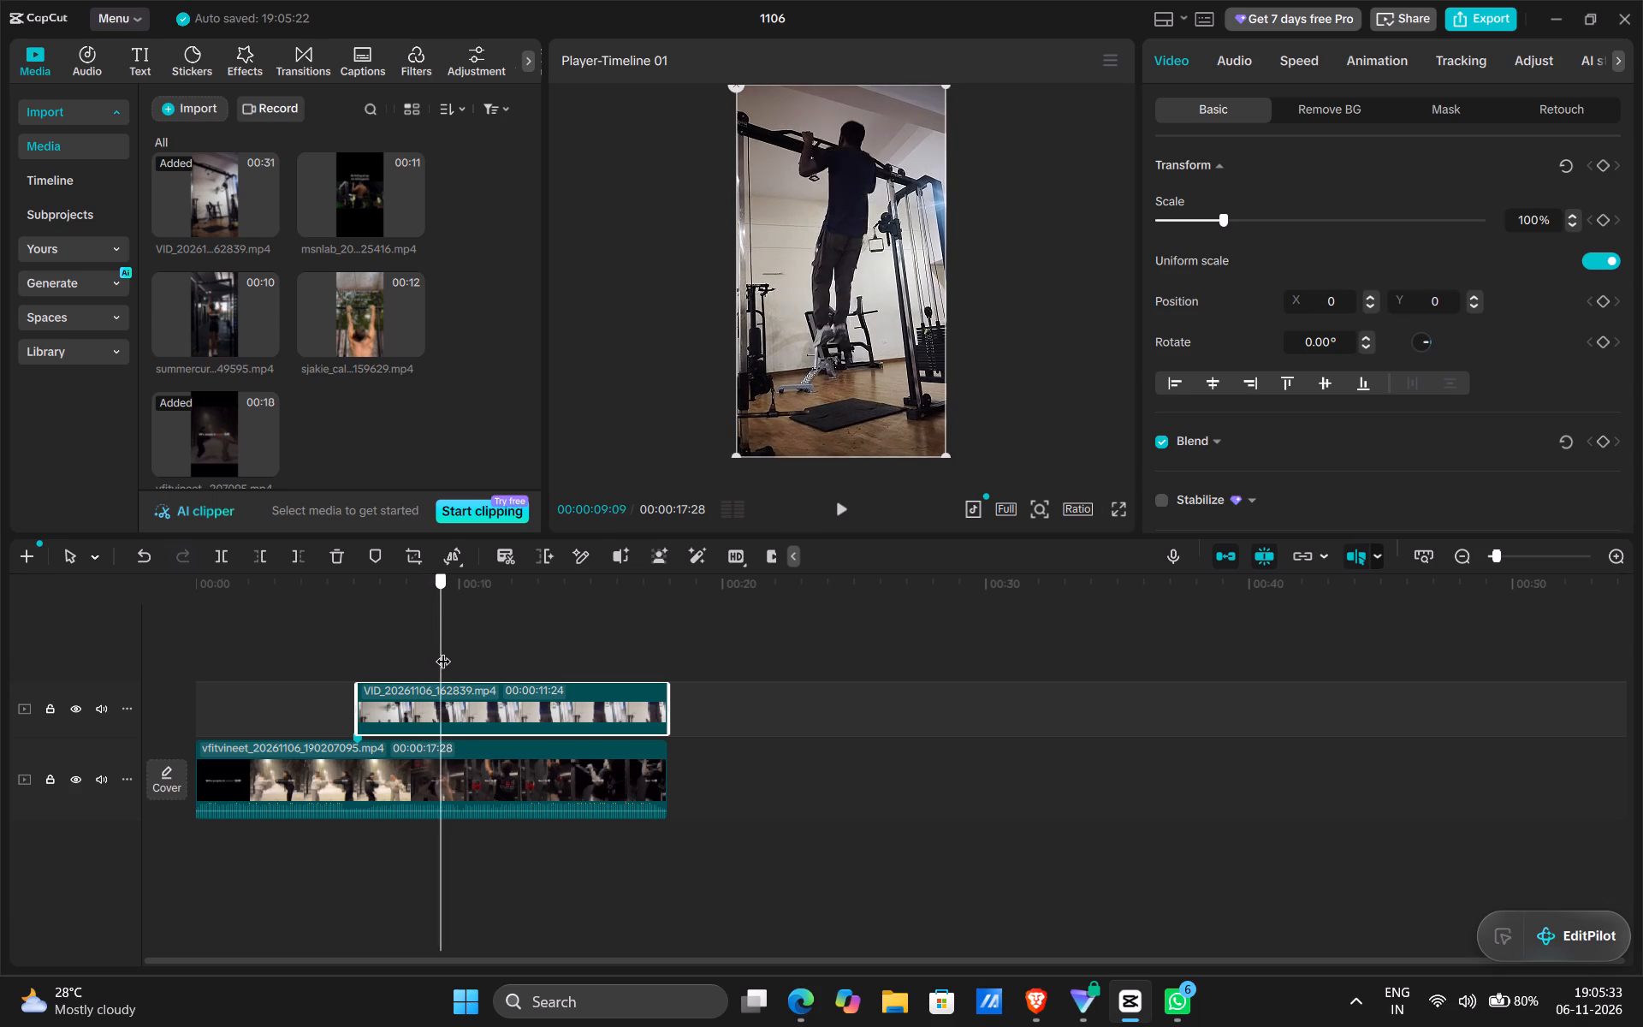
pyautogui.moveTo(443, 650); pyautogui.dragTo(145, 703)
pyautogui.click(145, 703)
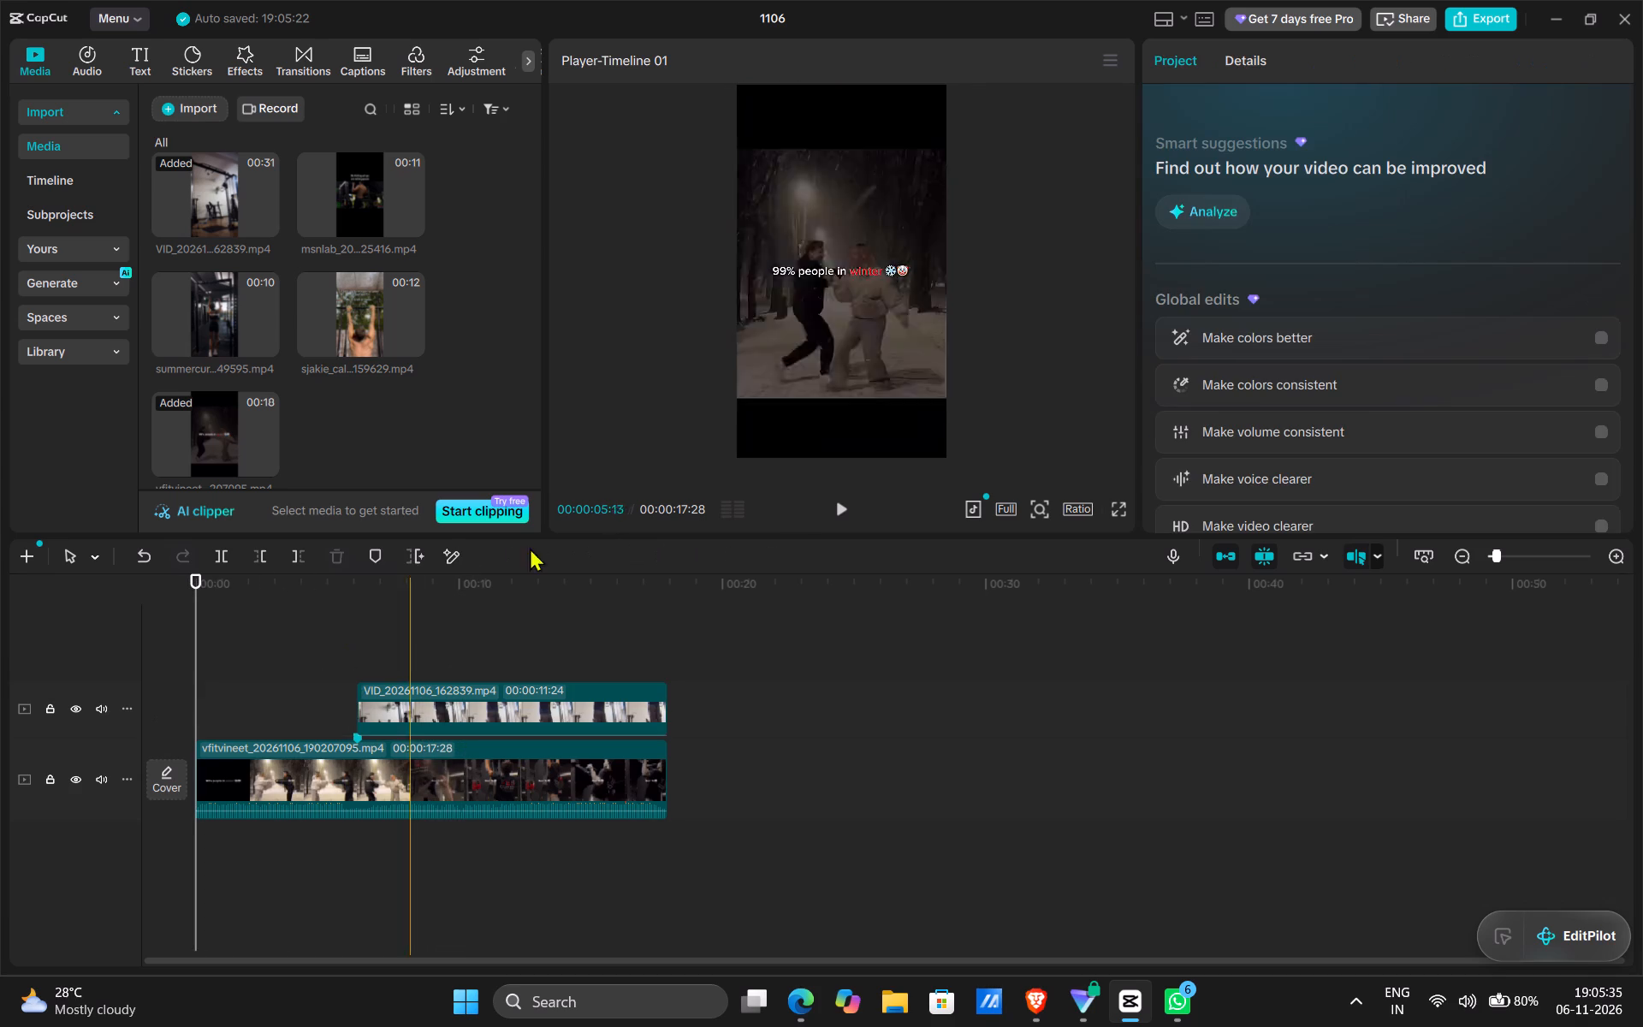
pyautogui.click(841, 509)
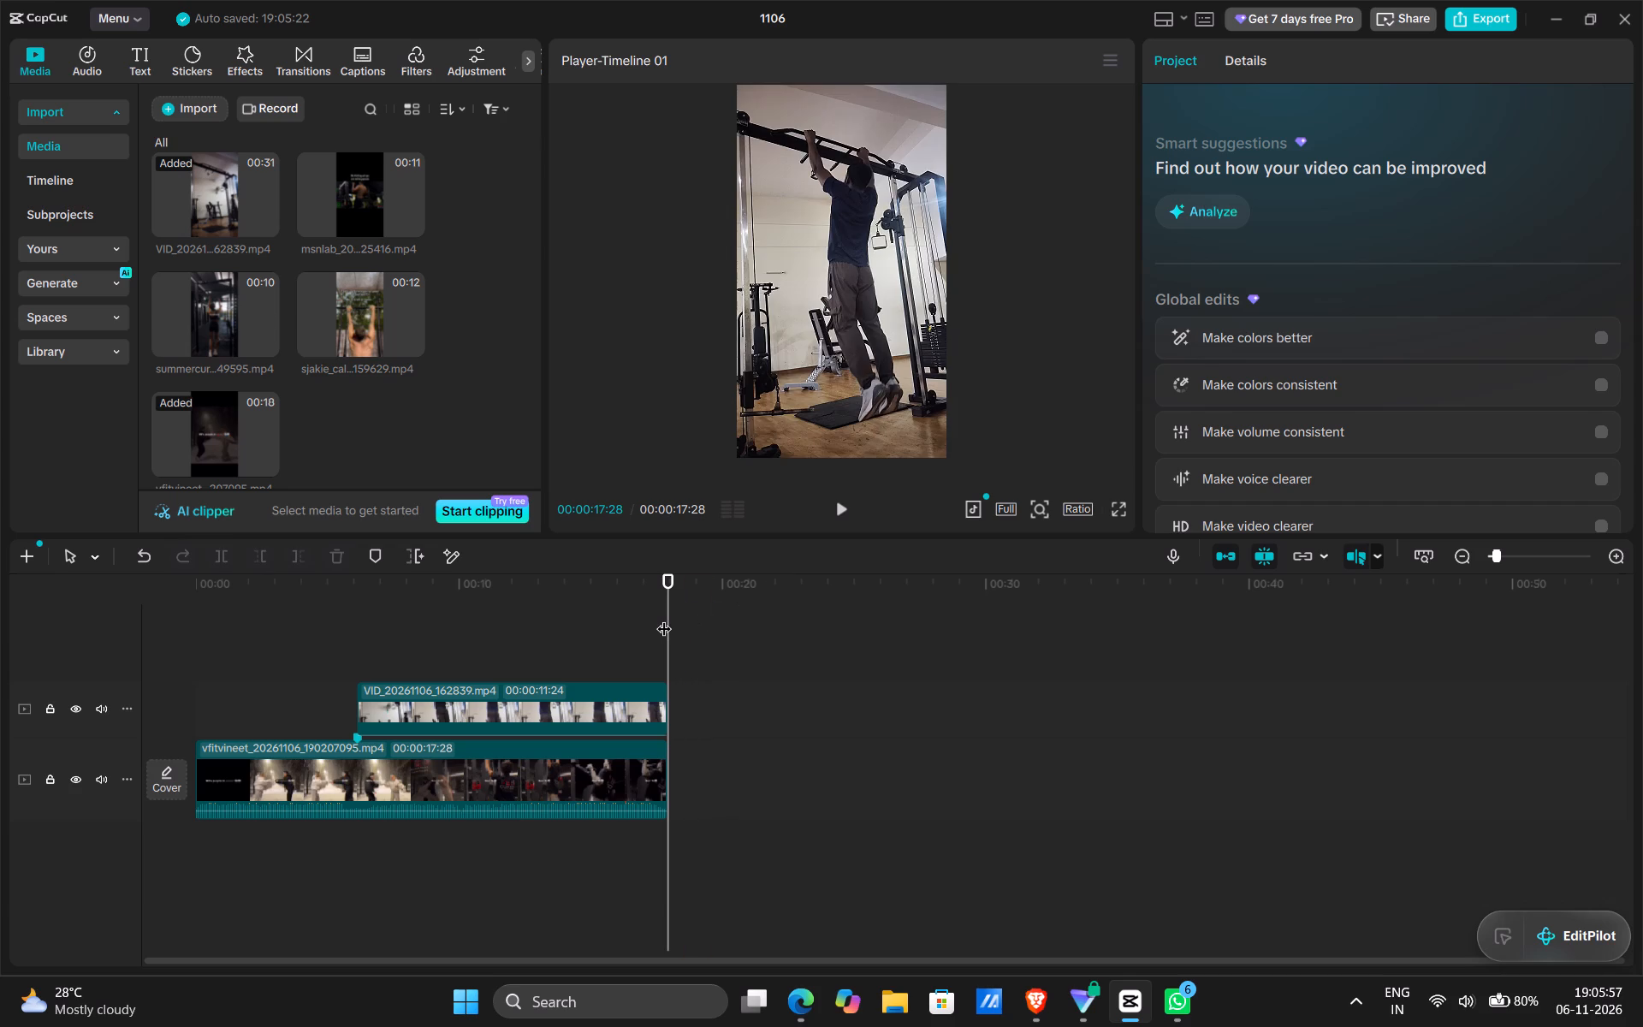
# Shift the overlaid VID_20261106_162839.mp4 clip later on its track so it starts at 00:00:06:23.
pyautogui.moveTo(664, 618); pyautogui.dragTo(305, 634)
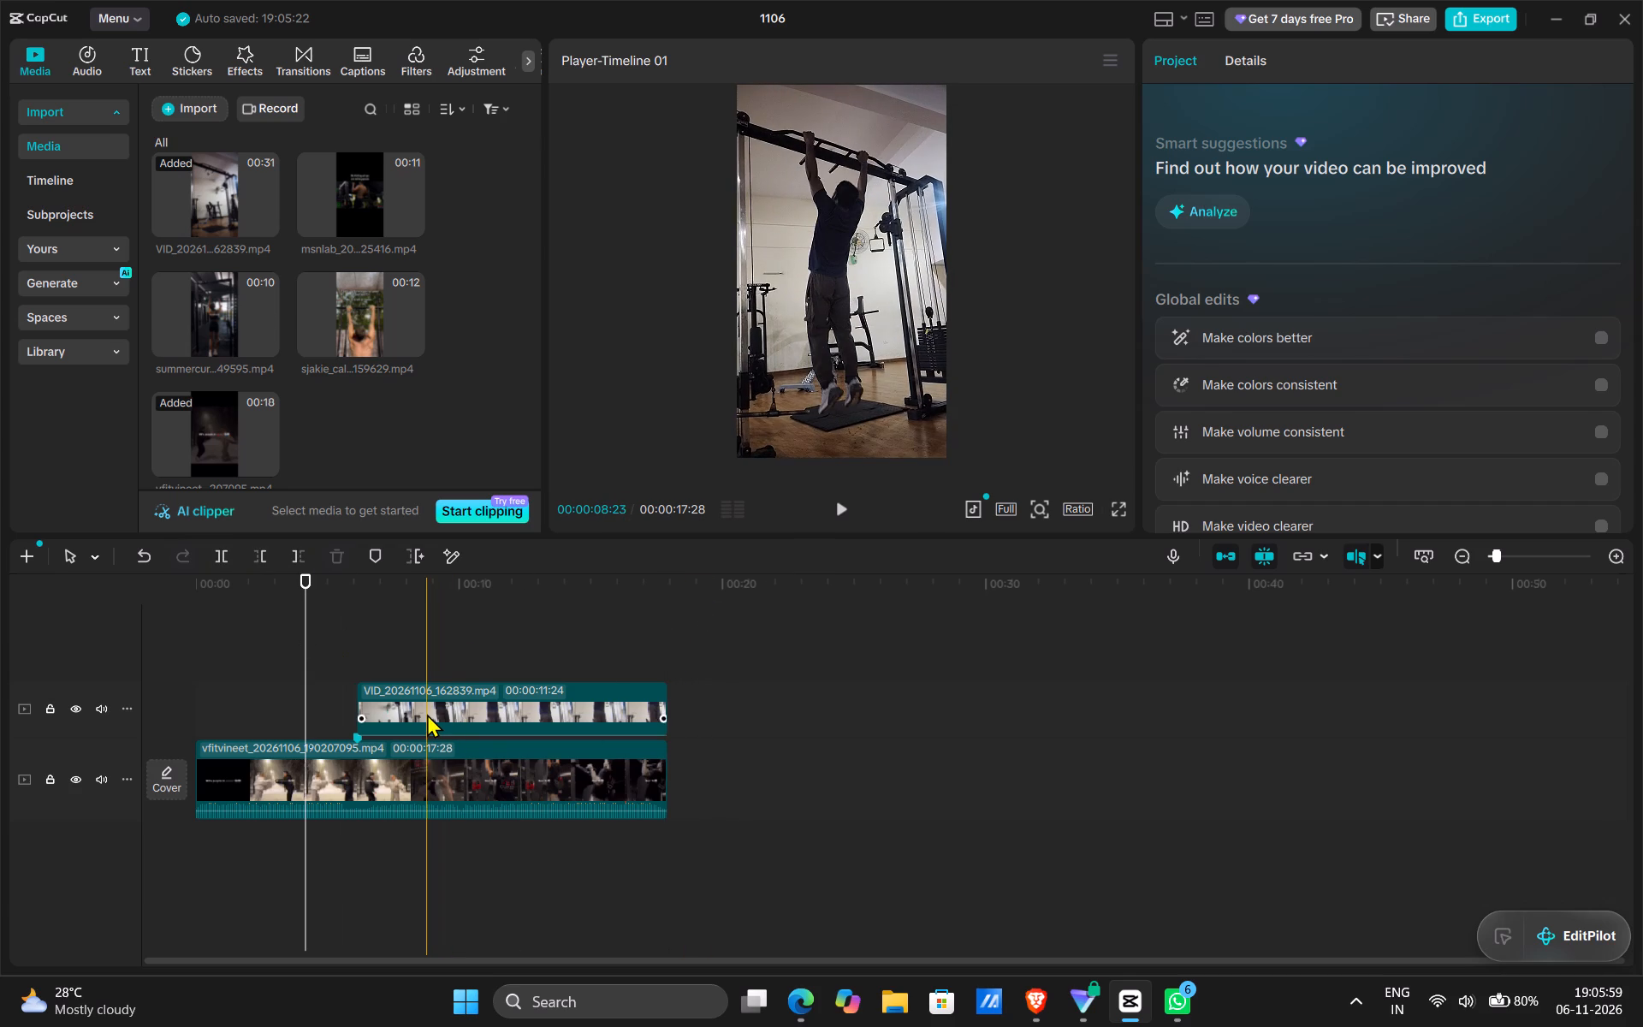
pyautogui.click(396, 775)
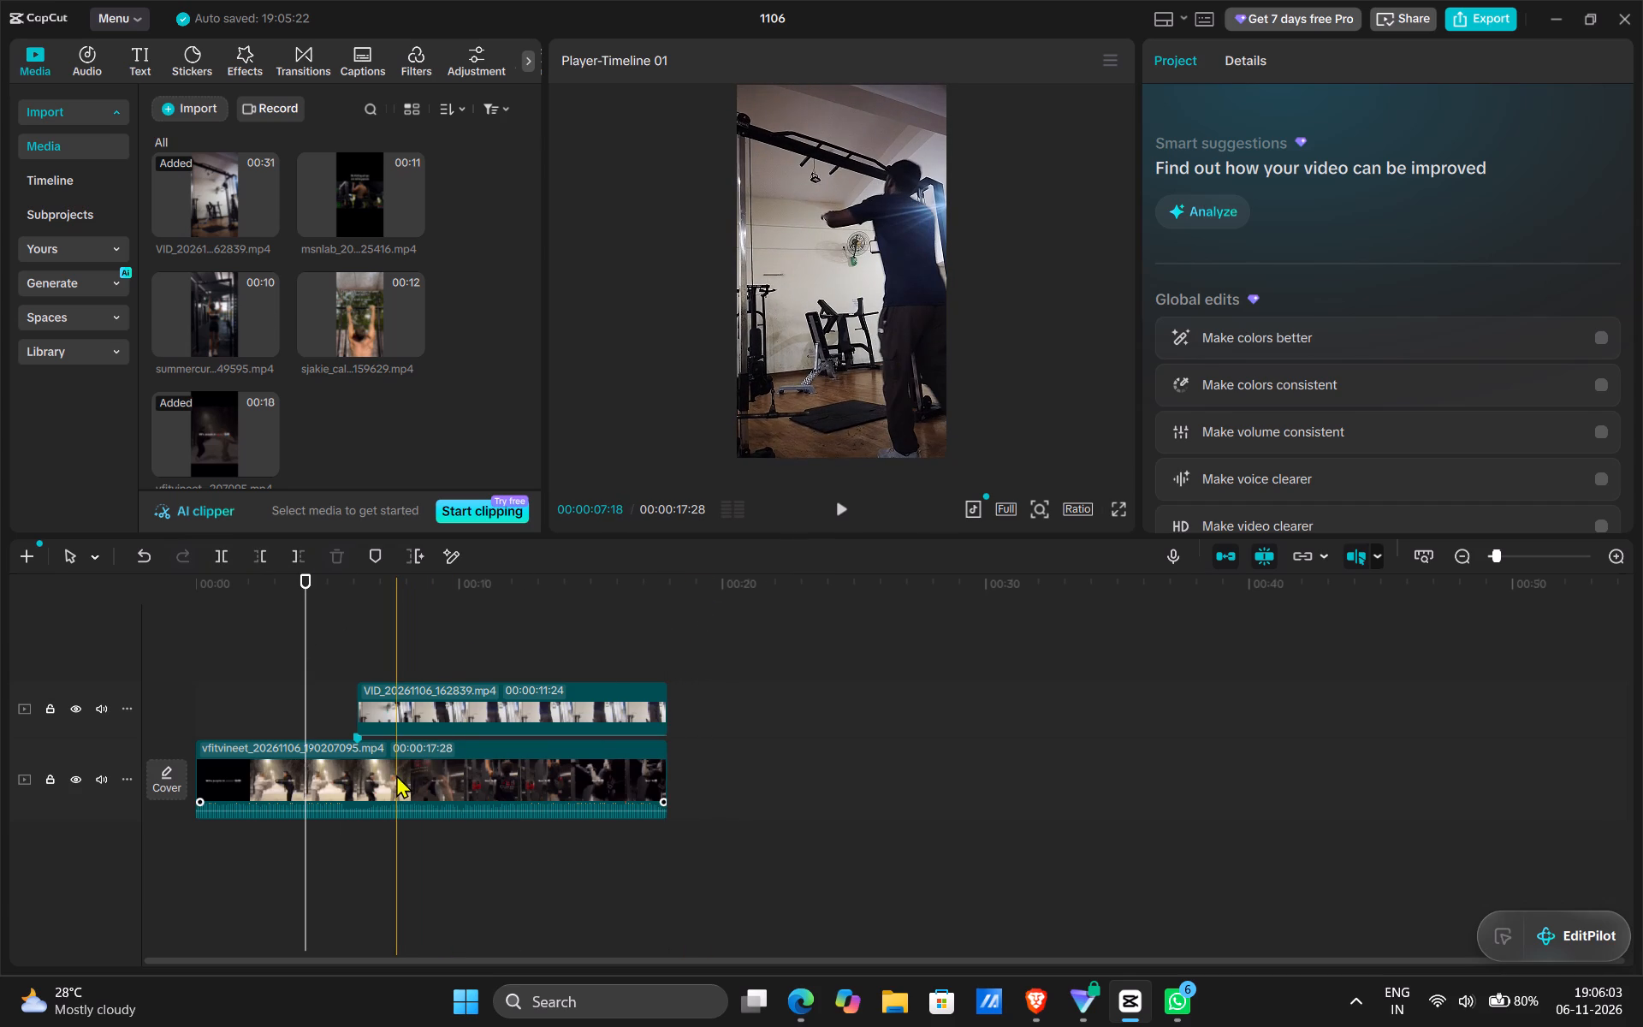
pyautogui.moveTo(307, 664); pyautogui.dragTo(356, 670)
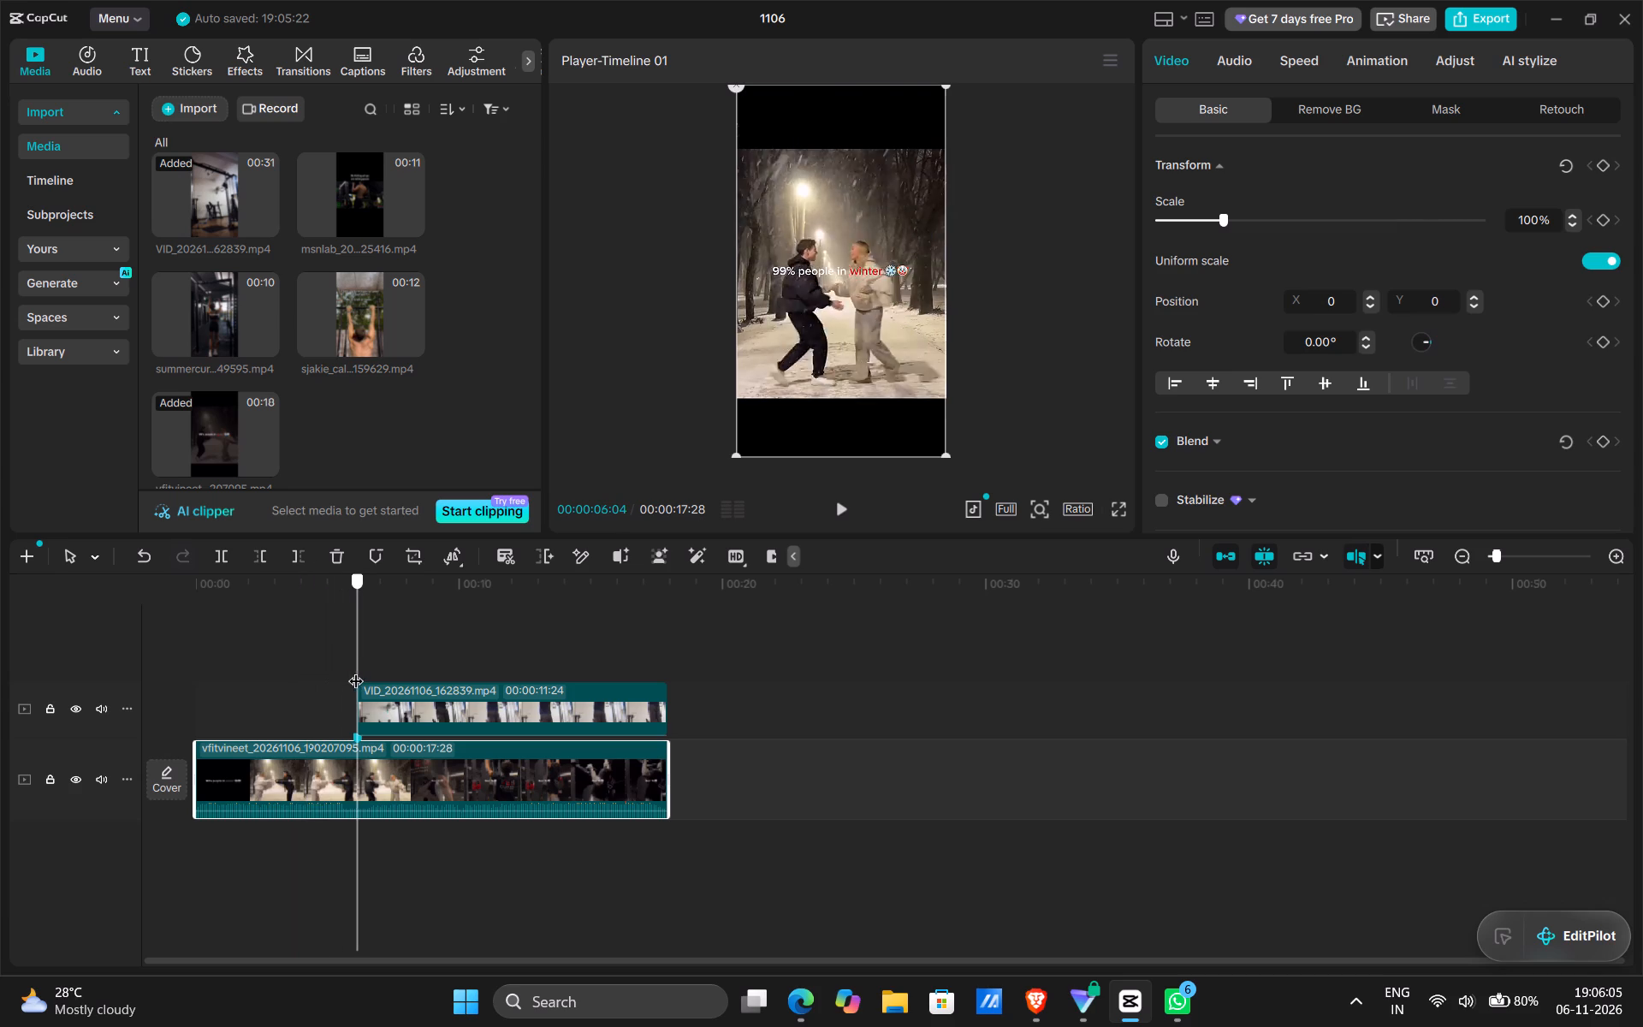
pyautogui.moveTo(356, 670); pyautogui.dragTo(360, 671)
pyautogui.moveTo(391, 716); pyautogui.dragTo(403, 720)
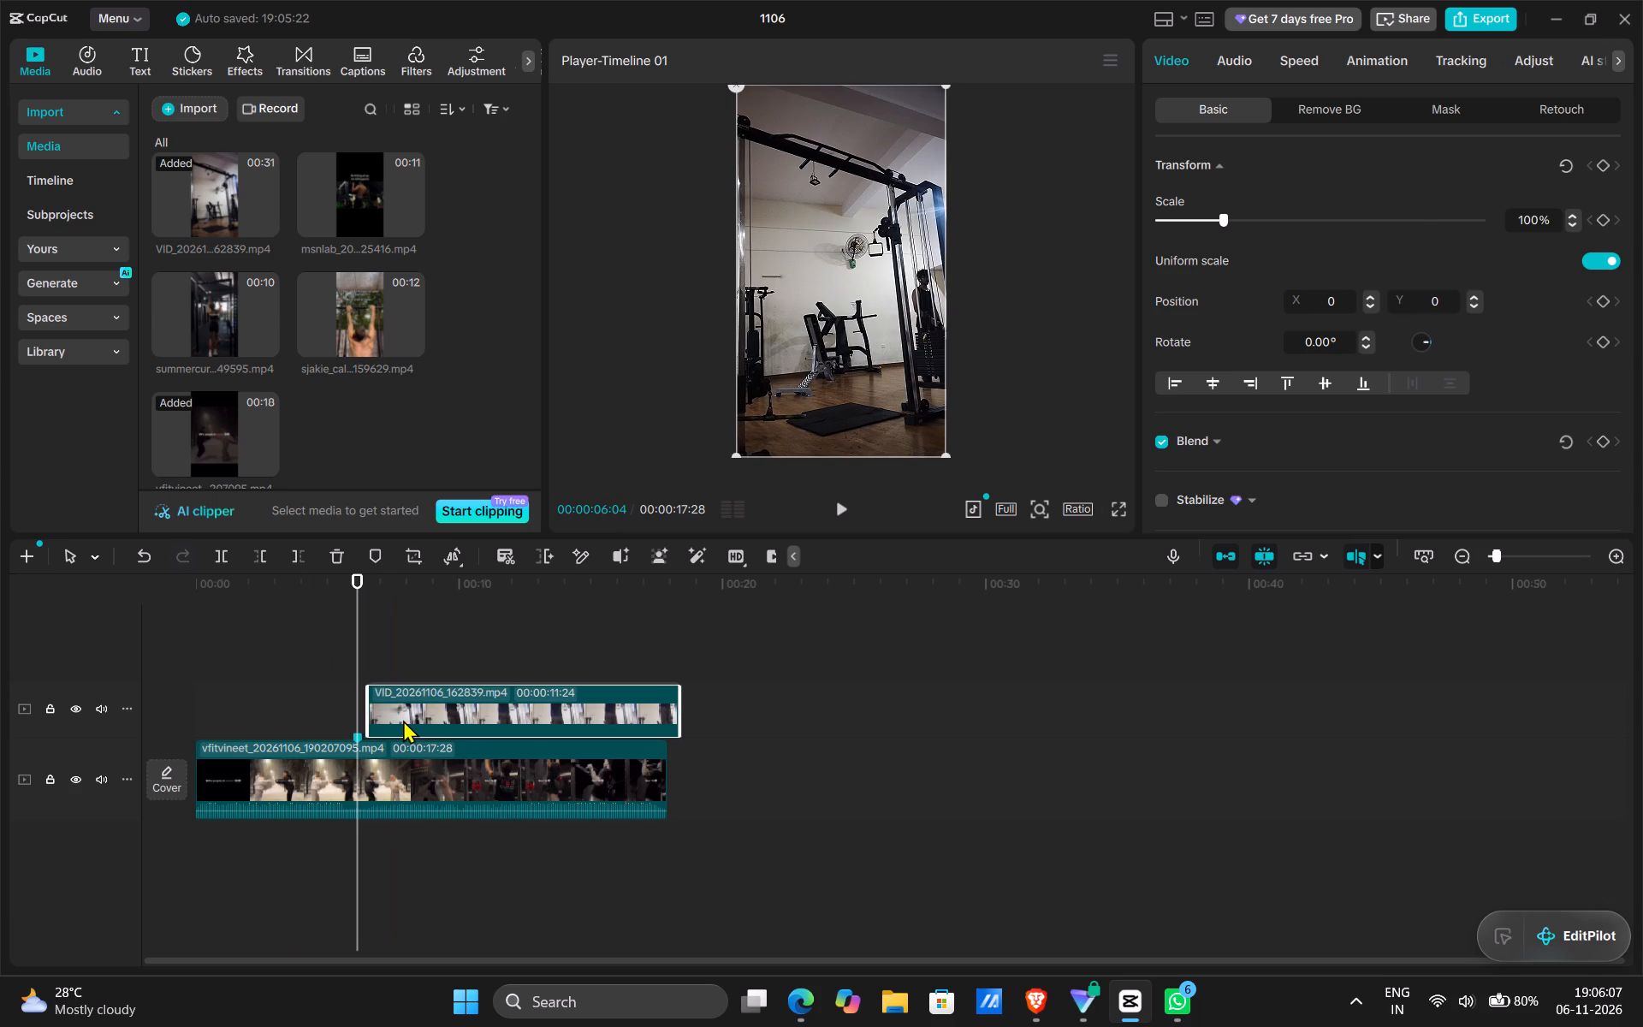
pyautogui.moveTo(403, 720); pyautogui.dragTo(407, 720)
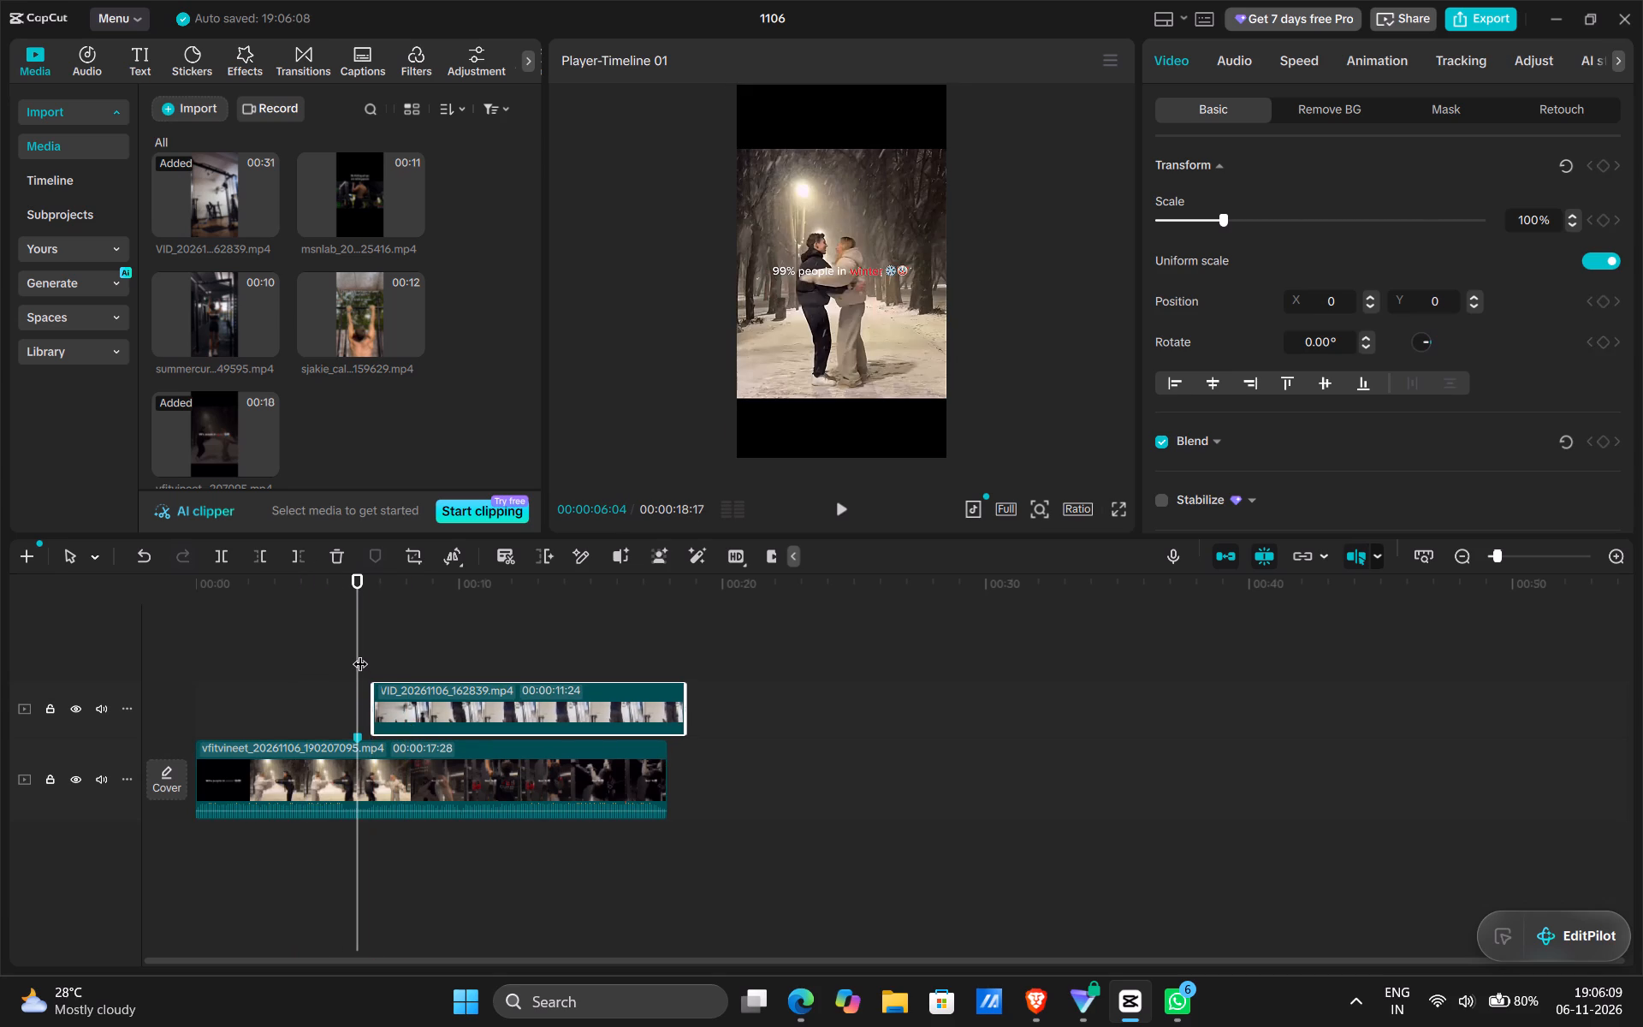
# Move the reference clip's marker to 00:00:06:23, in line with the start of the overlaid gym clip.
pyautogui.moveTo(360, 653); pyautogui.dragTo(370, 653)
pyautogui.moveTo(355, 735); pyautogui.dragTo(363, 735)
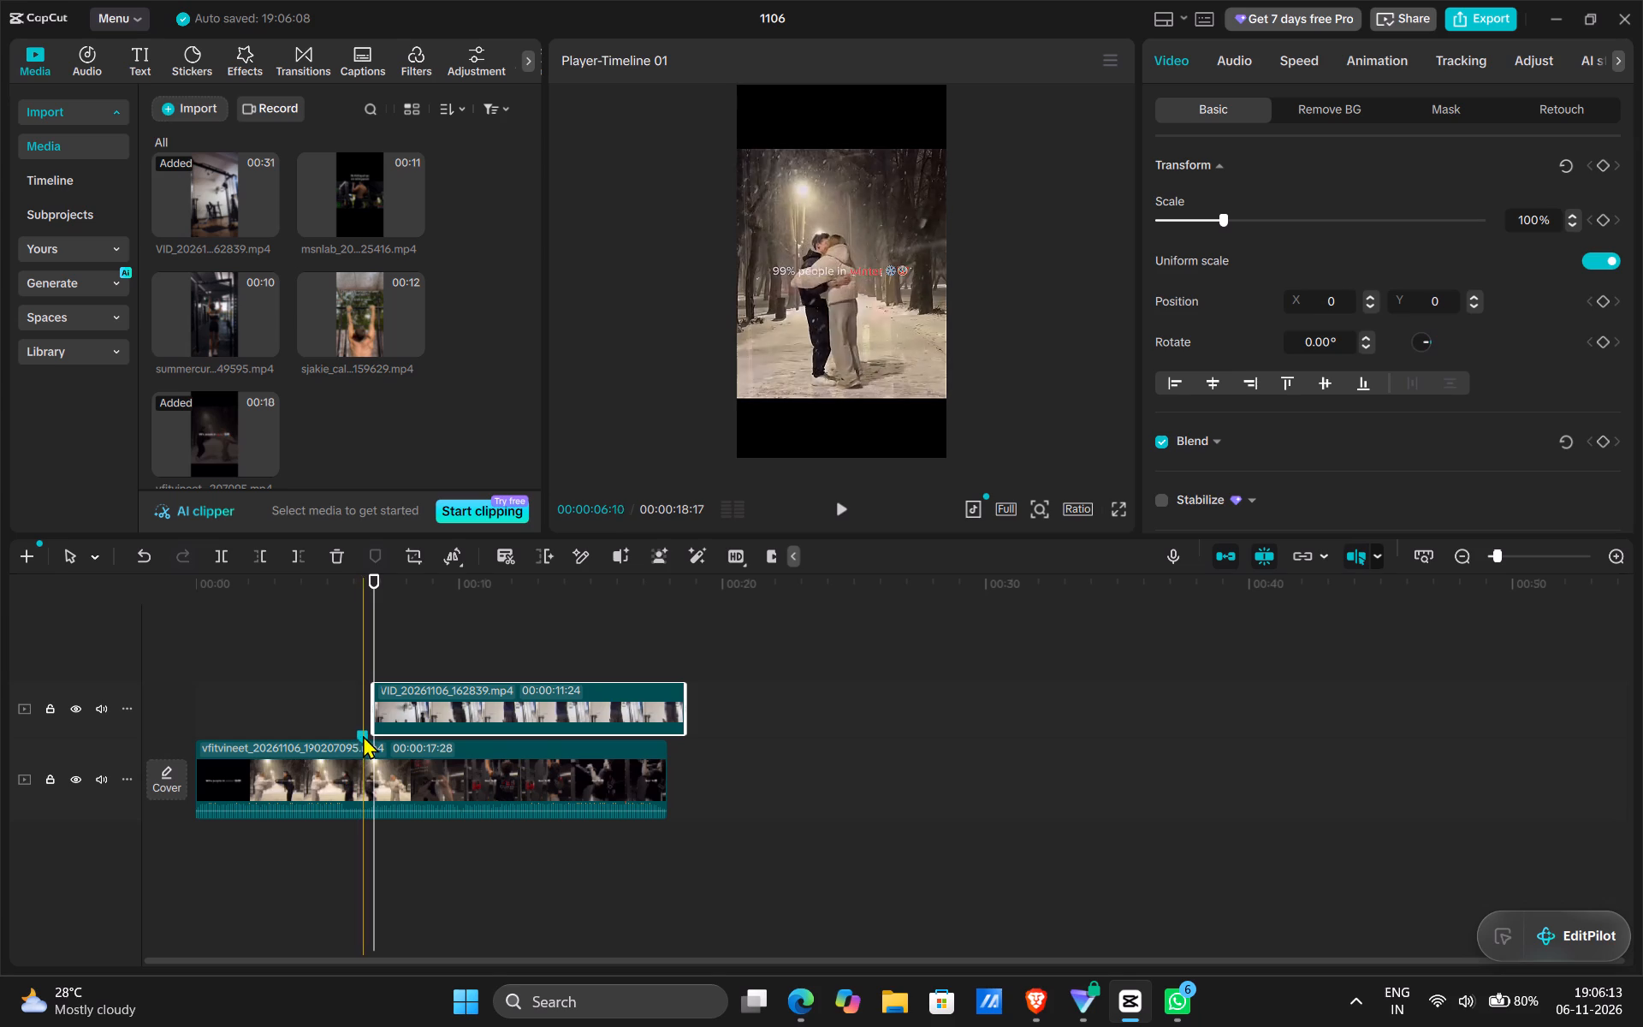
pyautogui.moveTo(363, 735); pyautogui.dragTo(371, 736)
pyautogui.click(353, 682)
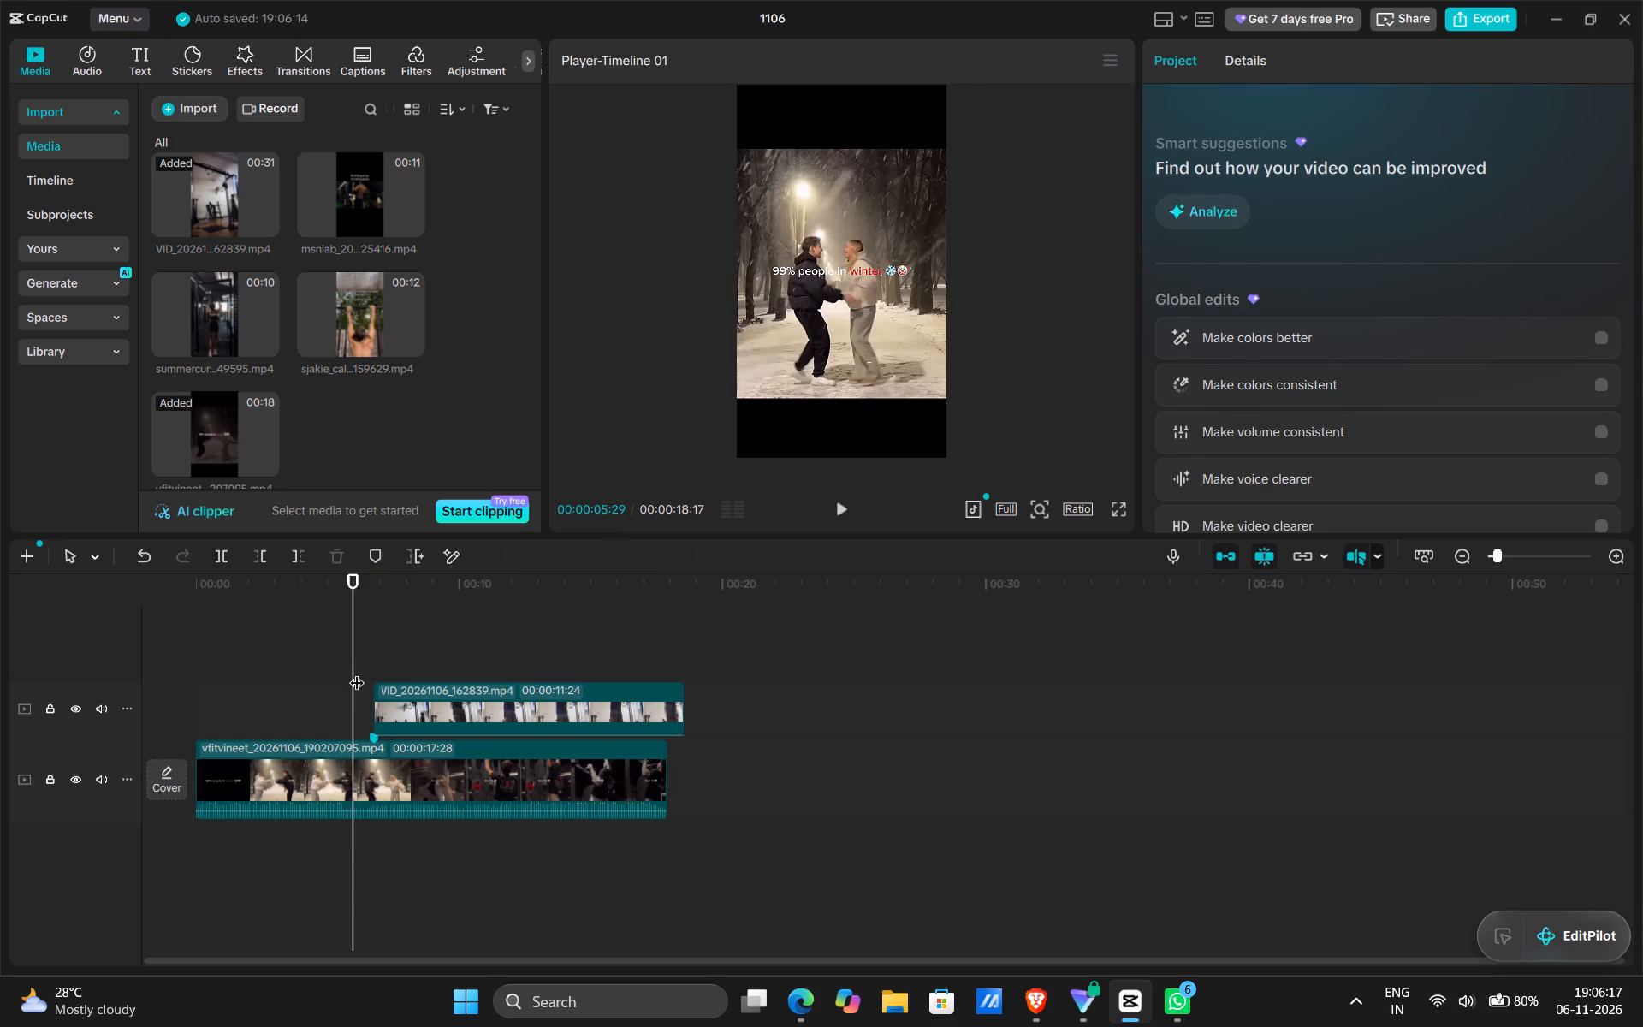
pyautogui.moveTo(359, 649); pyautogui.dragTo(378, 649)
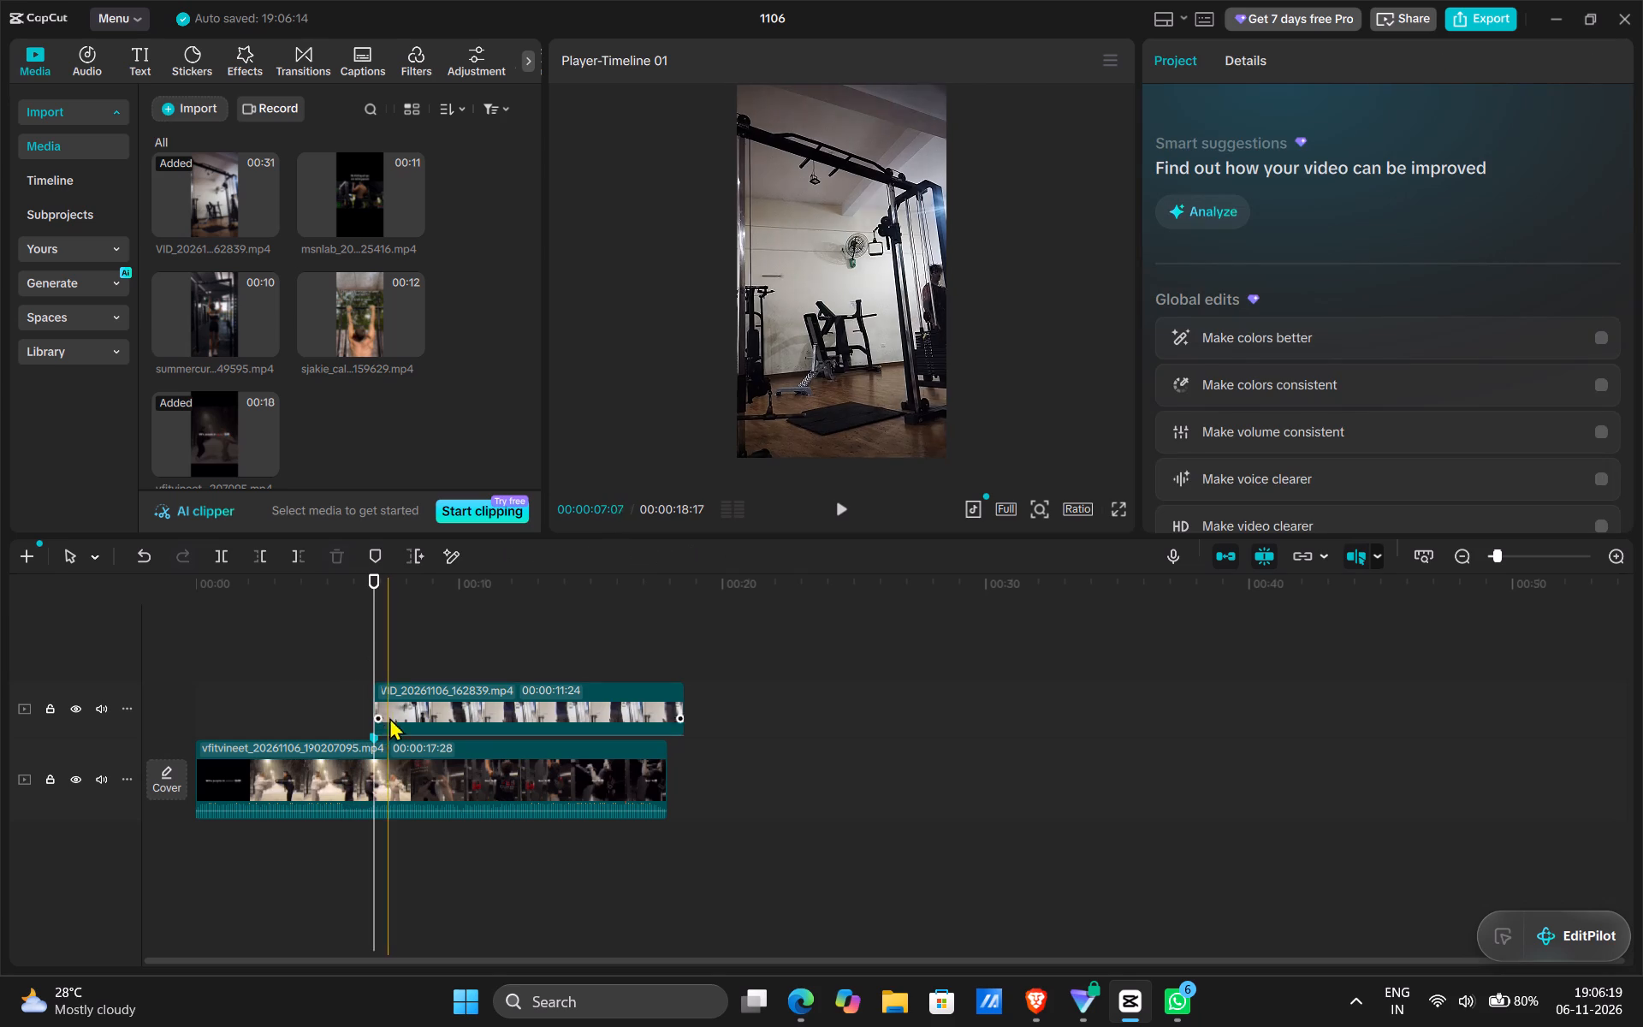
pyautogui.click(398, 771)
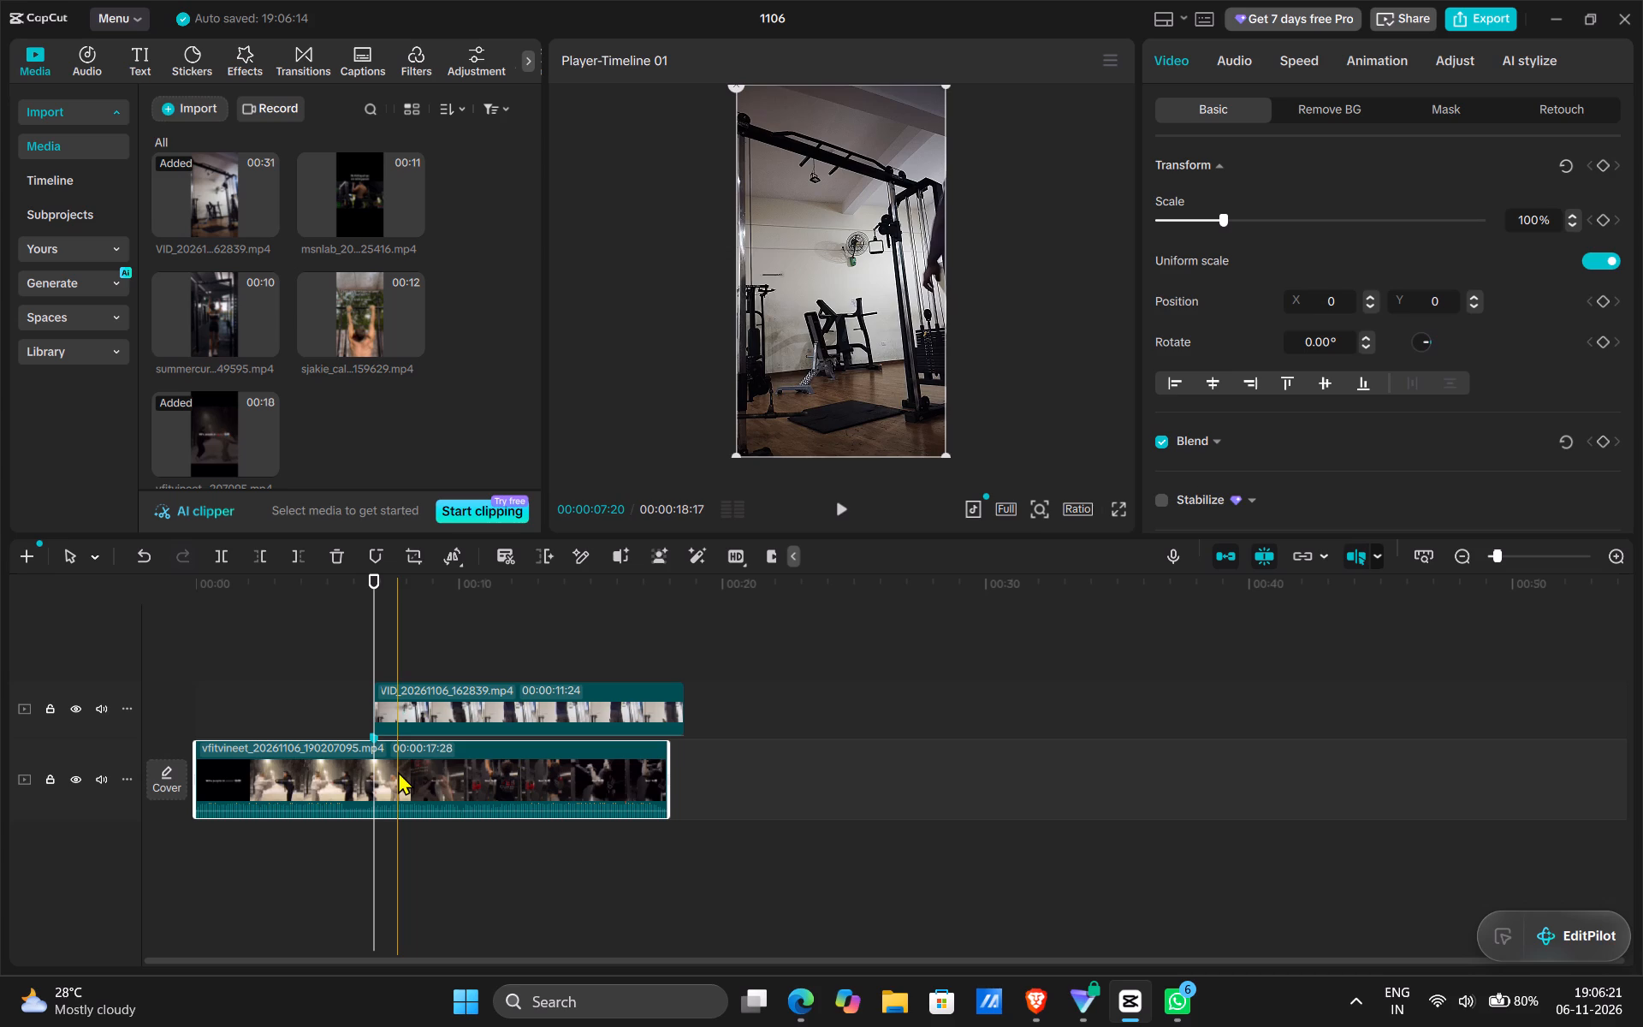
pyautogui.click(219, 555)
# Trim the end of the overlaid gym clip to a duration of 00:00:11:05, matching the end of the reference clip.
pyautogui.click(652, 688)
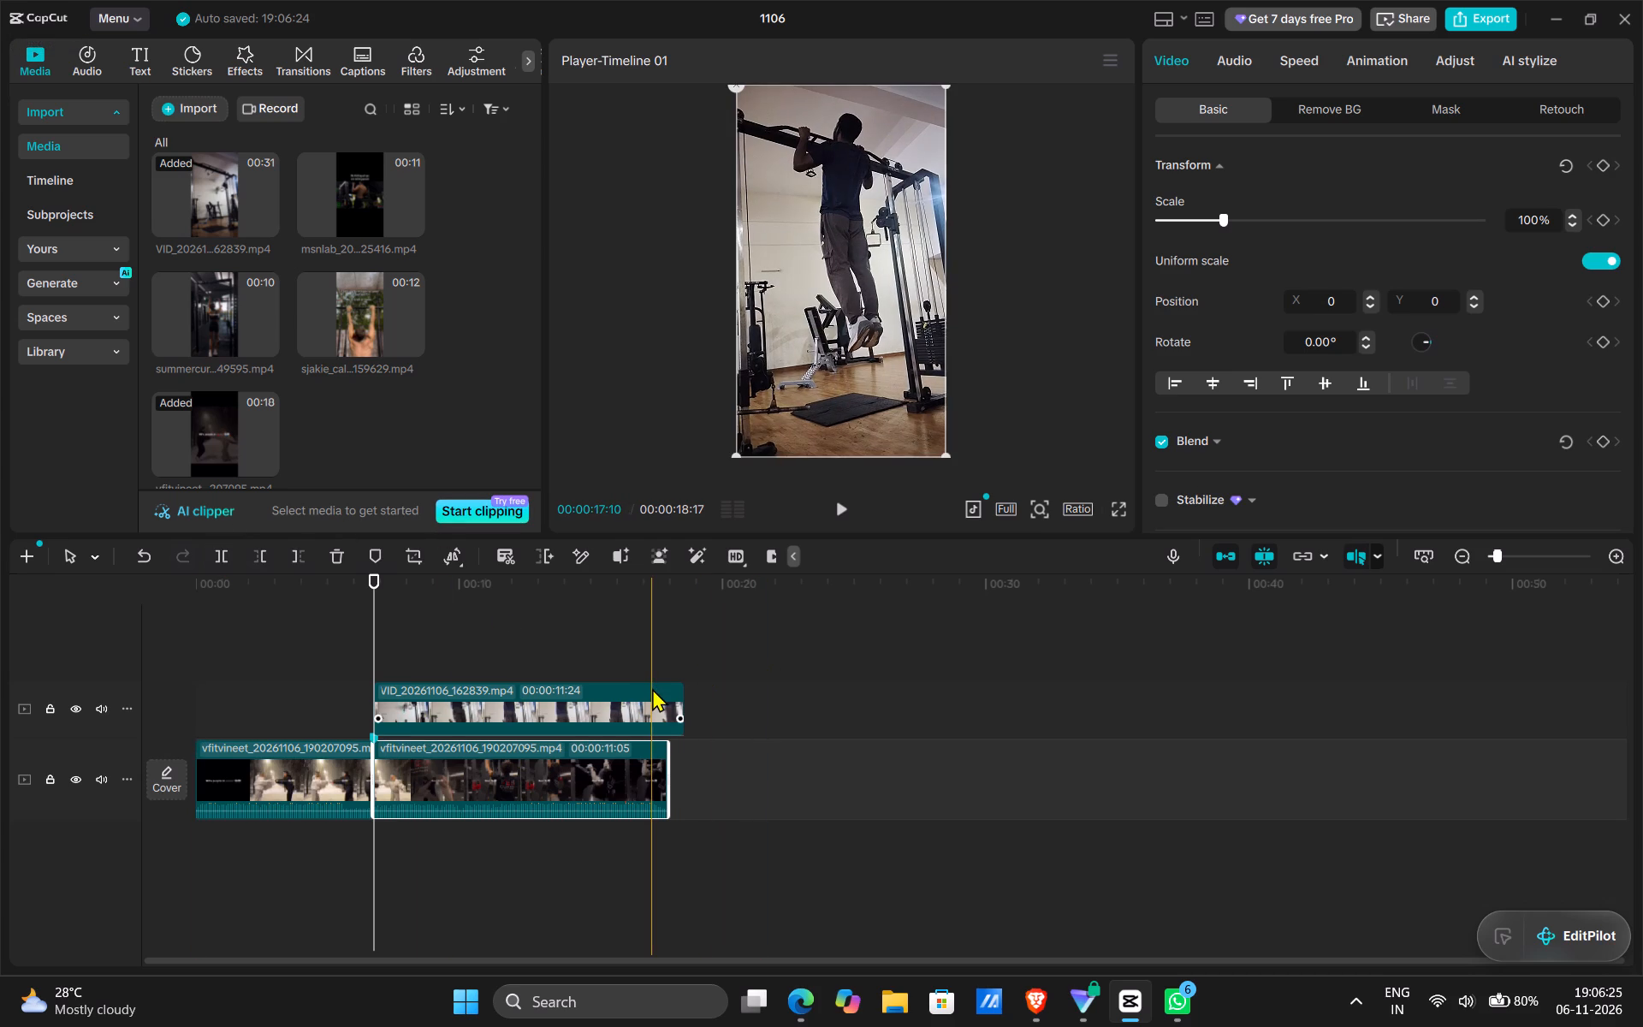
pyautogui.moveTo(684, 708); pyautogui.dragTo(665, 708)
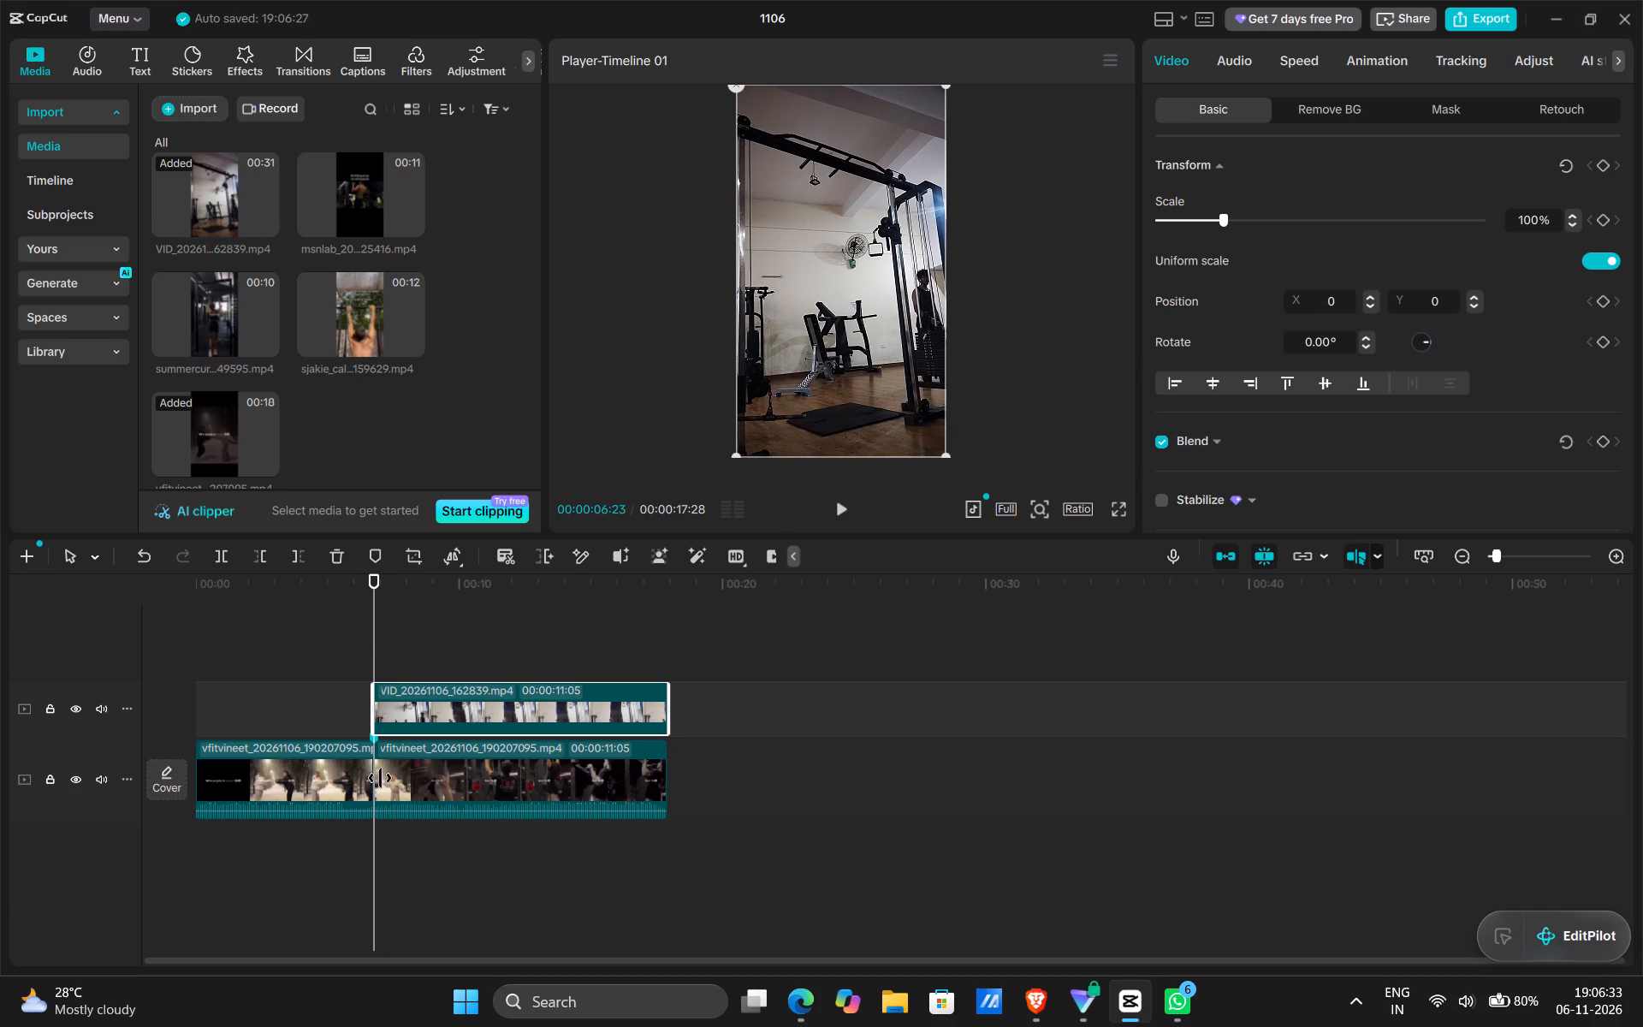
# Apply the Fade Out exit animation to the first part of the split reference clip.
pyautogui.click(335, 787)
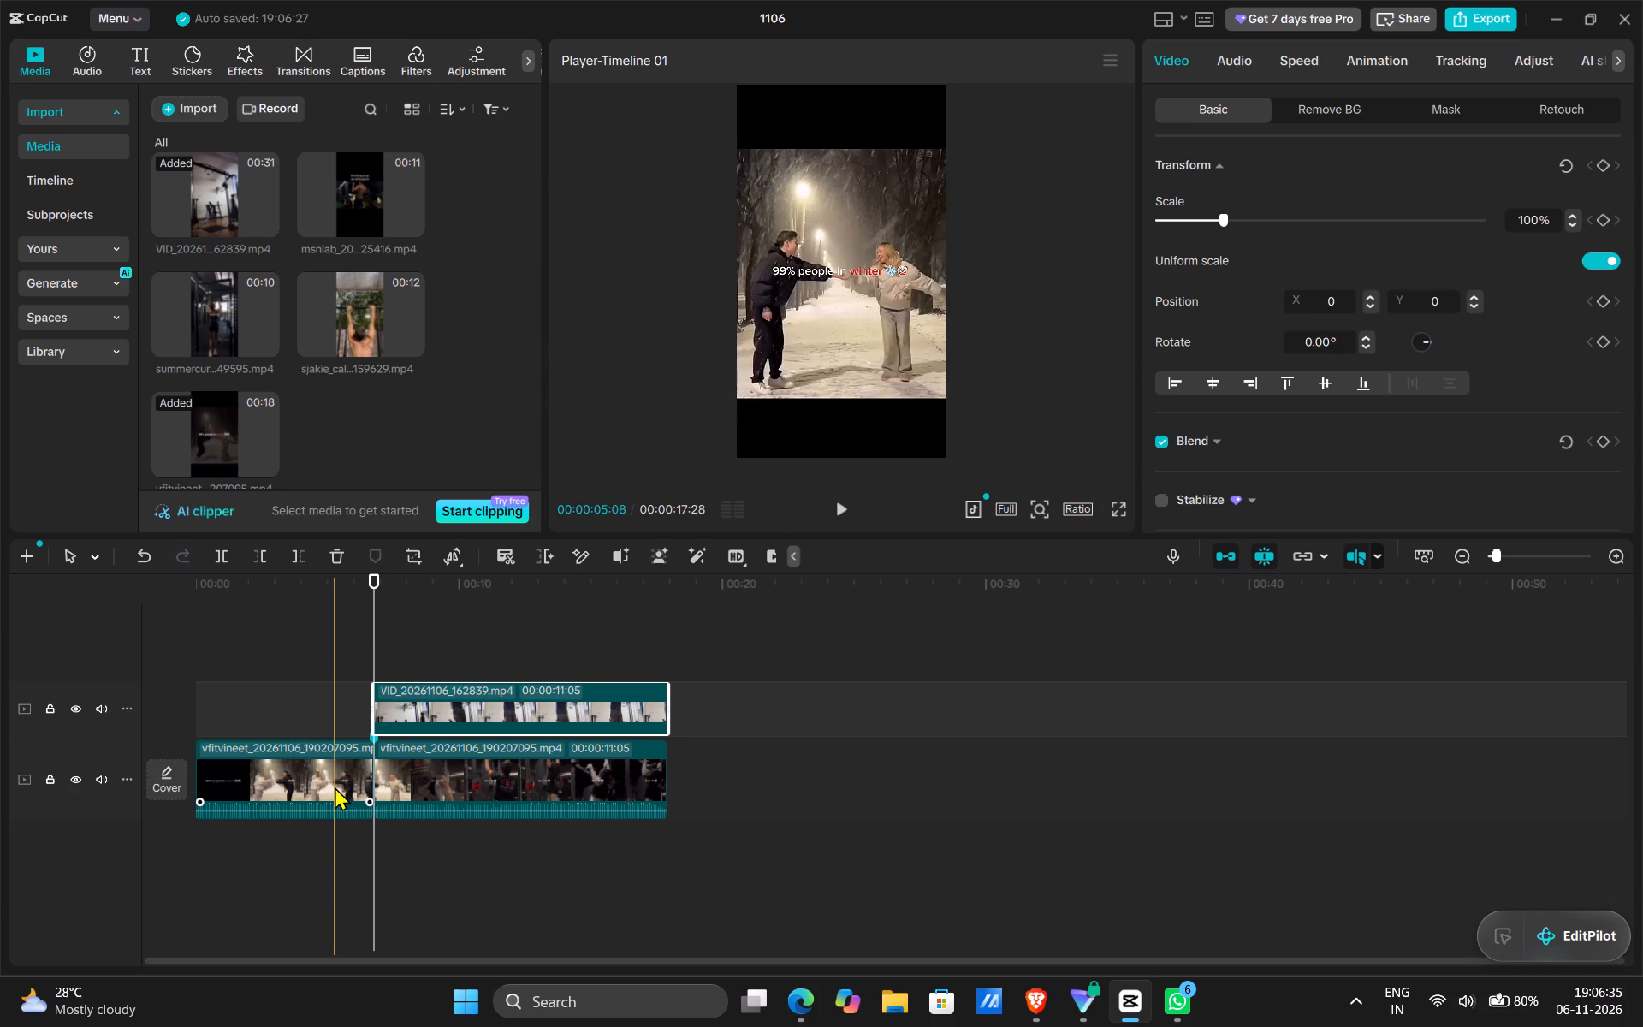
pyautogui.click(1386, 56)
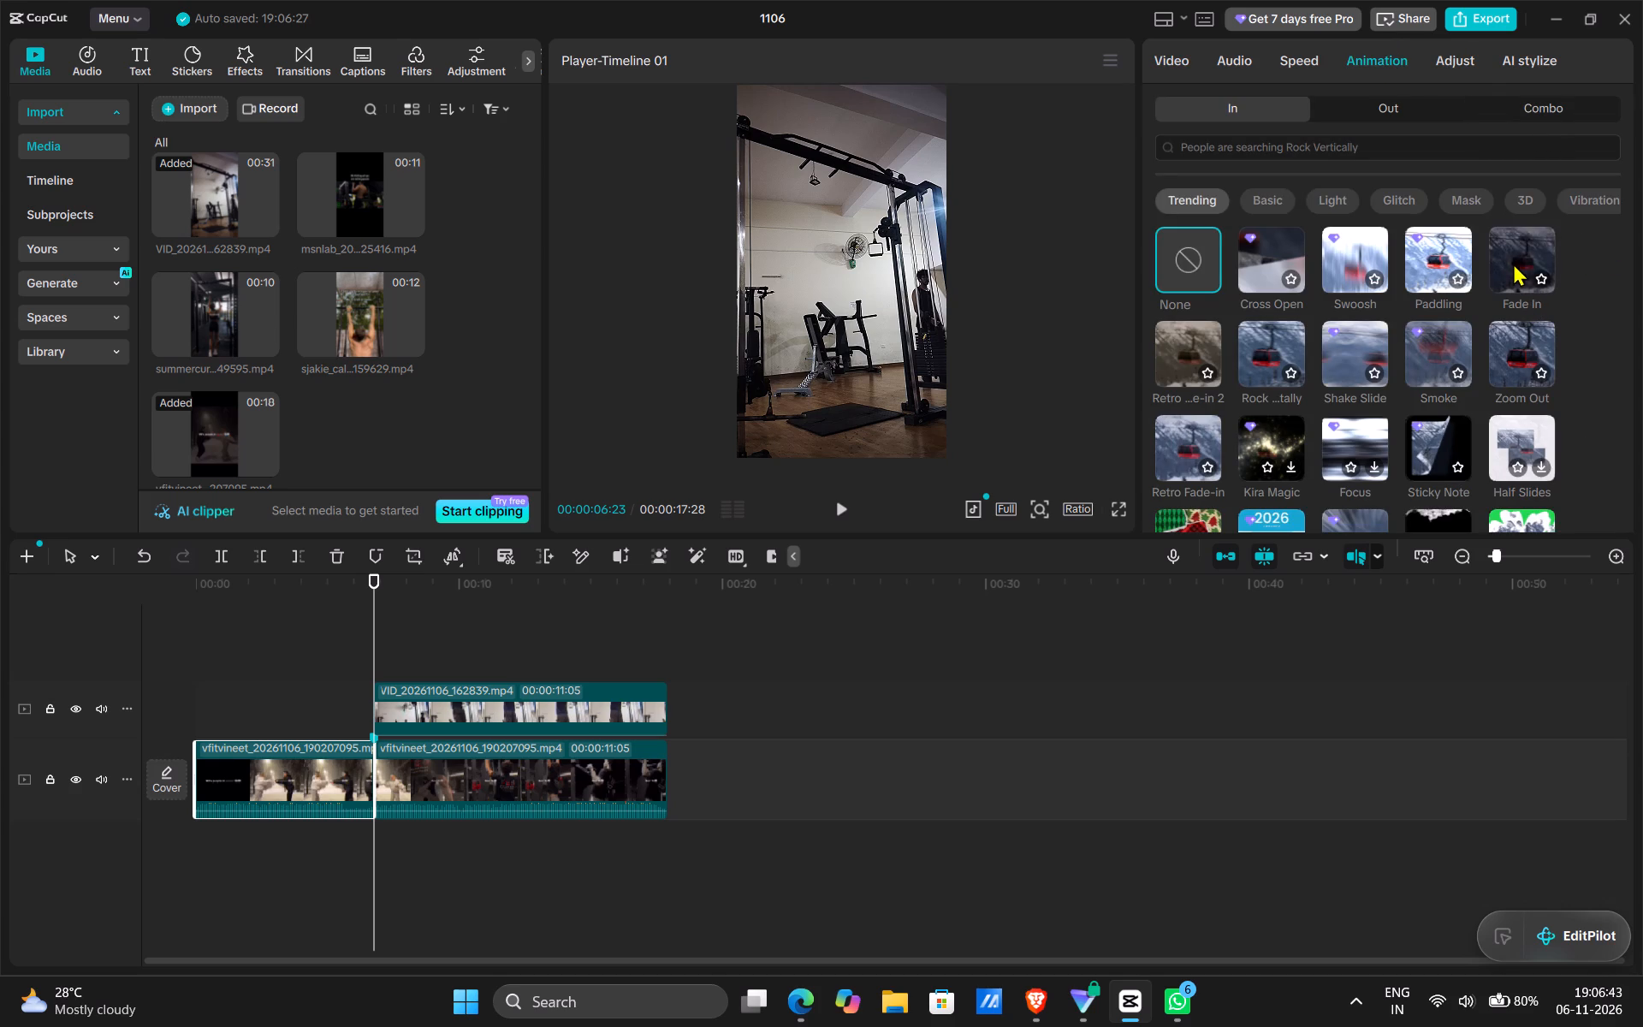
pyautogui.click(1391, 105)
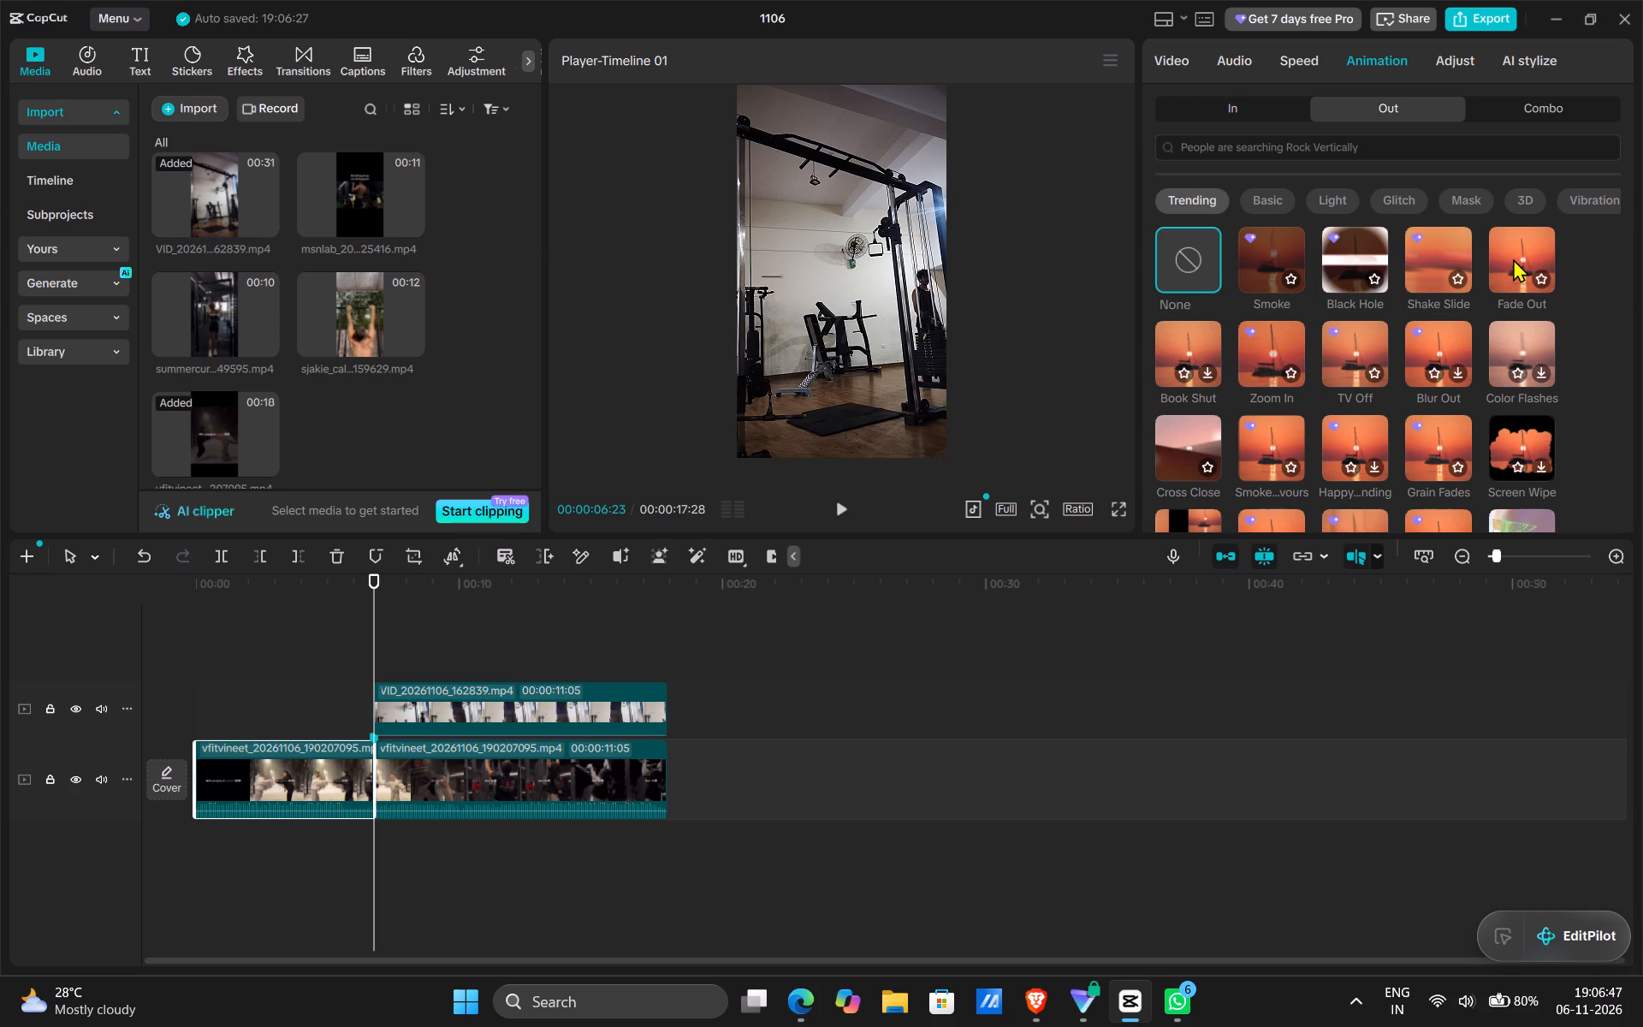
pyautogui.click(1513, 258)
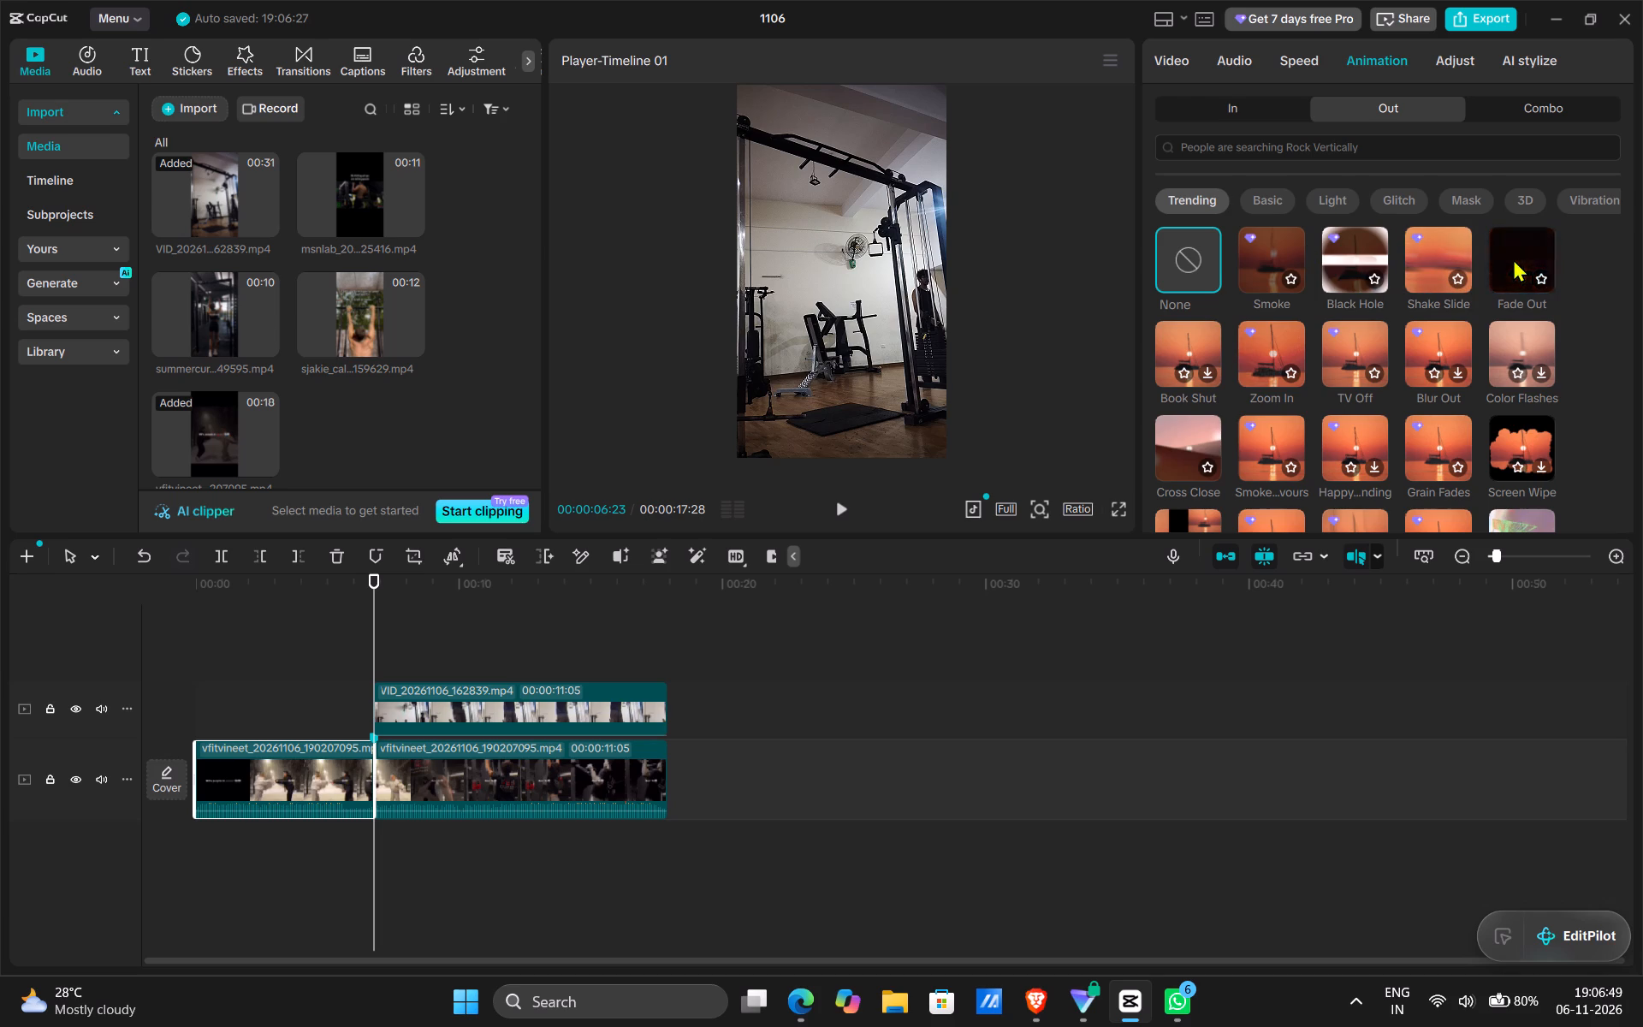
pyautogui.click(1513, 258)
pyautogui.click(1513, 258)
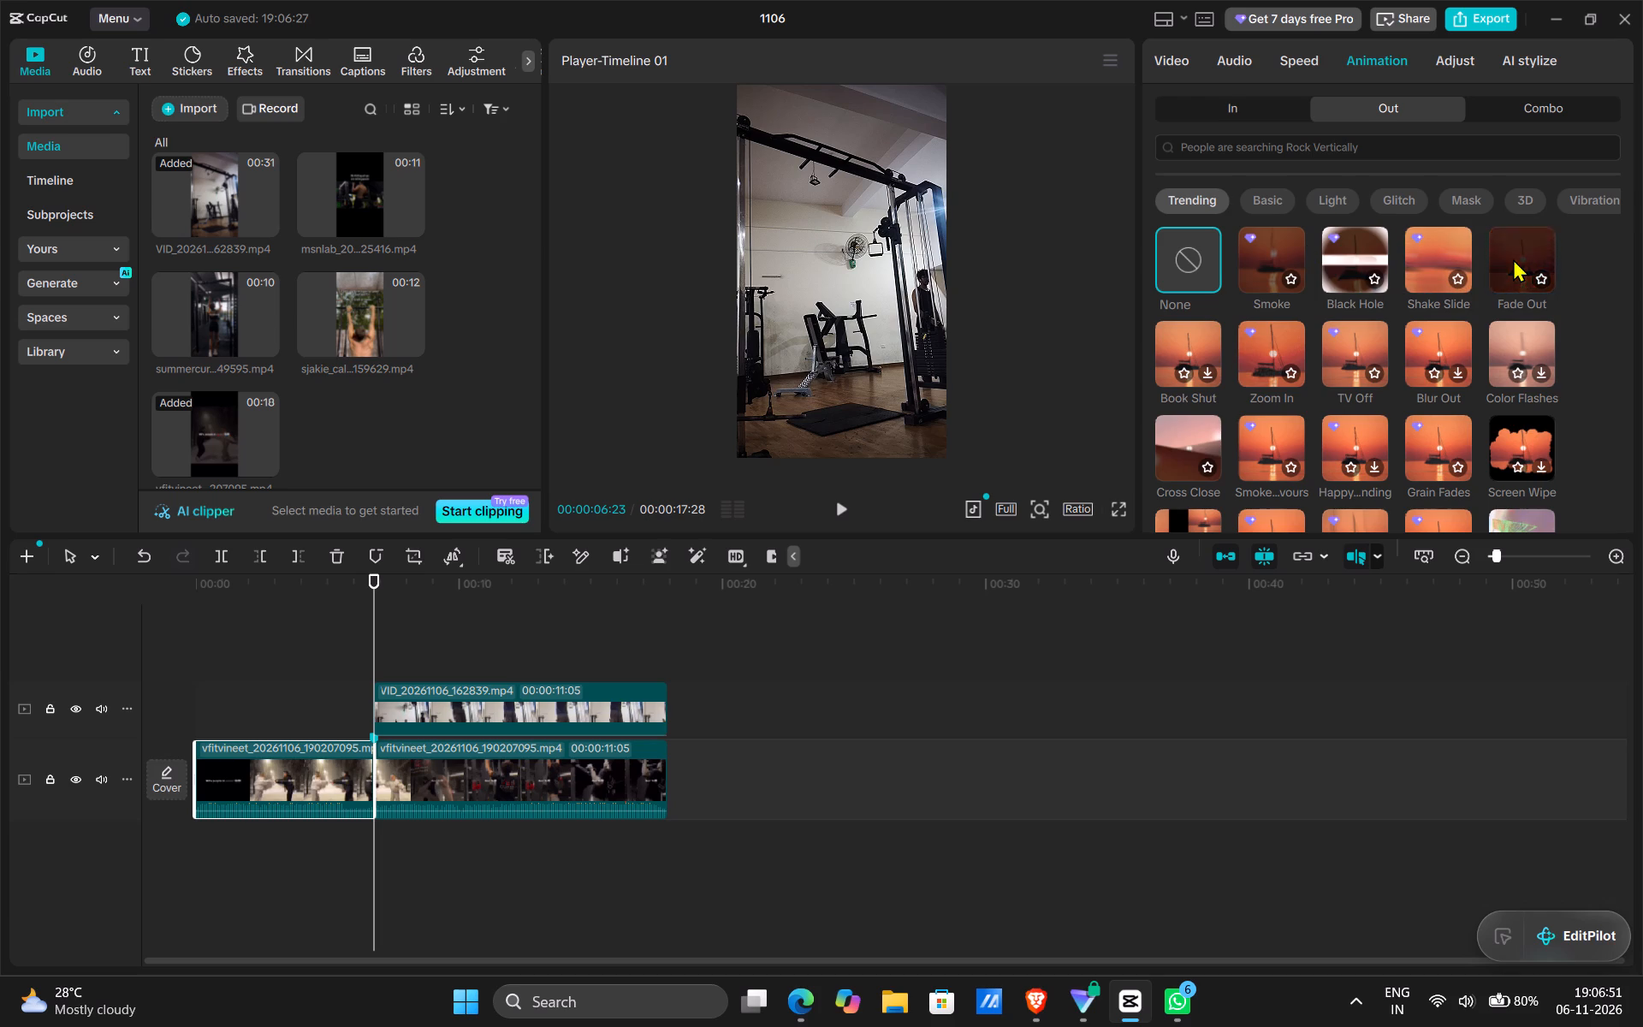
pyautogui.click(1513, 258)
pyautogui.doubleClick(1513, 258)
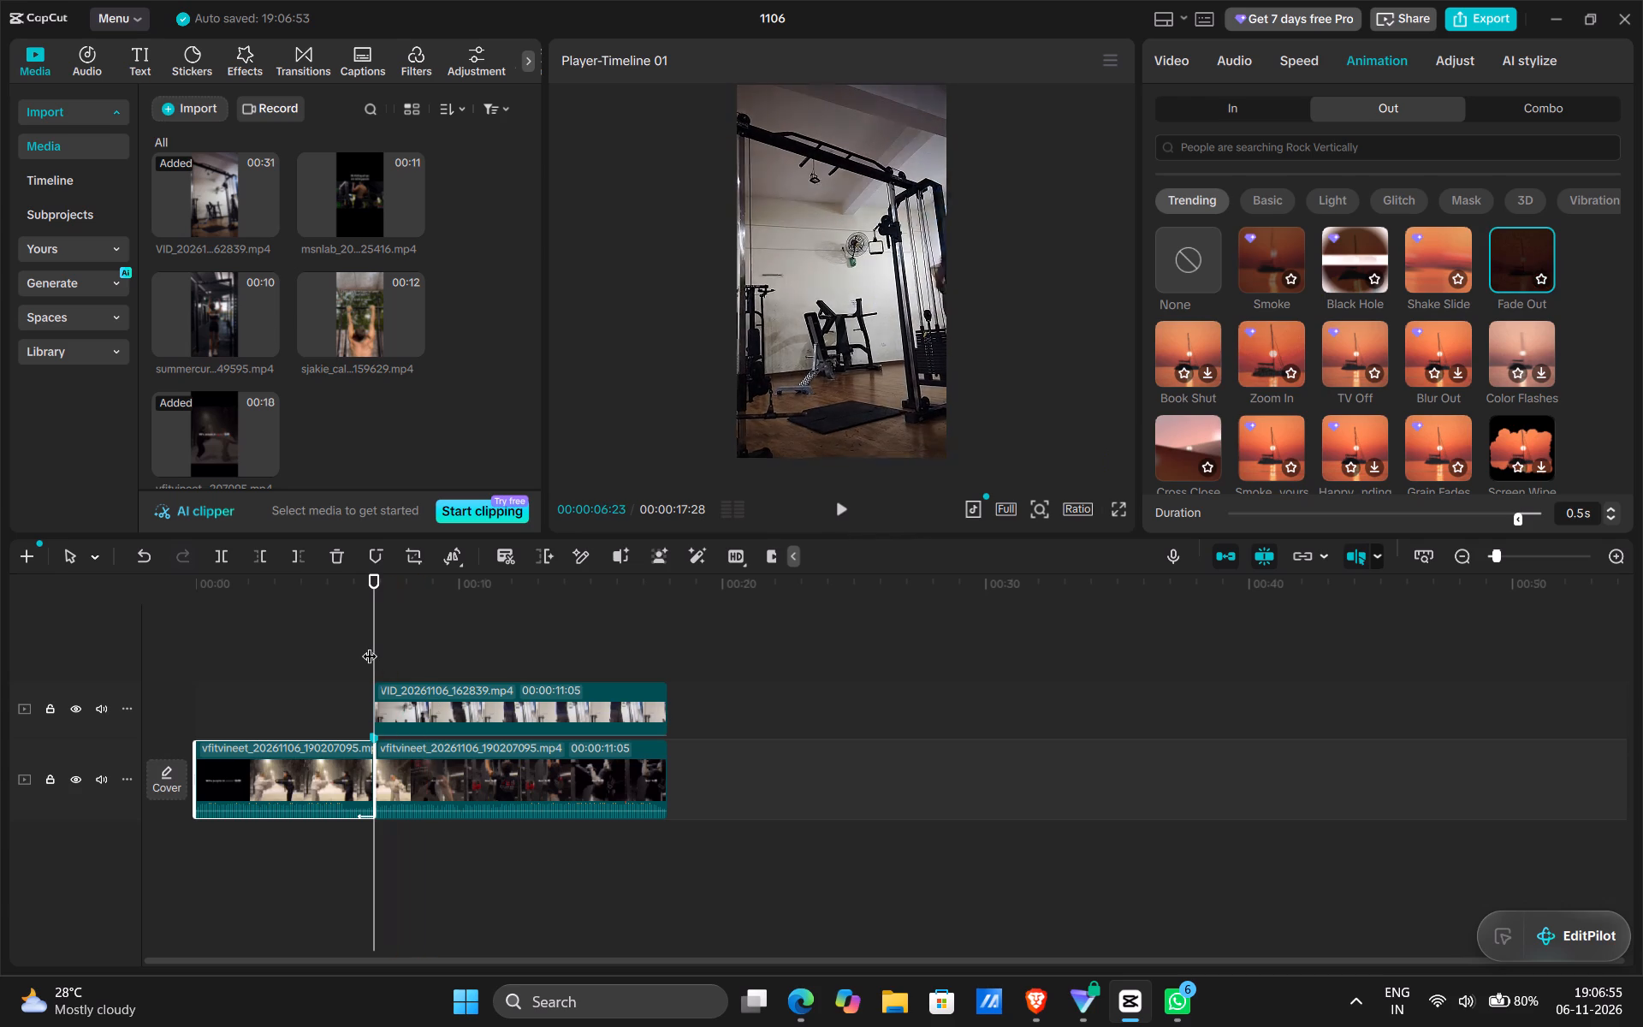
# Apply the Fade In entrance animation to the overlaid VID_20261106_162839.mp4 clip.
pyautogui.moveTo(371, 645); pyautogui.dragTo(372, 639)
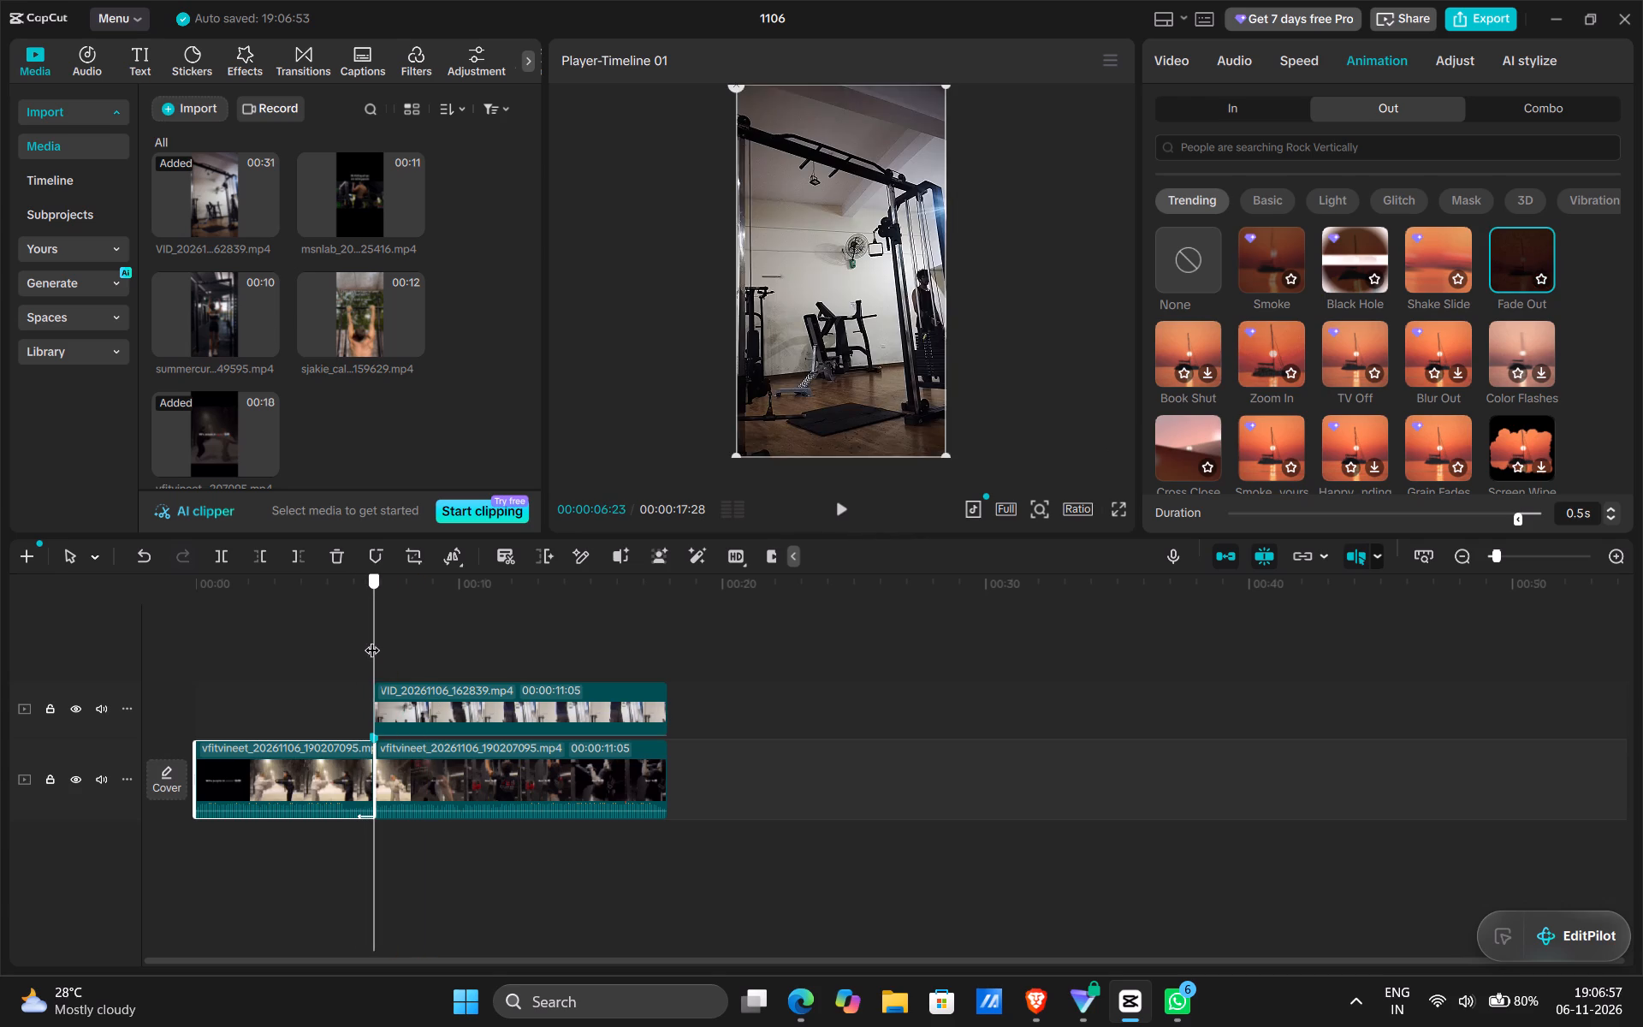
pyautogui.moveTo(372, 639); pyautogui.dragTo(393, 715)
pyautogui.click(393, 715)
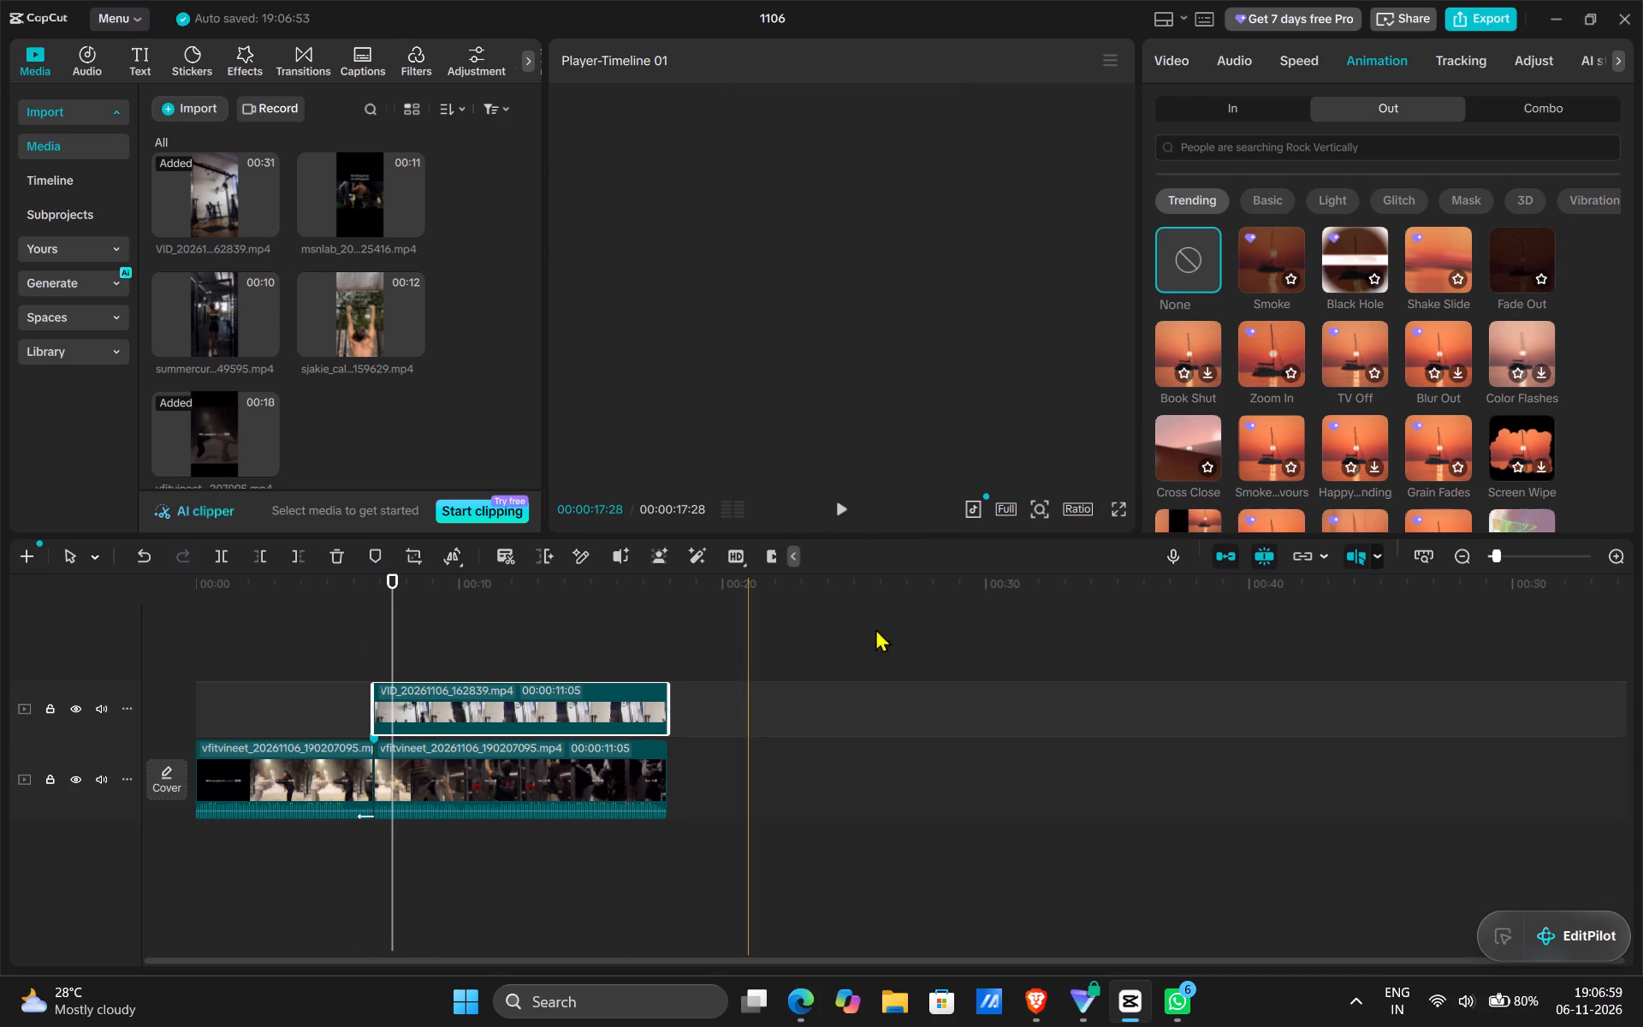
pyautogui.click(1270, 117)
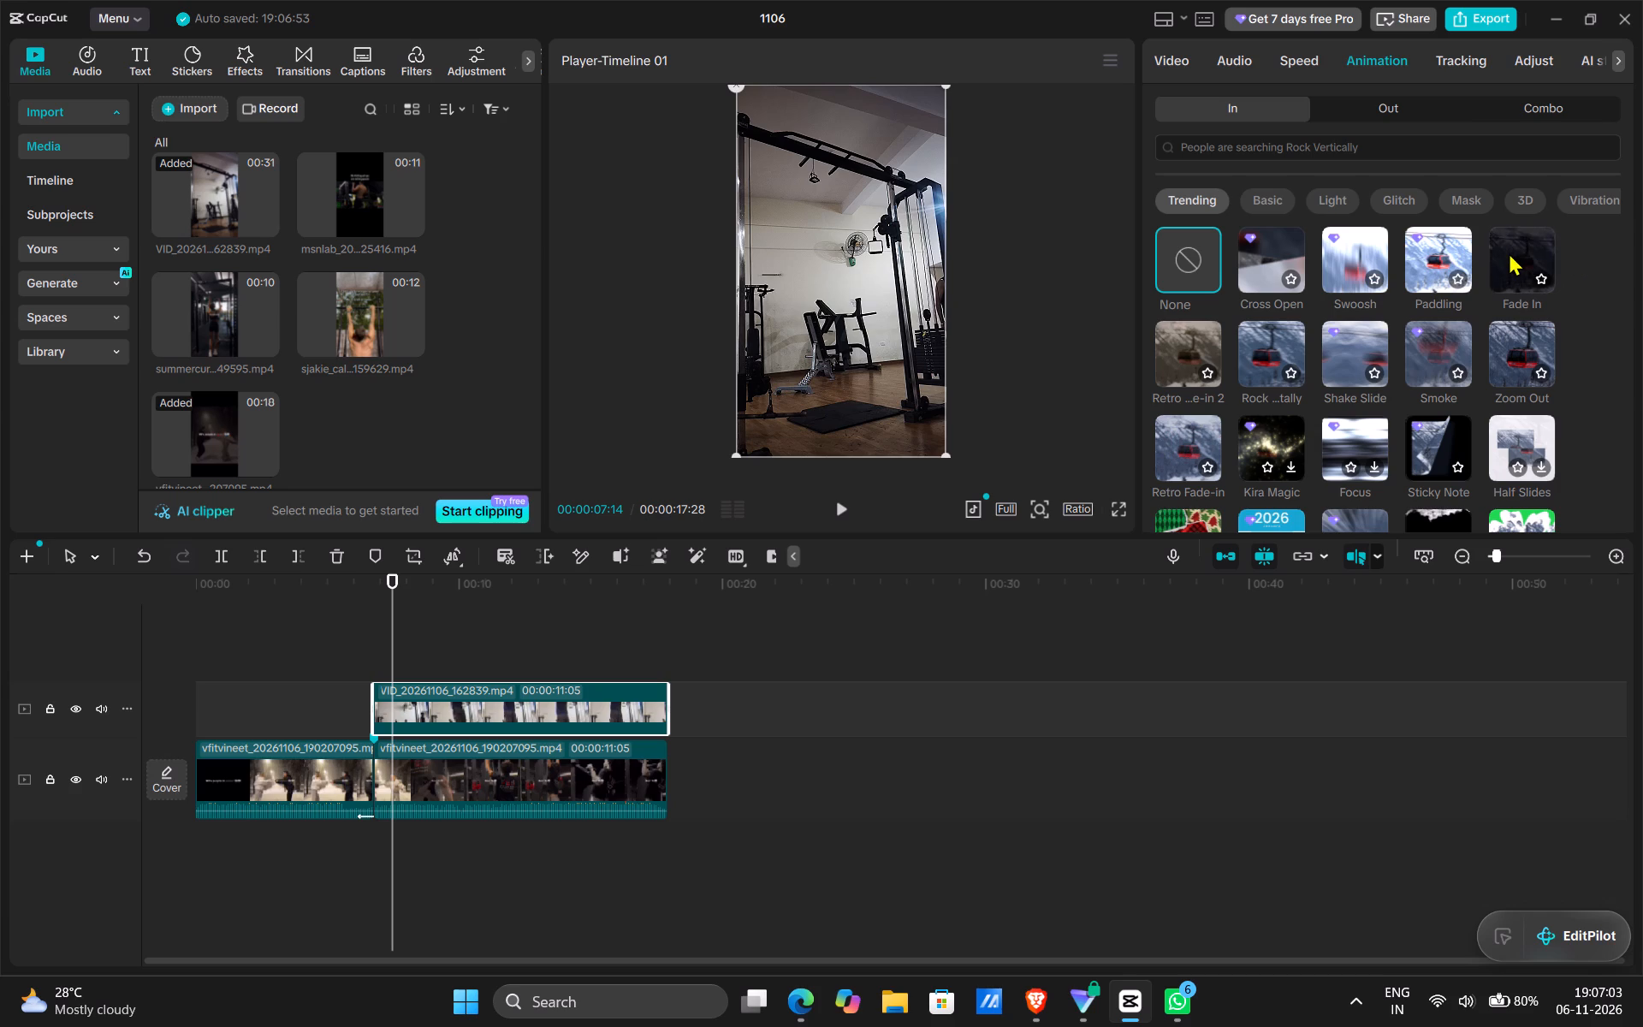
pyautogui.click(1509, 252)
pyautogui.click(1509, 252)
pyautogui.click(1509, 252)
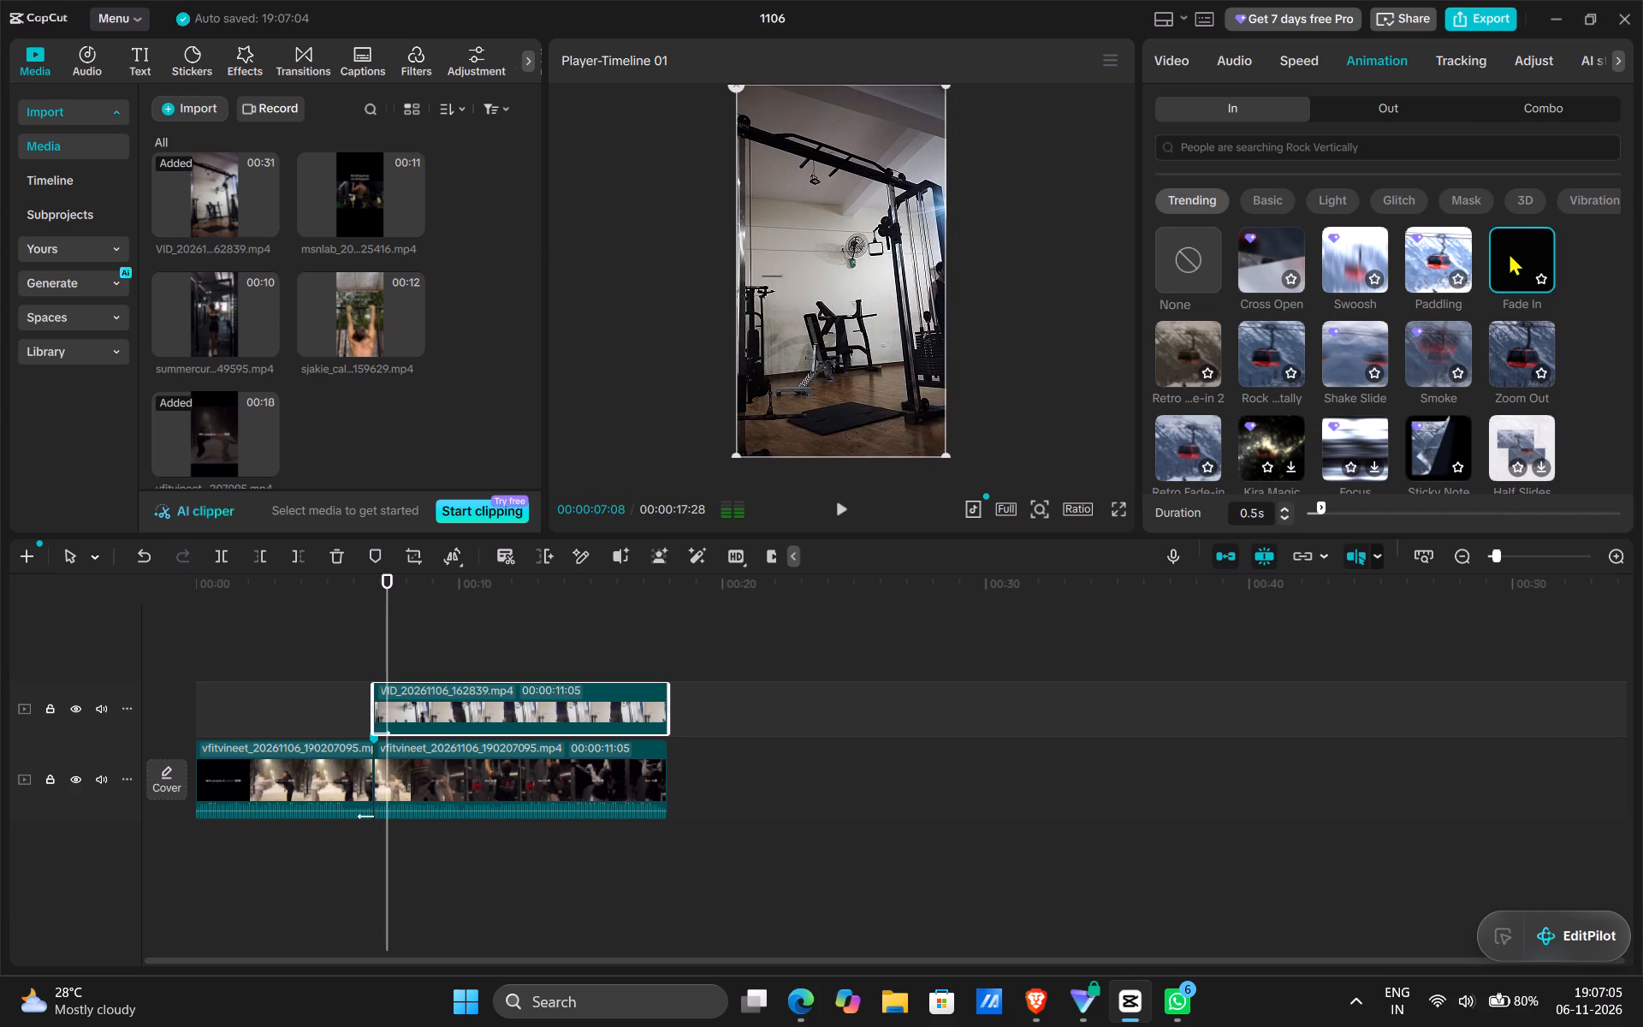
# Preview the transition into the gym footage and set the overlaid clip's Fade In duration to 1.0 s.
pyautogui.click(306, 622)
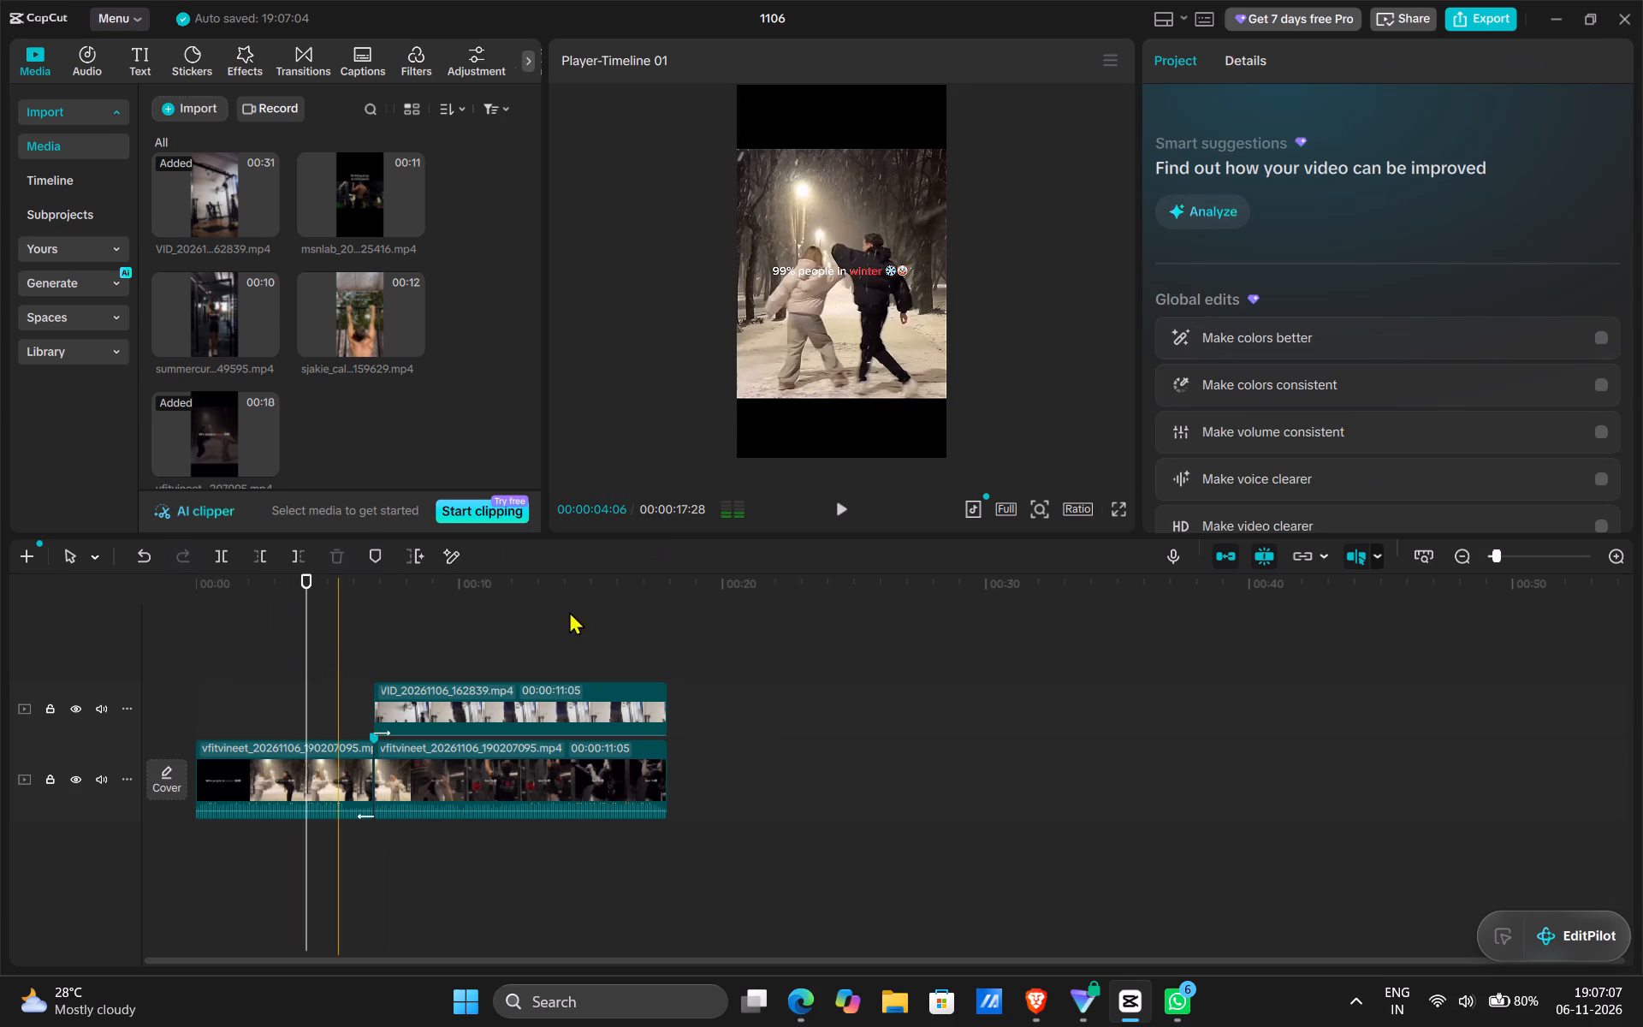
pyautogui.click(842, 510)
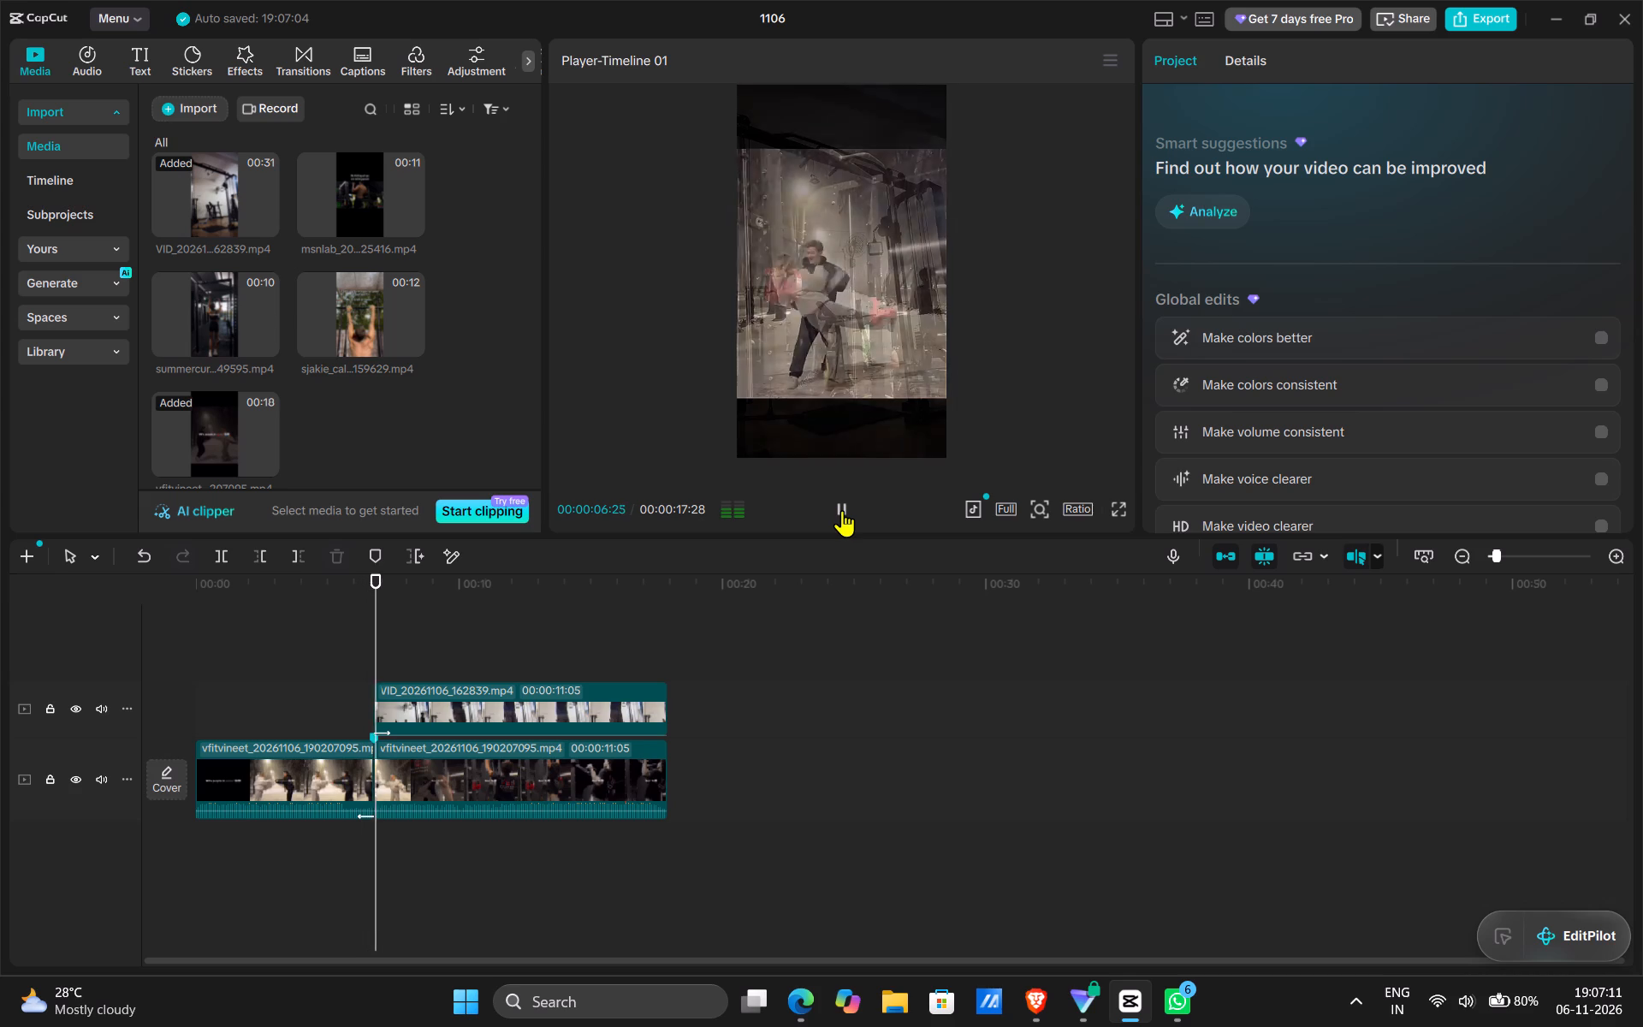
pyautogui.click(842, 510)
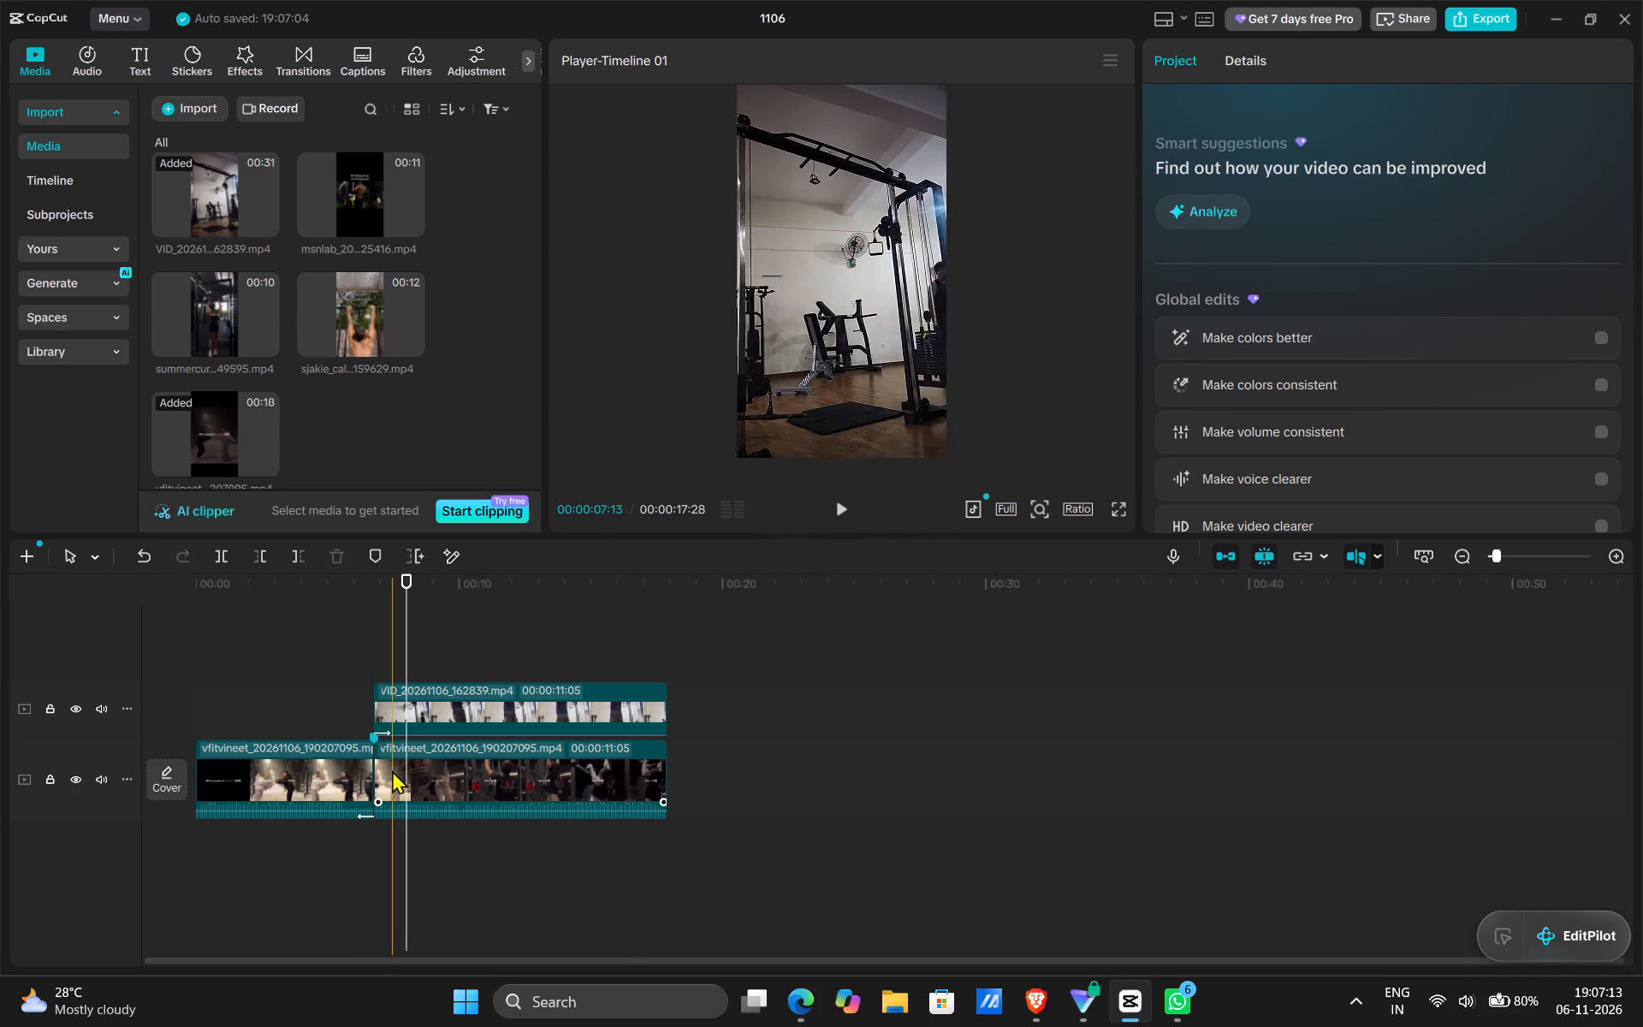
pyautogui.click(572, 721)
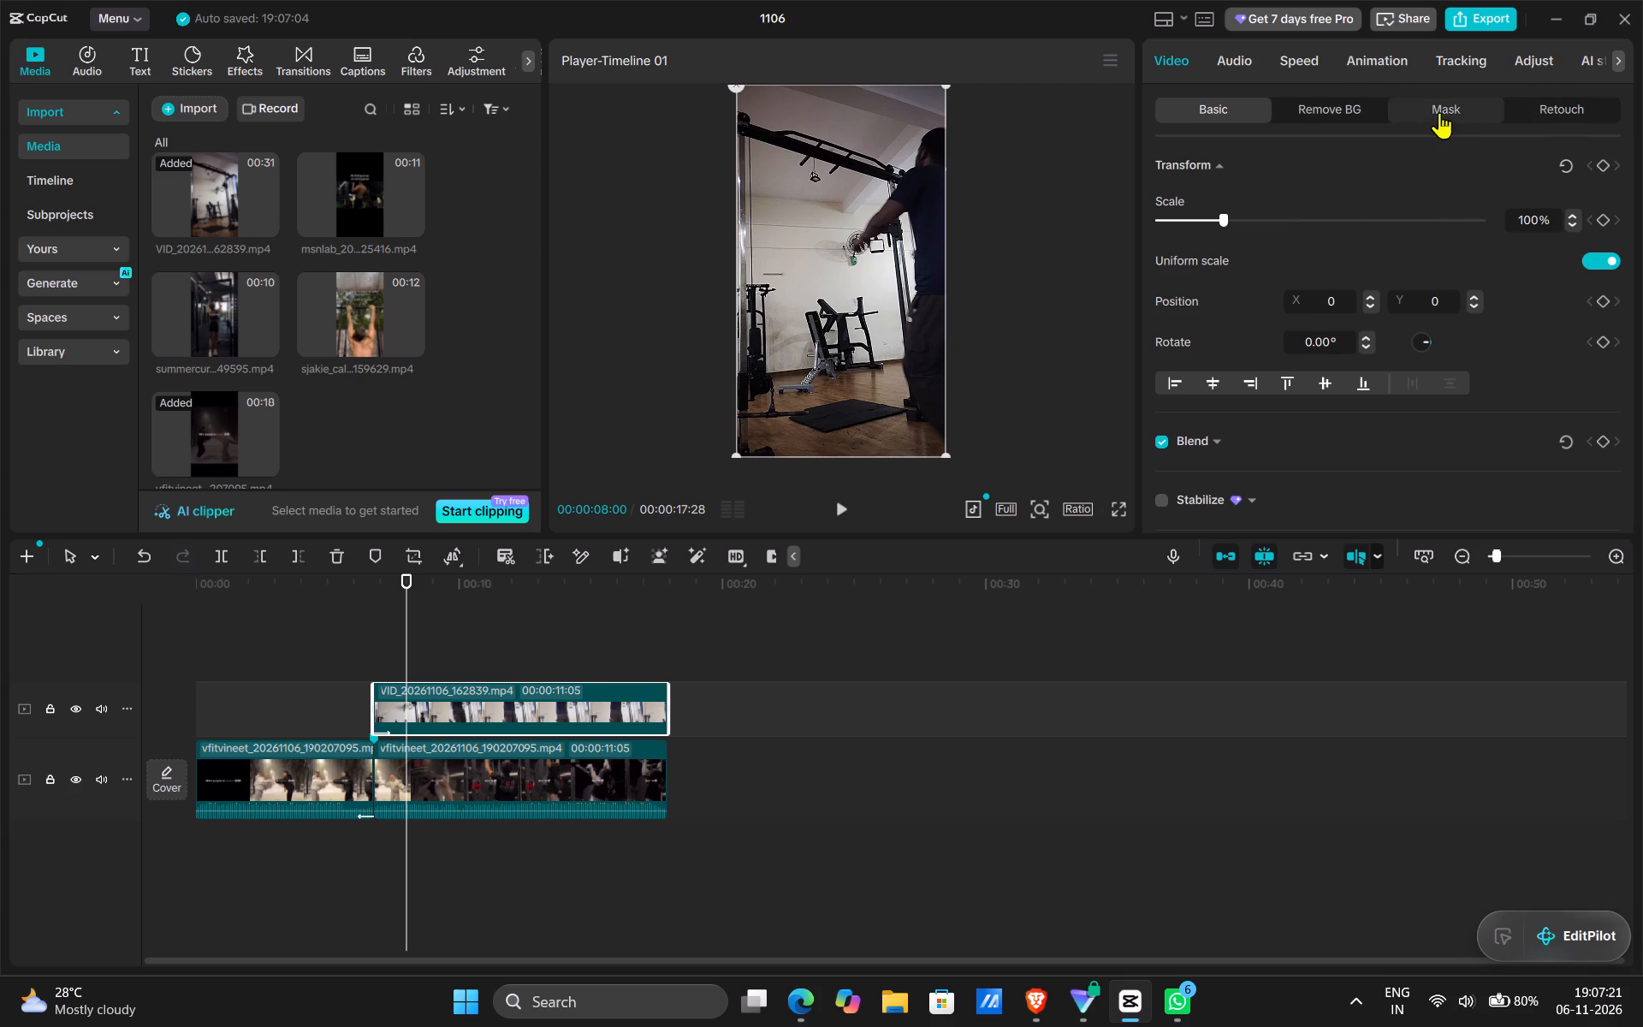
pyautogui.click(1373, 60)
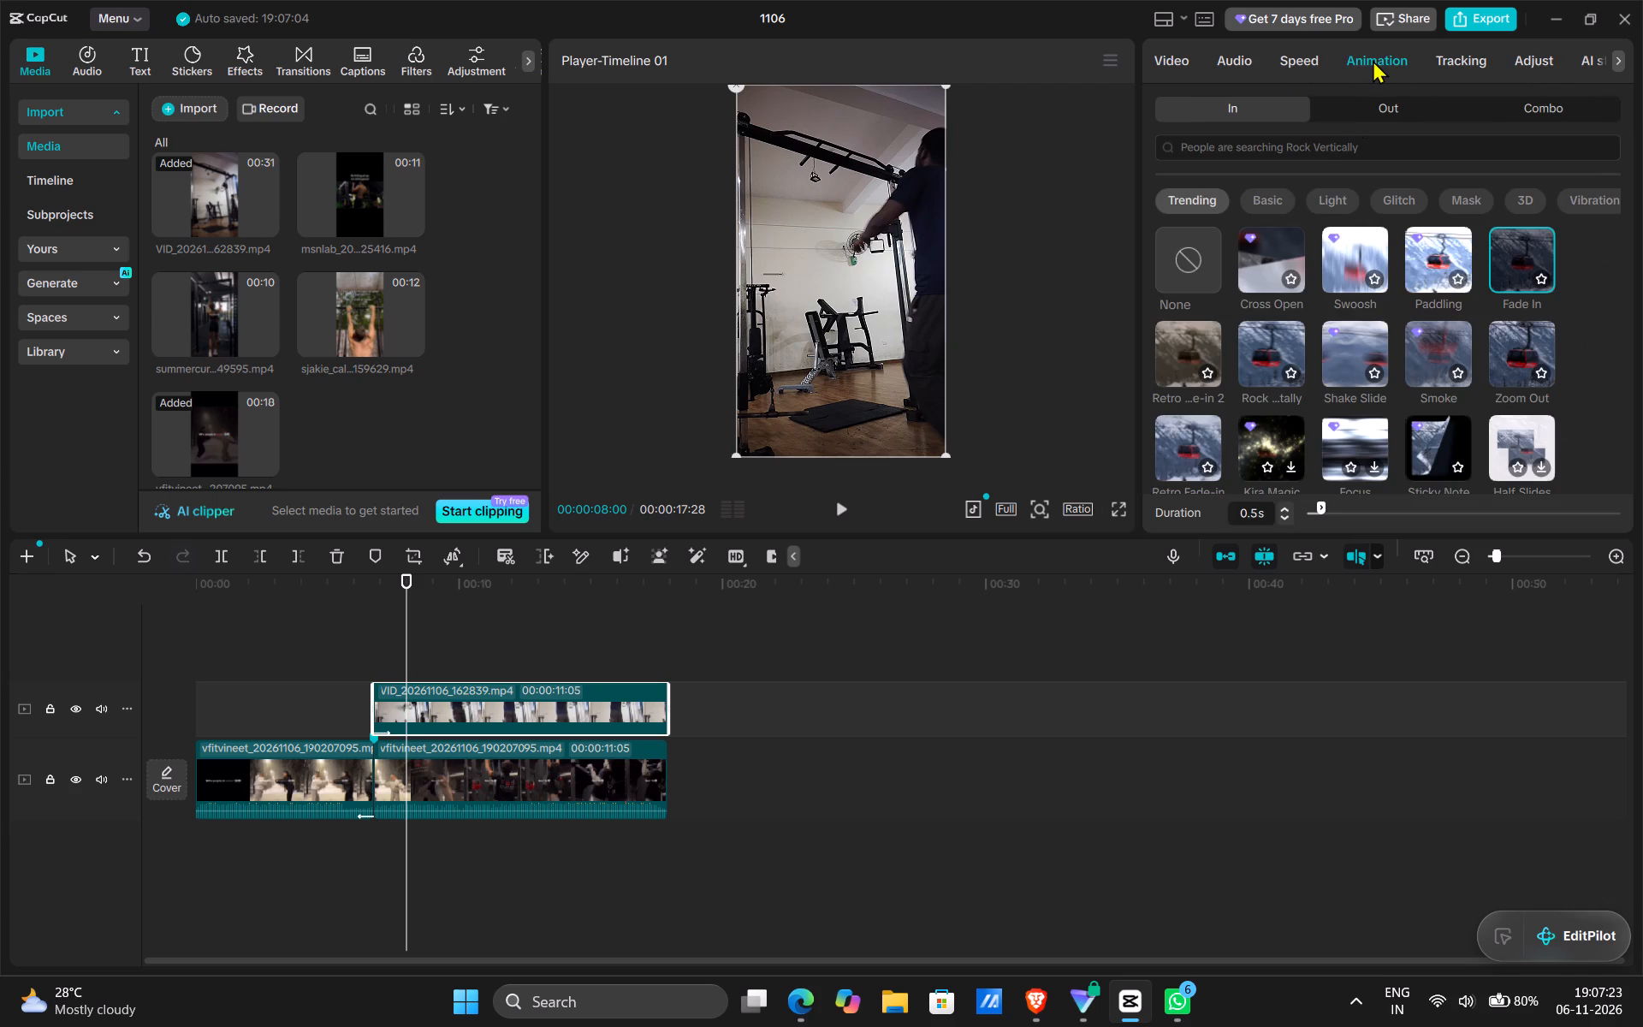
pyautogui.moveTo(1320, 504); pyautogui.dragTo(1335, 506)
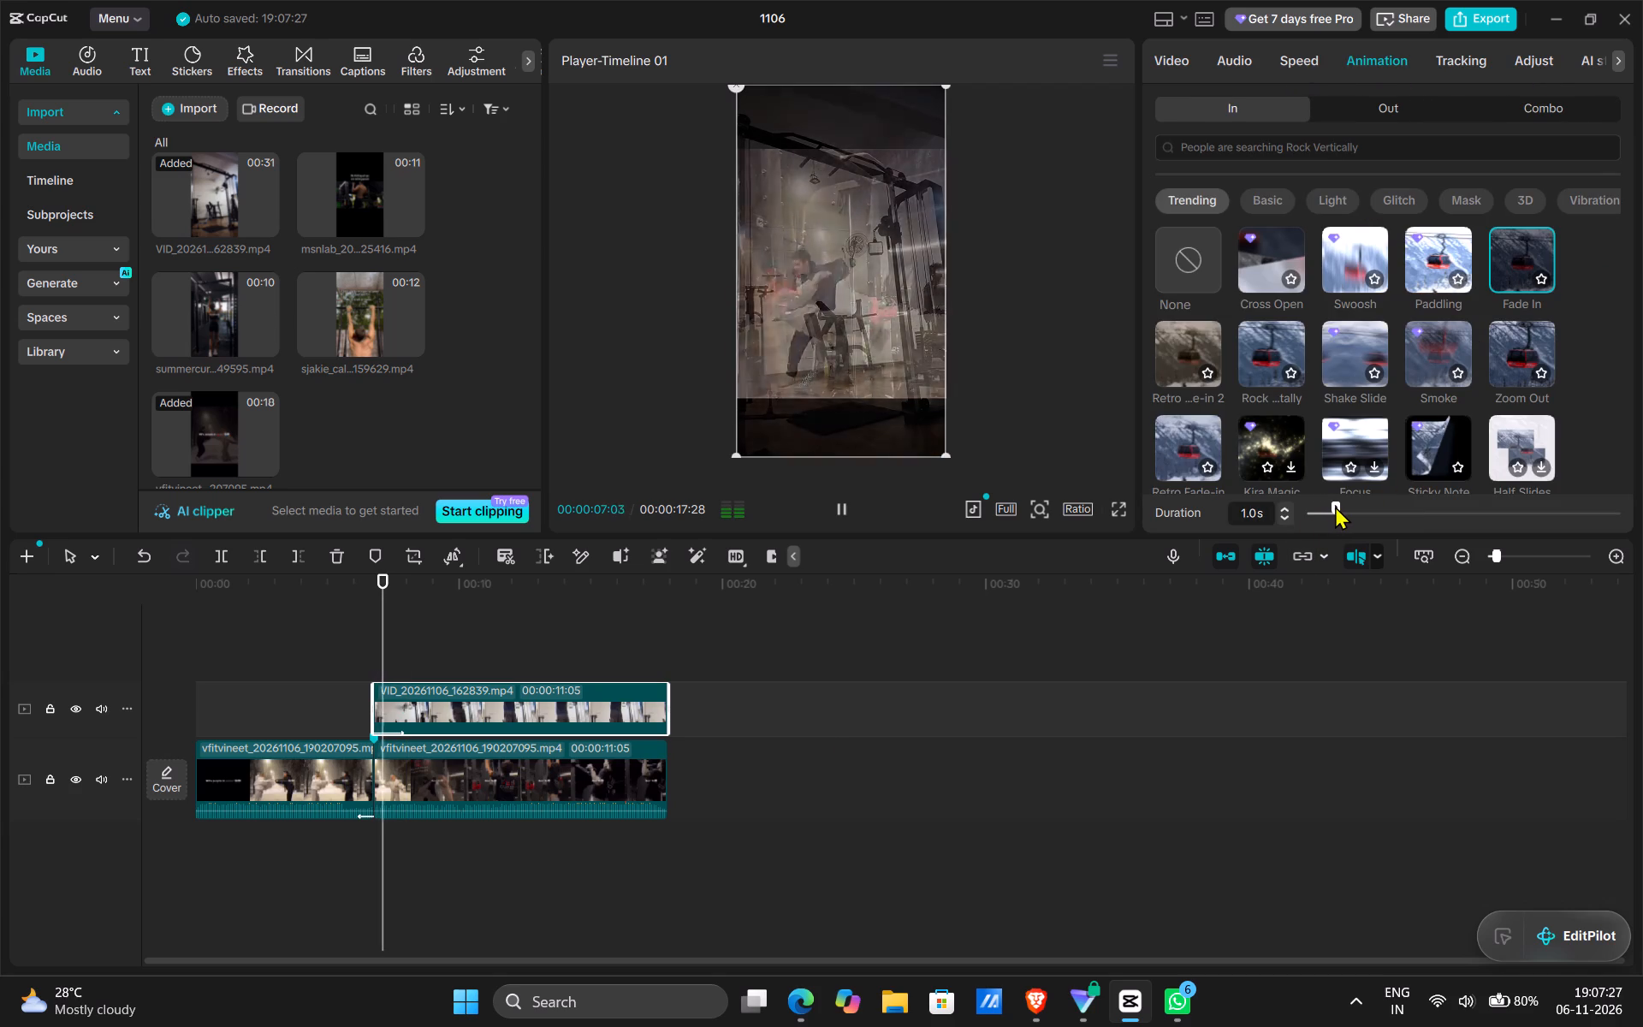
# Shift the overlaid VID_20261106_162839.mp4 clip slightly earlier so its start overlaps the end of the first reference clip part.
pyautogui.click(359, 776)
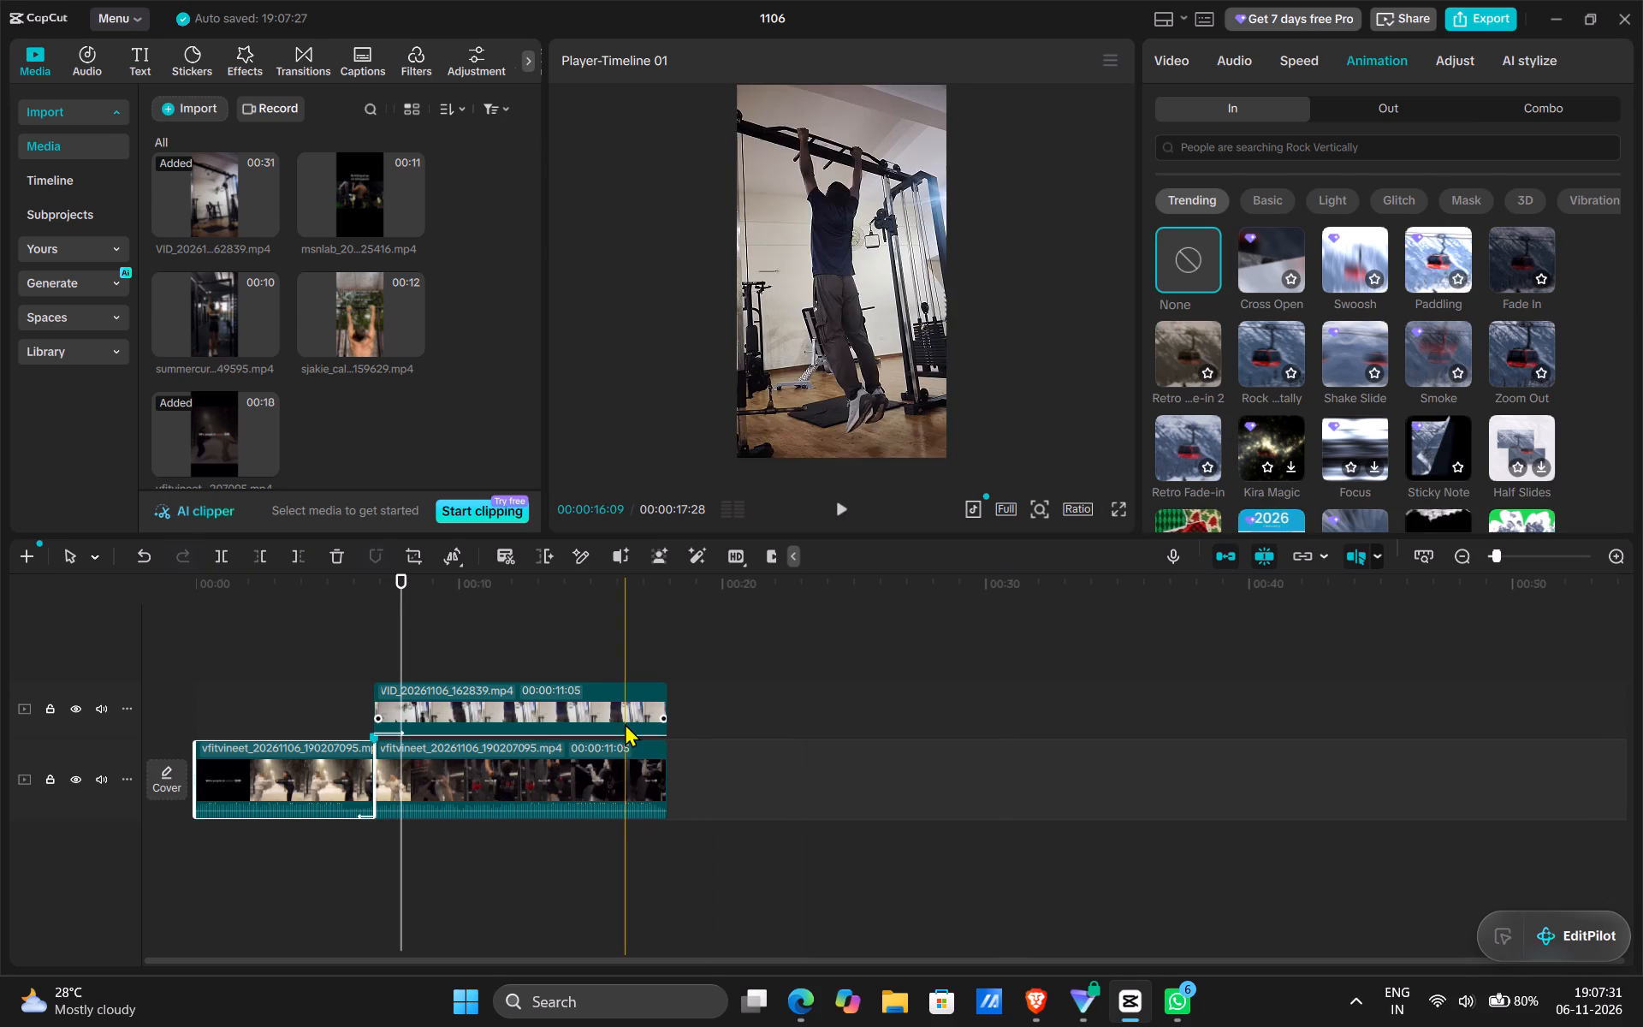
pyautogui.moveTo(525, 723); pyautogui.dragTo(512, 725)
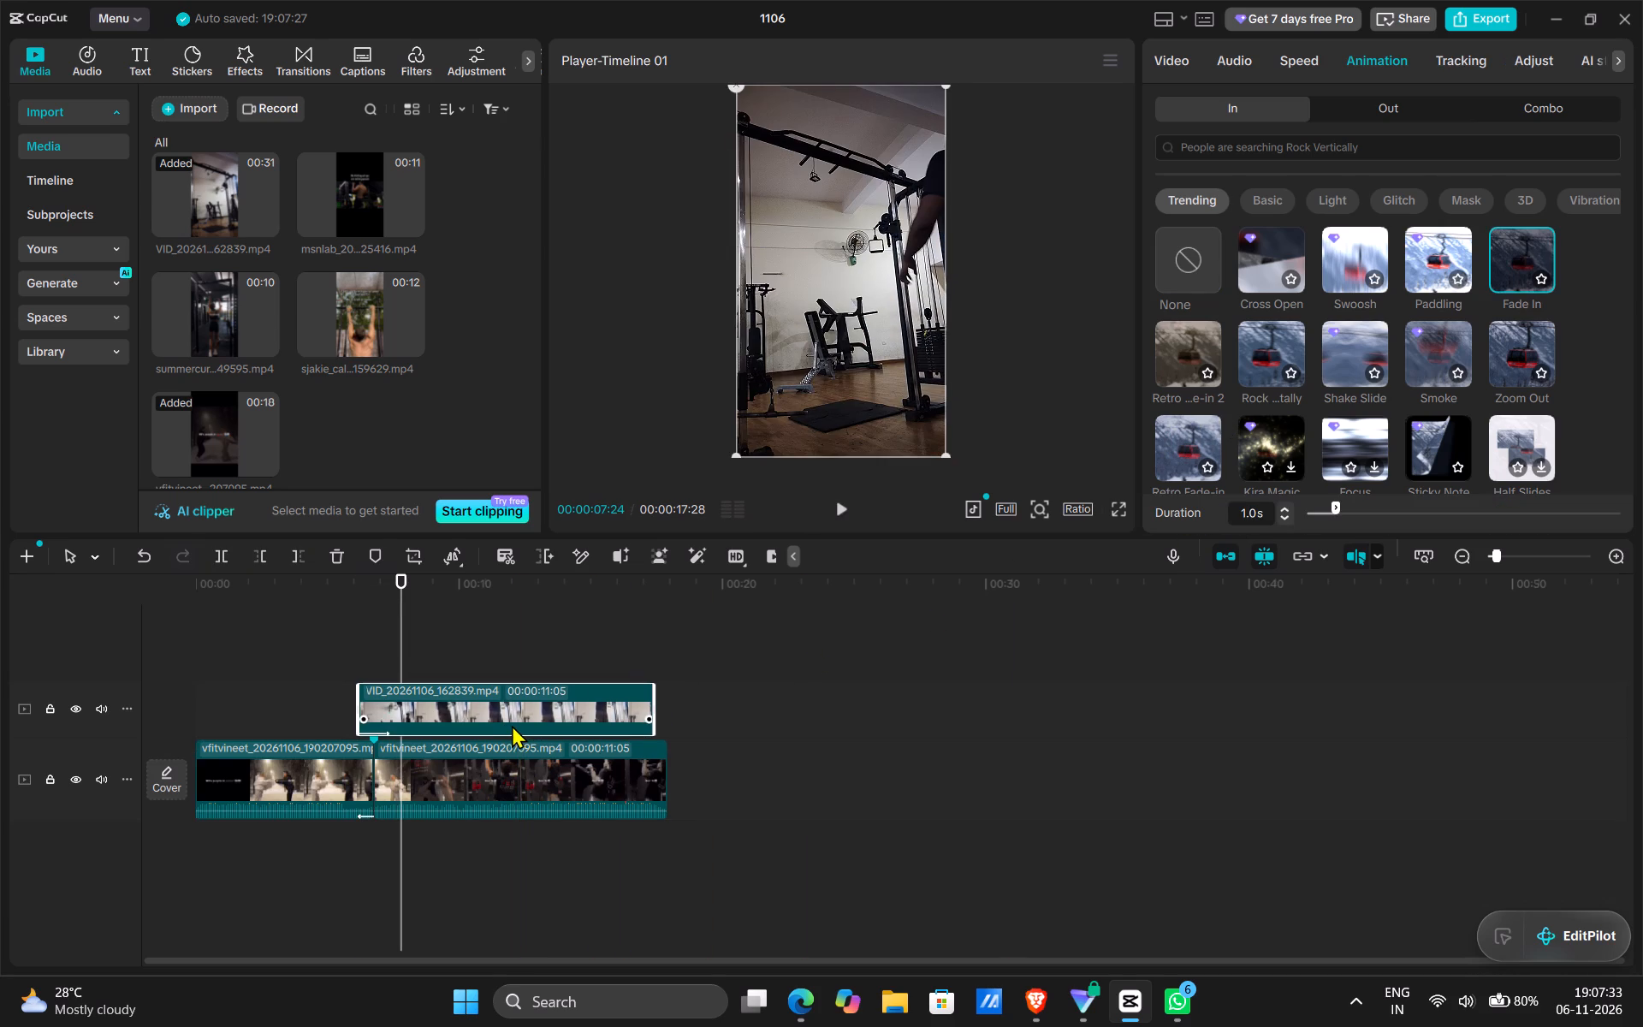
pyautogui.moveTo(512, 725); pyautogui.dragTo(517, 727)
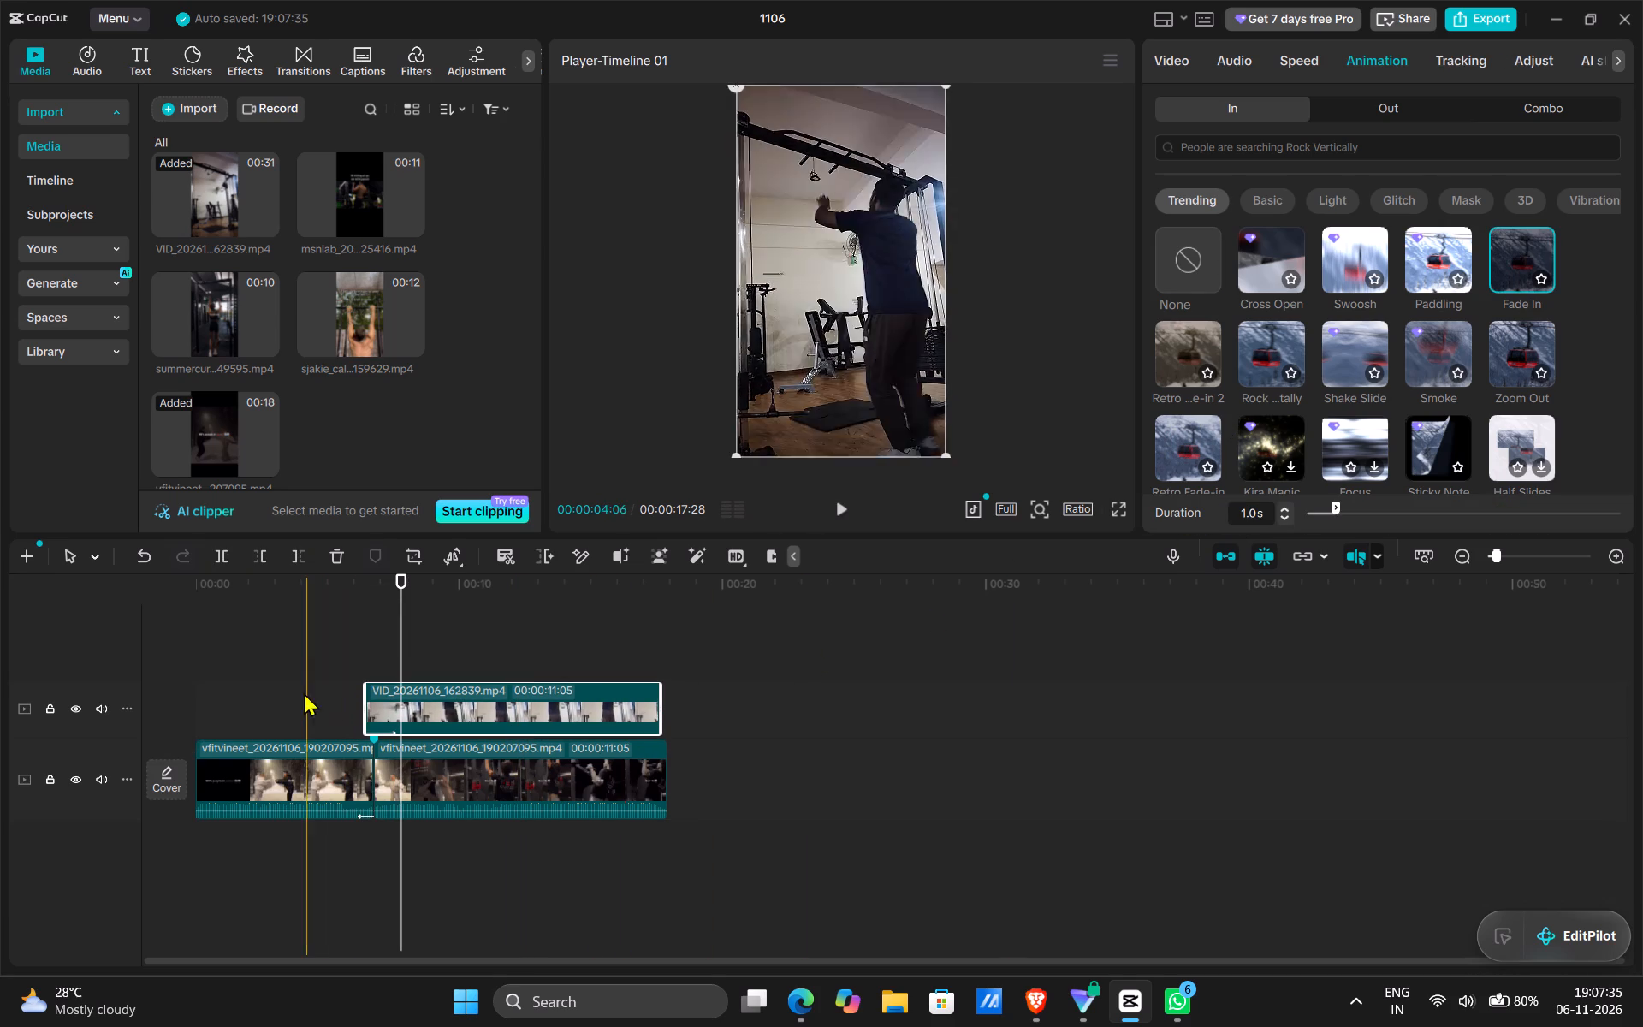
pyautogui.click(313, 613)
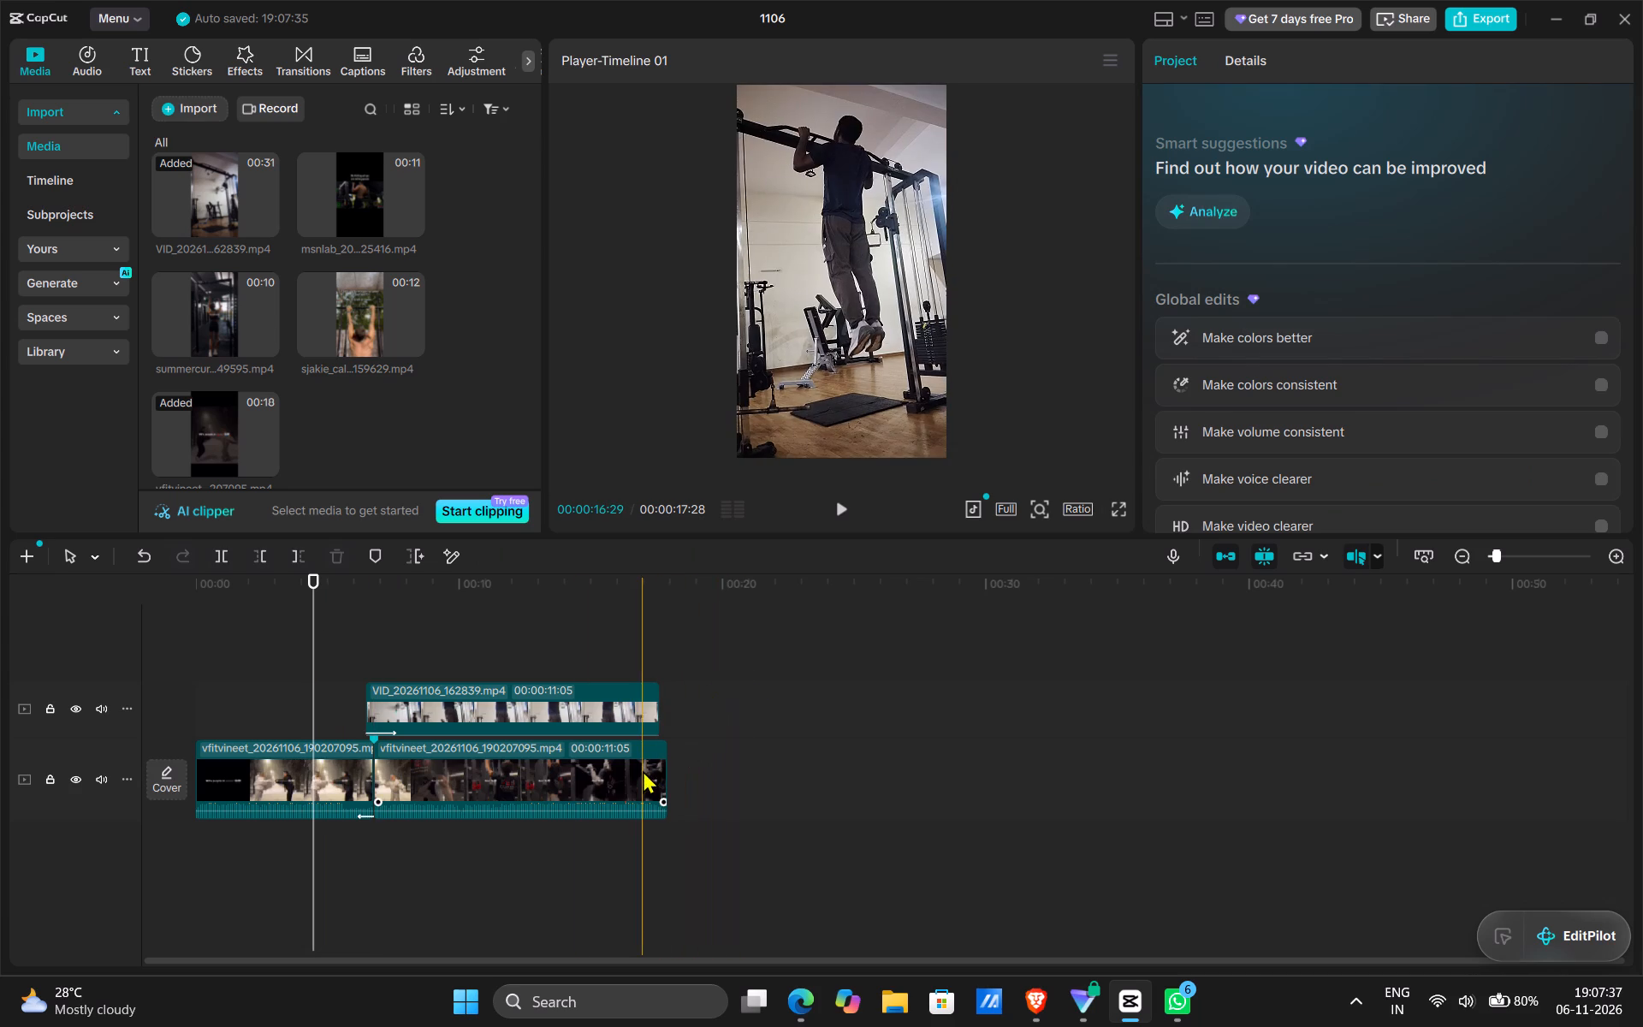
# Extend the end of the overlaid gym clip to a duration of 00:00:11:14, matching the reference clip's end, and preview the result.
pyautogui.click(639, 718)
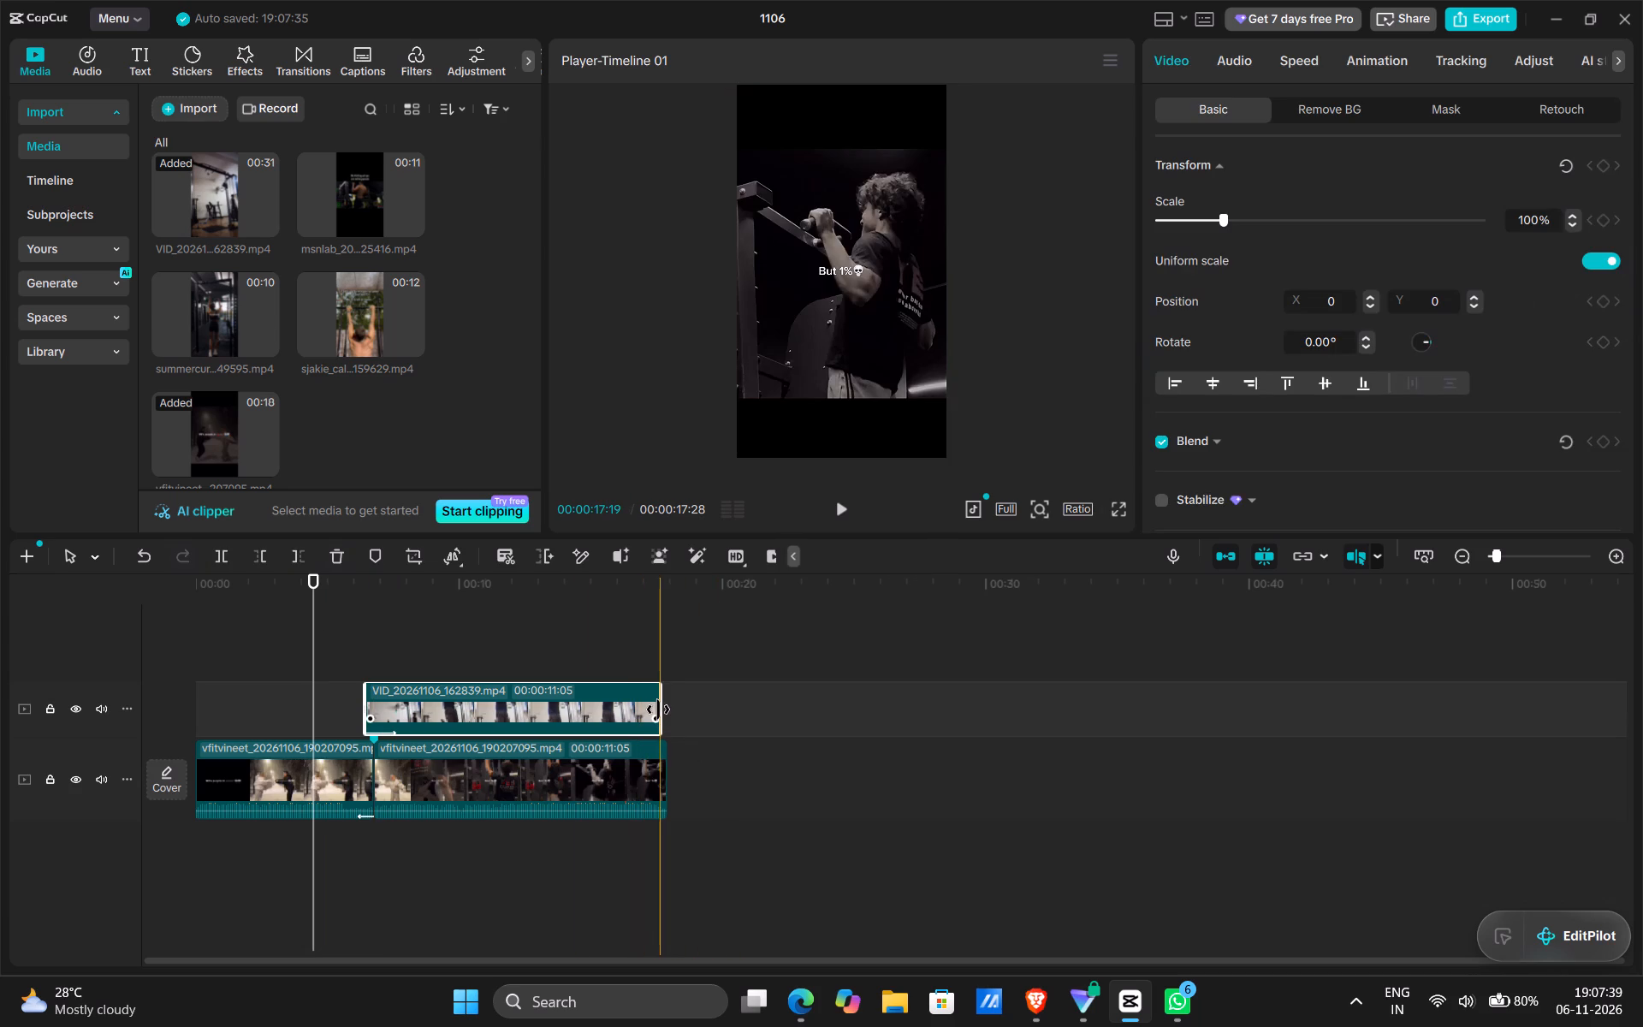
pyautogui.moveTo(658, 709); pyautogui.dragTo(666, 709)
pyautogui.click(846, 505)
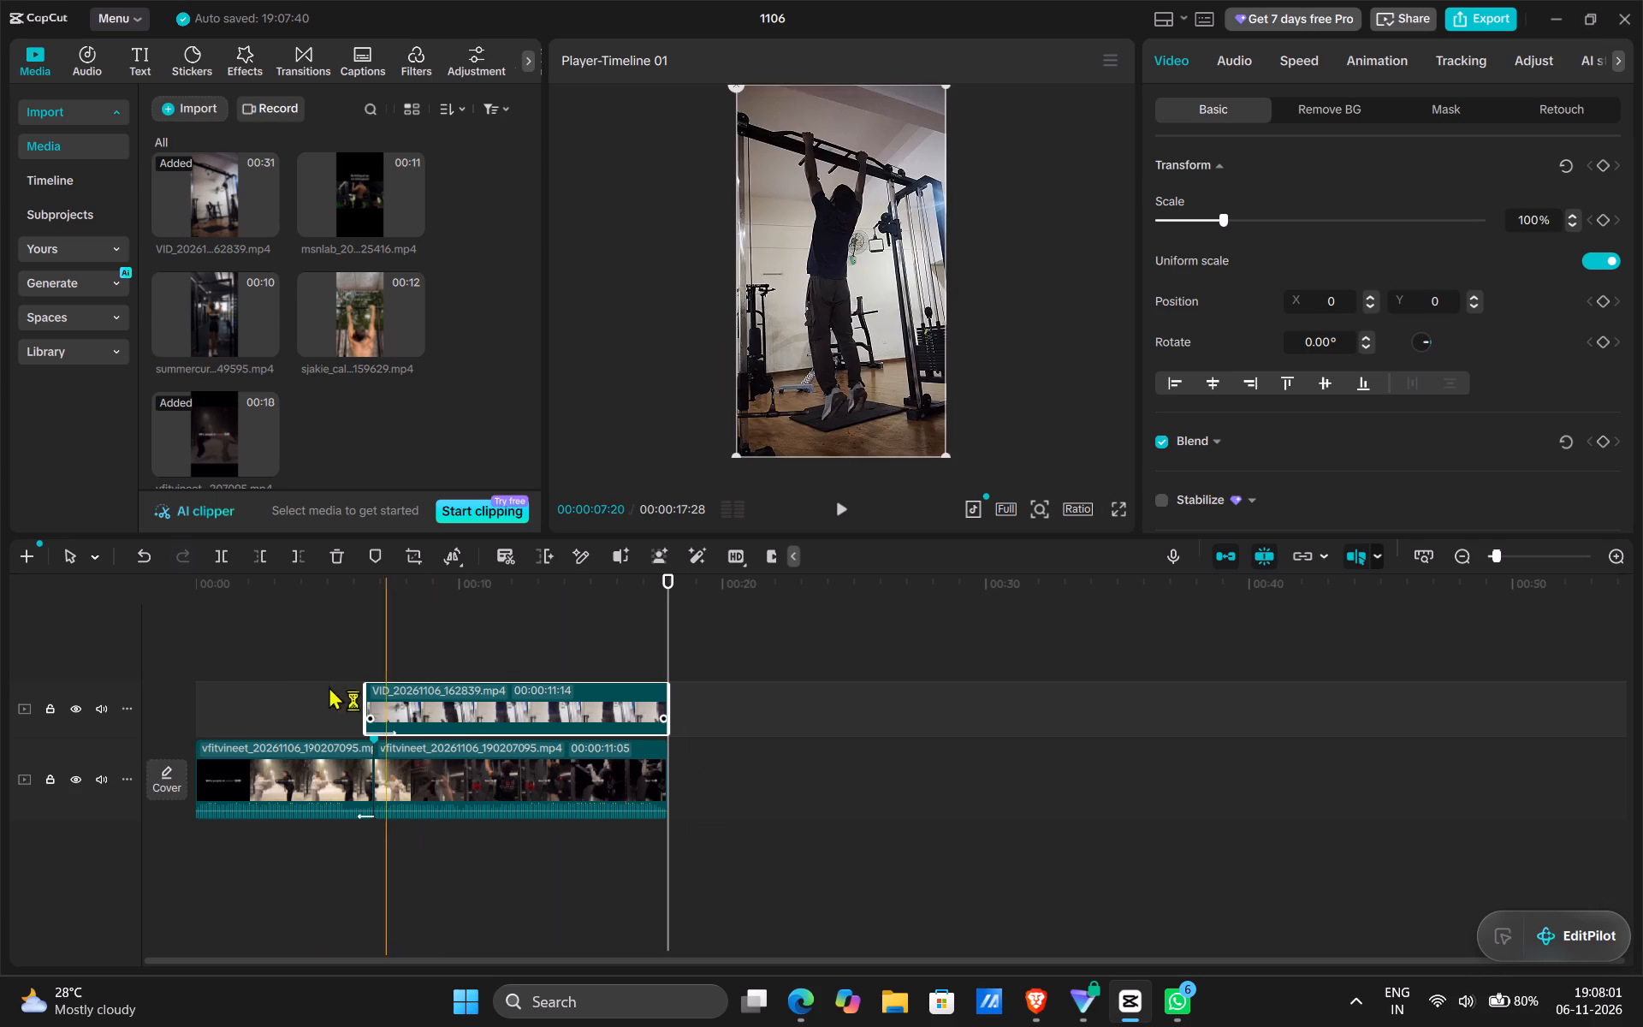
# Hide the overlay track and play the reference video from near its start through the gym section.
pyautogui.click(75, 708)
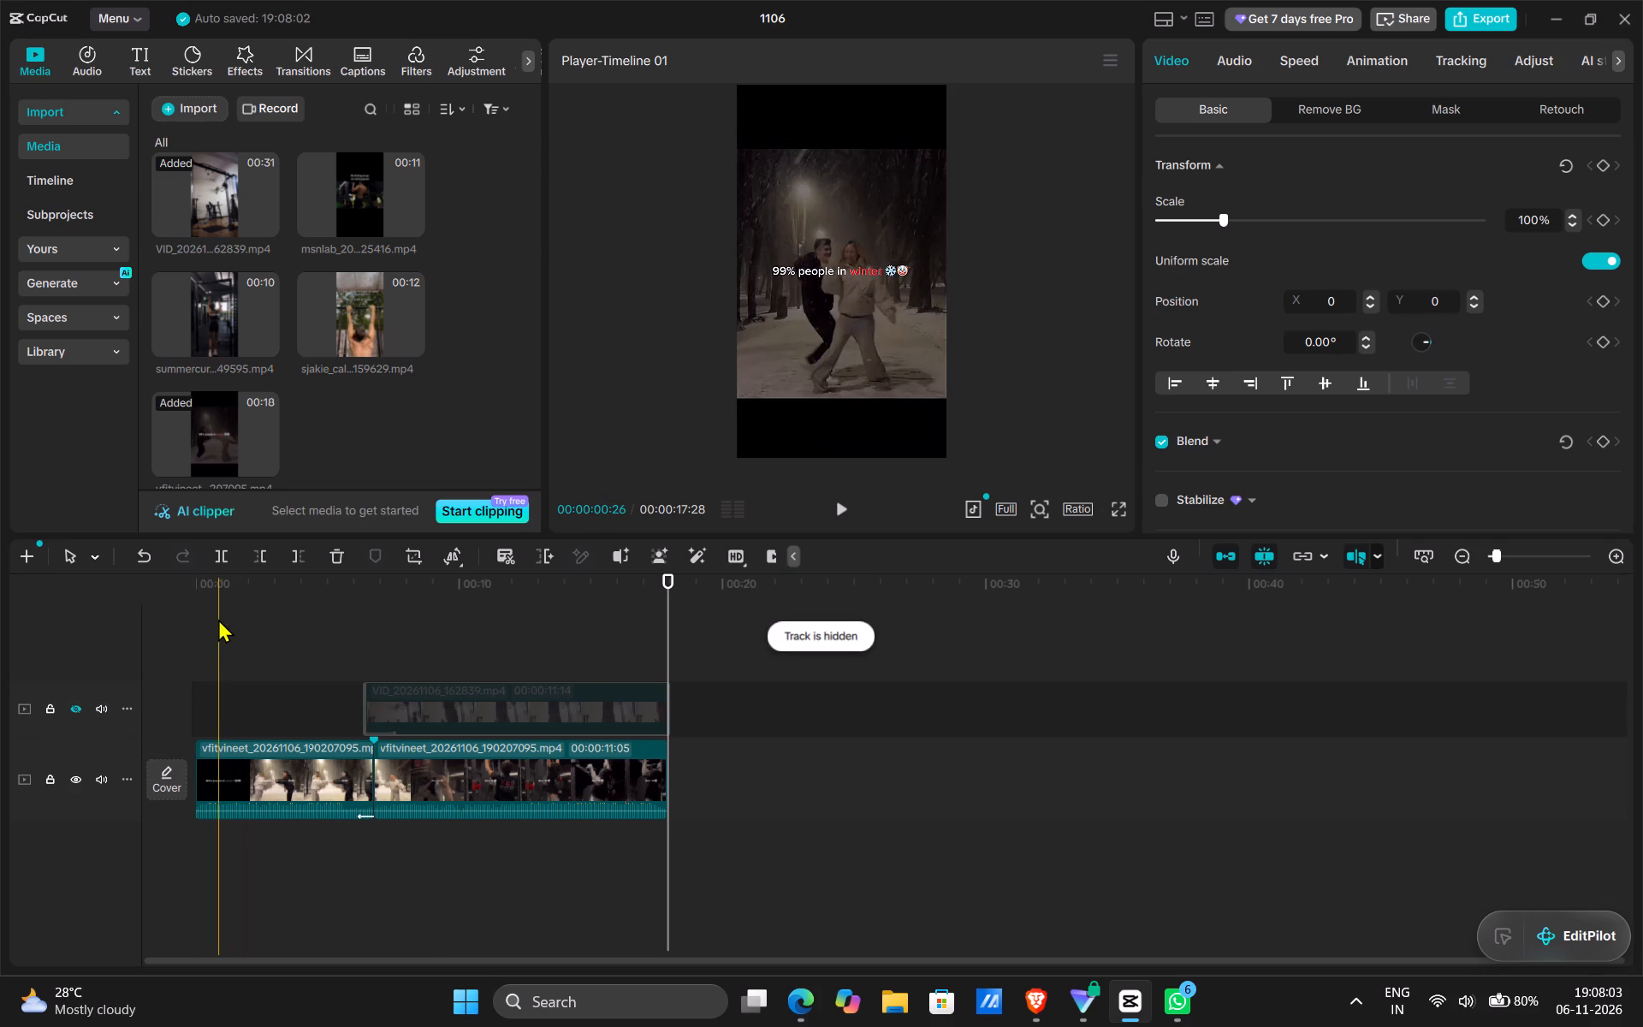
pyautogui.click(218, 619)
pyautogui.click(839, 509)
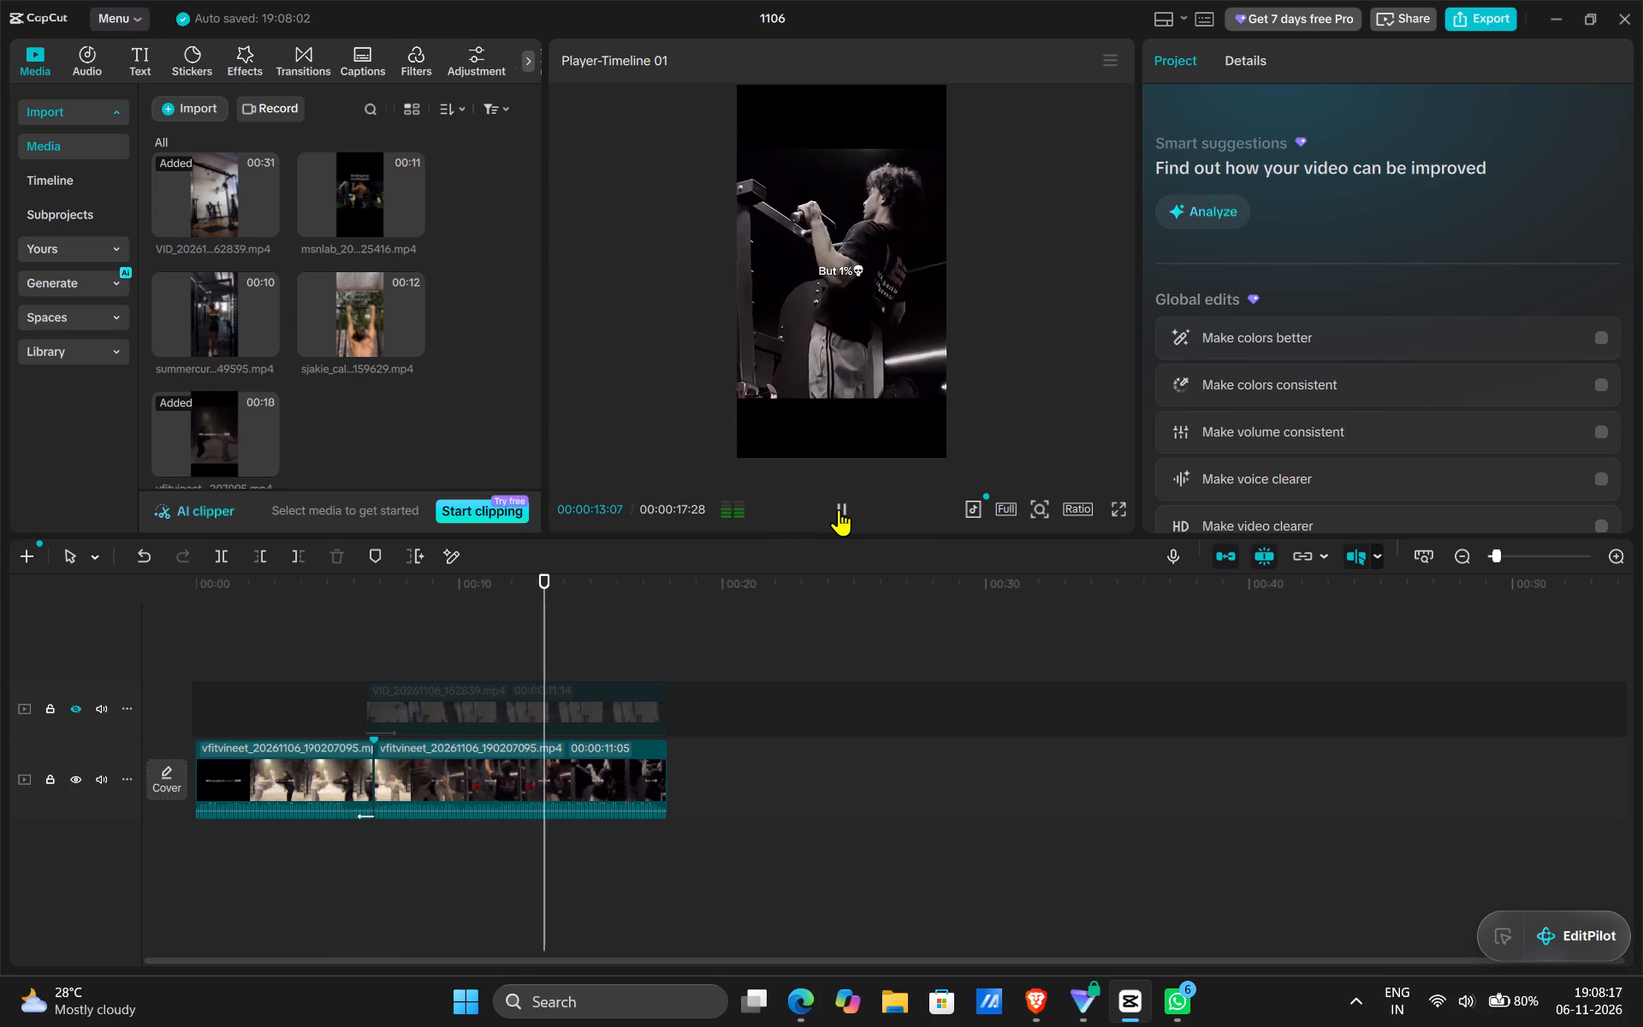
pyautogui.click(838, 509)
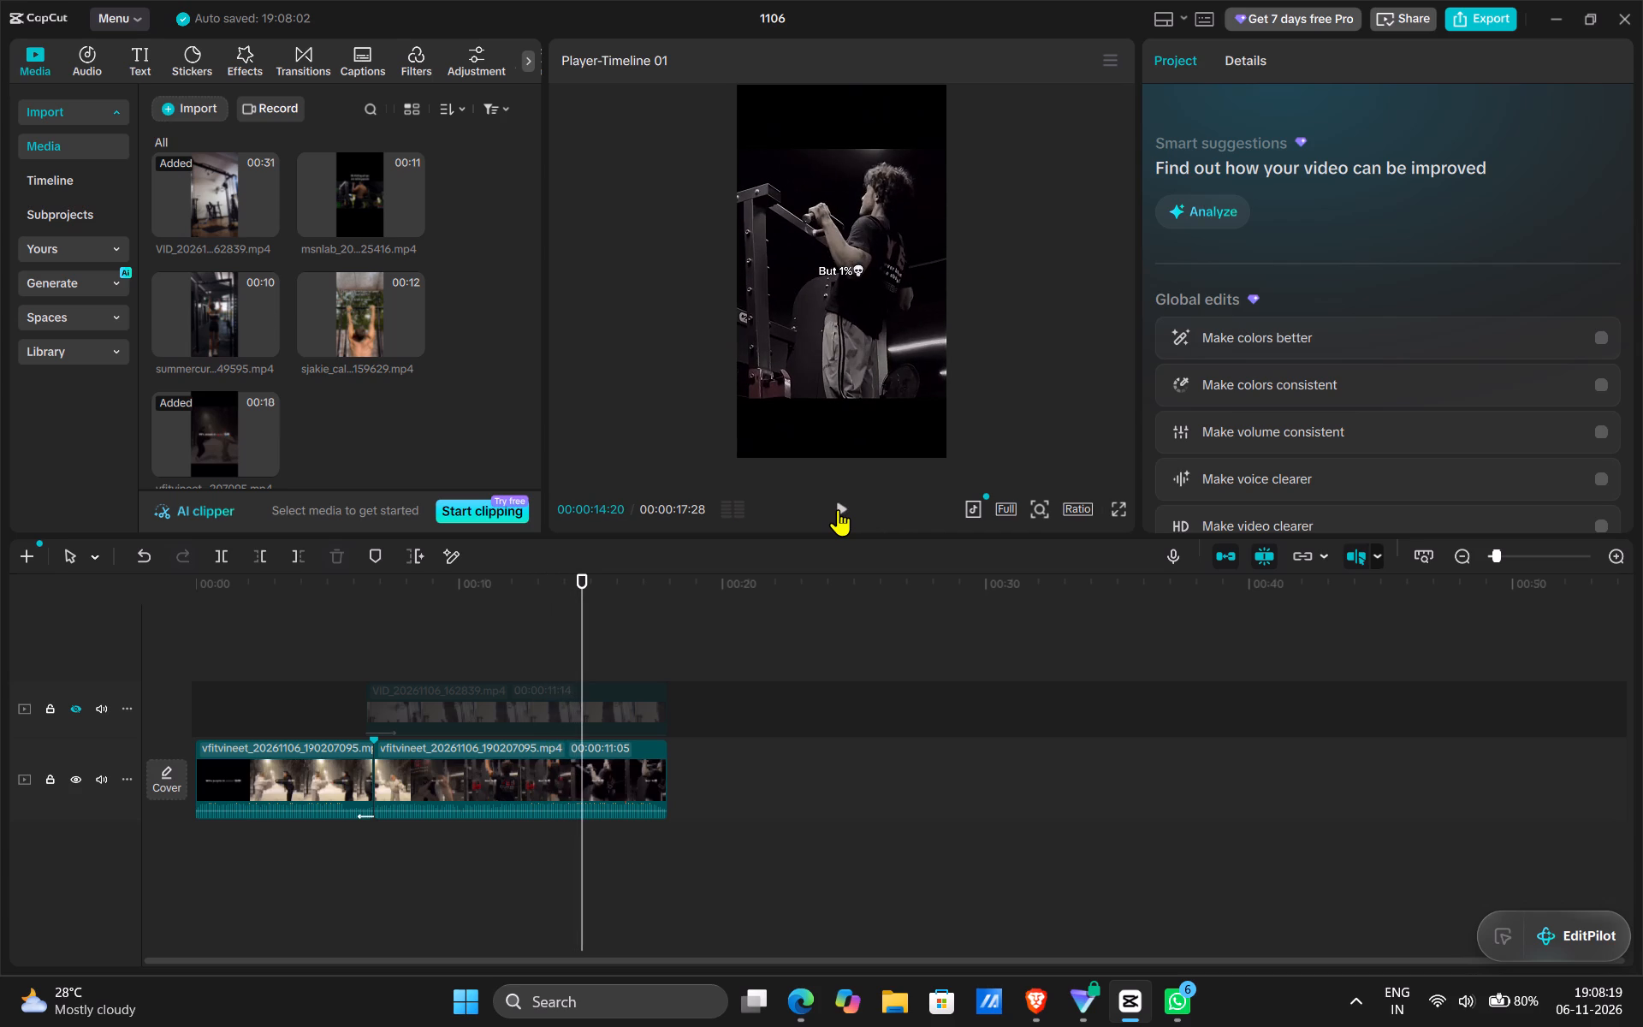
# Find the reference clip's change to the dark look, unhide the overlay track, and split the overlaid gym clip at 00:00:12:12.
pyautogui.moveTo(585, 630); pyautogui.dragTo(380, 666)
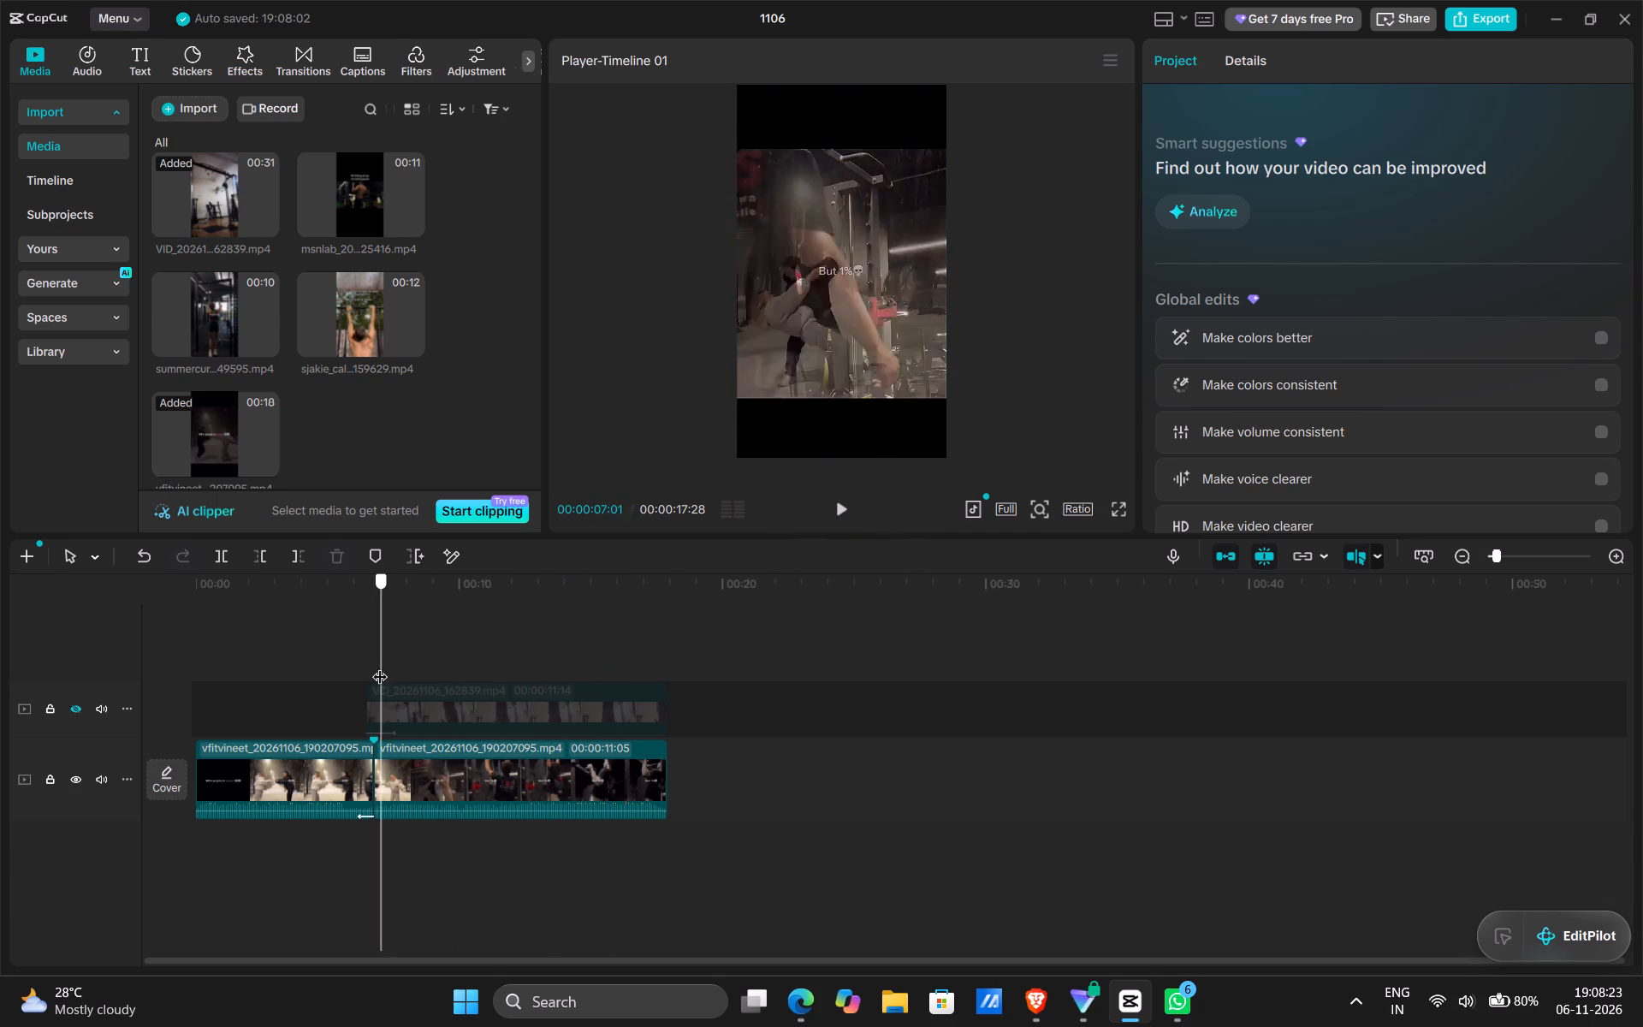
pyautogui.moveTo(380, 666); pyautogui.dragTo(483, 659)
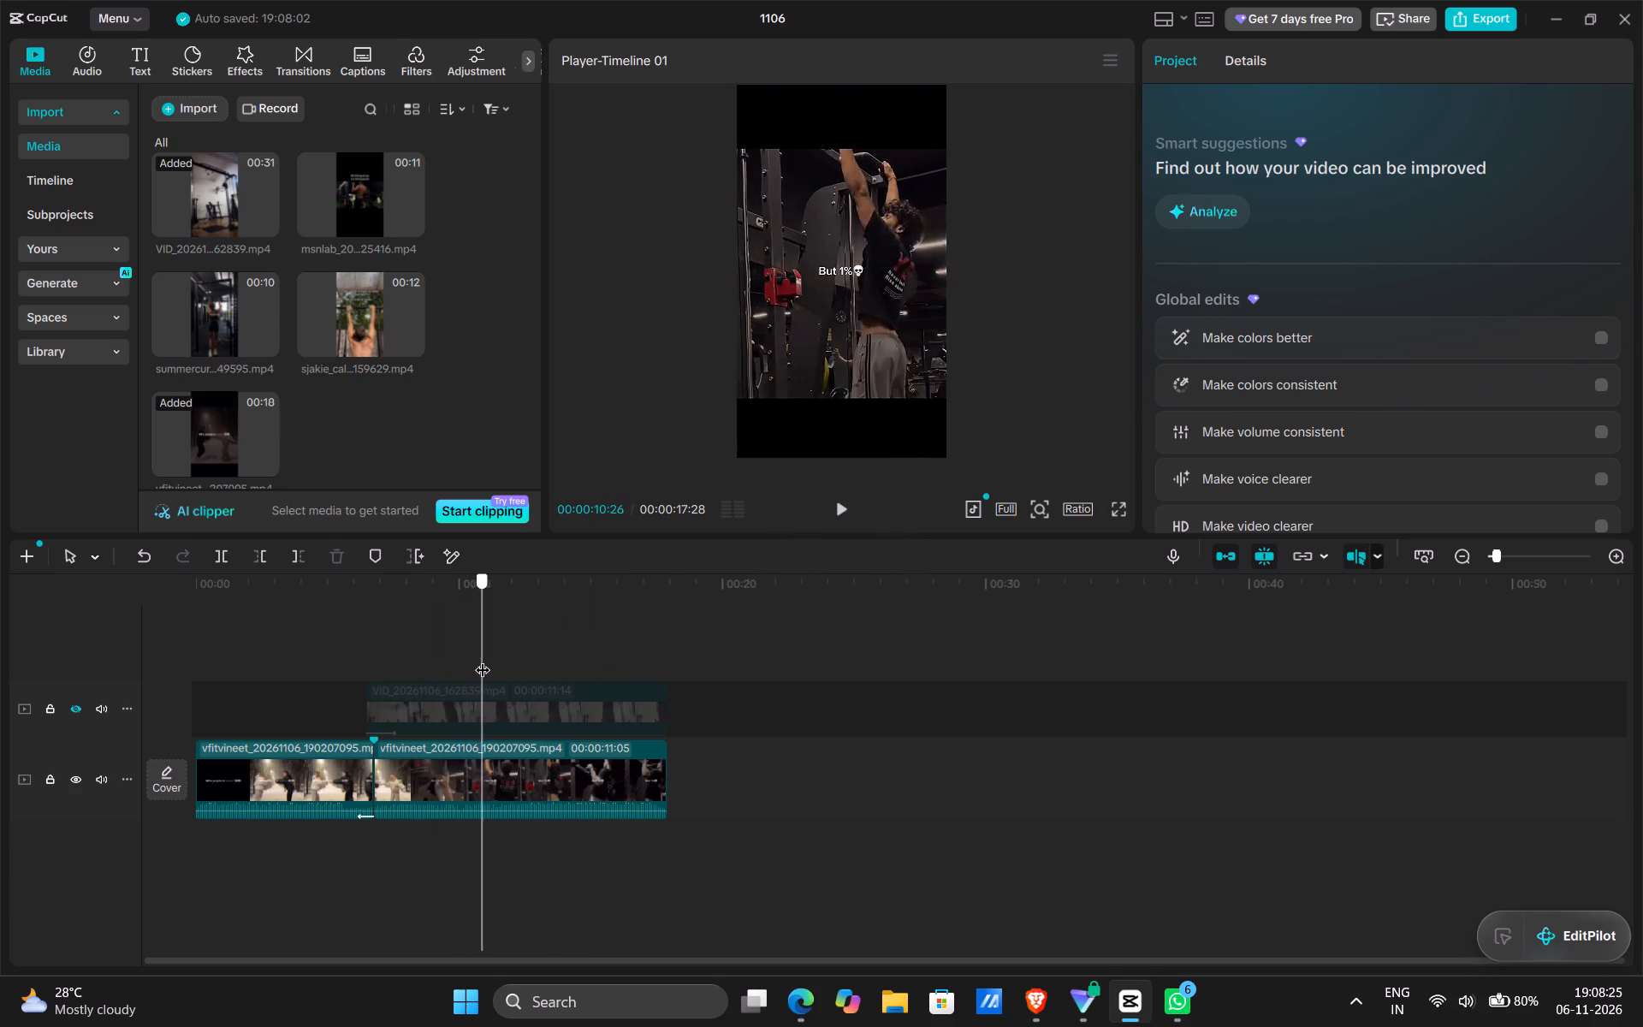
pyautogui.moveTo(483, 659); pyautogui.dragTo(519, 660)
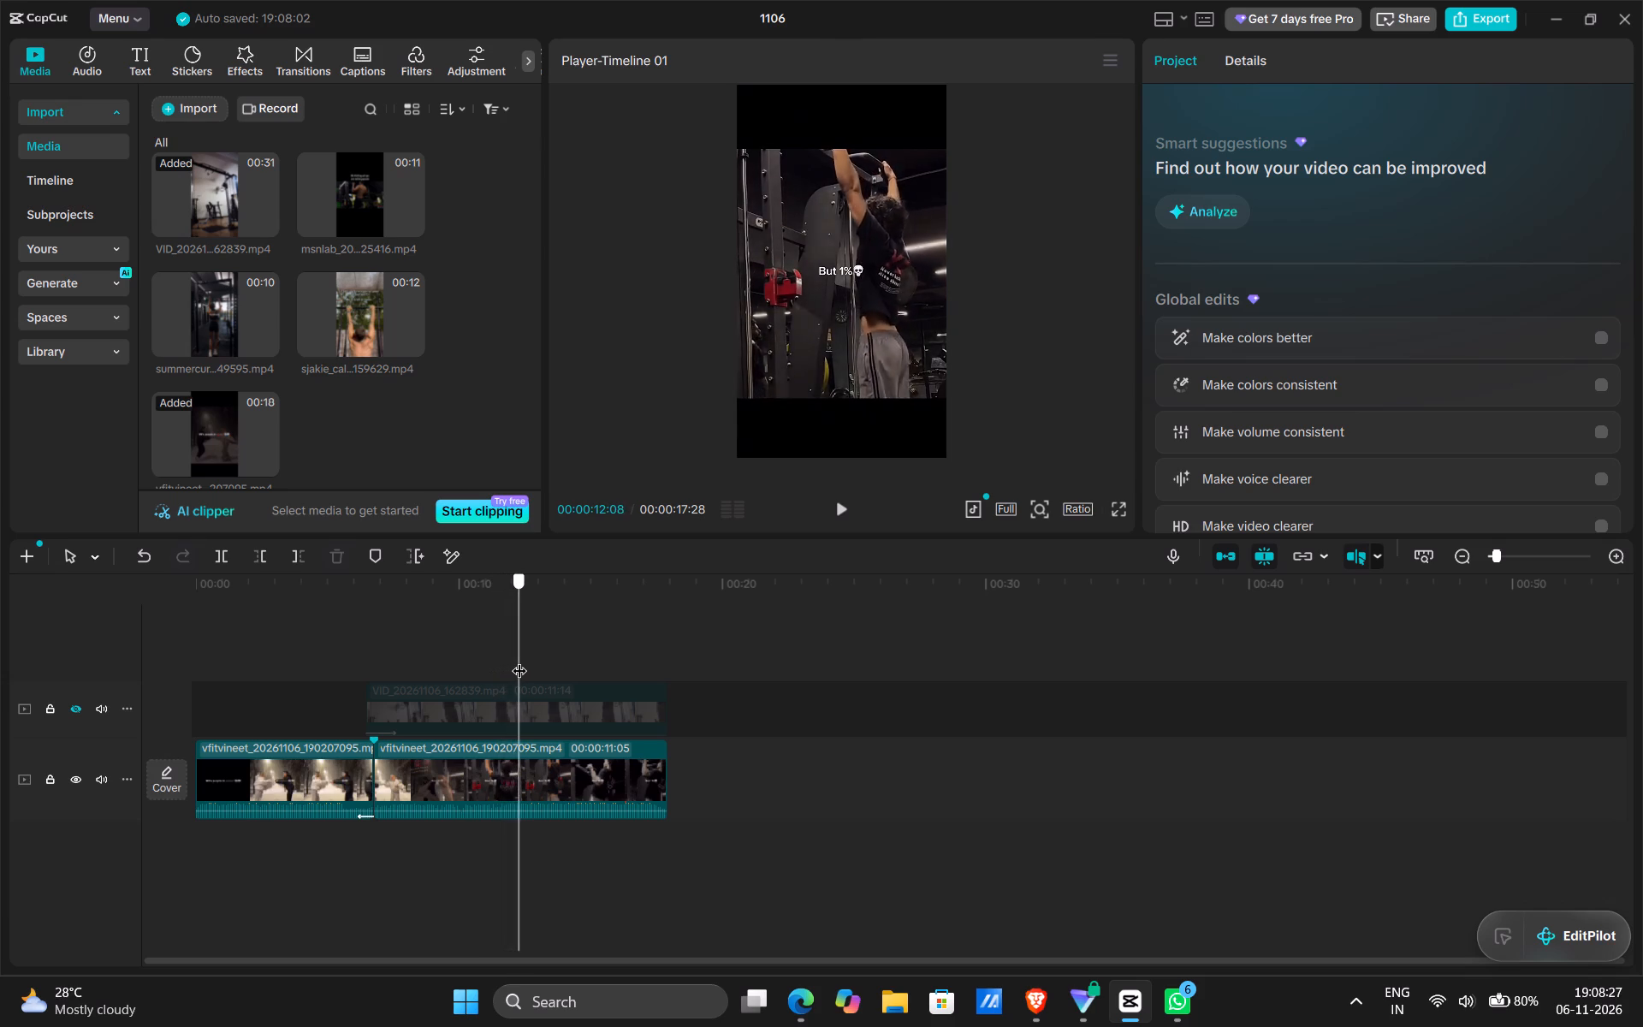
pyautogui.moveTo(519, 660); pyautogui.dragTo(518, 662)
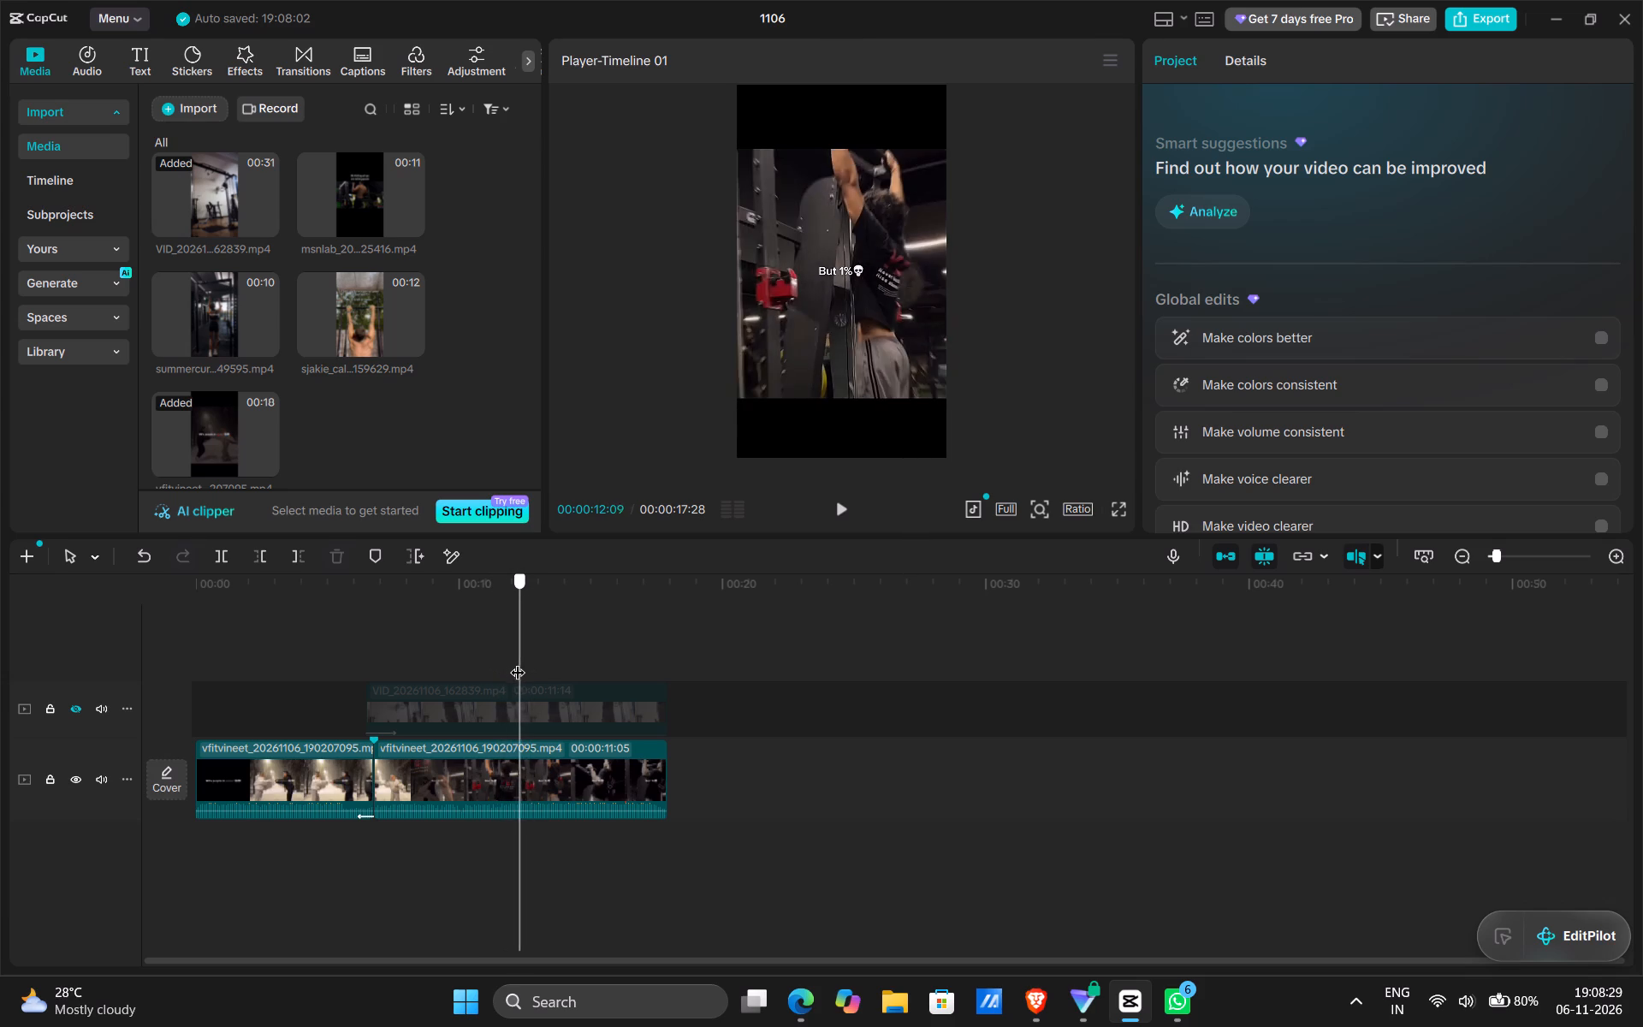
pyautogui.moveTo(518, 662); pyautogui.dragTo(525, 663)
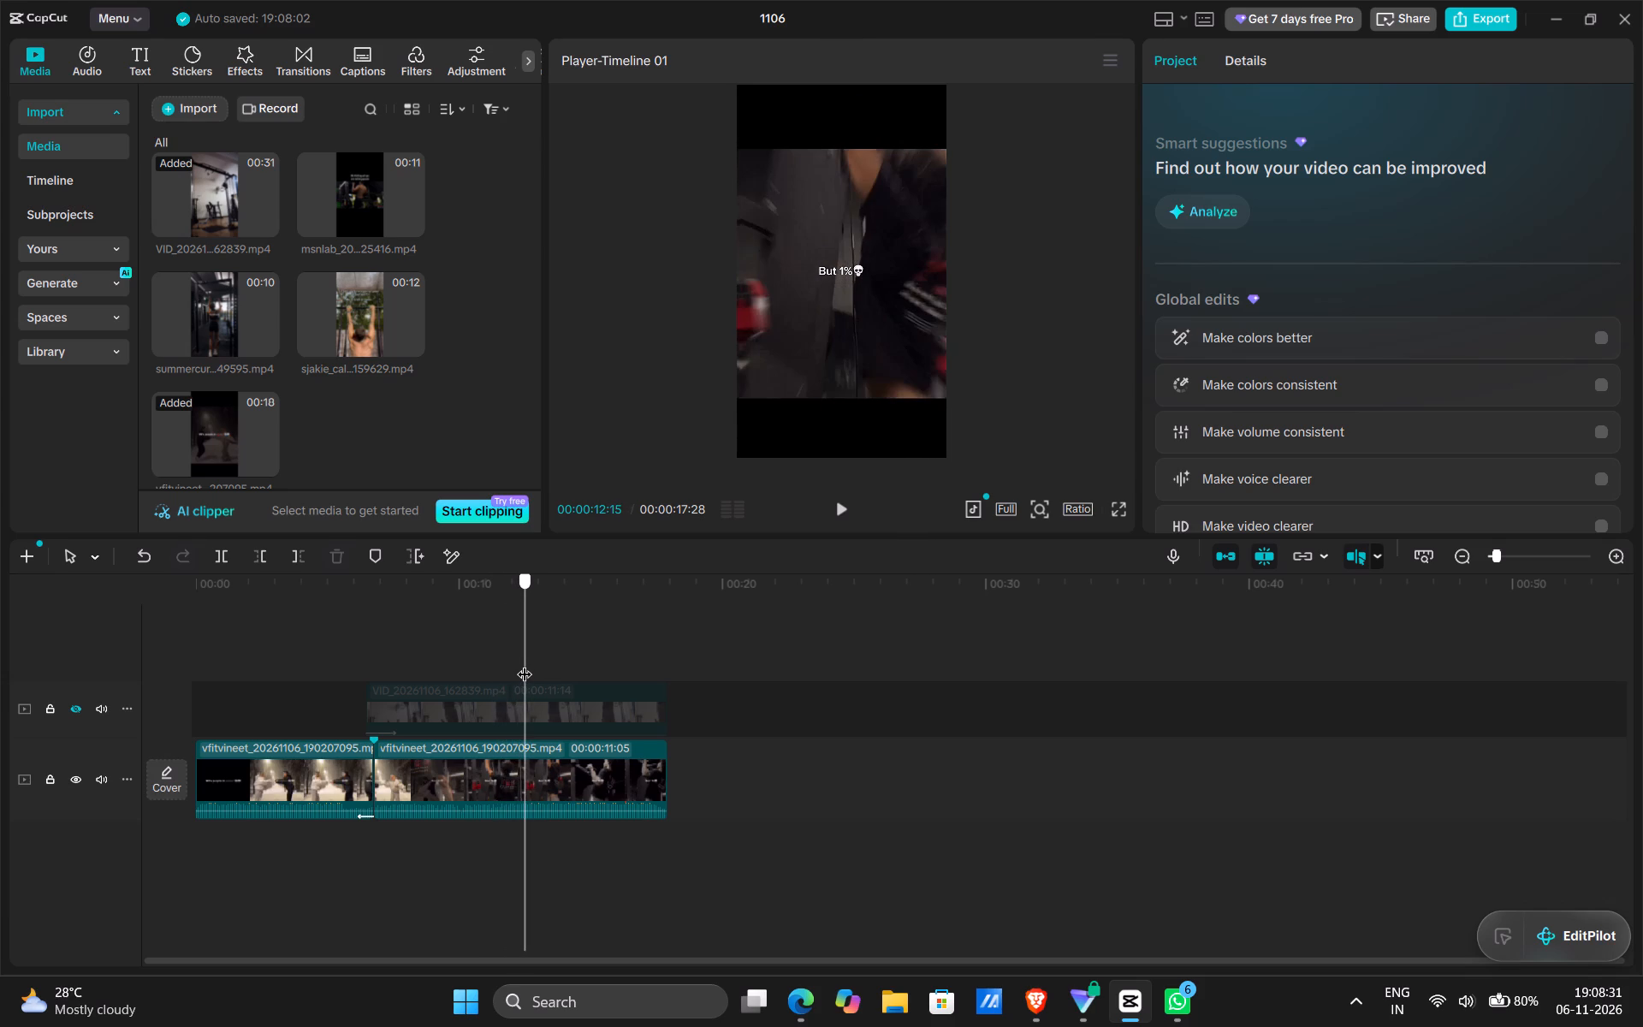
pyautogui.moveTo(525, 663); pyautogui.dragTo(529, 666)
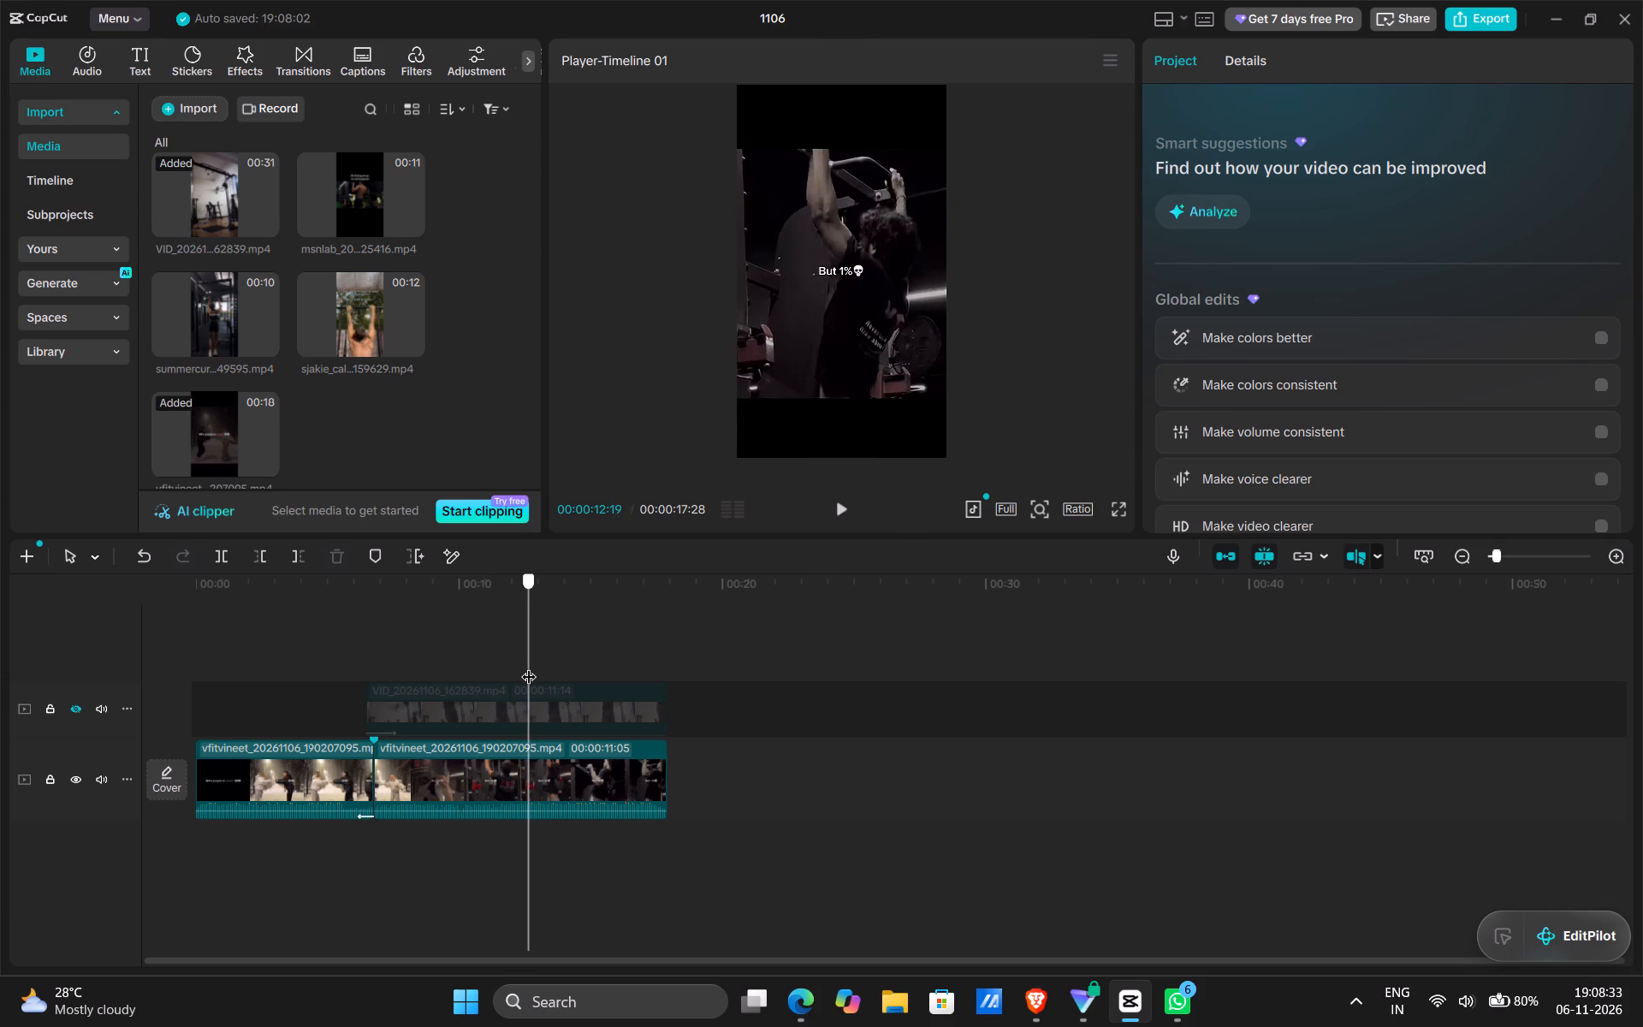
pyautogui.moveTo(529, 666); pyautogui.dragTo(518, 671)
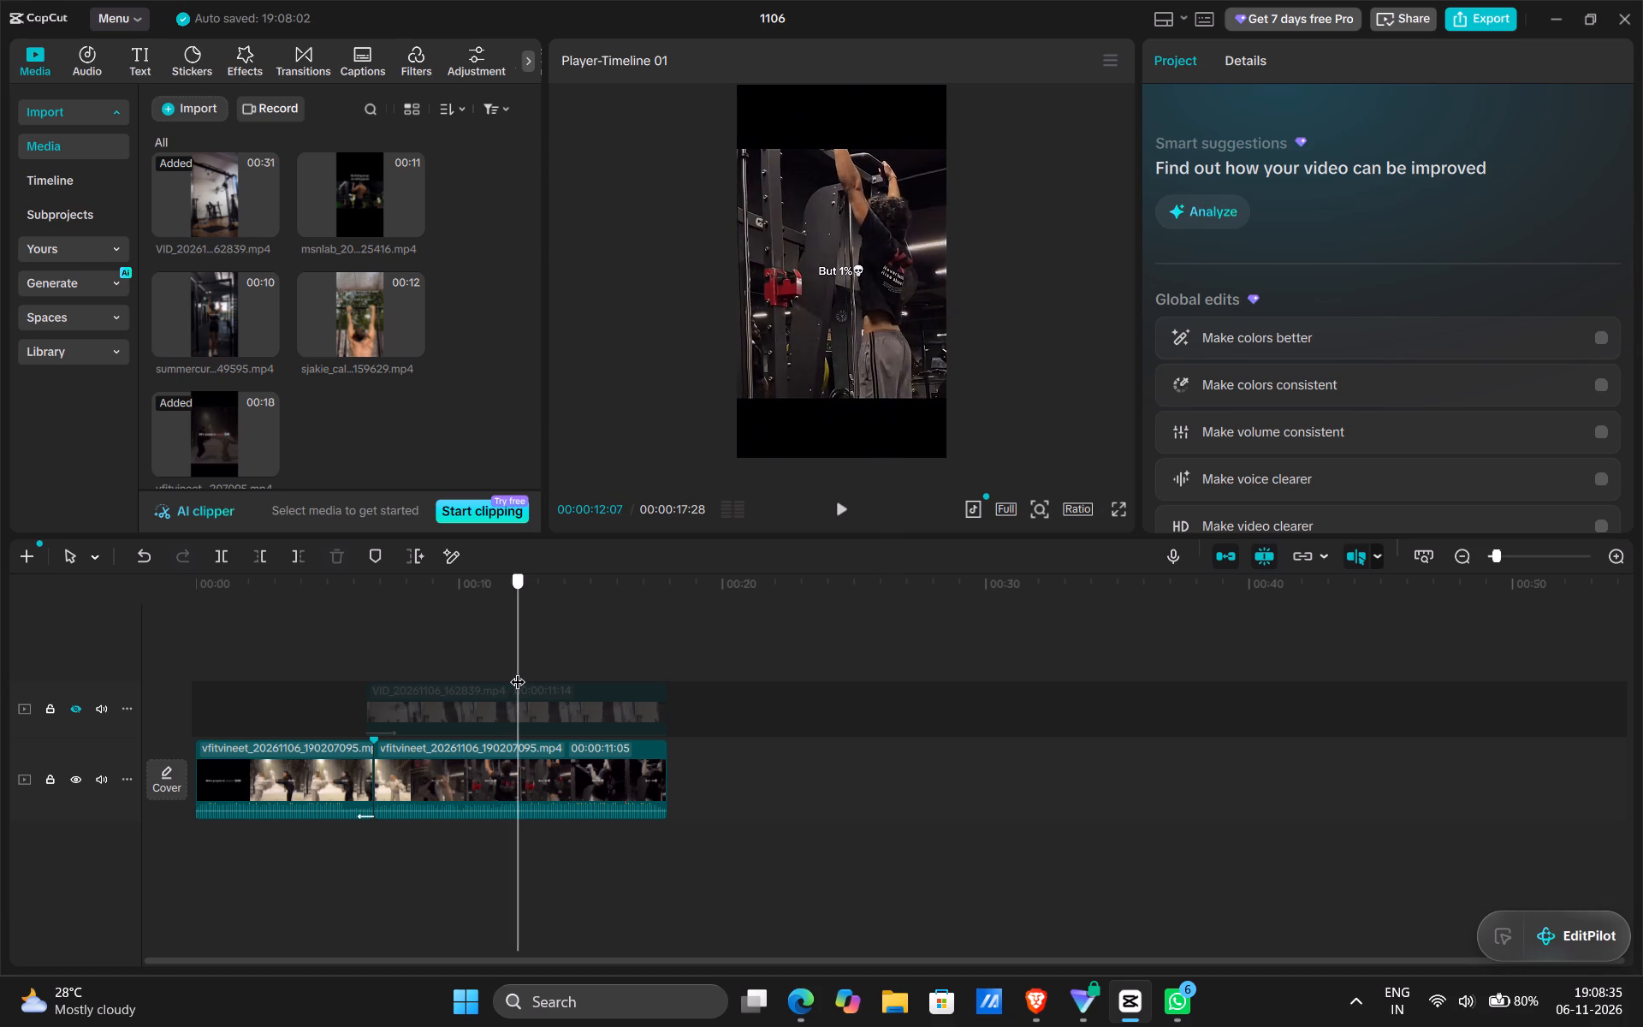
pyautogui.moveTo(518, 671); pyautogui.dragTo(522, 671)
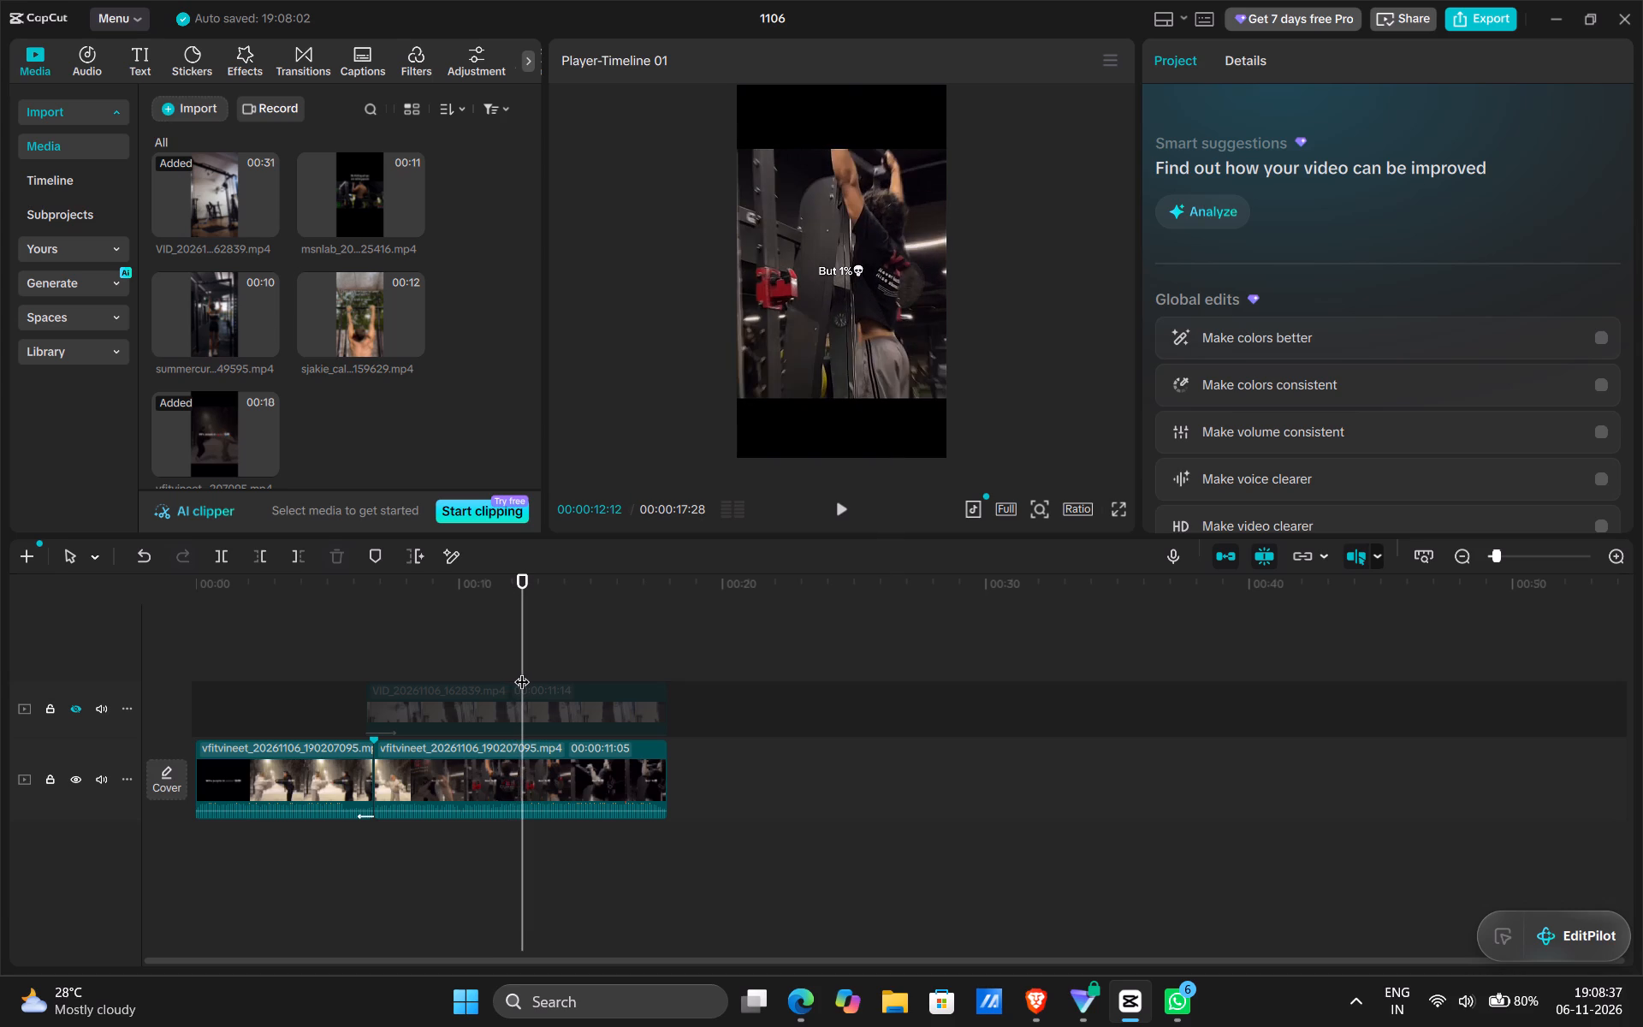
pyautogui.click(77, 711)
pyautogui.click(527, 701)
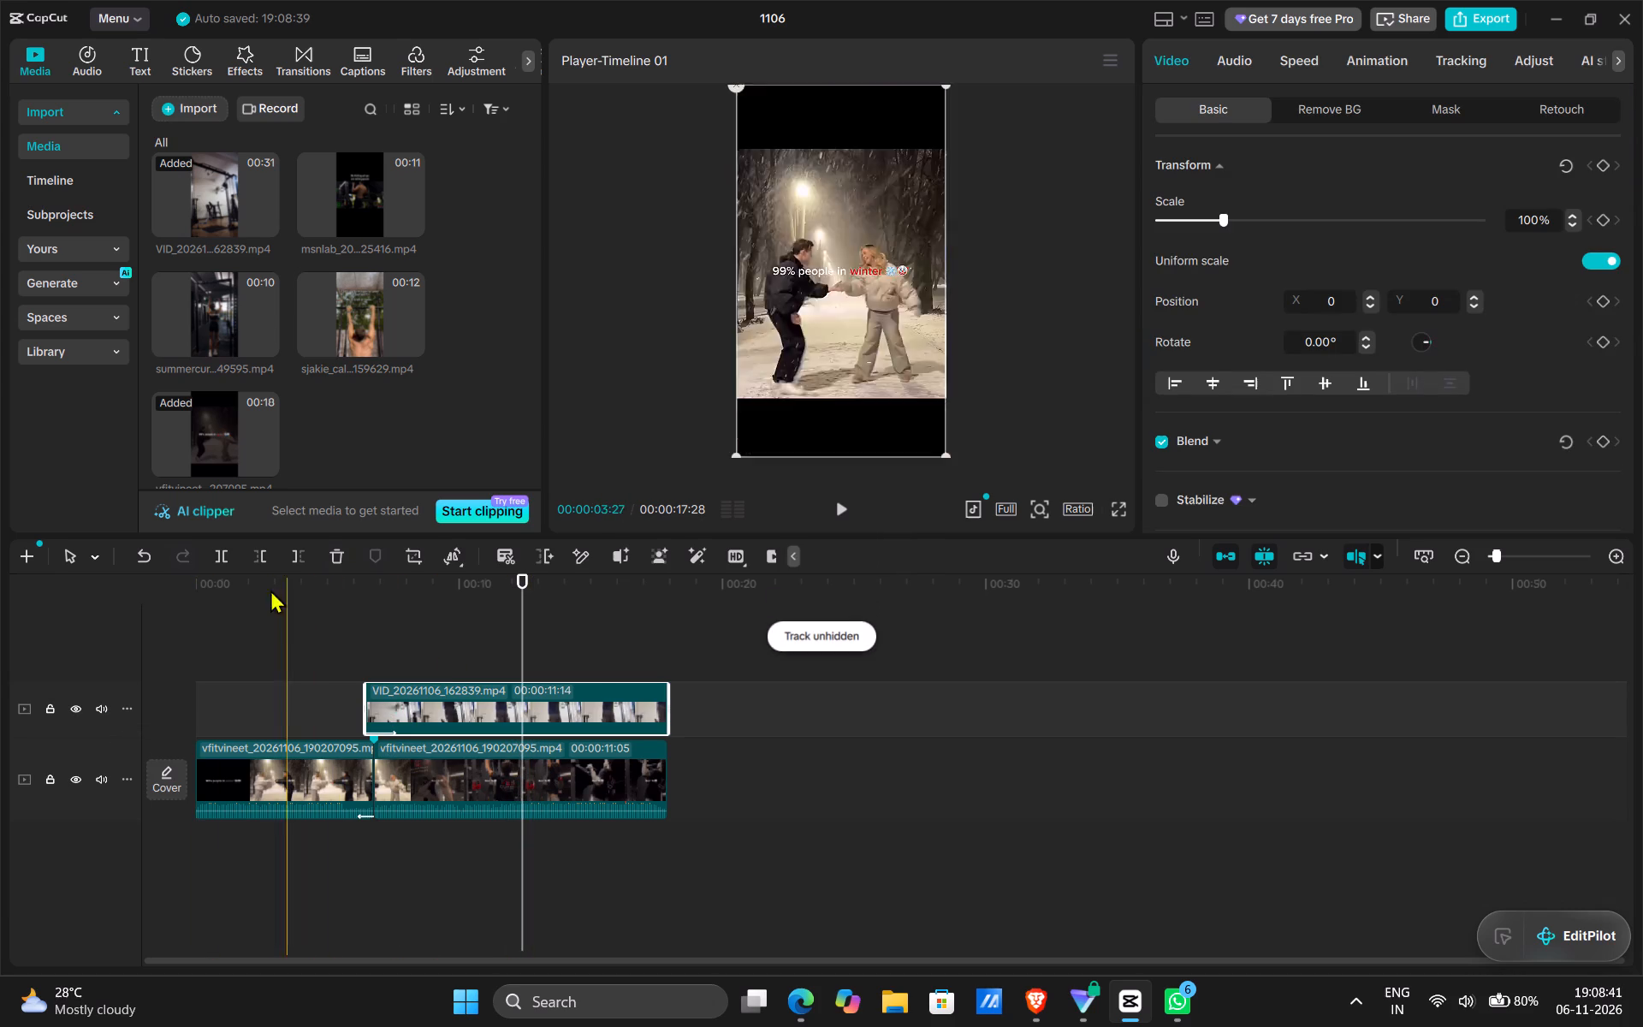
pyautogui.click(221, 558)
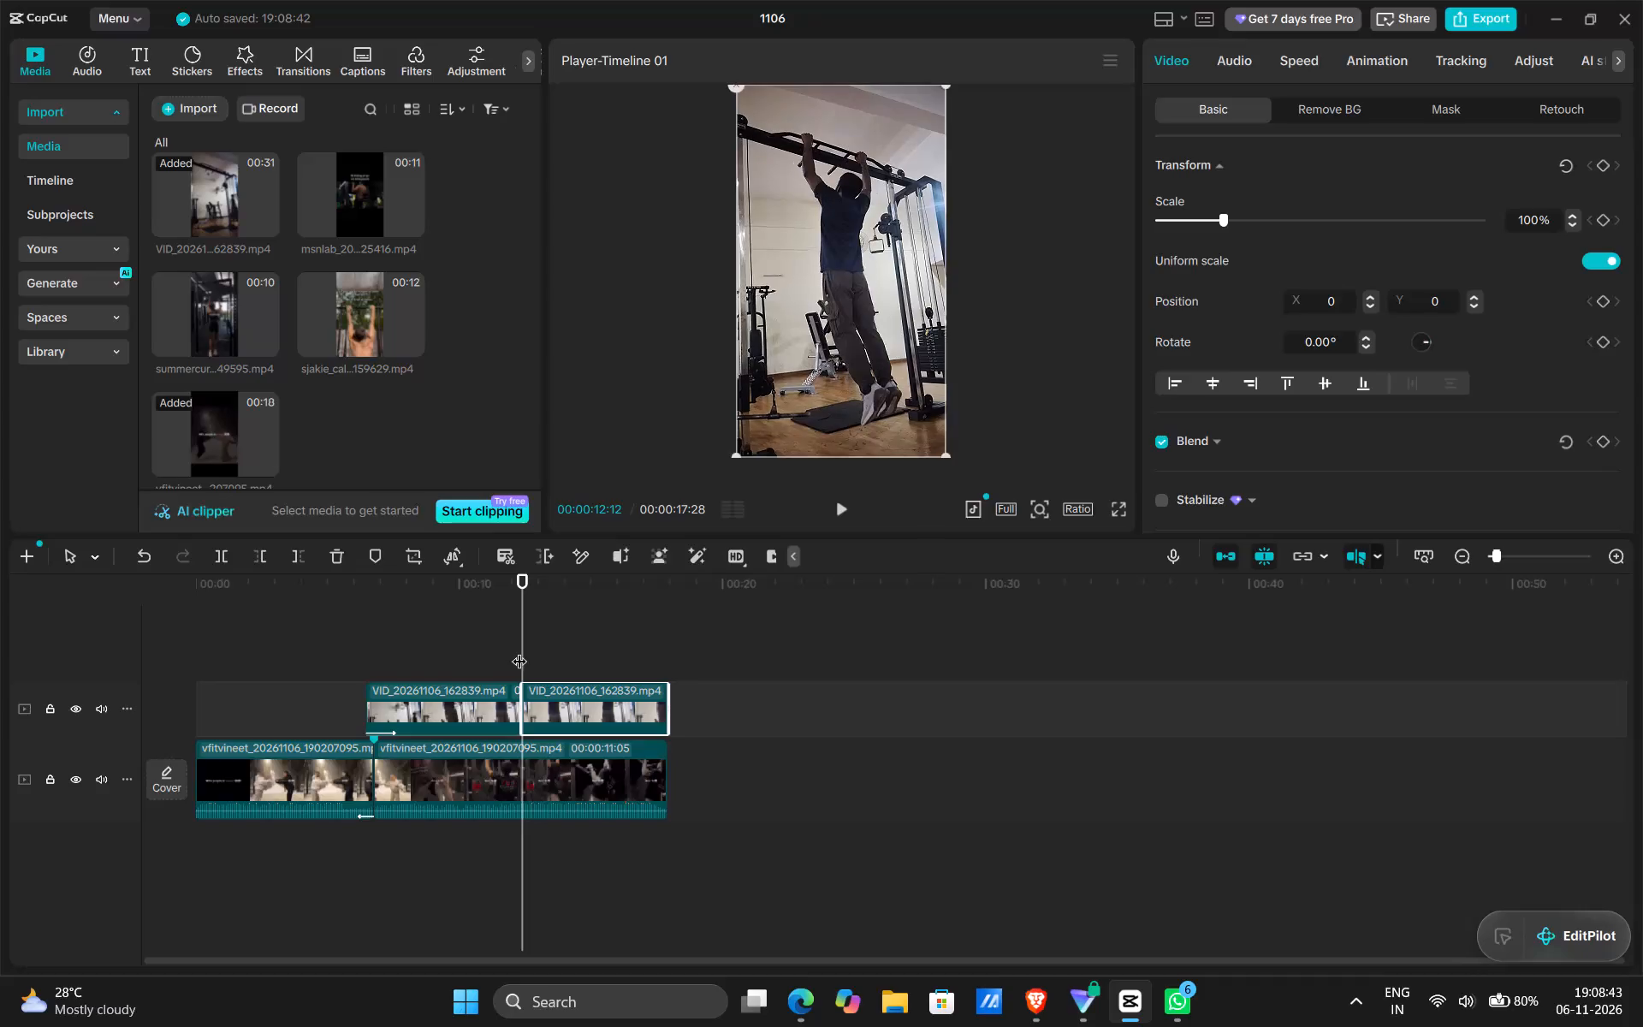
# Hide the overlay track to examine the reference clip's shake and dark look before and after the split point, and unhide the track.
pyautogui.click(75, 715)
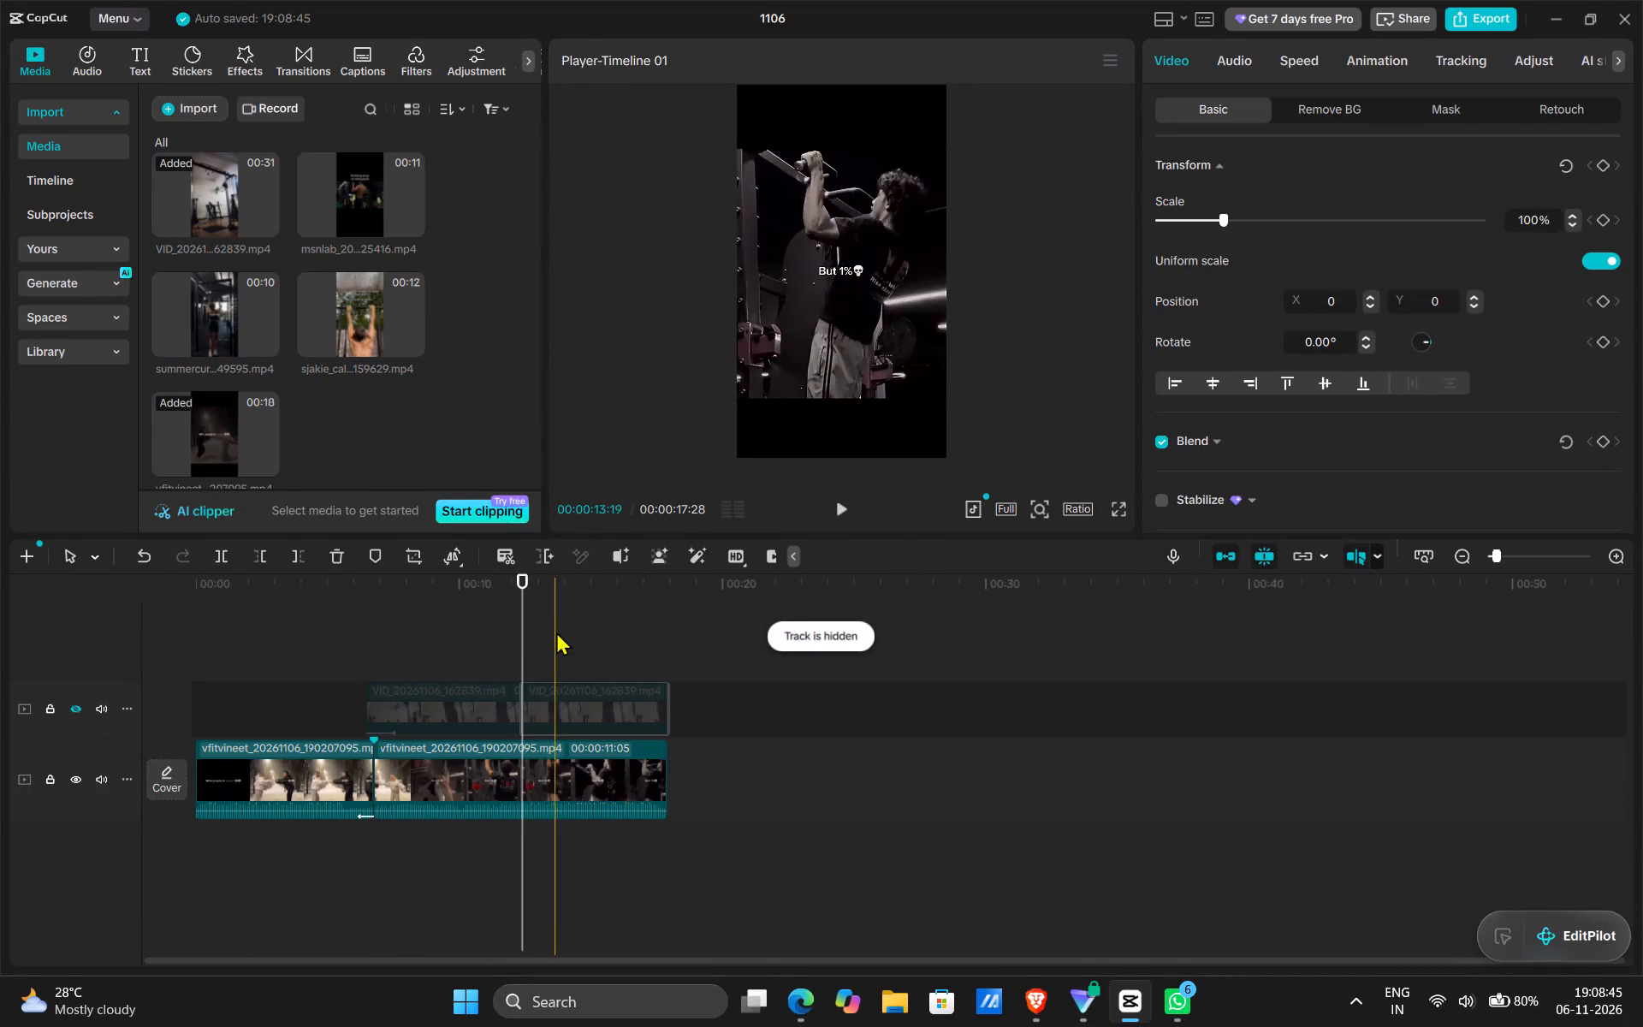
pyautogui.moveTo(521, 640); pyautogui.dragTo(520, 644)
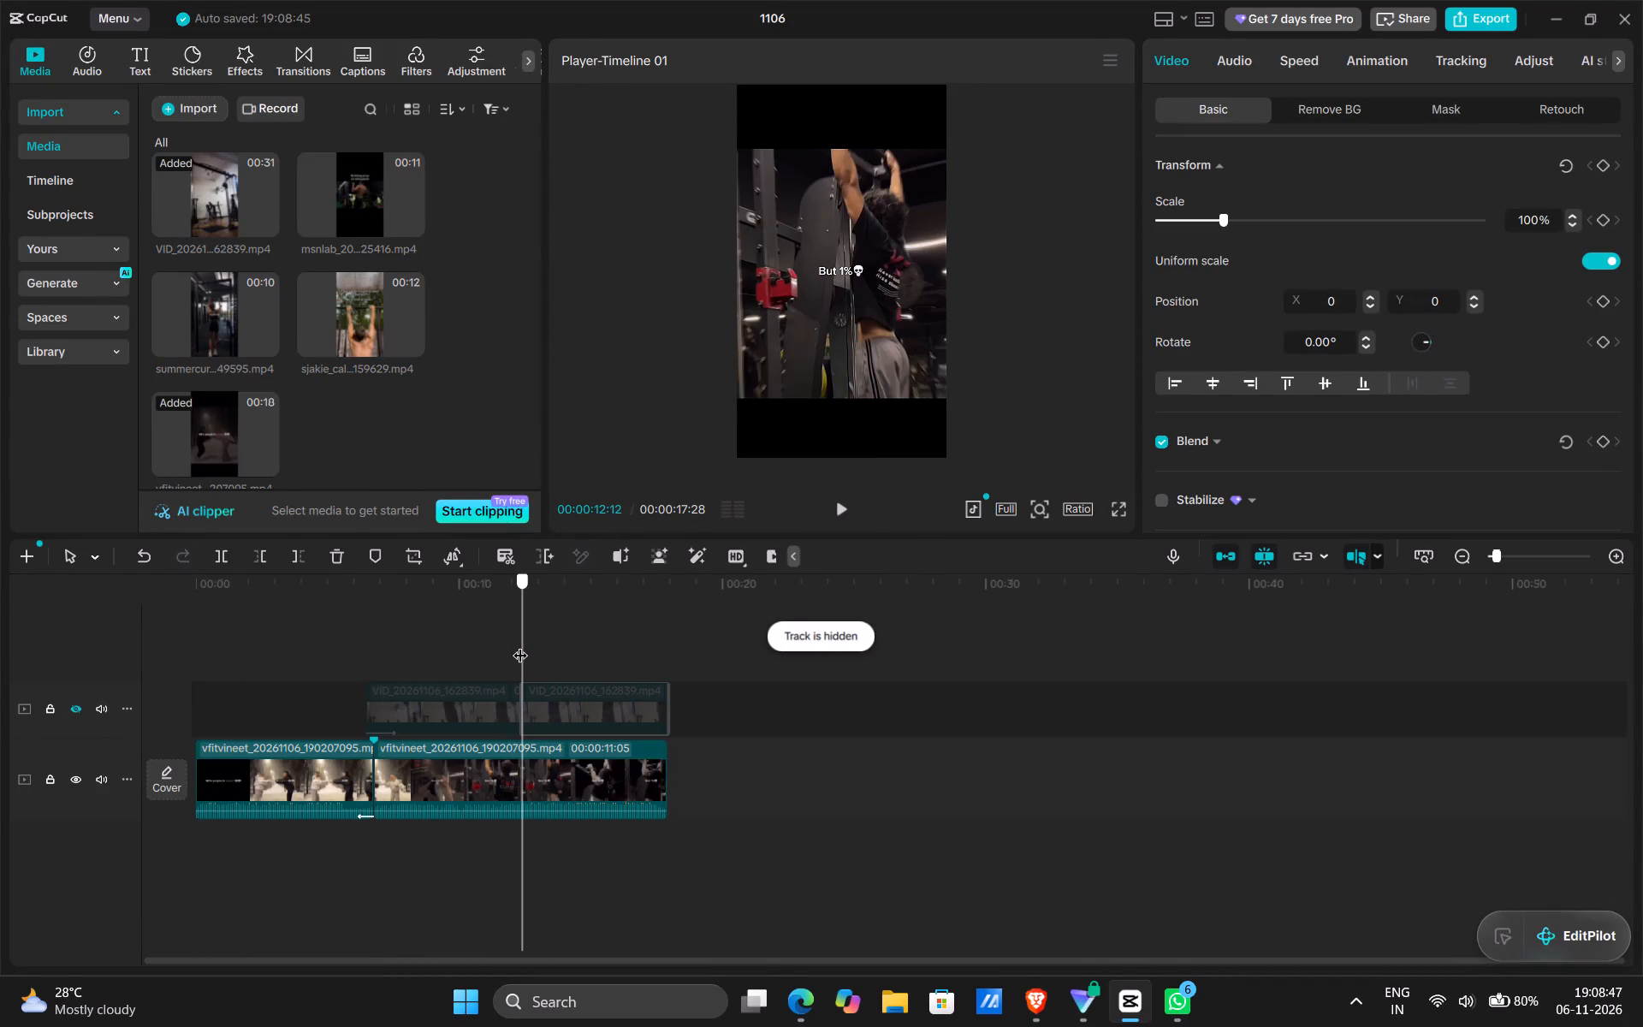
pyautogui.moveTo(520, 644); pyautogui.dragTo(533, 646)
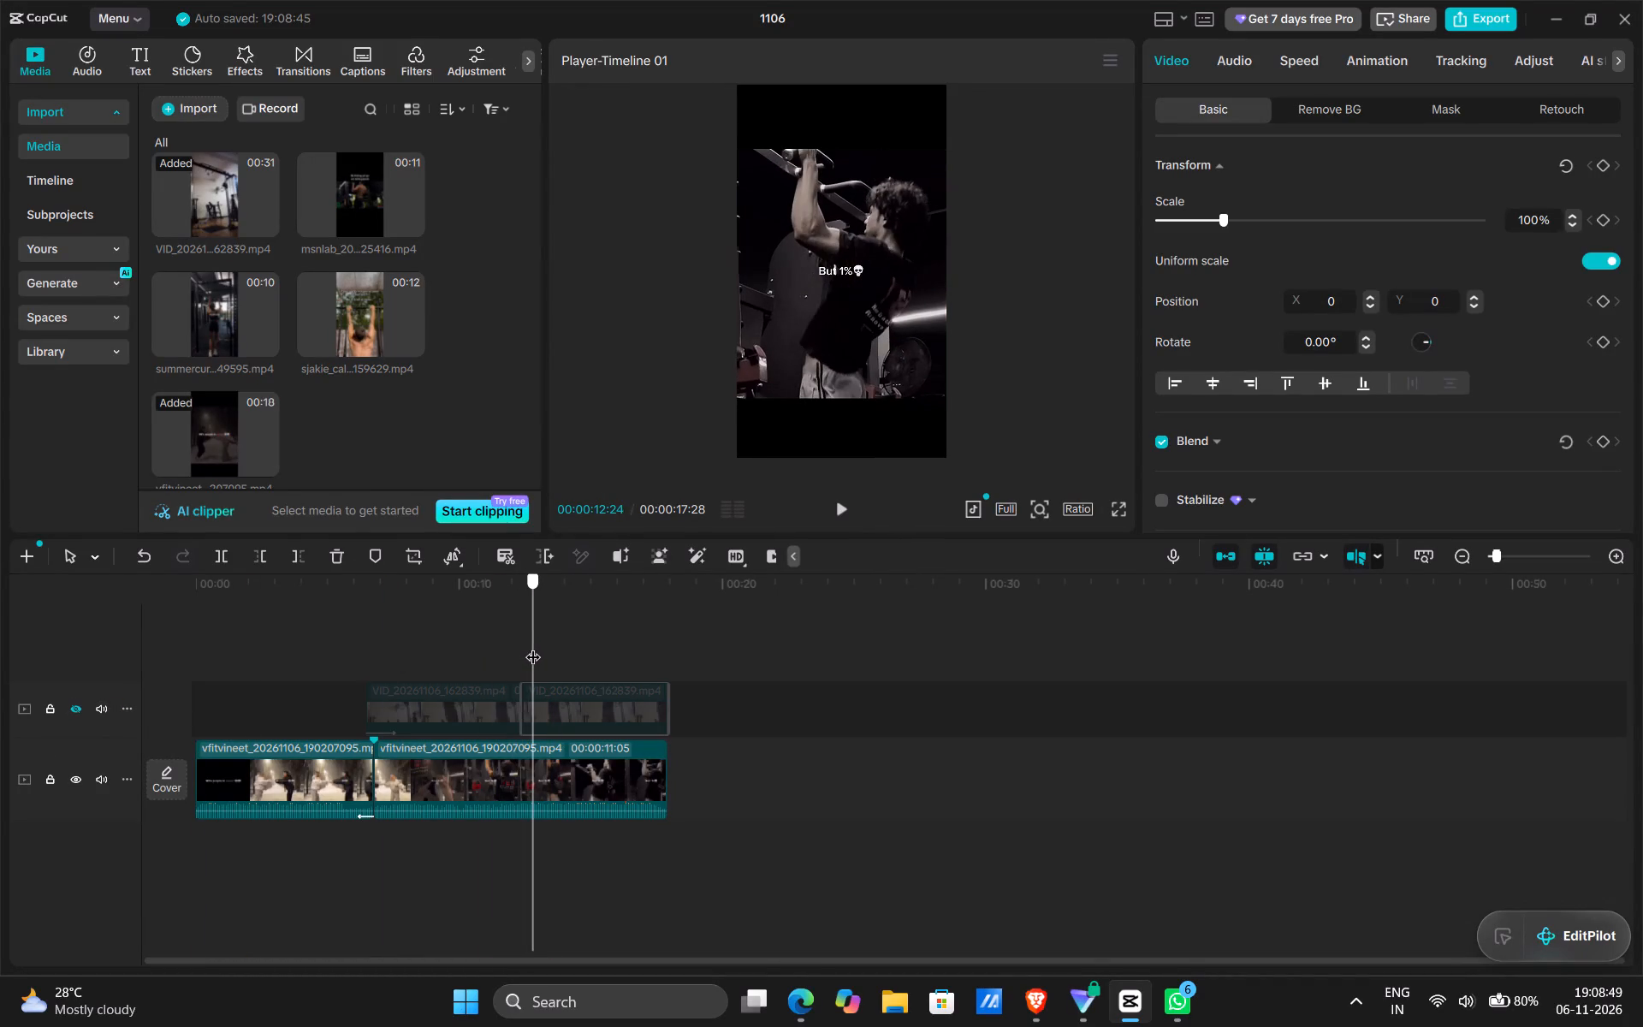
pyautogui.moveTo(533, 646); pyautogui.dragTo(552, 645)
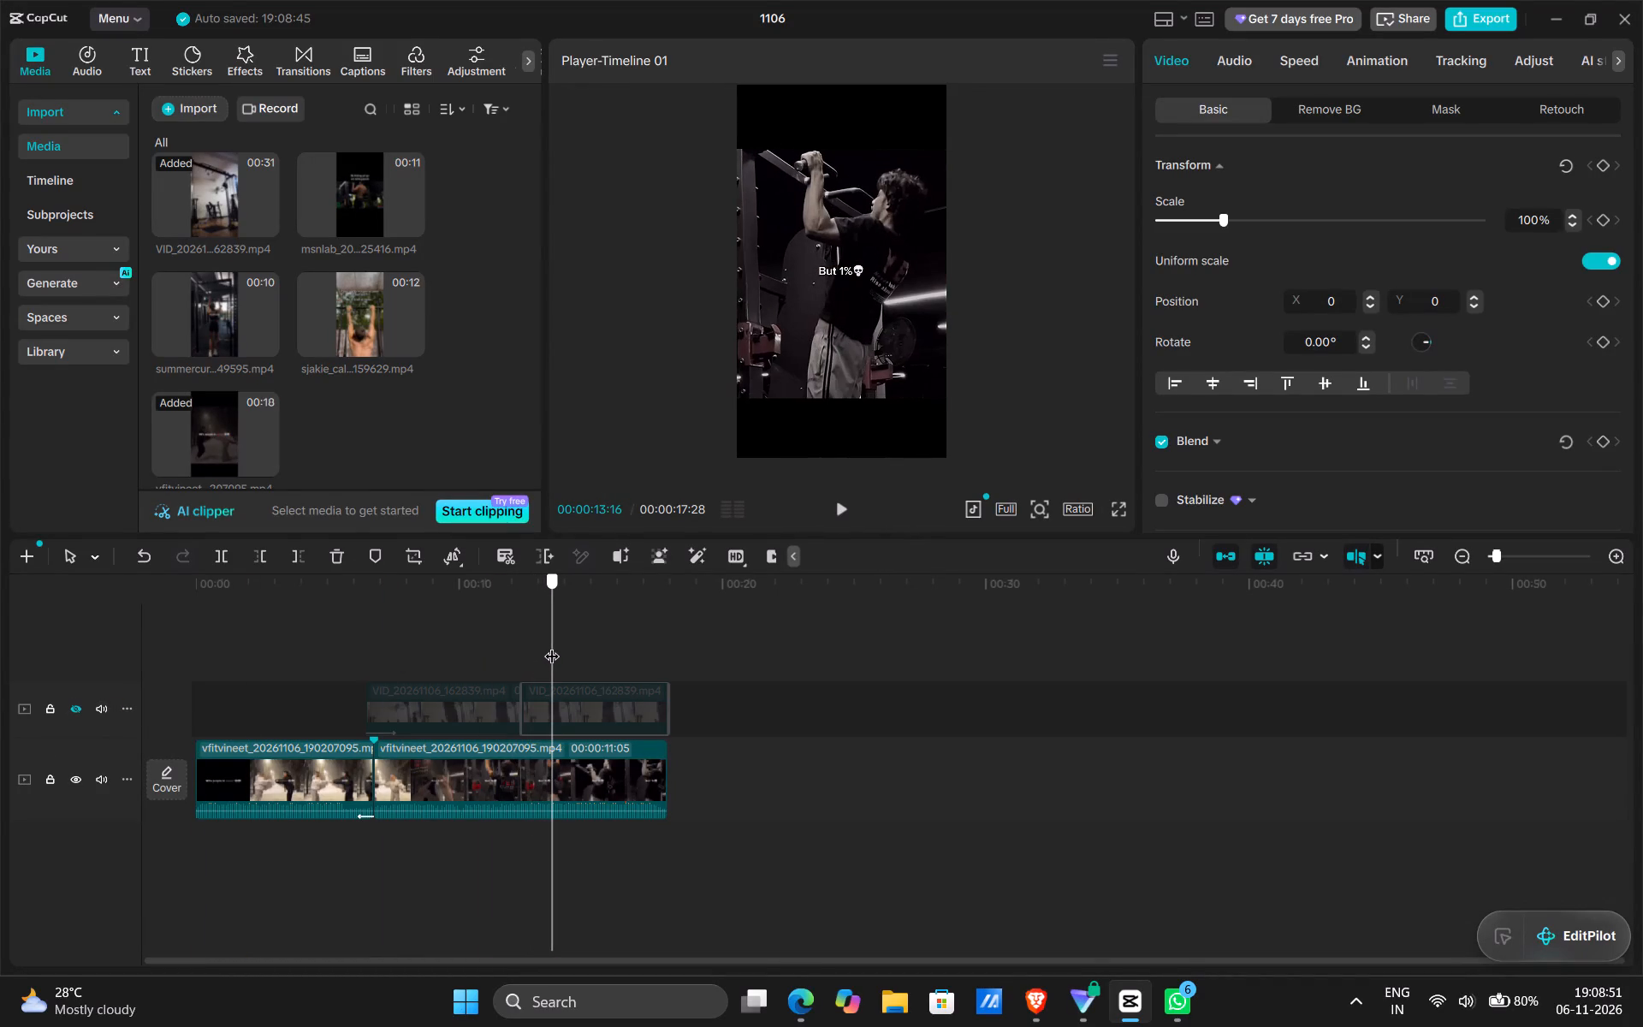
pyautogui.moveTo(552, 645); pyautogui.dragTo(495, 651)
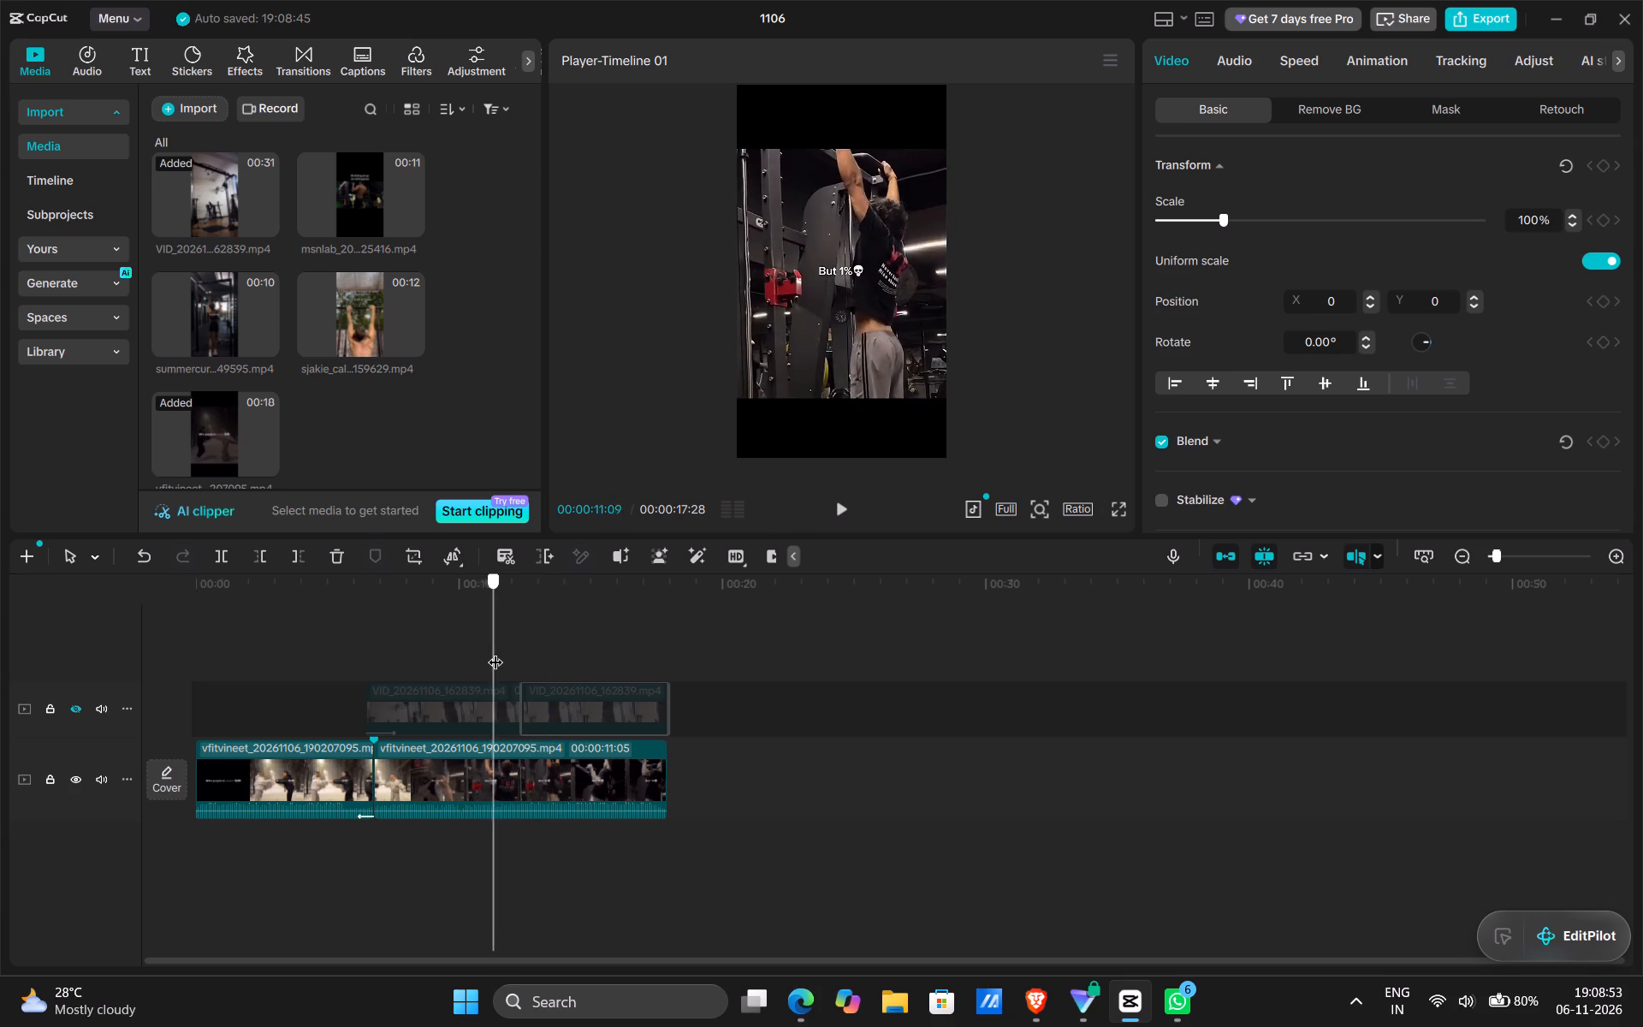
pyautogui.moveTo(495, 651); pyautogui.dragTo(533, 653)
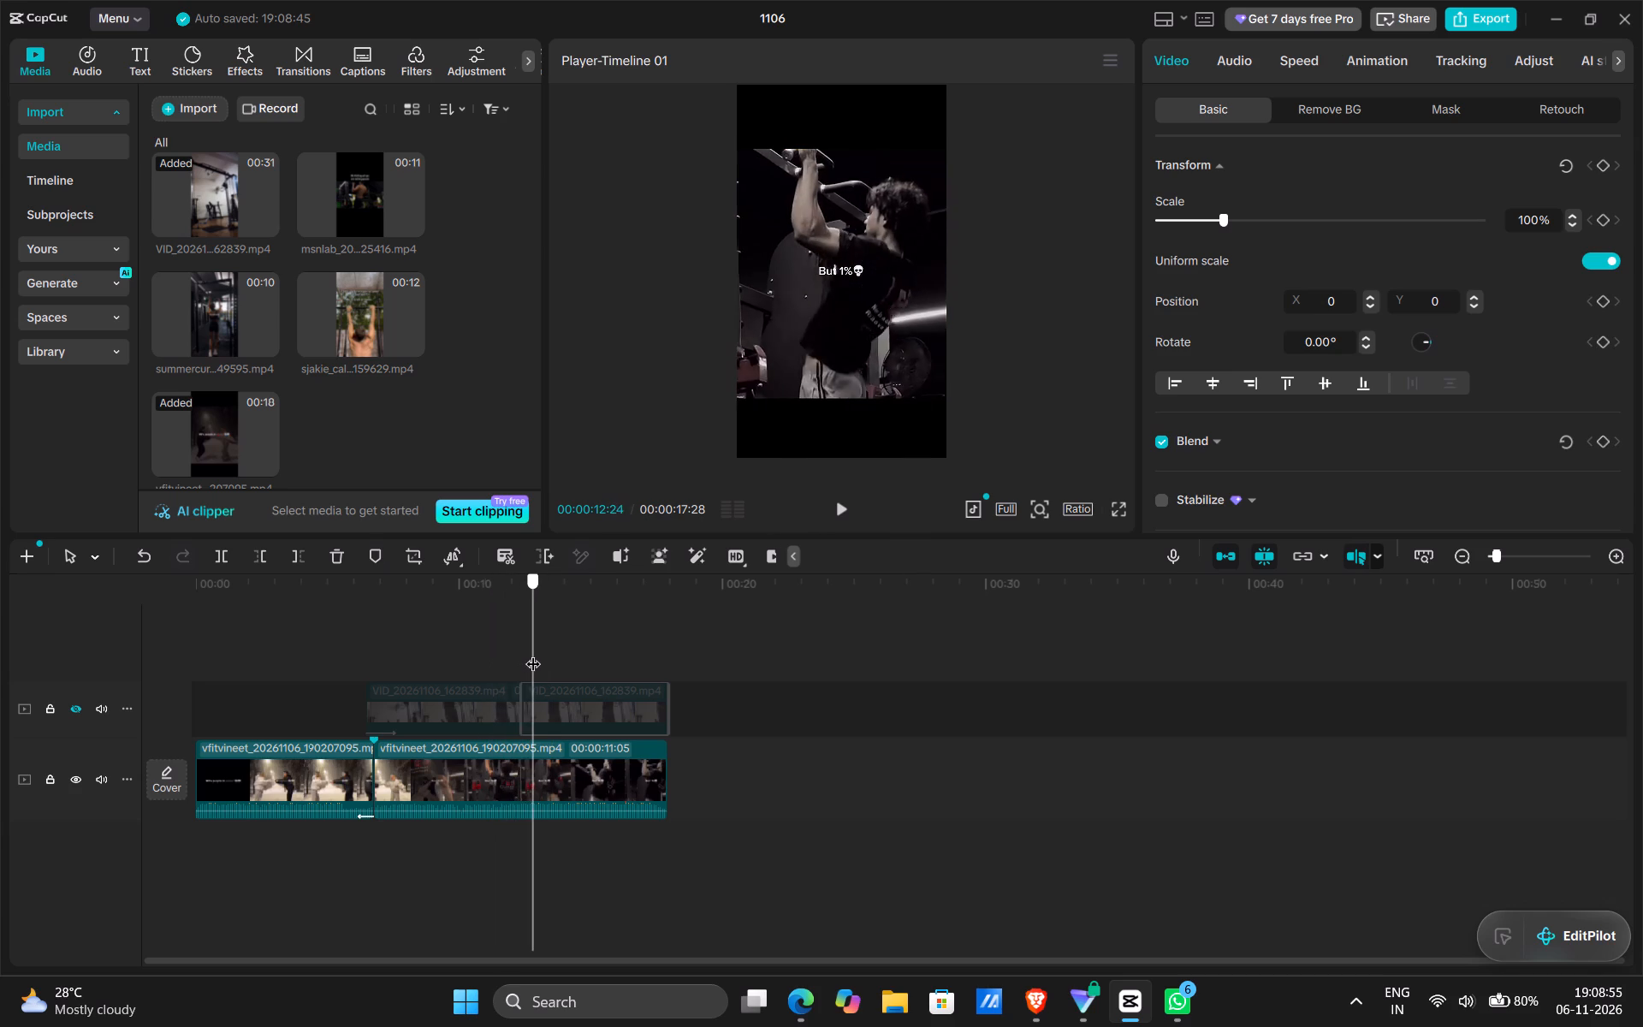
pyautogui.moveTo(533, 653); pyautogui.dragTo(565, 653)
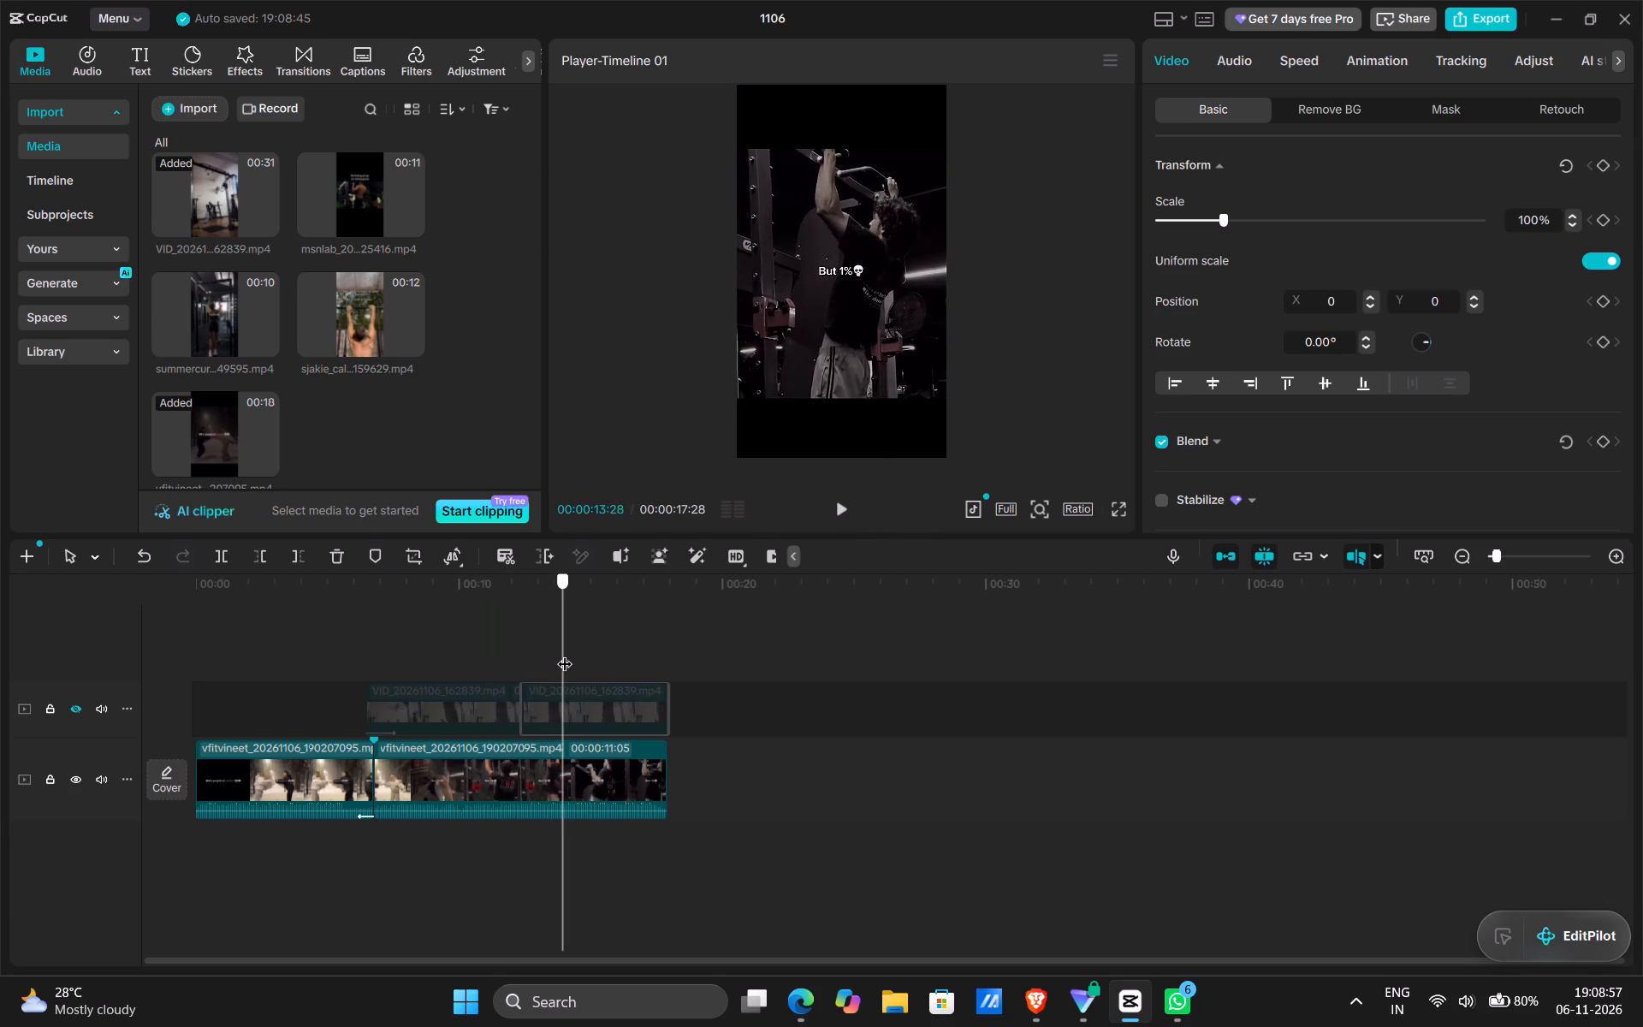
pyautogui.moveTo(565, 653); pyautogui.dragTo(632, 647)
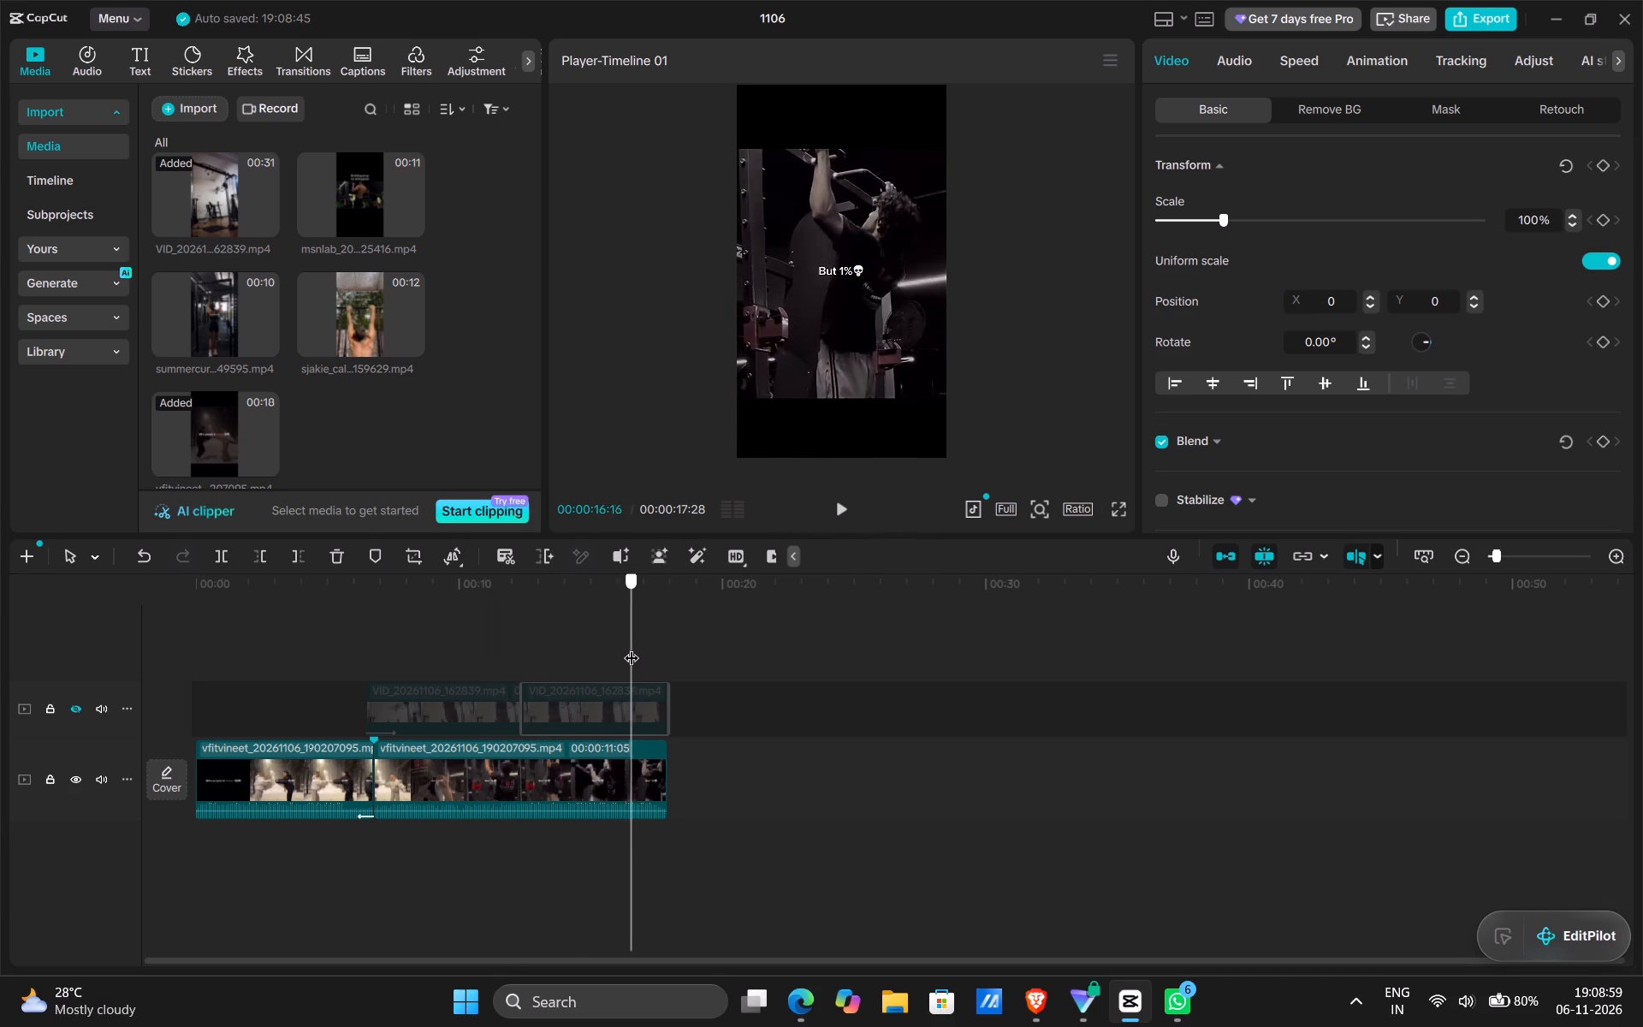
pyautogui.moveTo(632, 647); pyautogui.dragTo(646, 648)
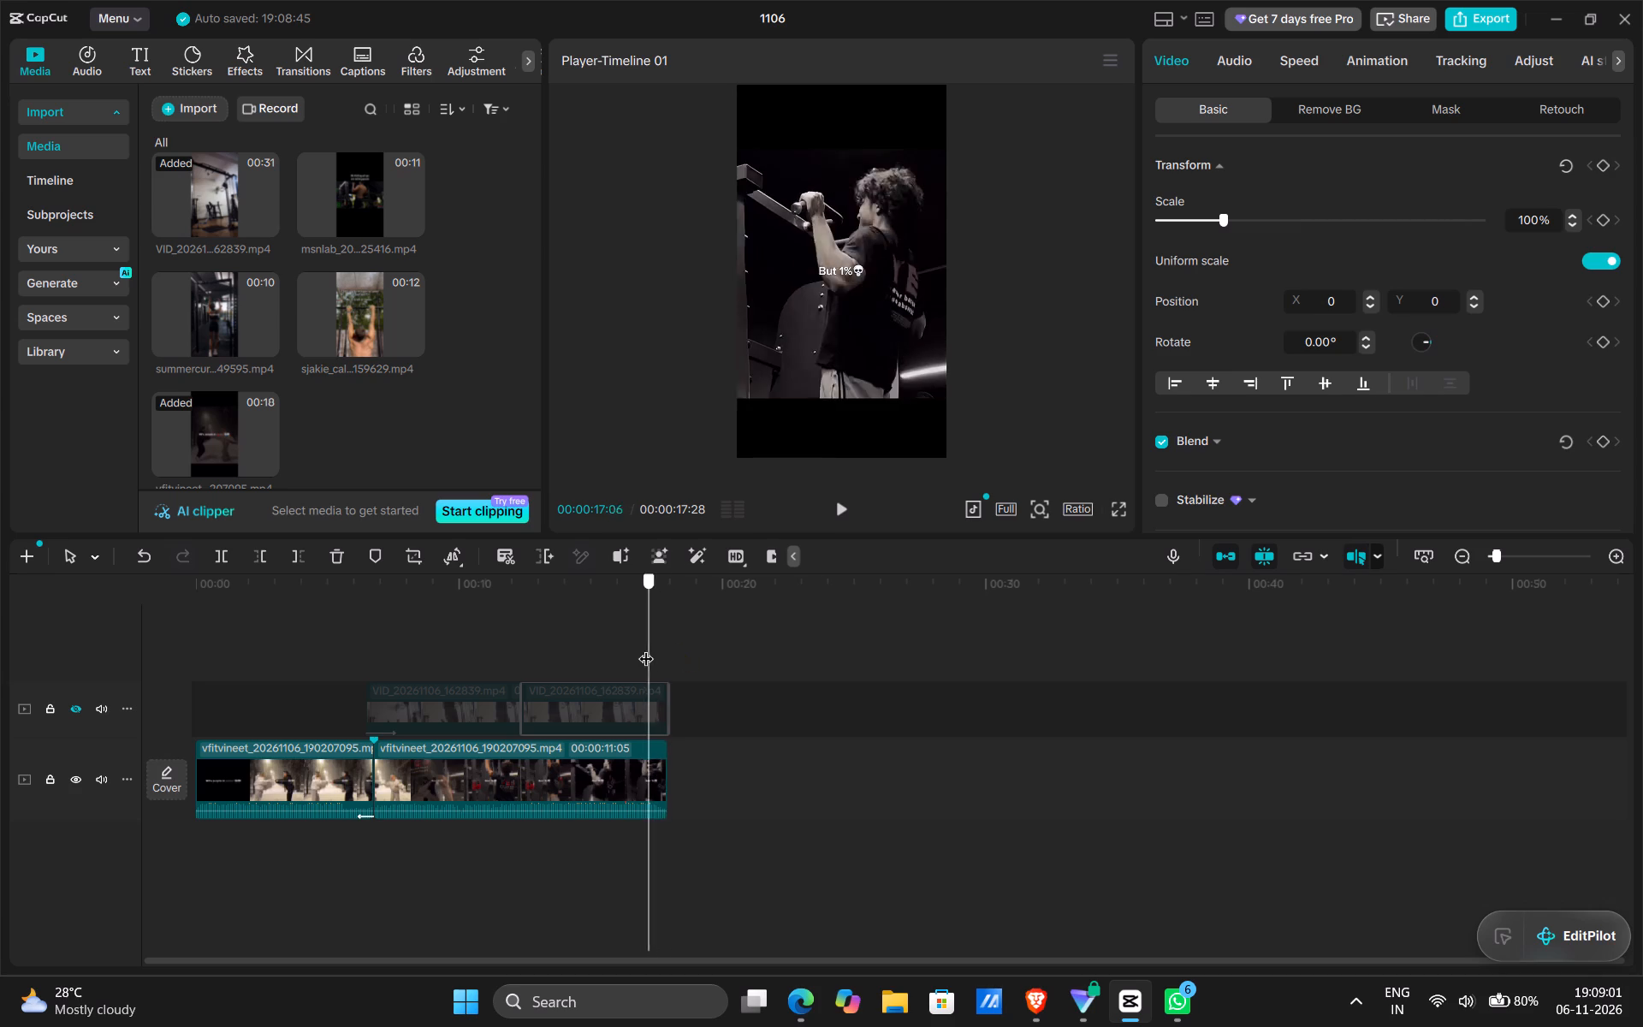
pyautogui.moveTo(646, 648); pyautogui.dragTo(521, 631)
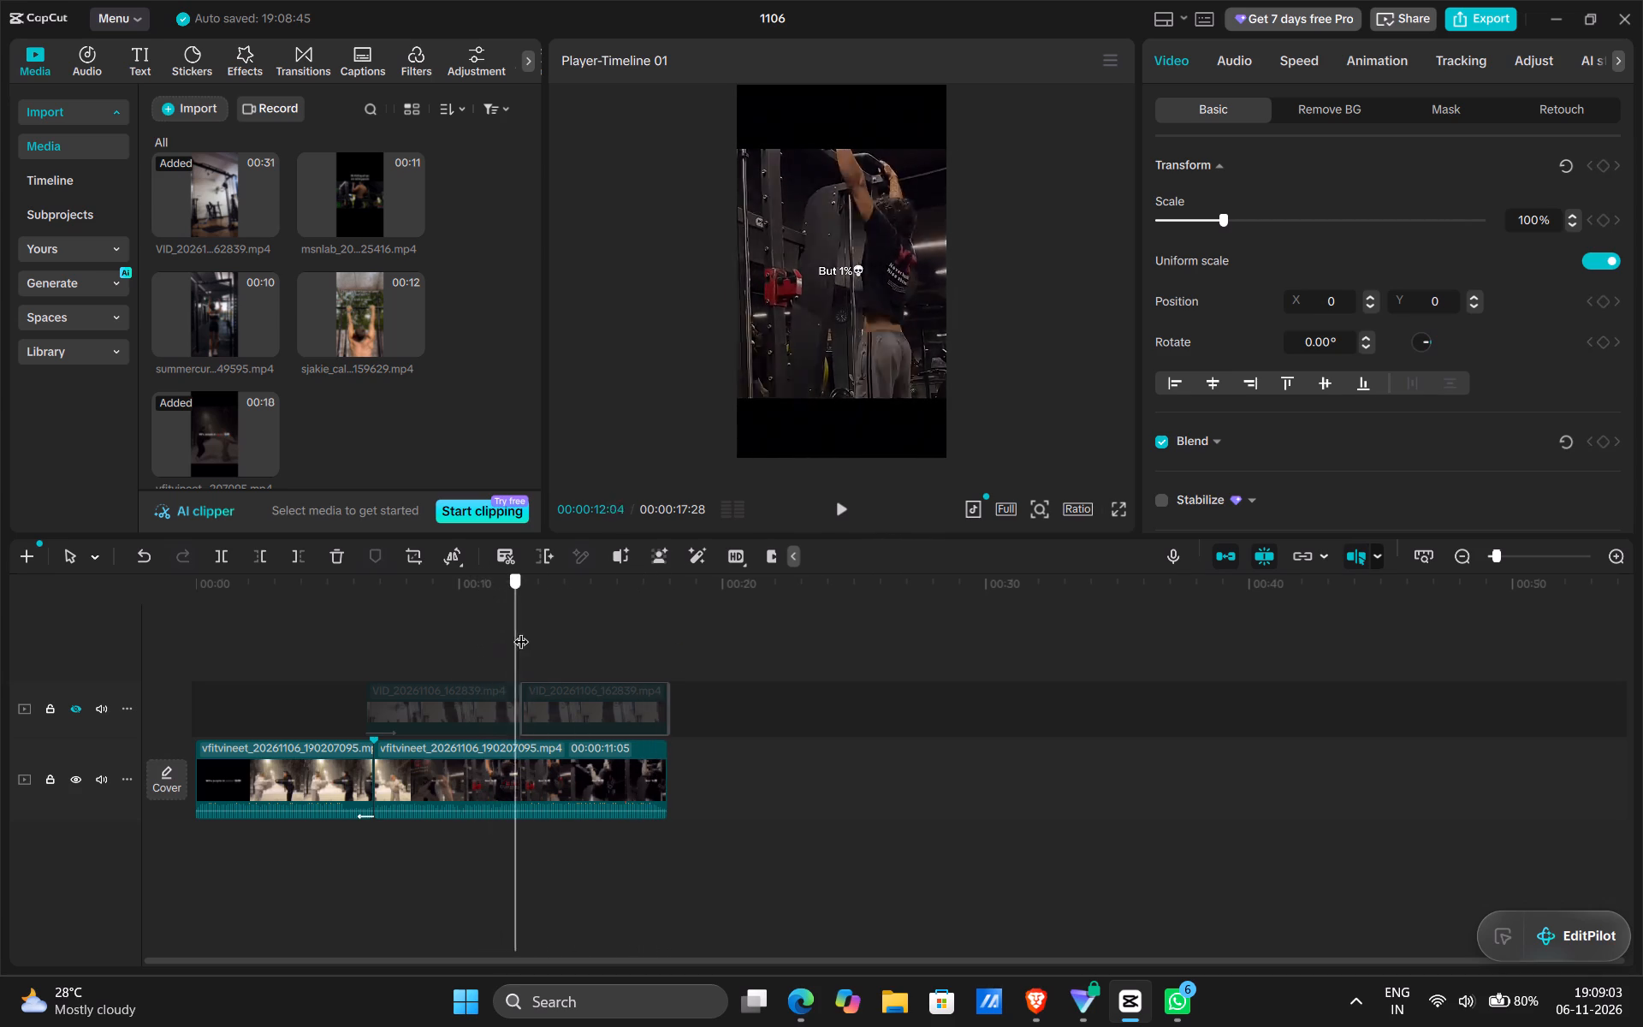
pyautogui.moveTo(521, 631); pyautogui.dragTo(561, 649)
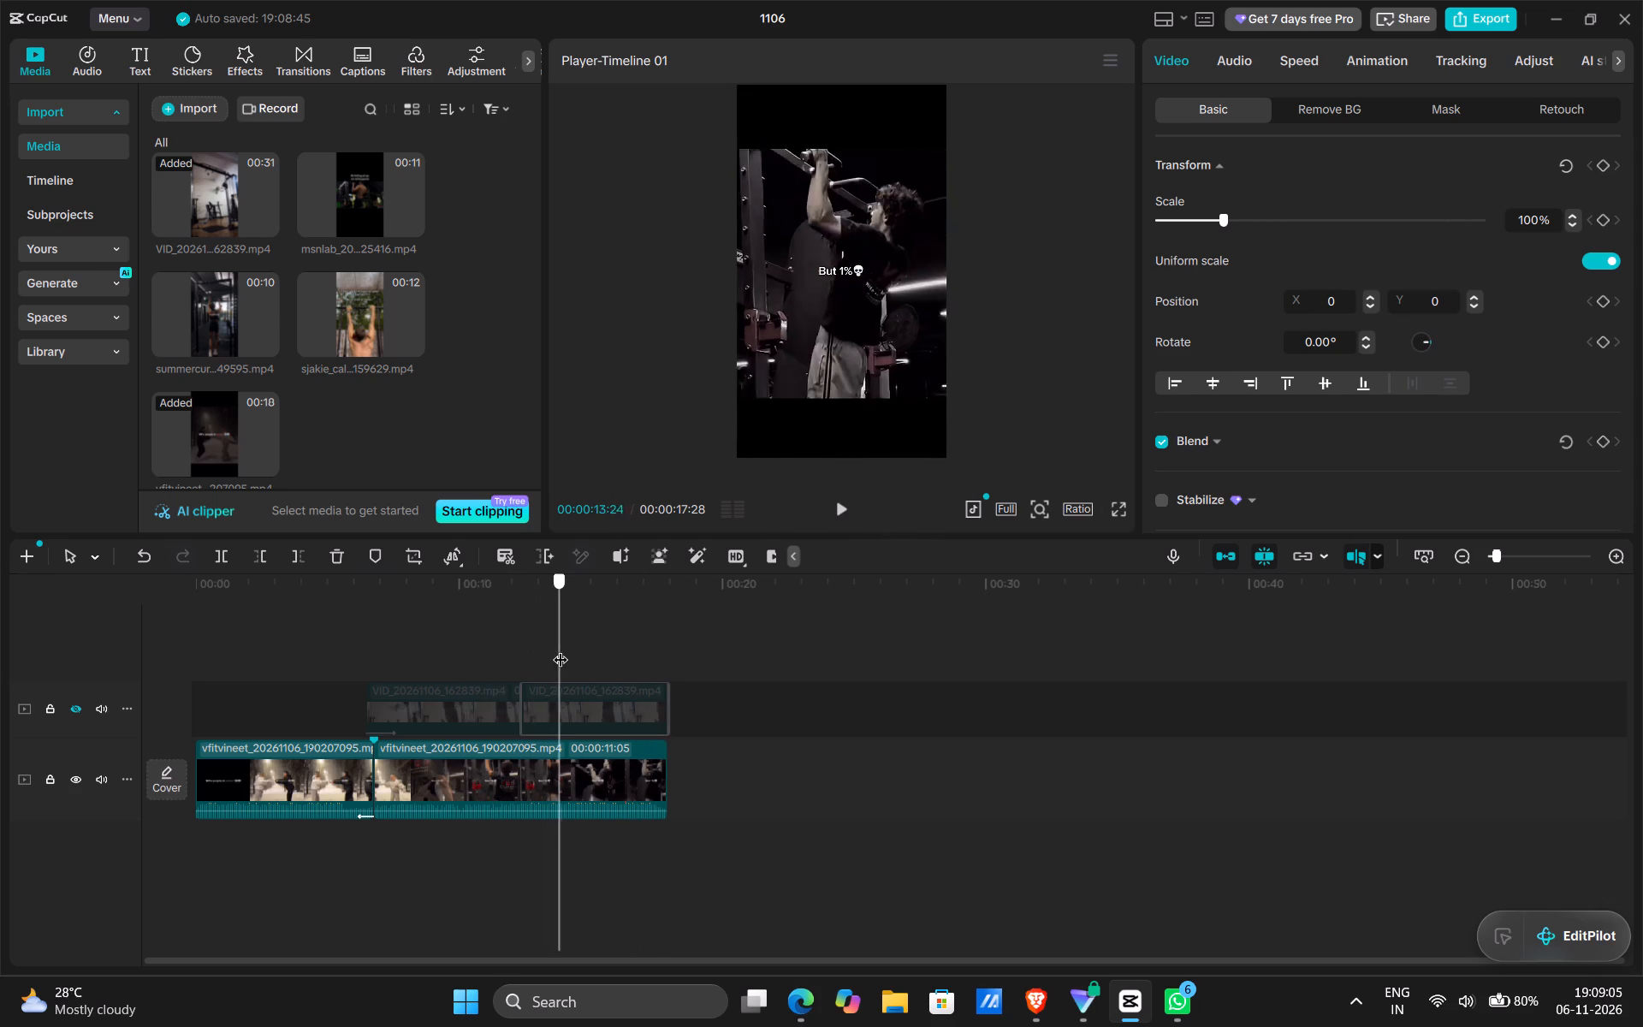
pyautogui.moveTo(561, 649); pyautogui.dragTo(489, 643)
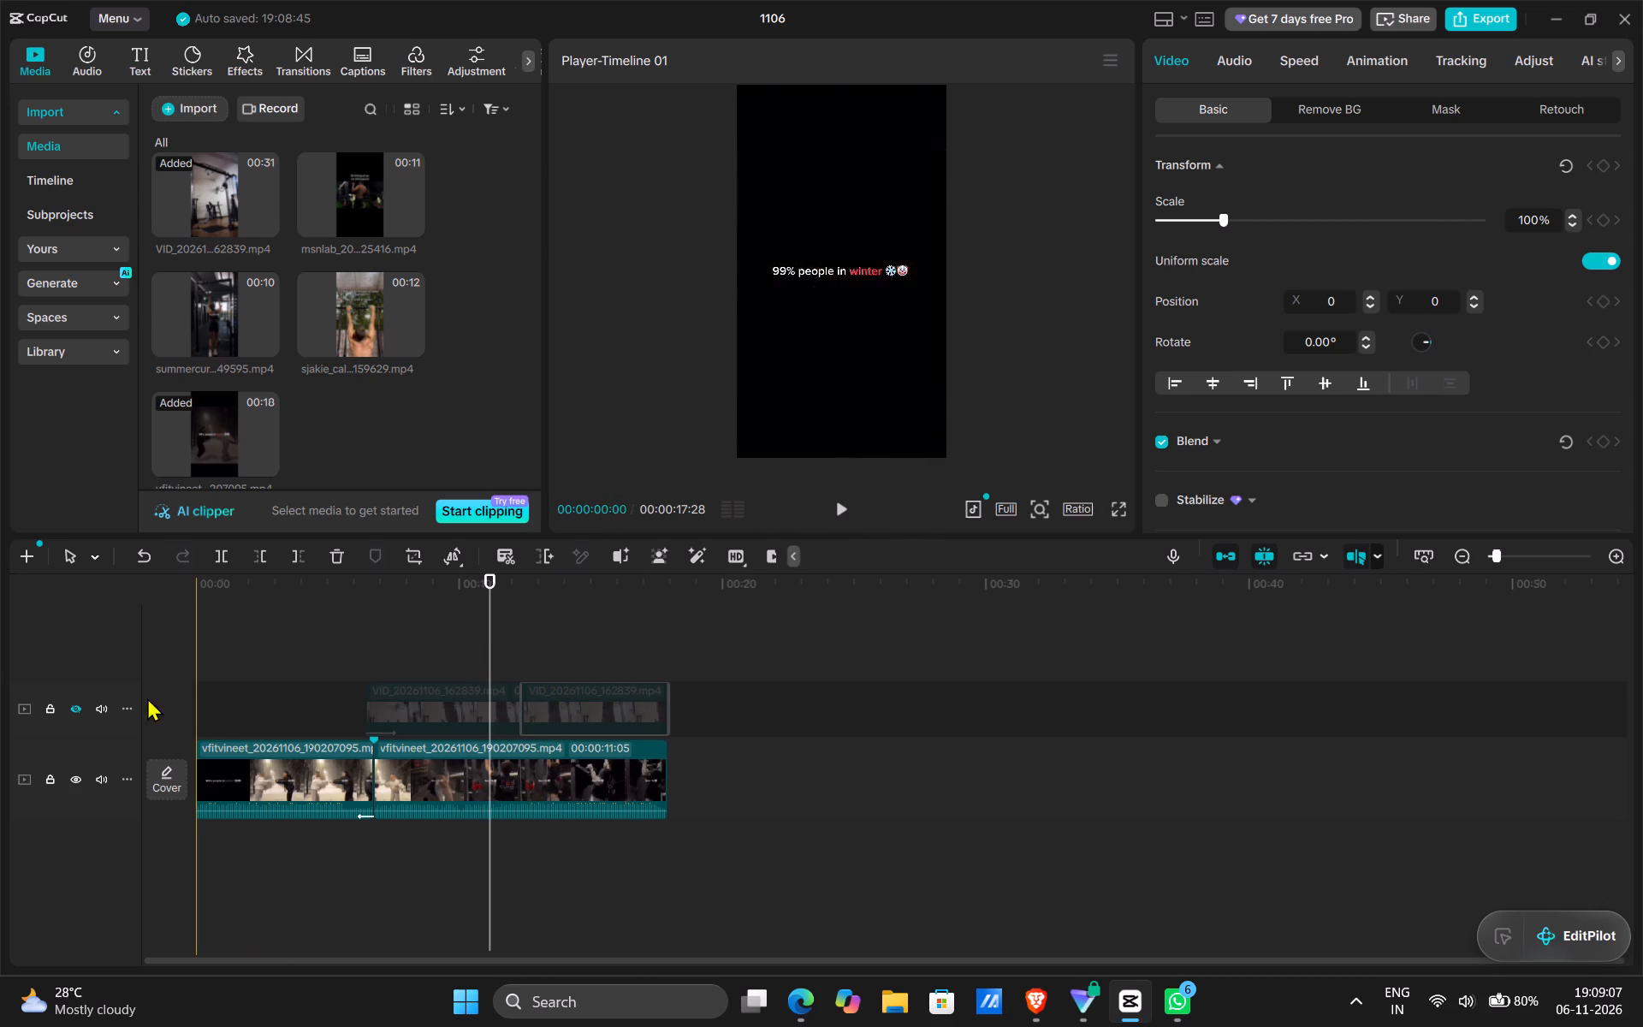
pyautogui.click(69, 712)
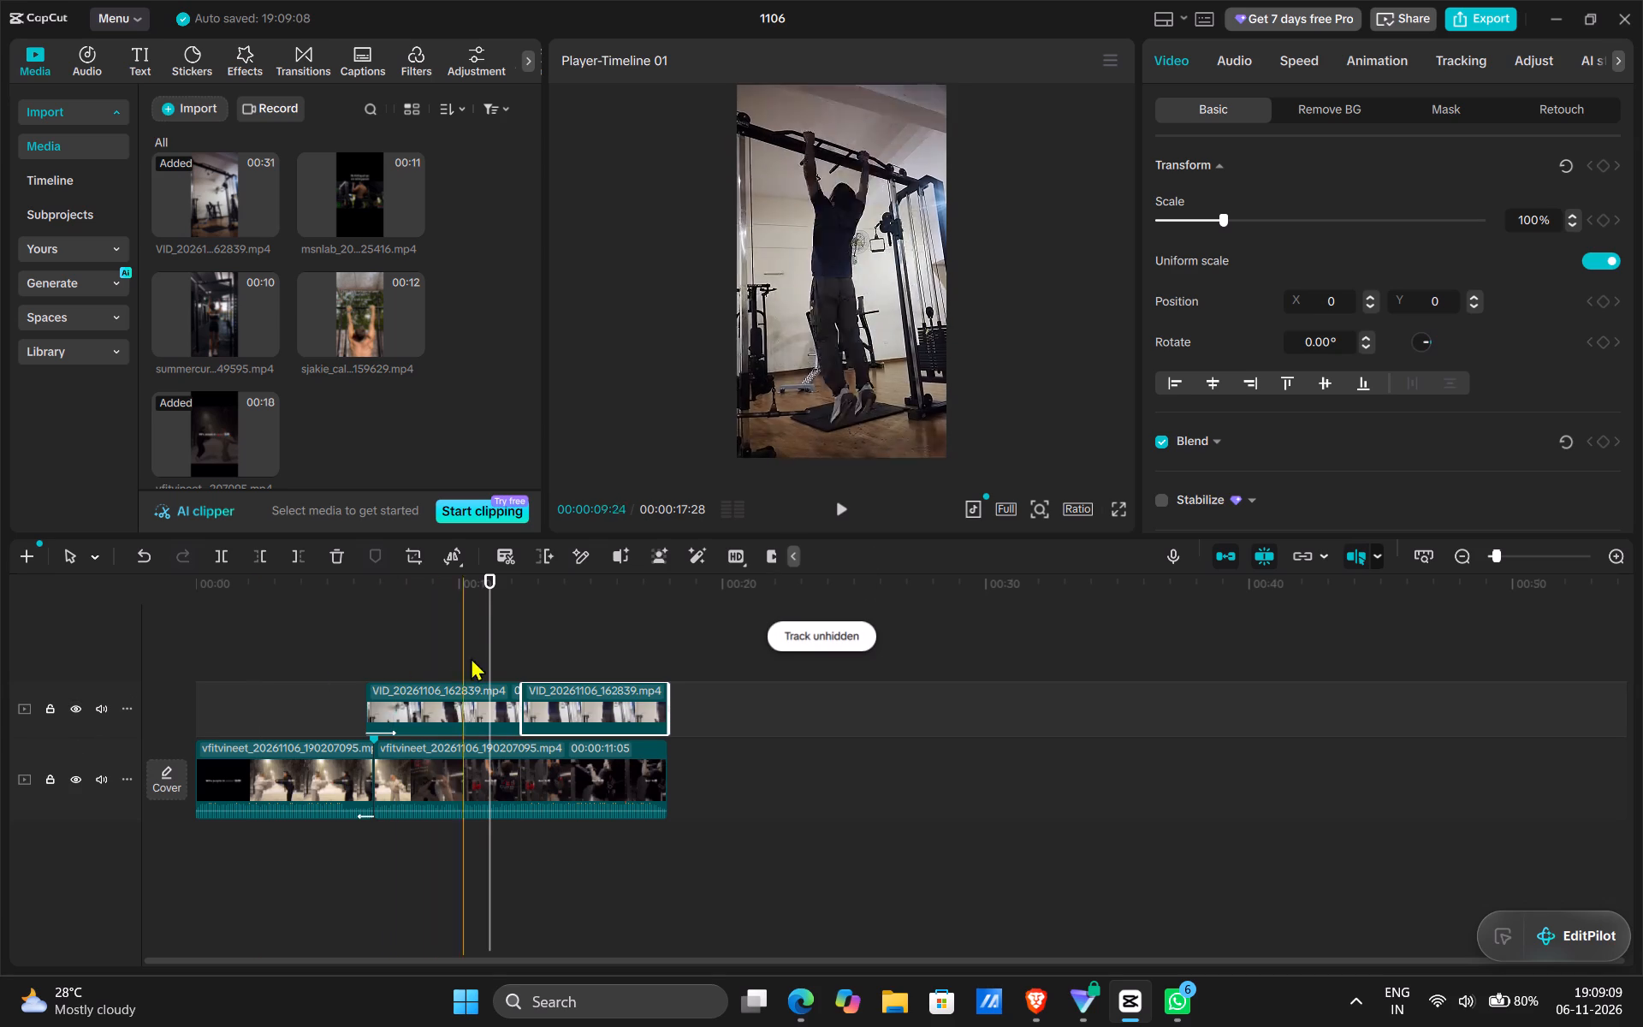
# Select the first part of the overlaid gym clip, try the 3:4 canvas ratio, and set the ratio to 9:16.
pyautogui.moveTo(488, 638); pyautogui.dragTo(259, 634)
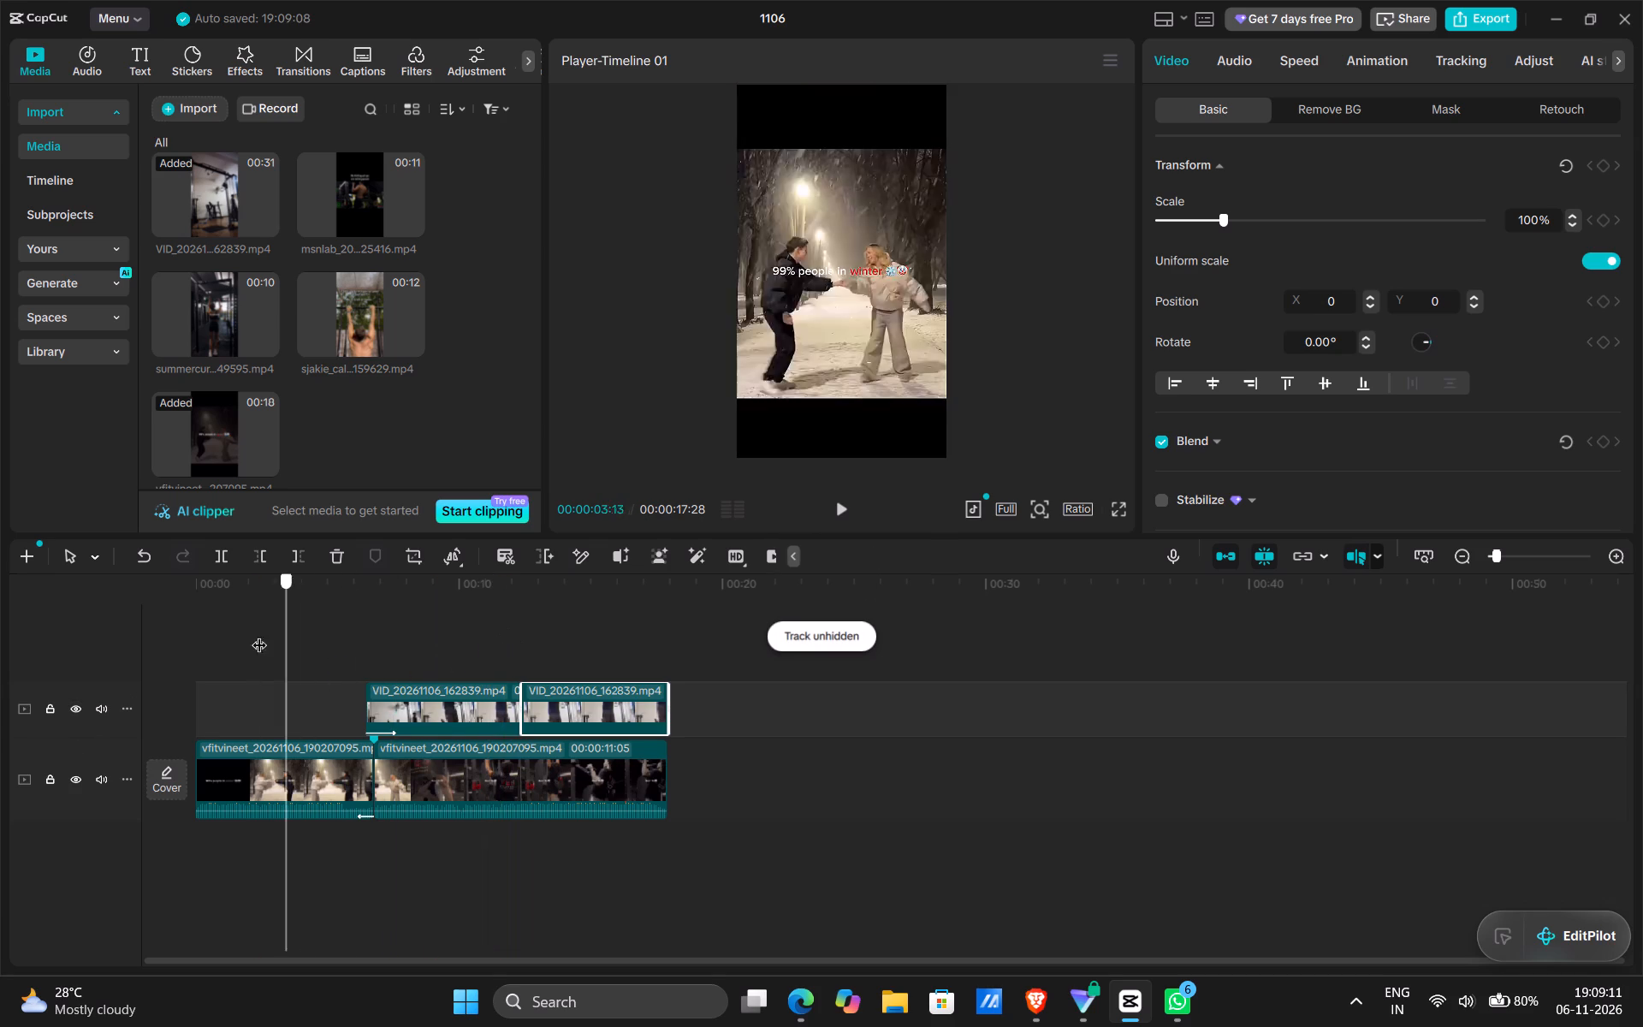
pyautogui.moveTo(259, 634); pyautogui.dragTo(406, 656)
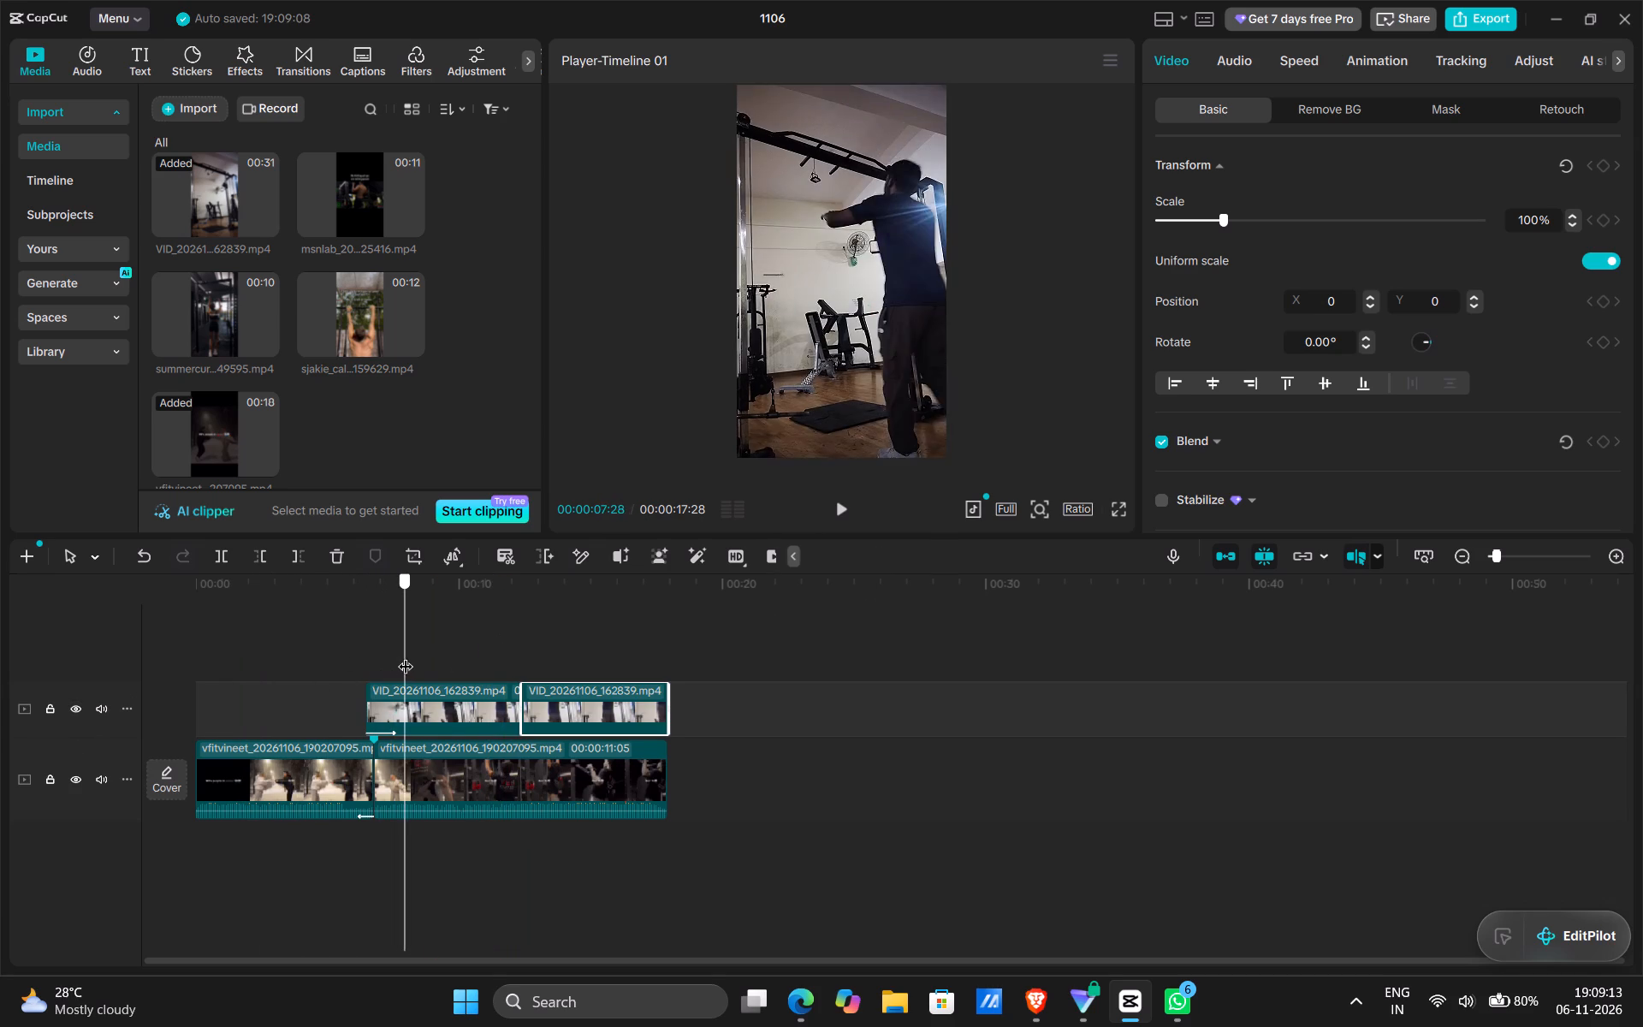
pyautogui.moveTo(406, 656); pyautogui.dragTo(414, 666)
pyautogui.click(435, 705)
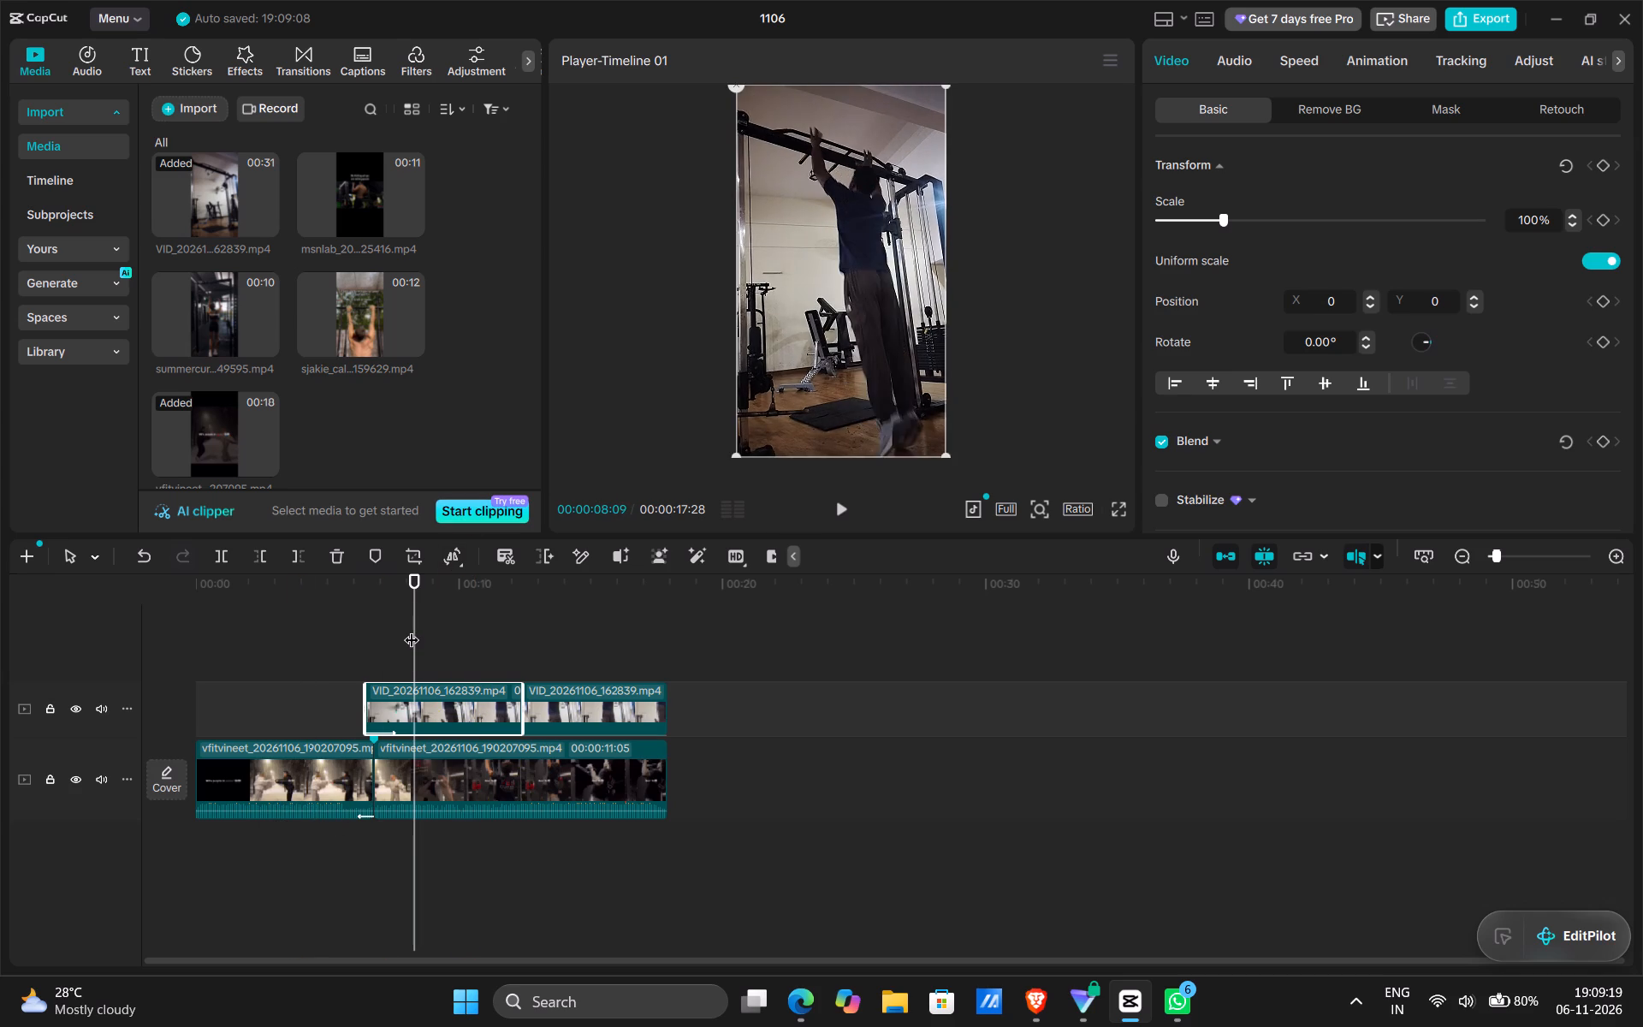
pyautogui.moveTo(412, 629); pyautogui.dragTo(371, 643)
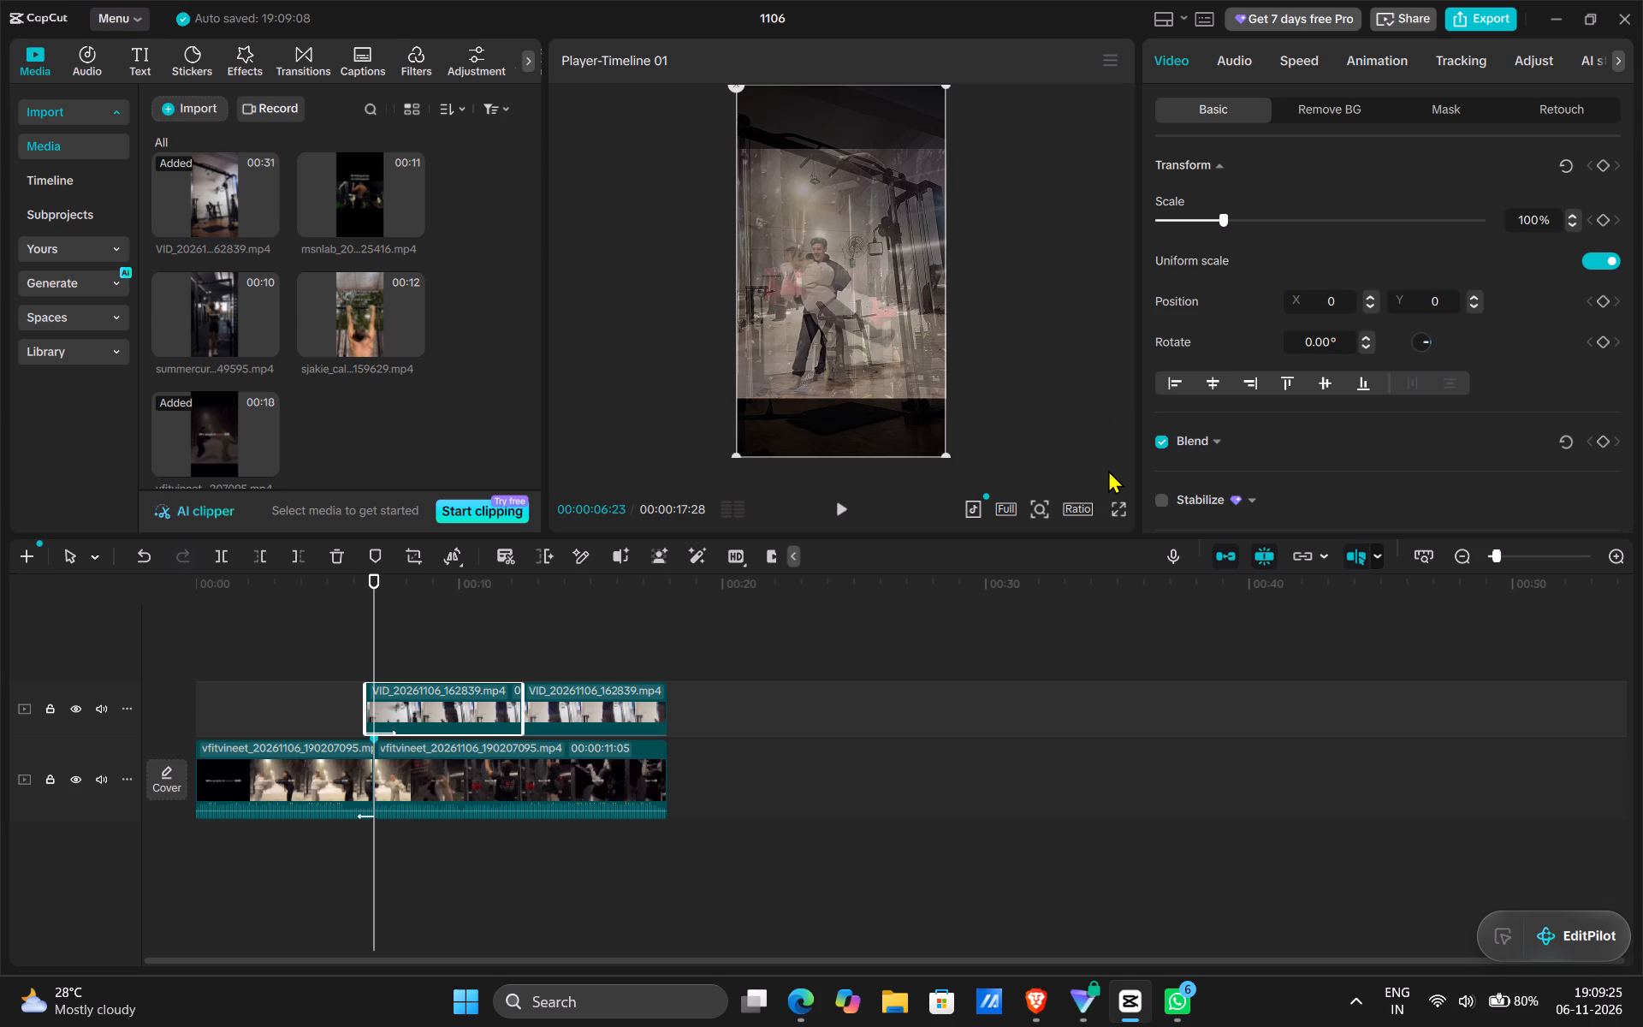
pyautogui.click(1074, 502)
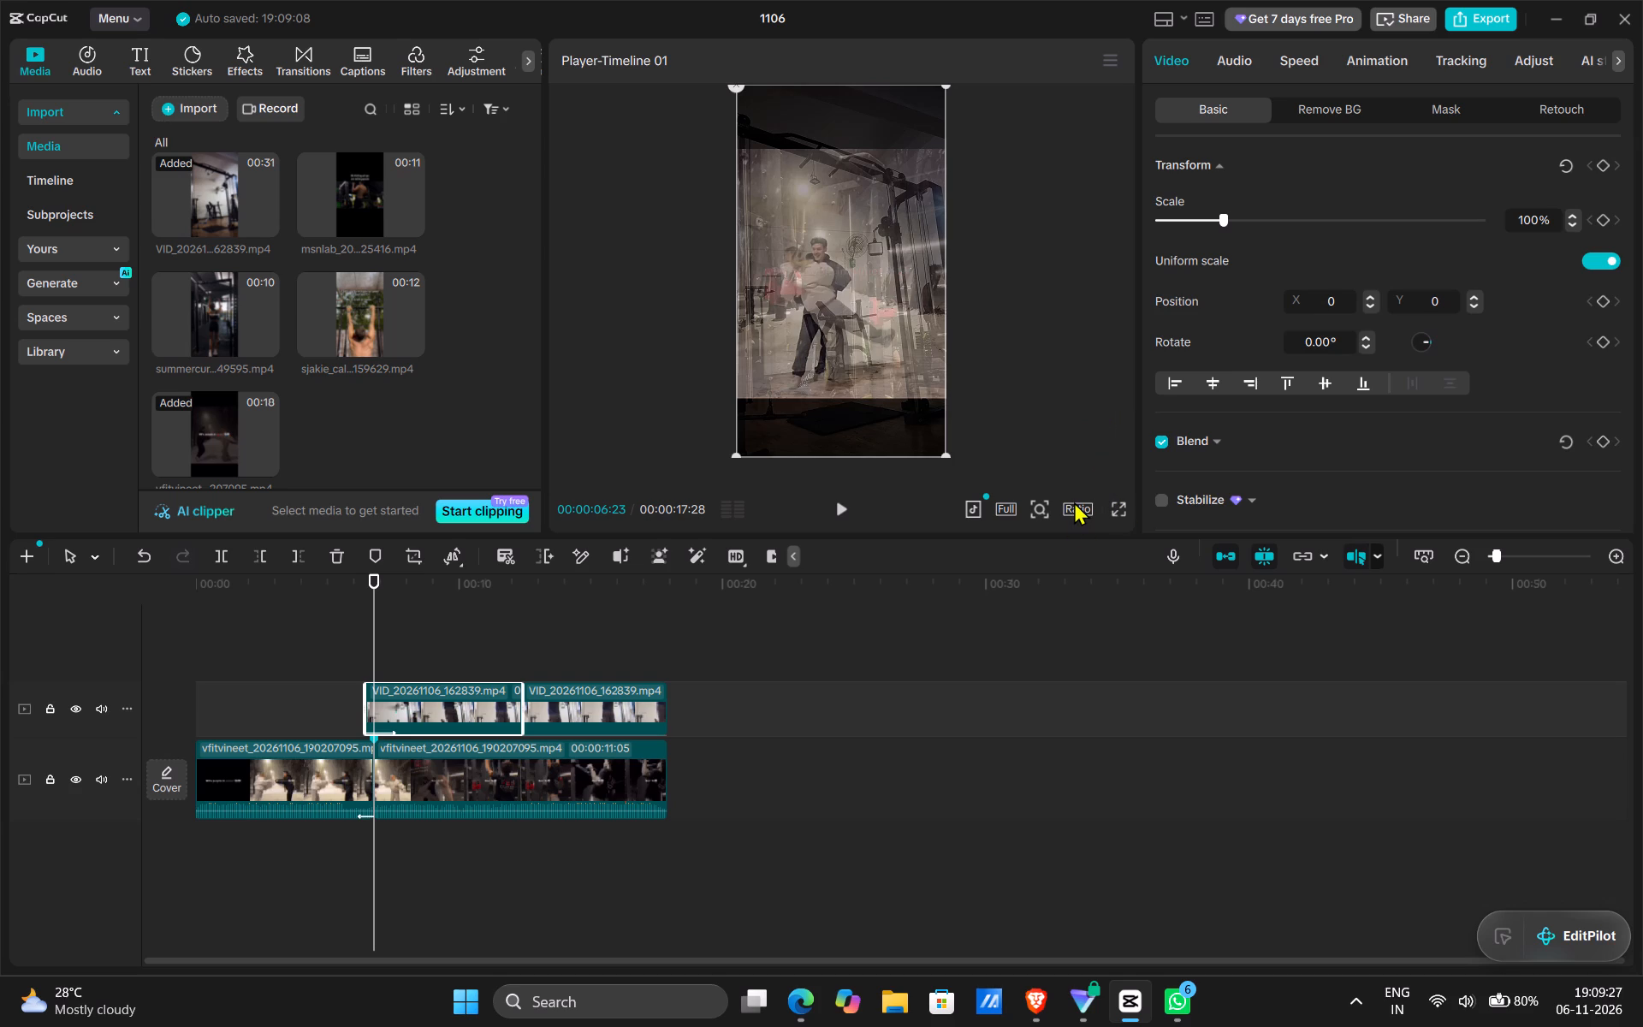
pyautogui.click(1076, 508)
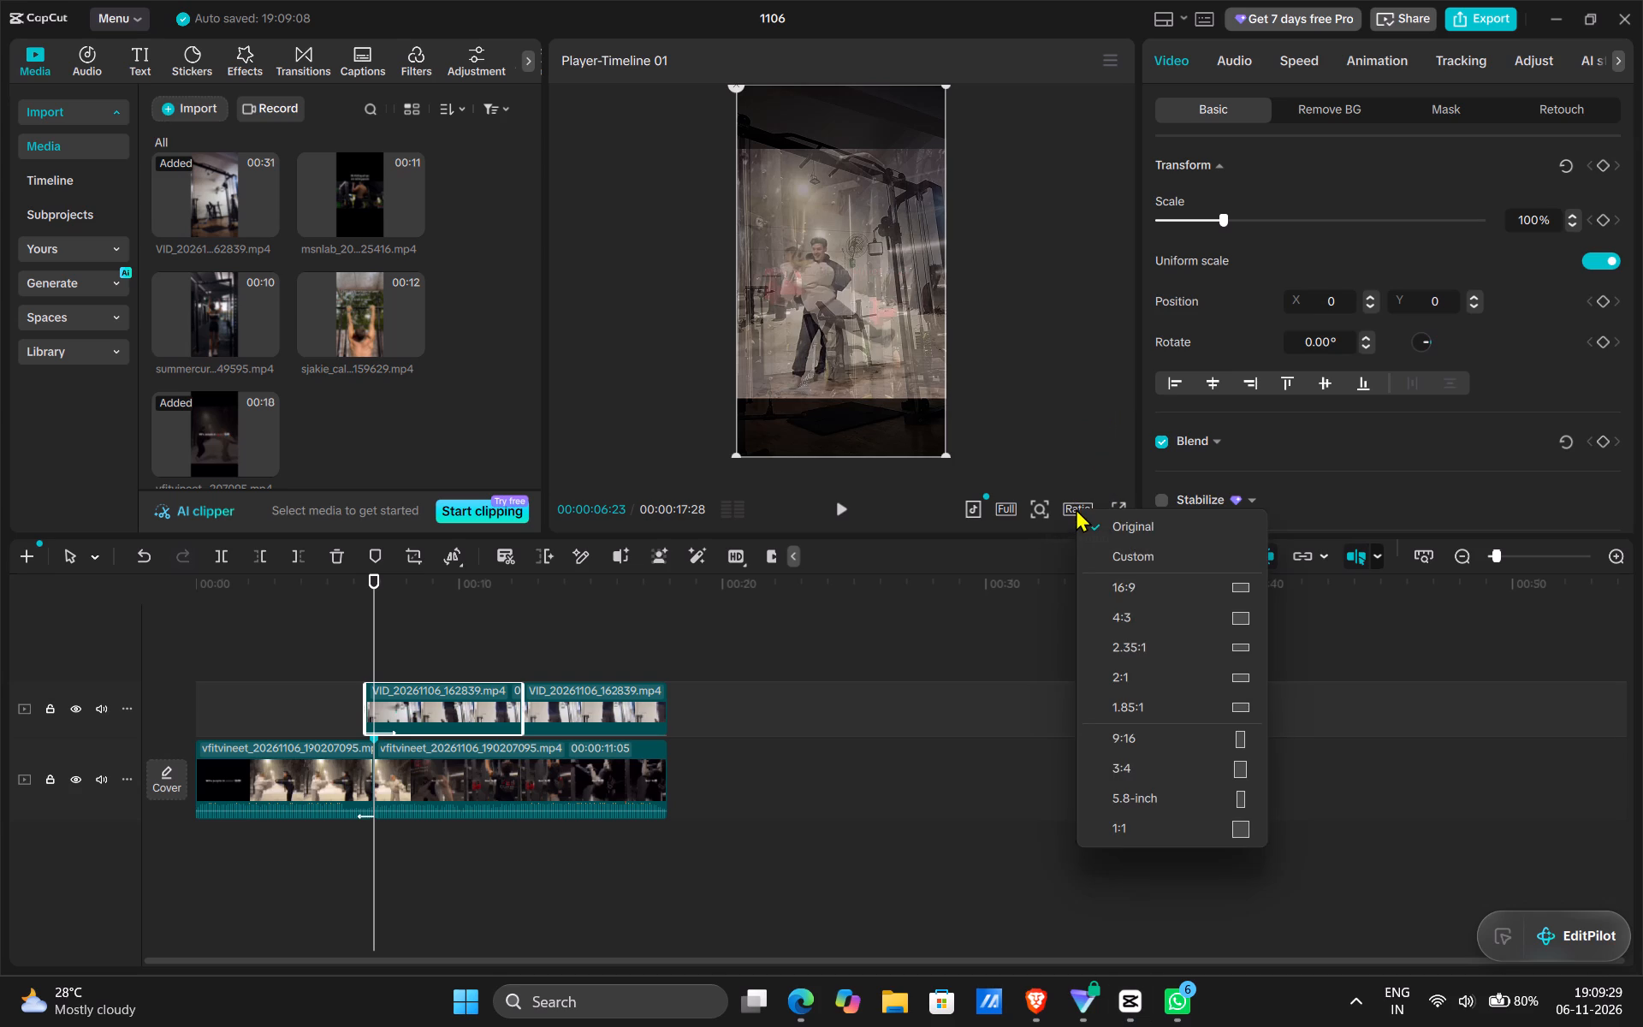
pyautogui.click(1167, 763)
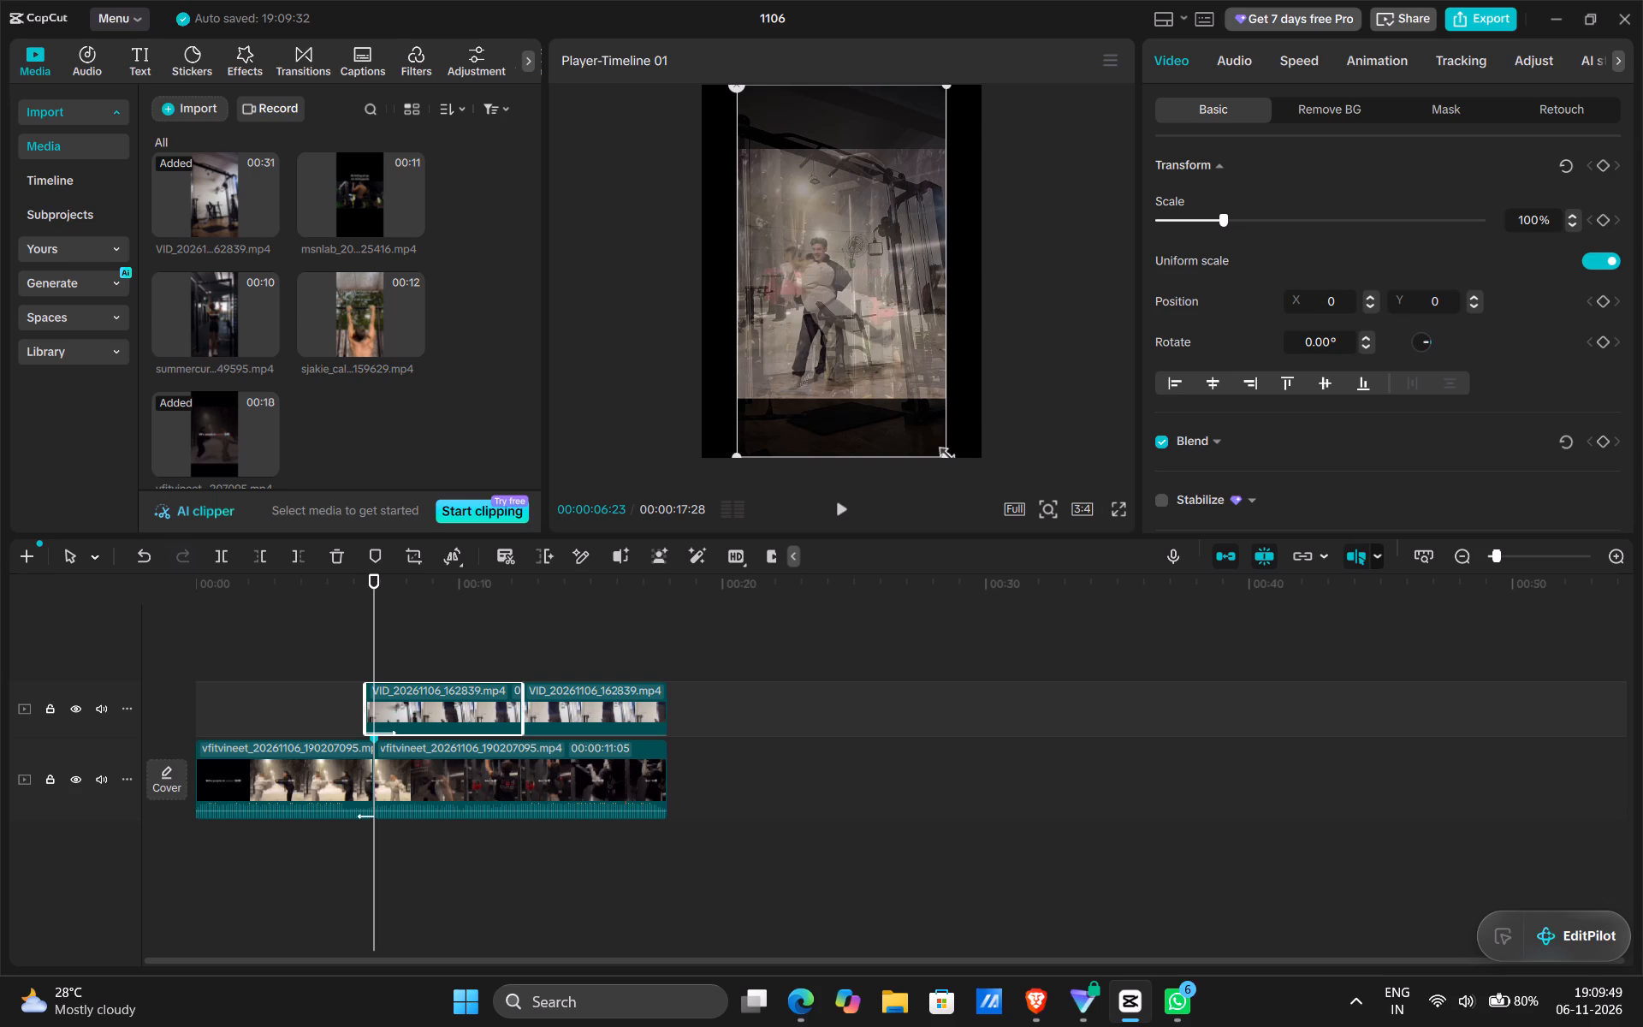
pyautogui.click(1074, 510)
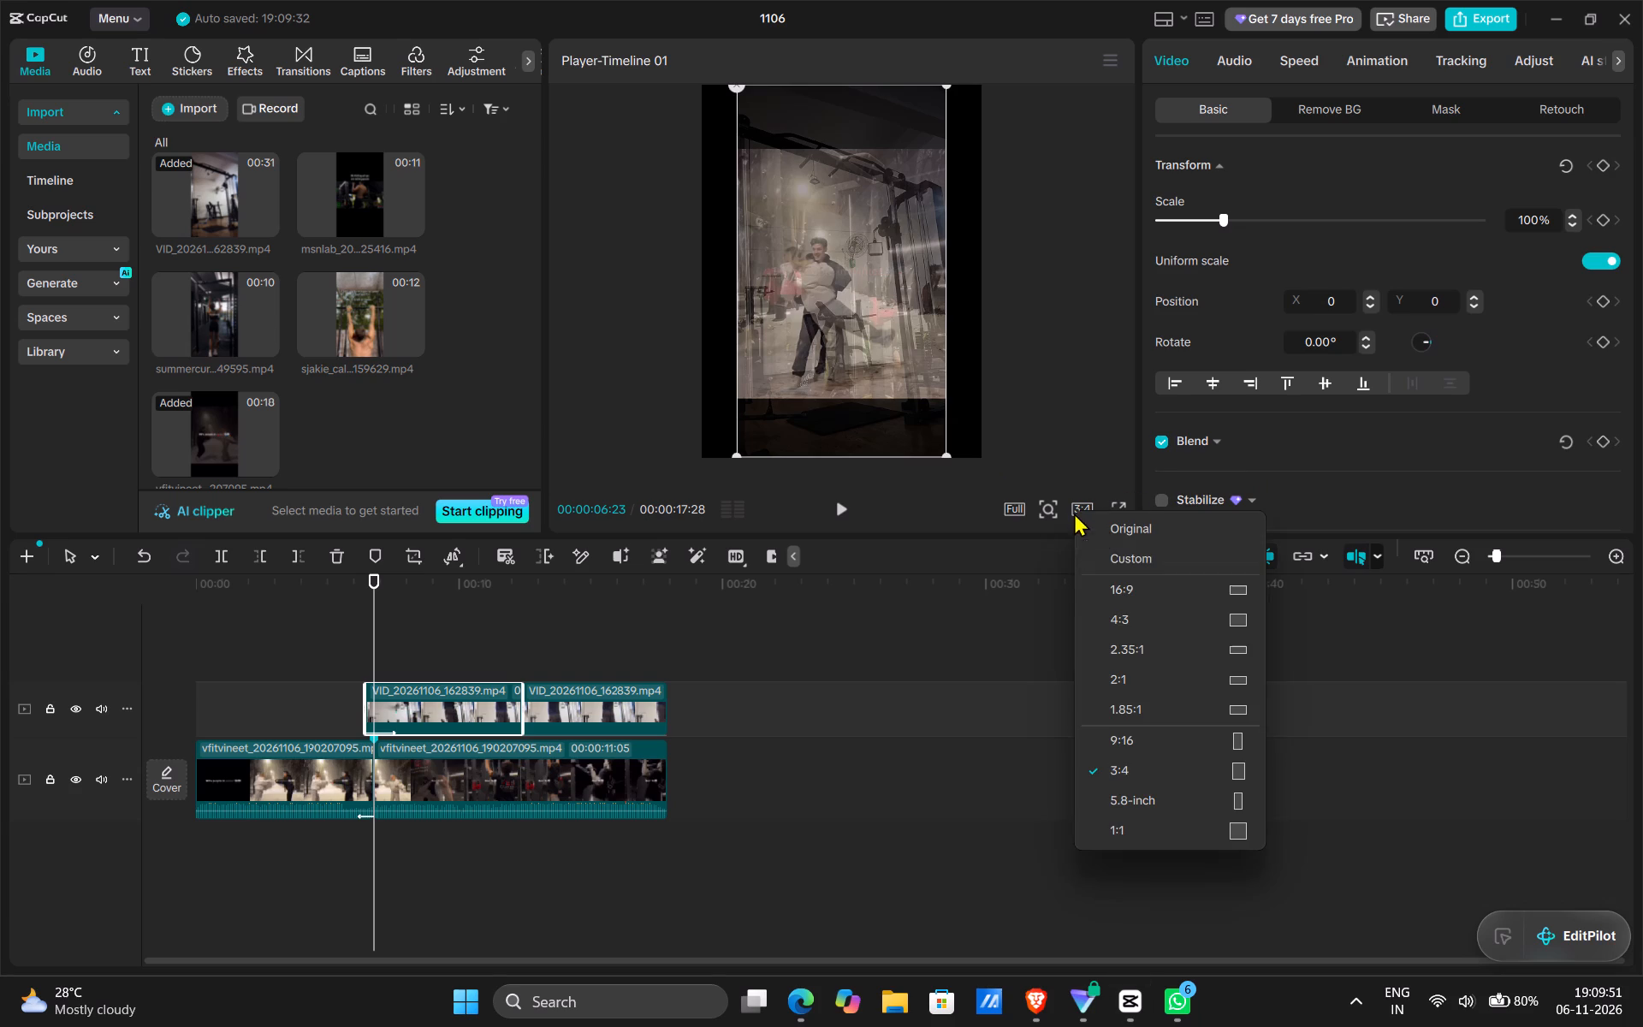
pyautogui.click(1156, 744)
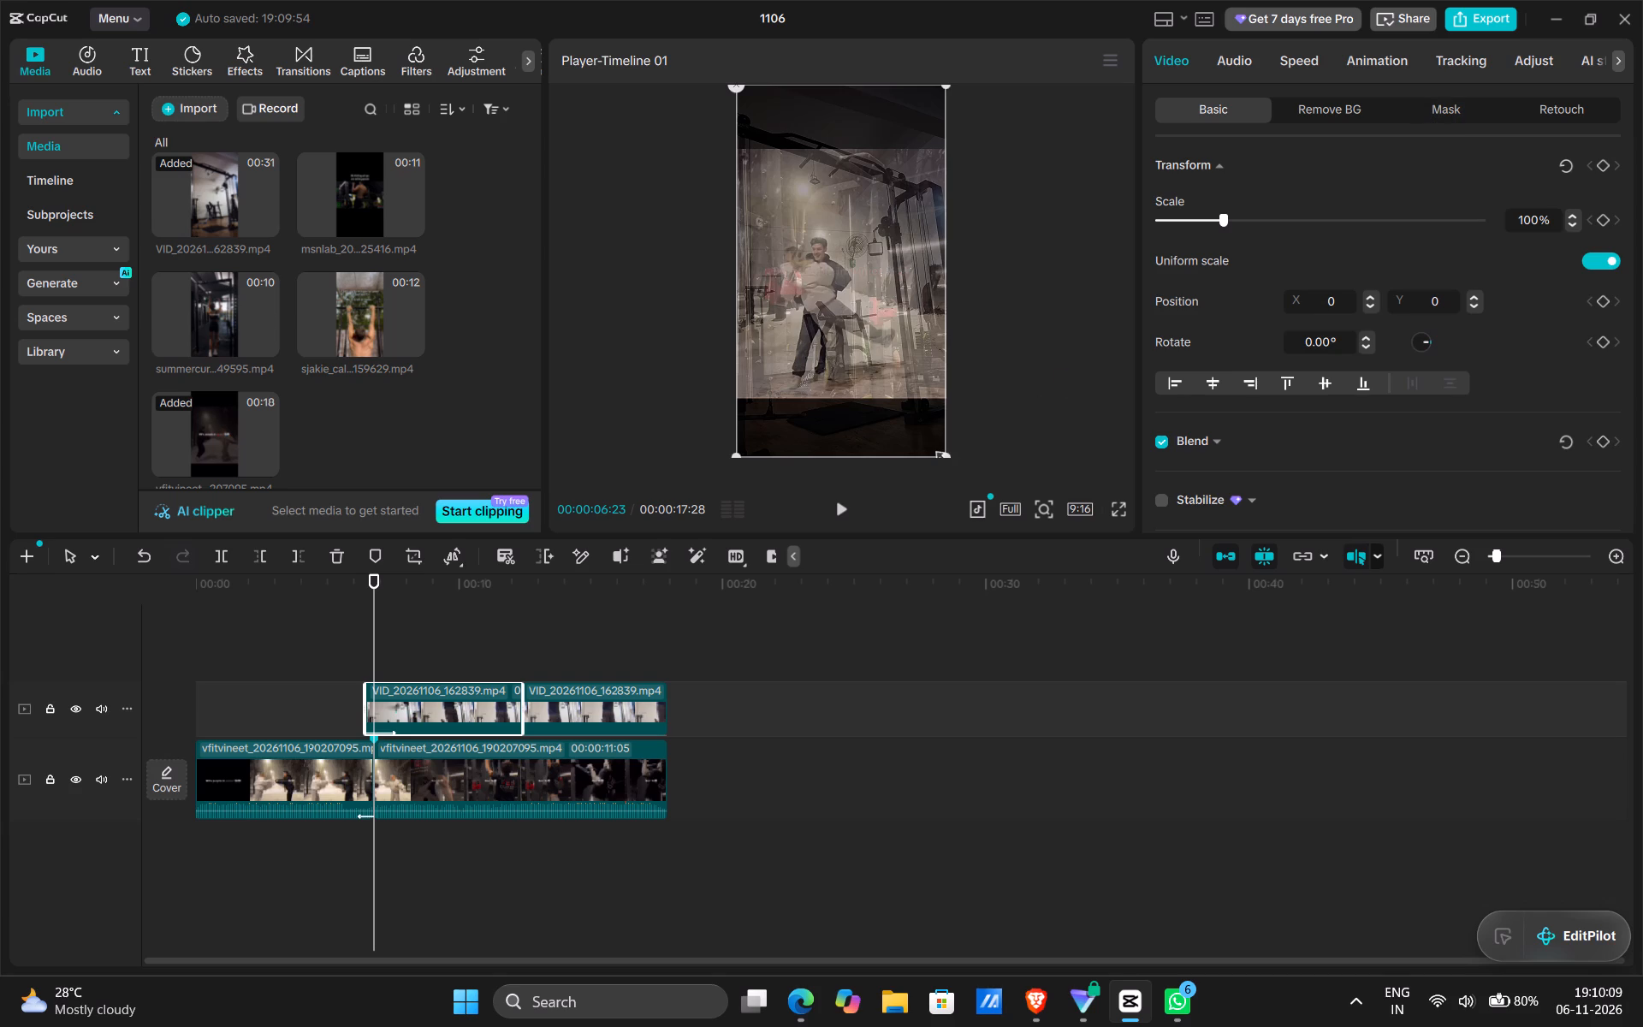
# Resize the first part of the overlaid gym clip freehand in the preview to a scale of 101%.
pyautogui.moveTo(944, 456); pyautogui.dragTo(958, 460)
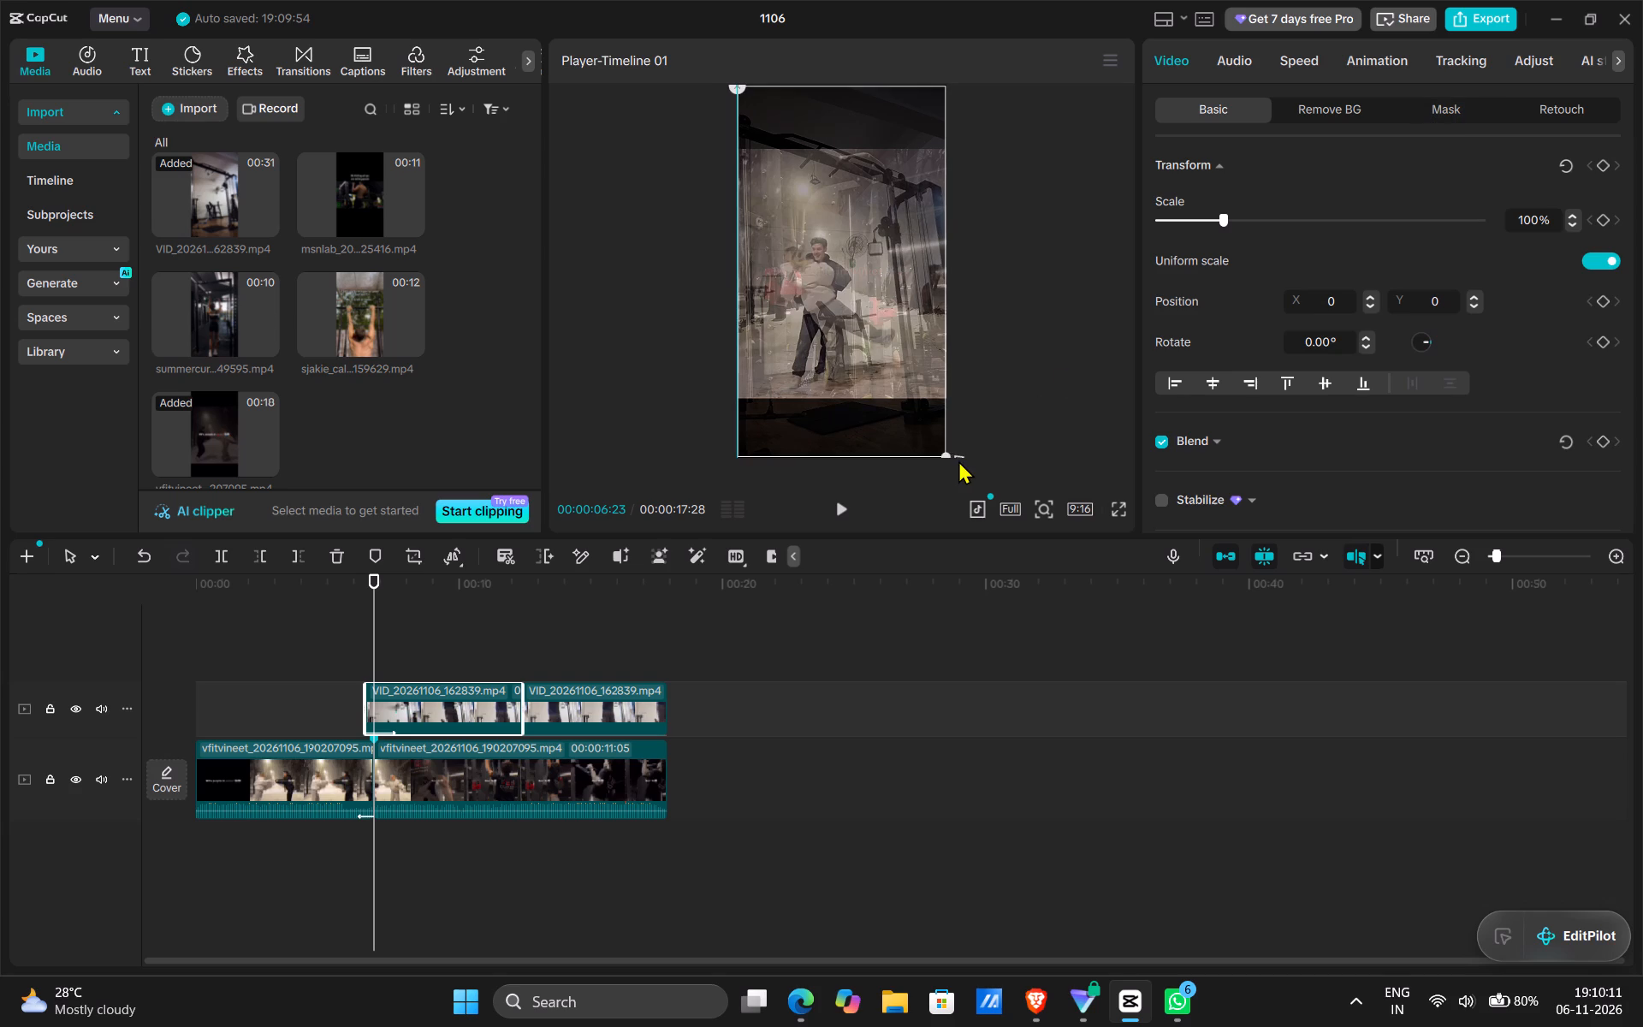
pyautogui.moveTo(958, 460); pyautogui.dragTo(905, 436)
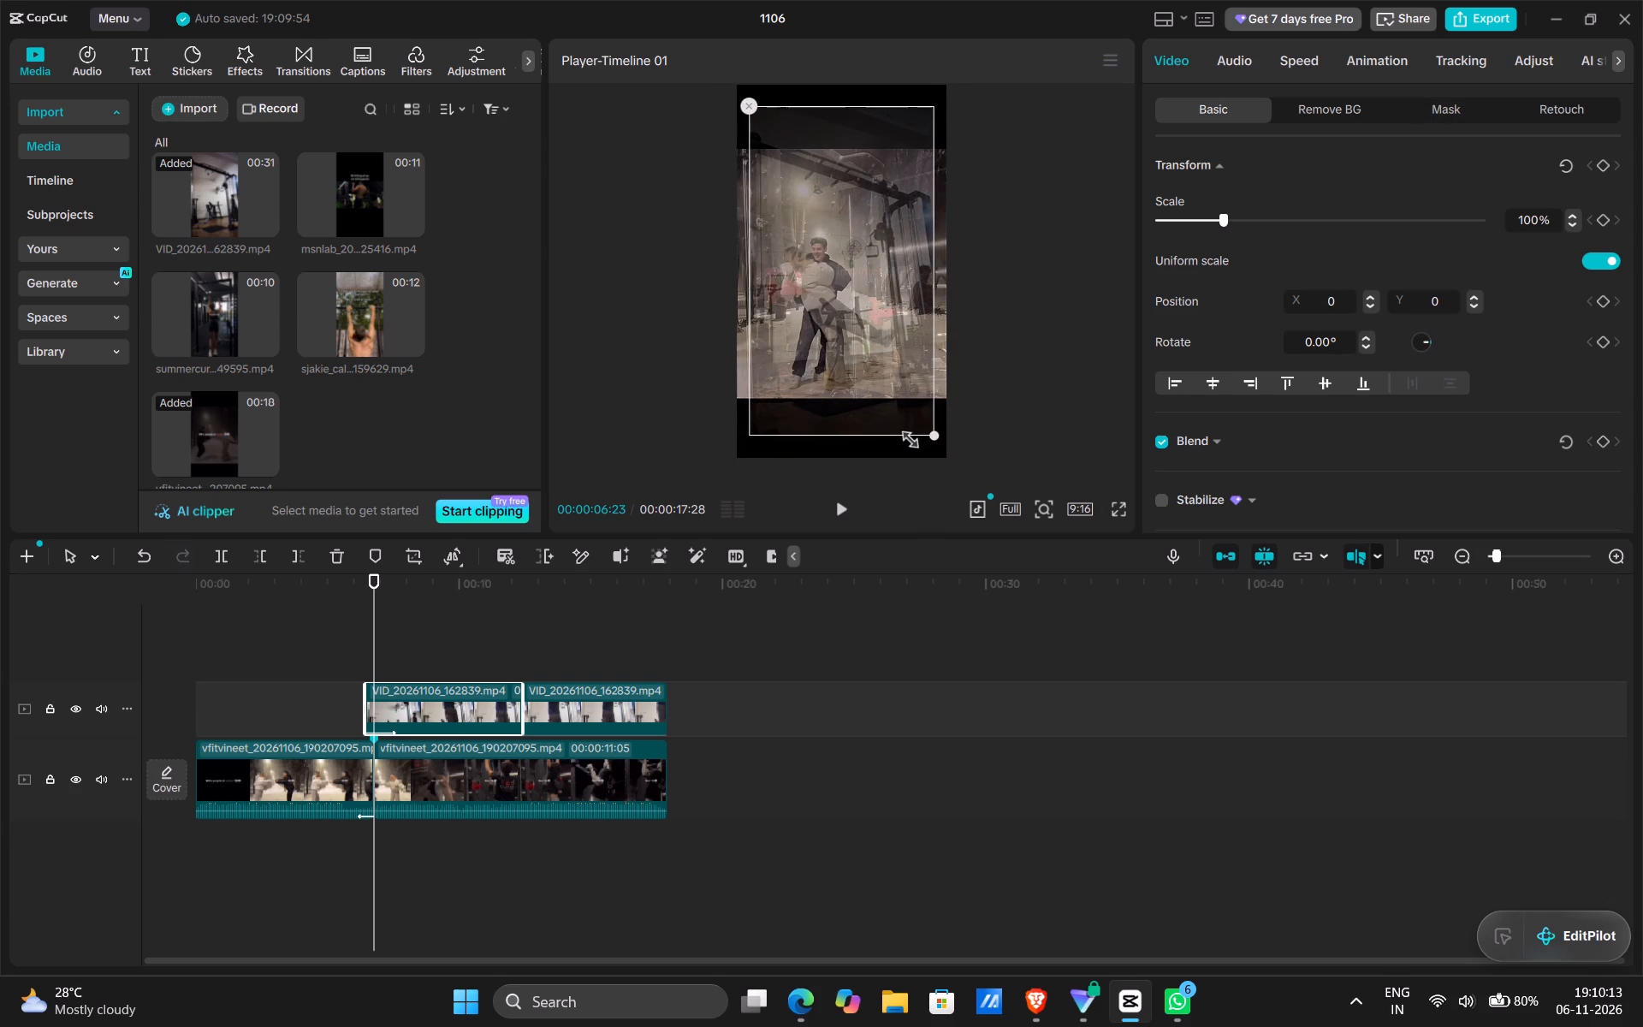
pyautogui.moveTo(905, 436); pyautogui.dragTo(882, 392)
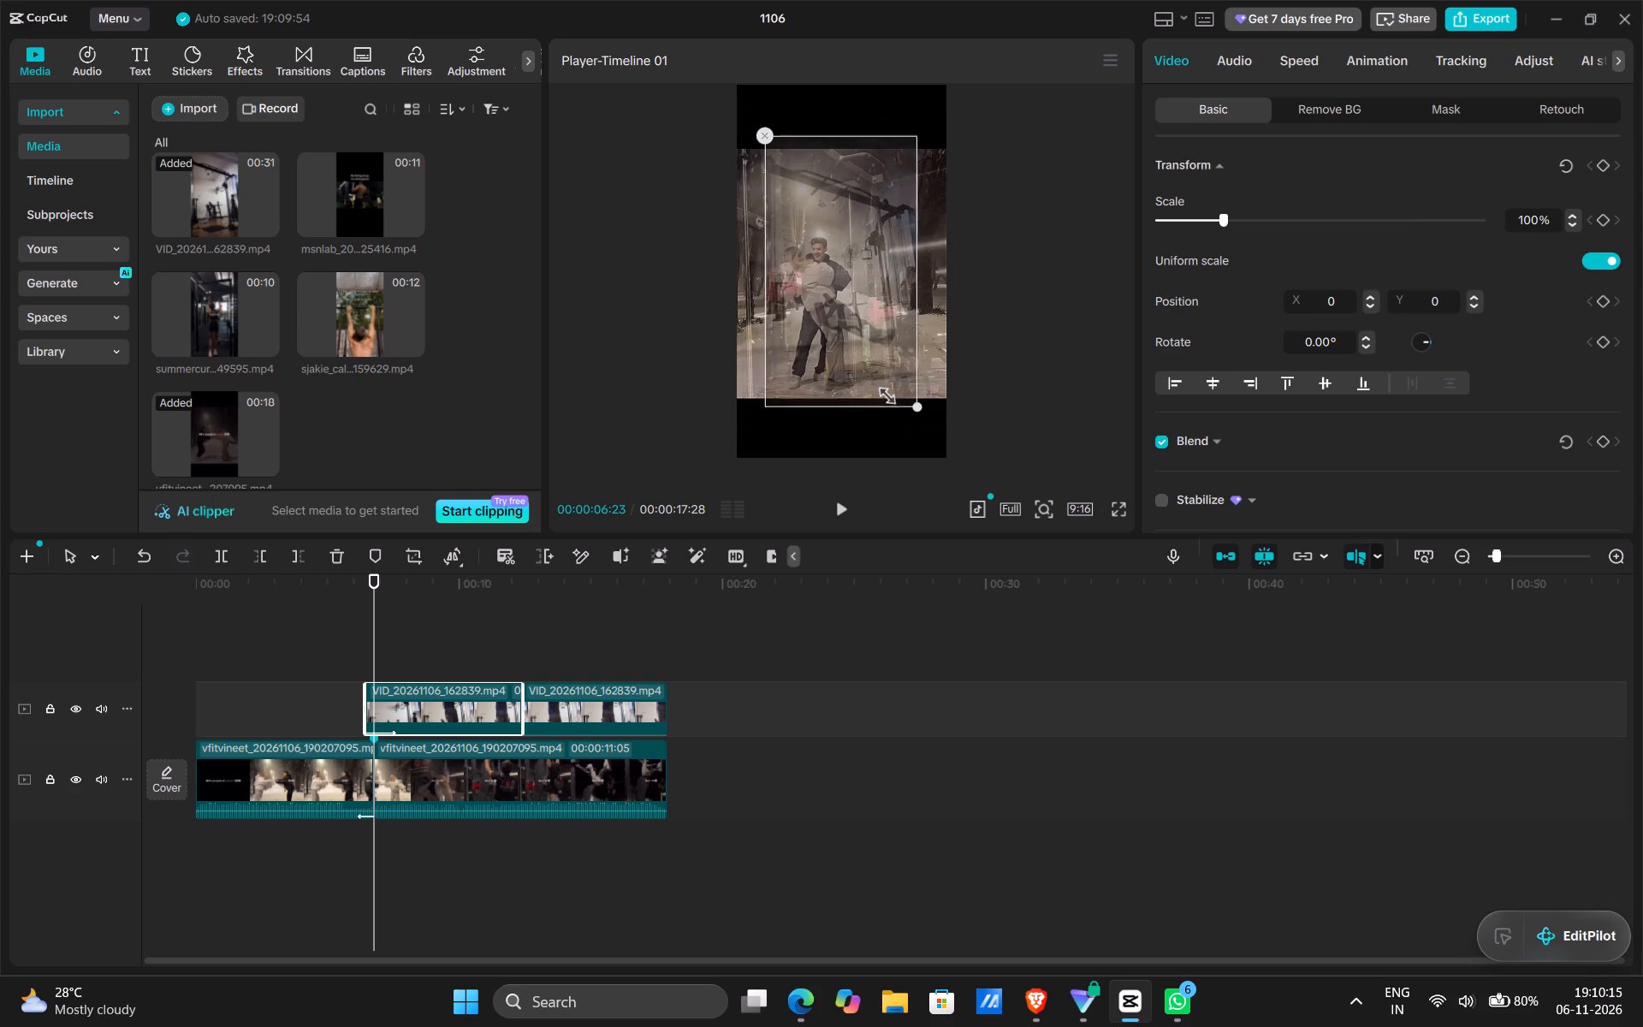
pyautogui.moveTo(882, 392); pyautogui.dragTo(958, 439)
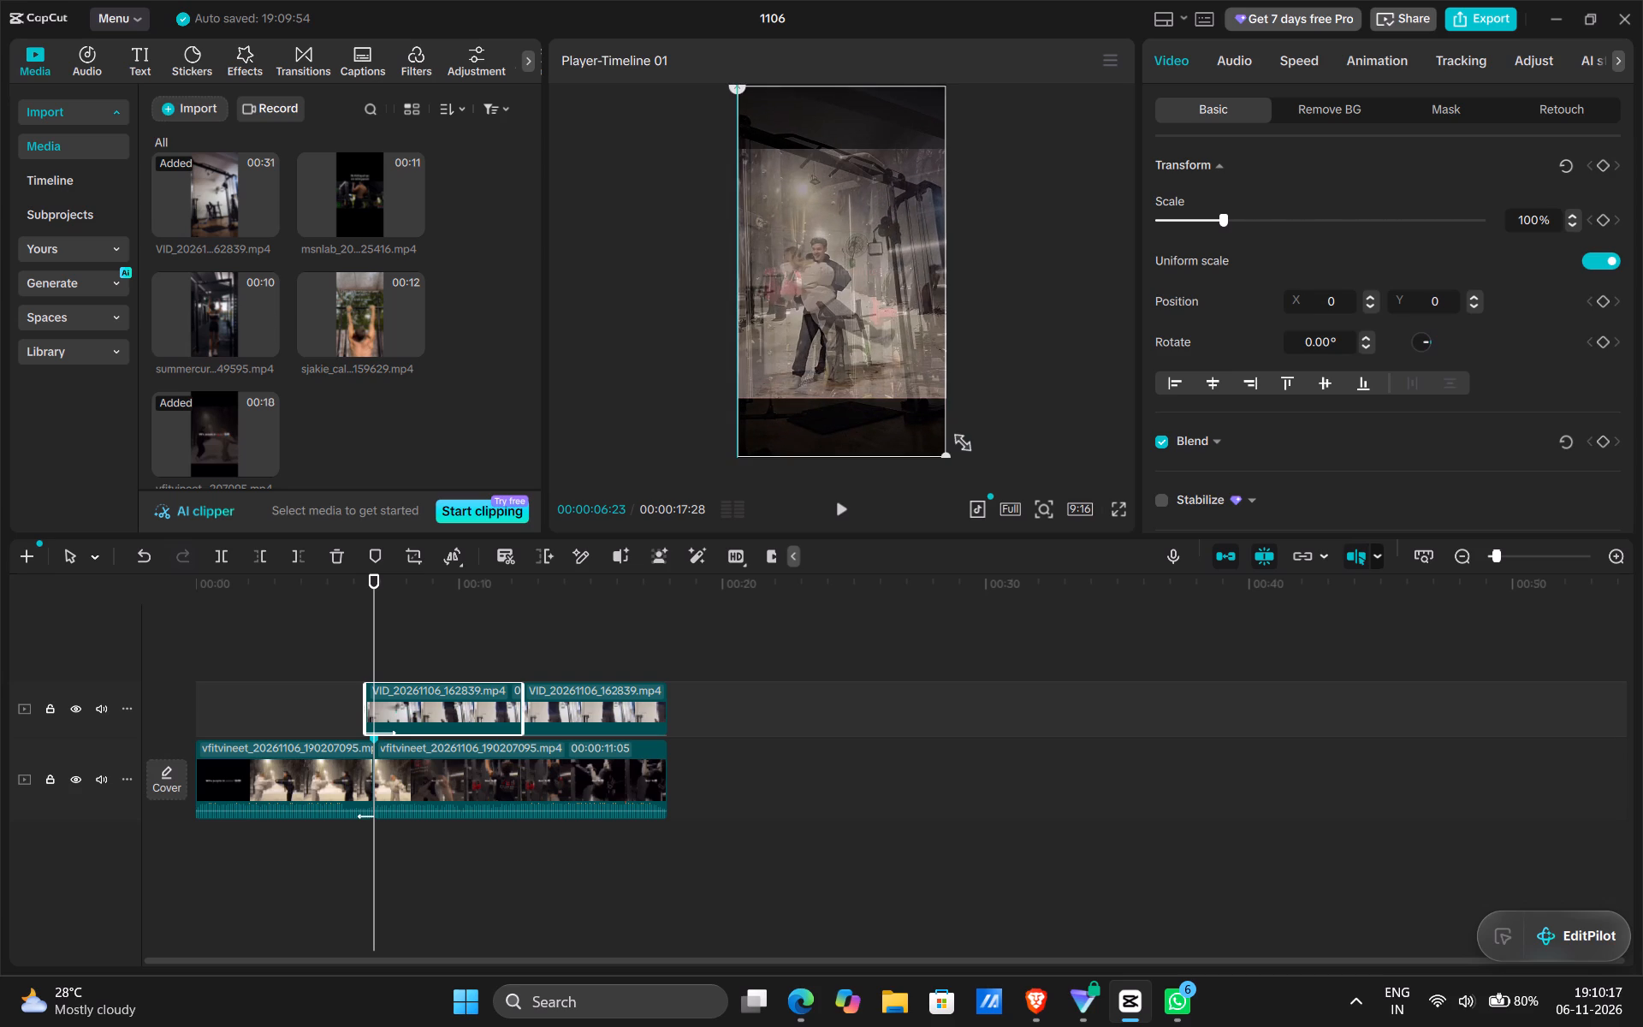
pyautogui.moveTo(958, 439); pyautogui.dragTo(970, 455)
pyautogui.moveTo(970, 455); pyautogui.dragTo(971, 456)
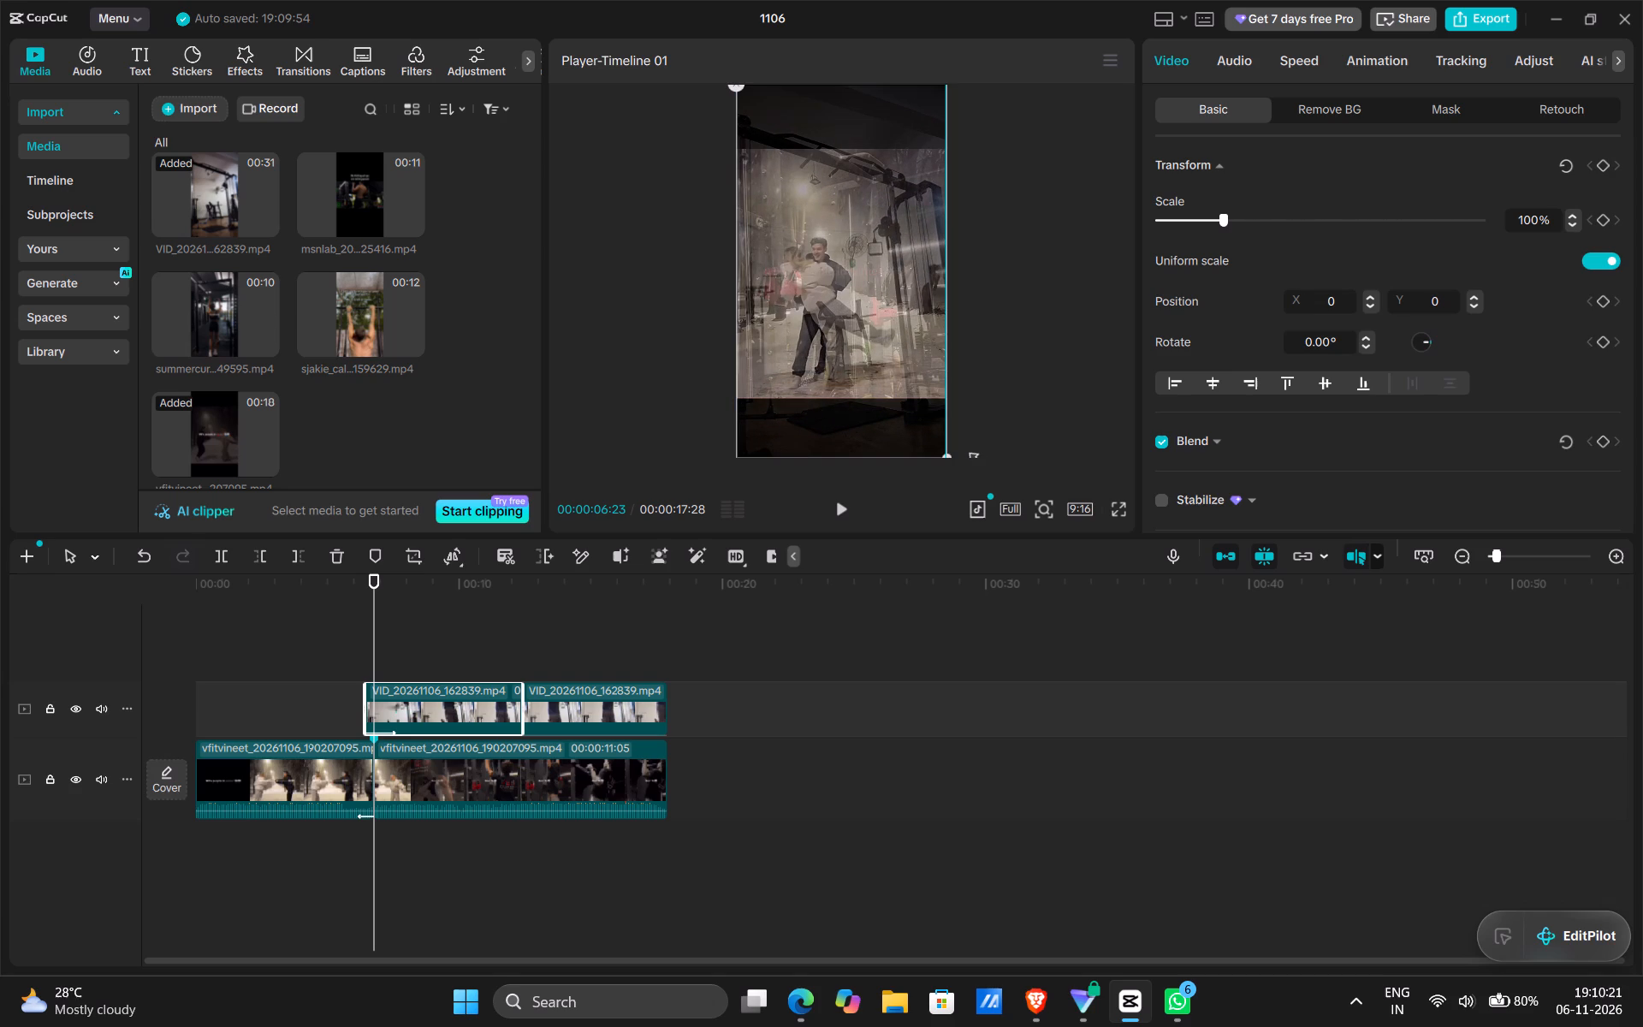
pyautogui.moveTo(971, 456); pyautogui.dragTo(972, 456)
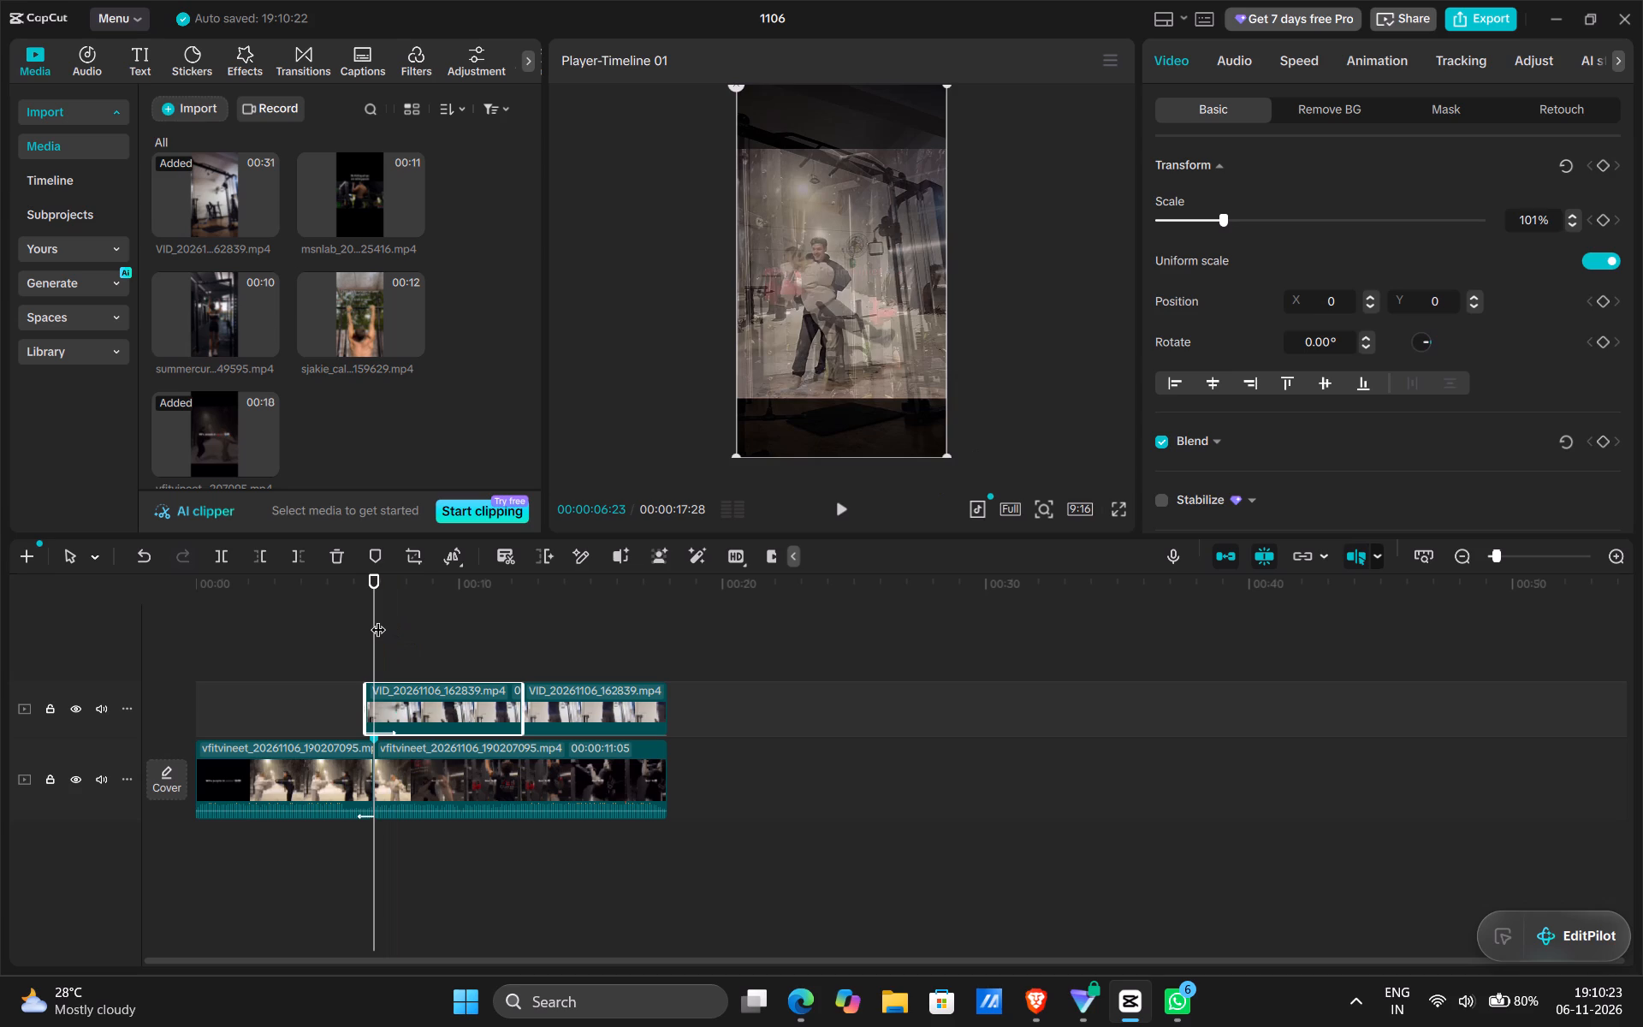
# Check the framing of the first part of the overlaid gym clip and enlarge it to a scale of 120%.
pyautogui.moveTo(378, 619); pyautogui.dragTo(410, 619)
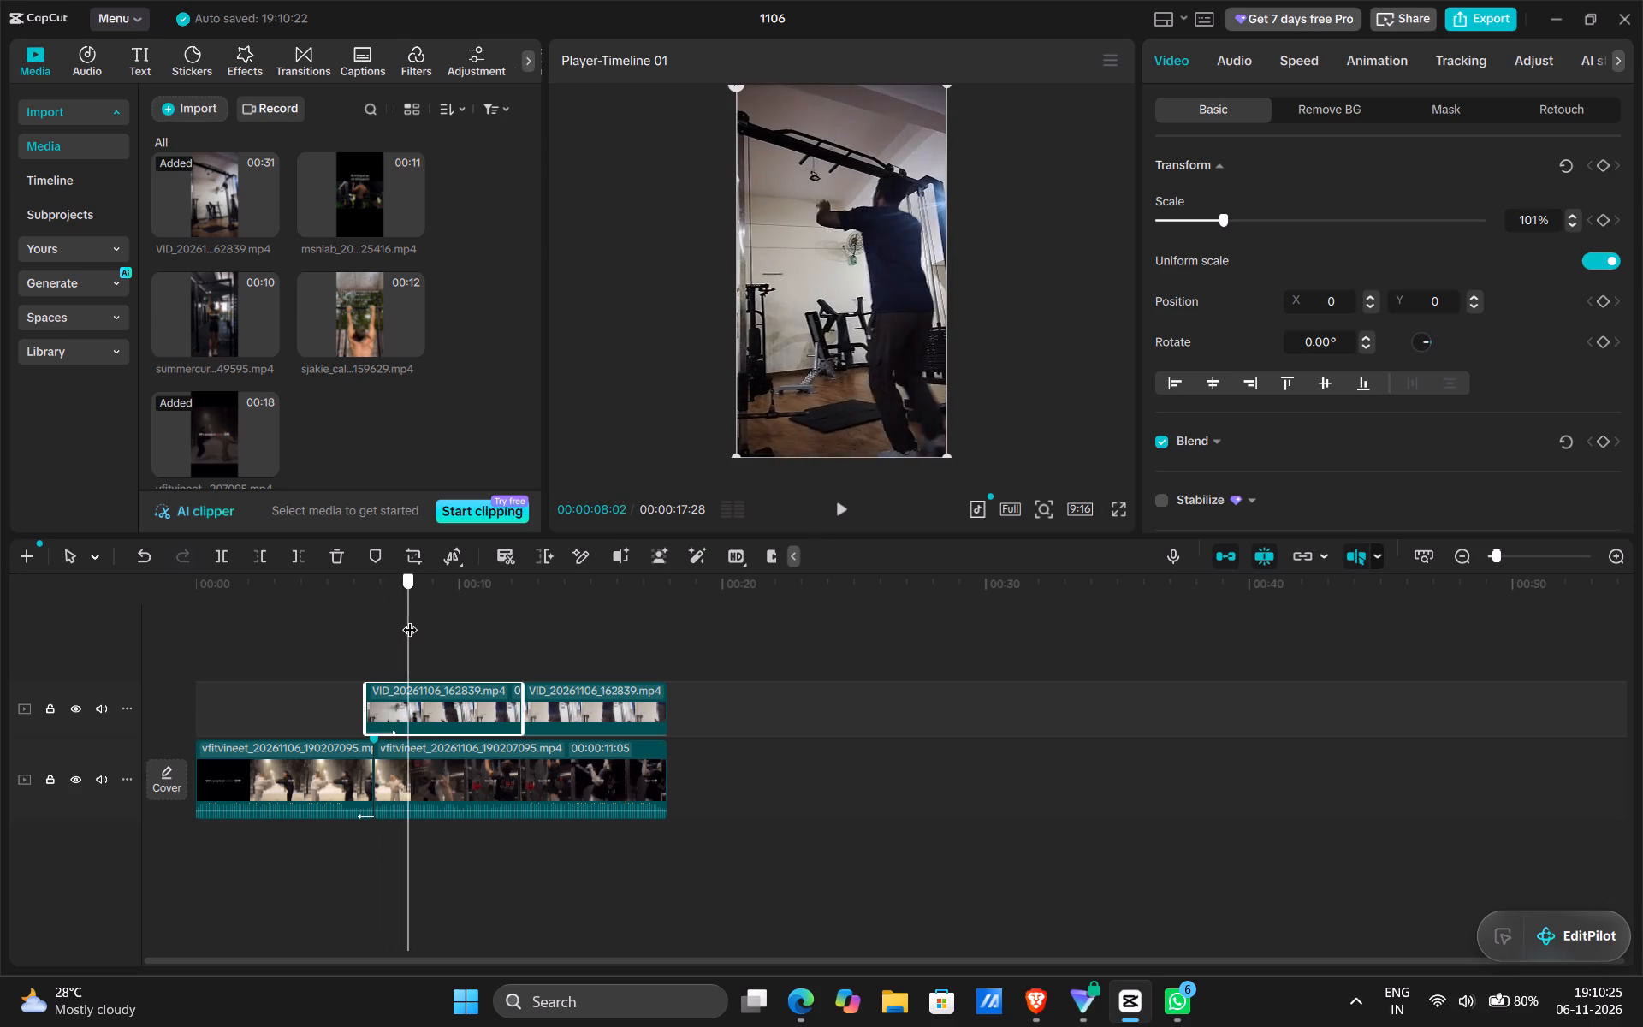
pyautogui.moveTo(410, 619); pyautogui.dragTo(454, 621)
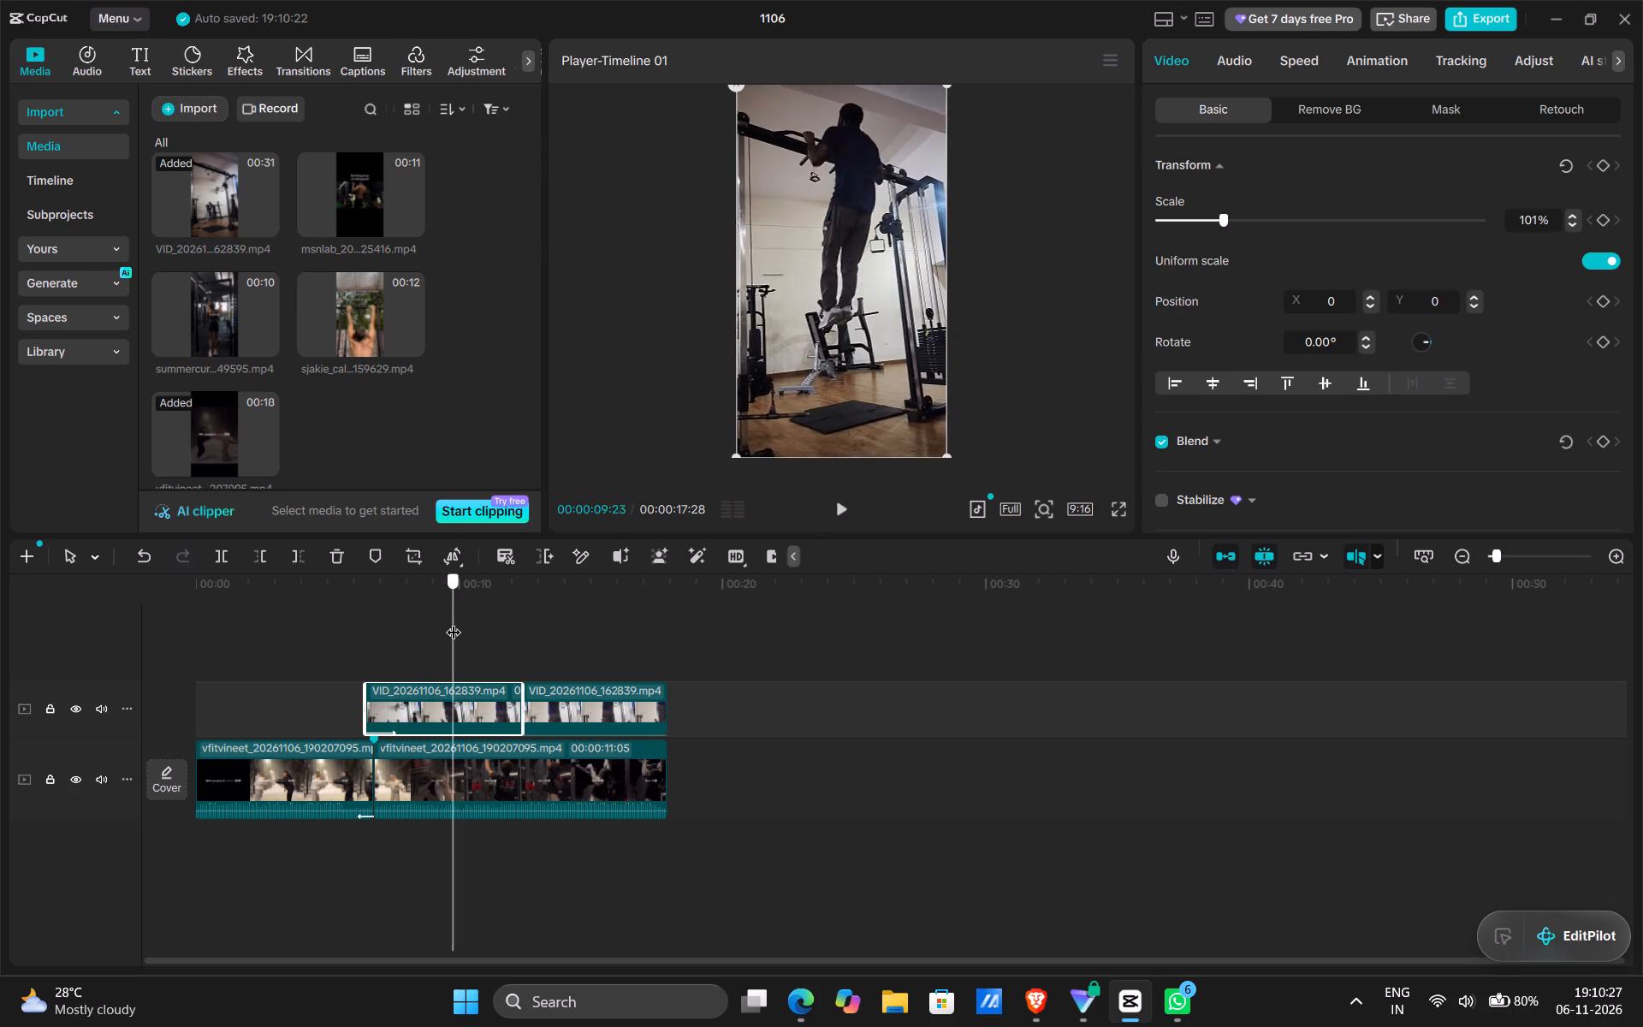
pyautogui.moveTo(454, 621); pyautogui.dragTo(272, 630)
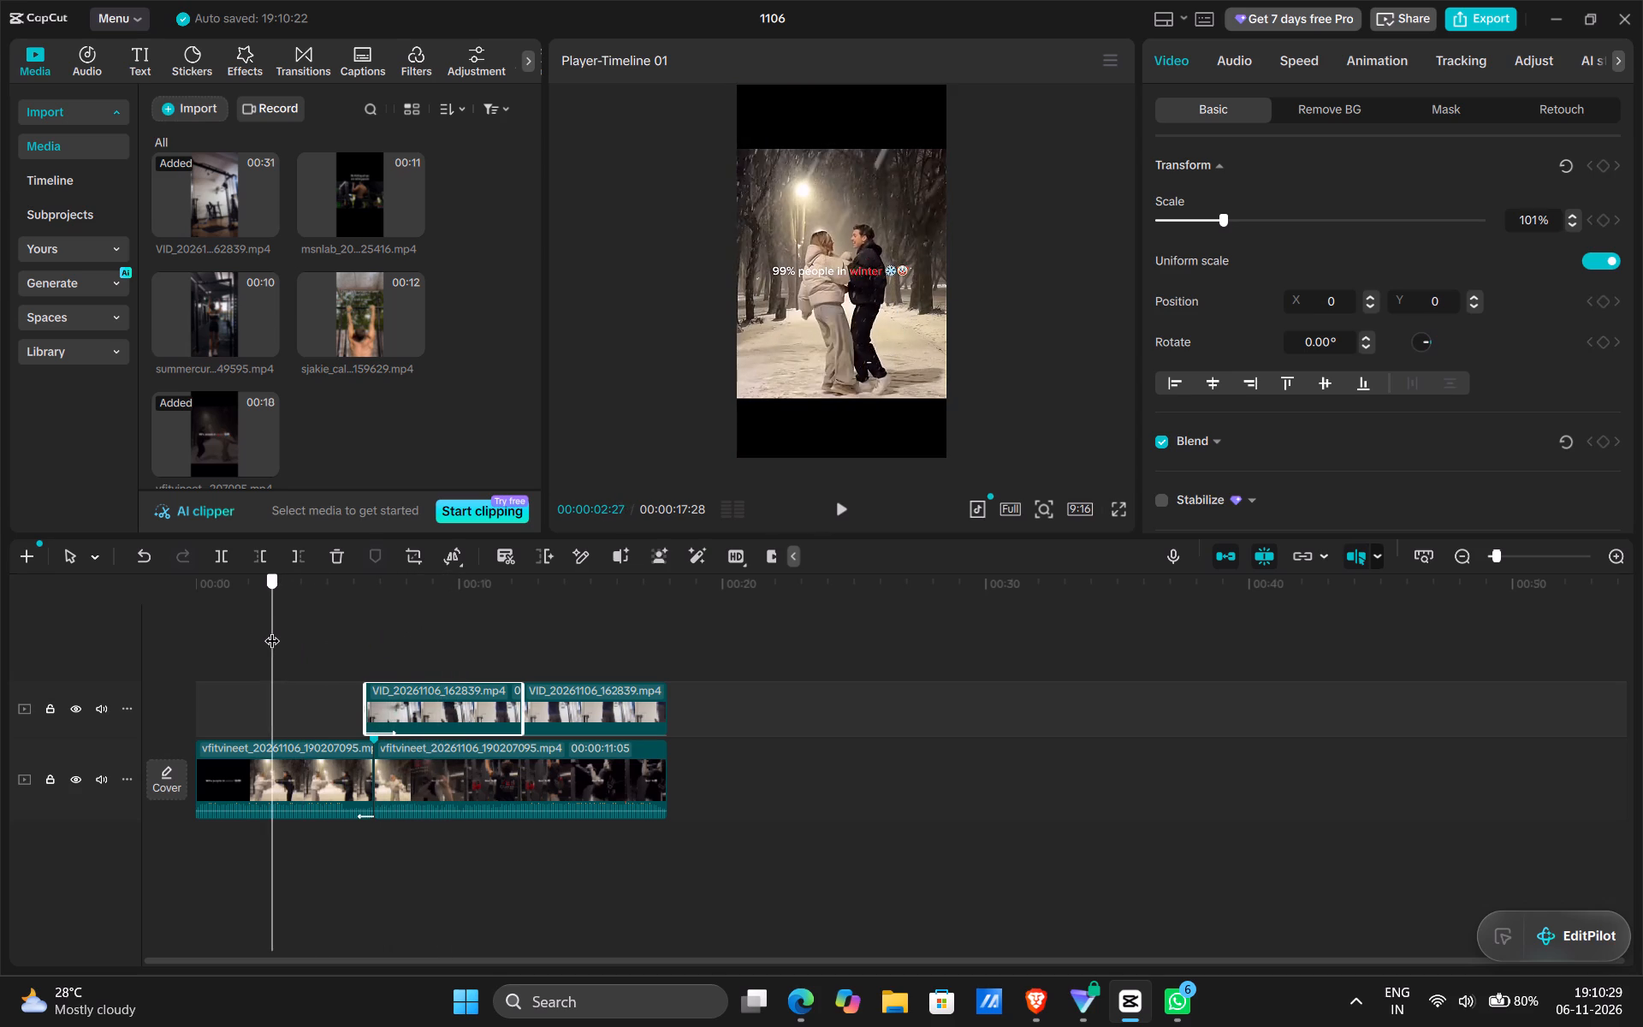
pyautogui.moveTo(272, 630); pyautogui.dragTo(397, 643)
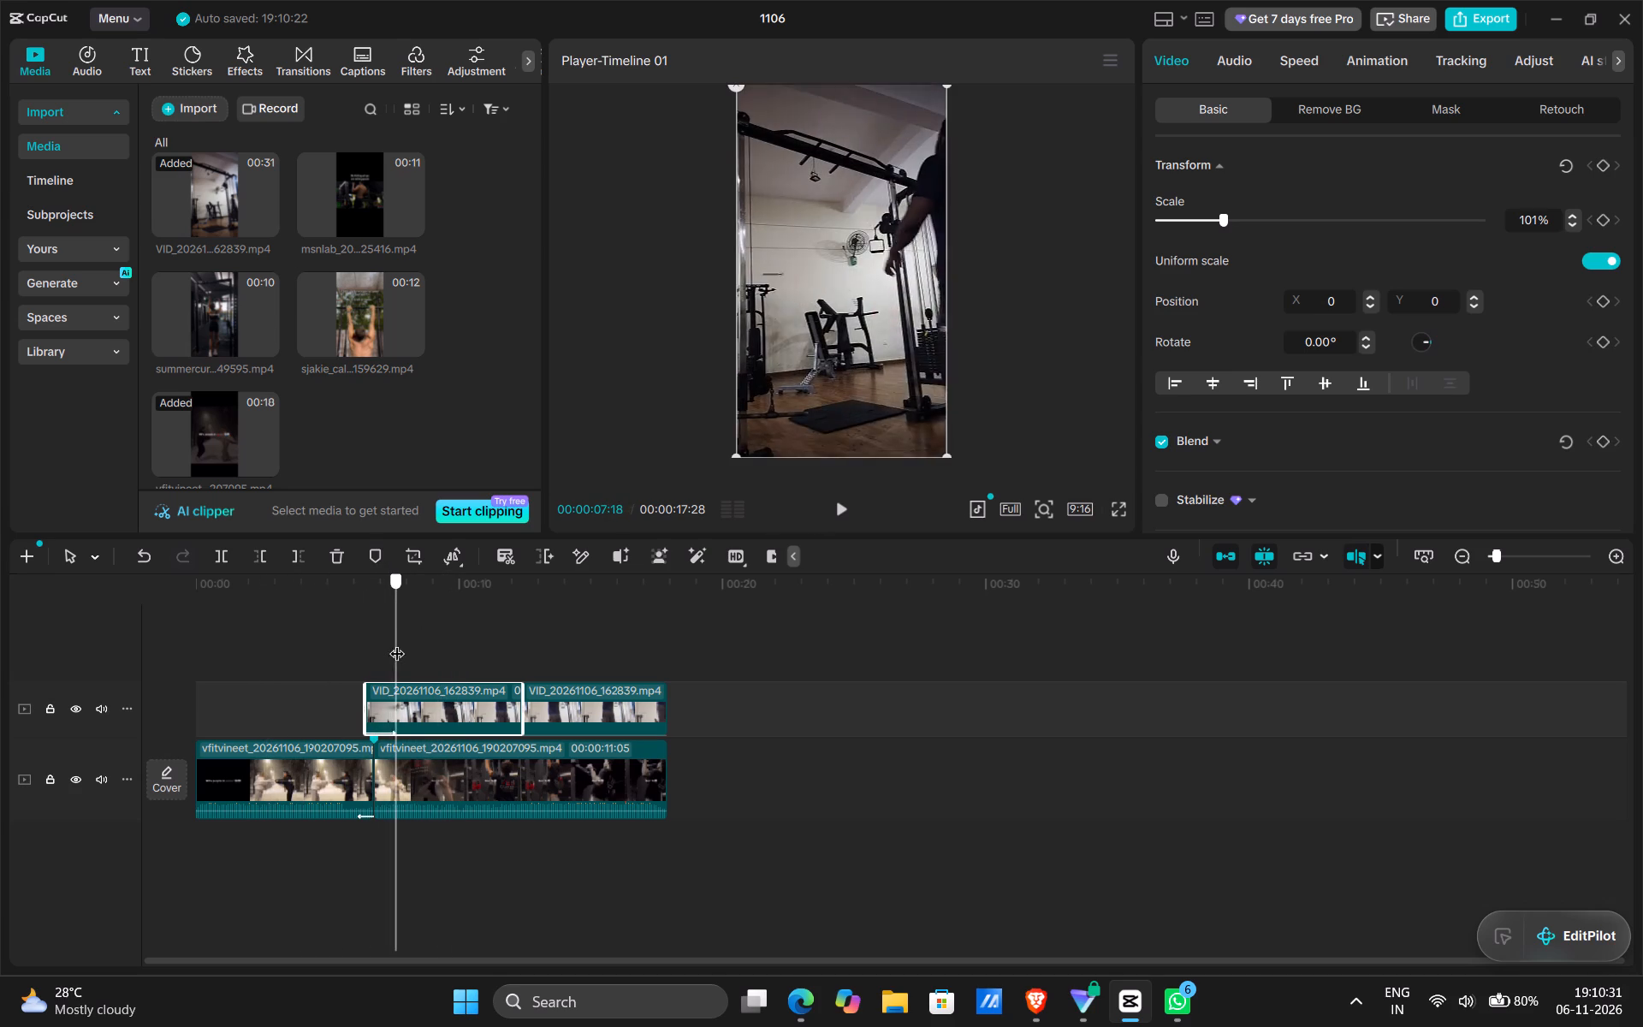
pyautogui.moveTo(397, 643); pyautogui.dragTo(455, 657)
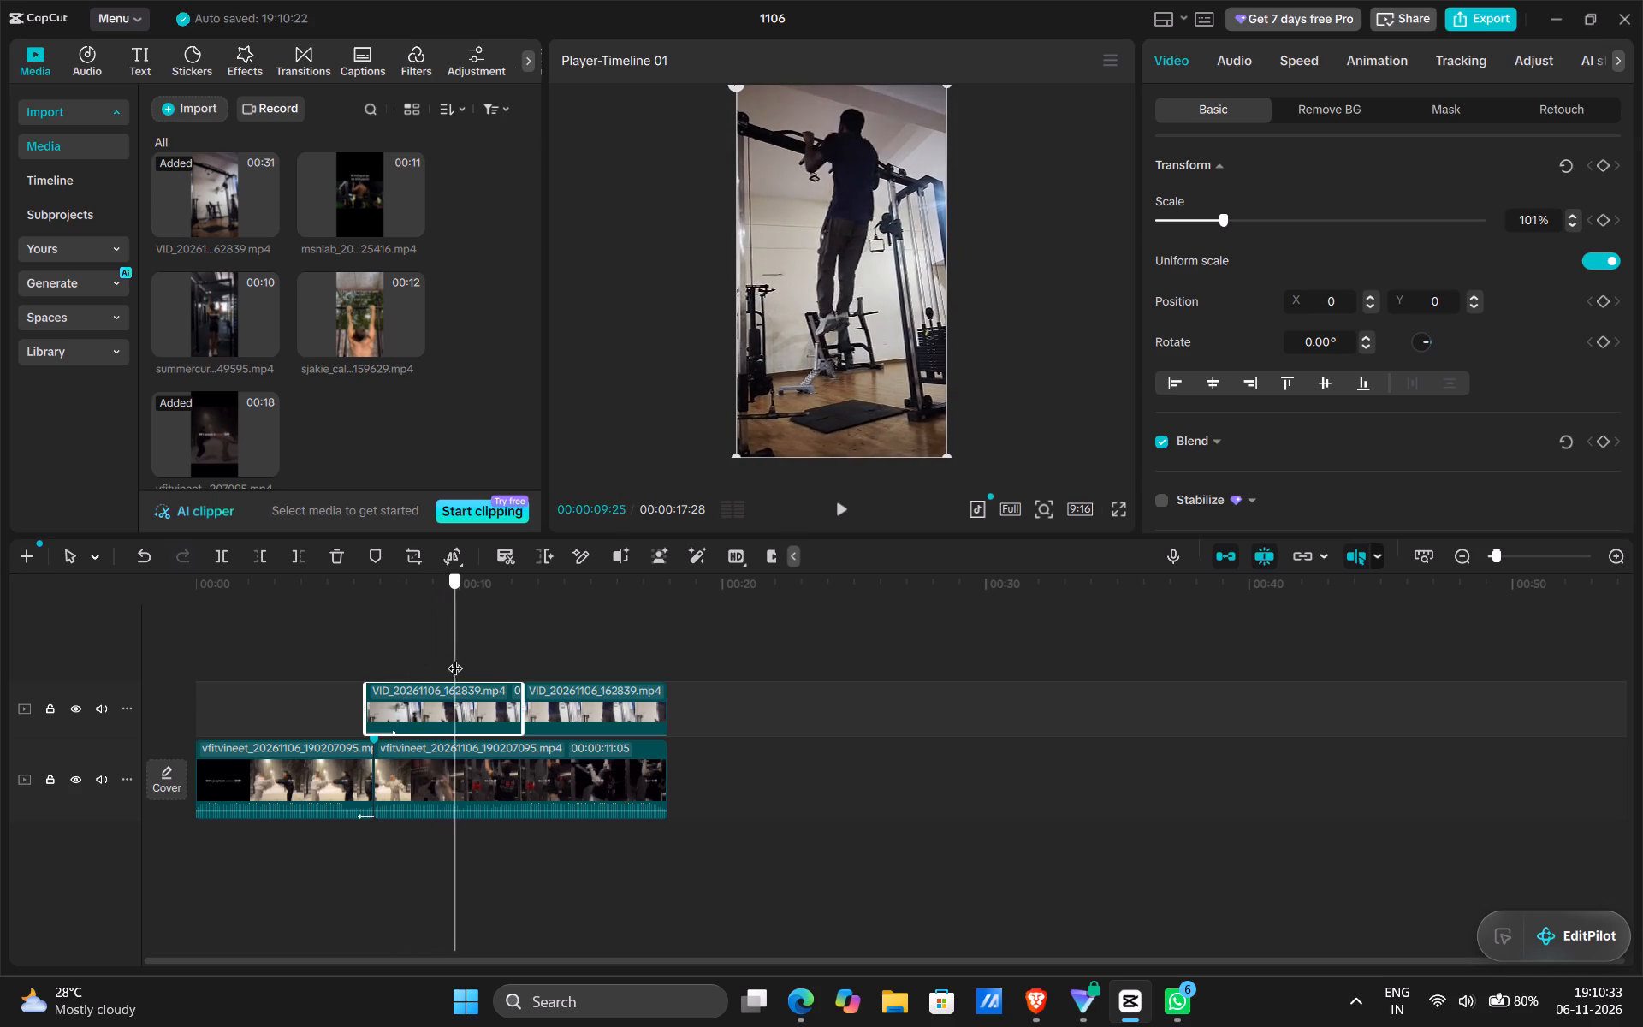
pyautogui.moveTo(455, 657); pyautogui.dragTo(472, 658)
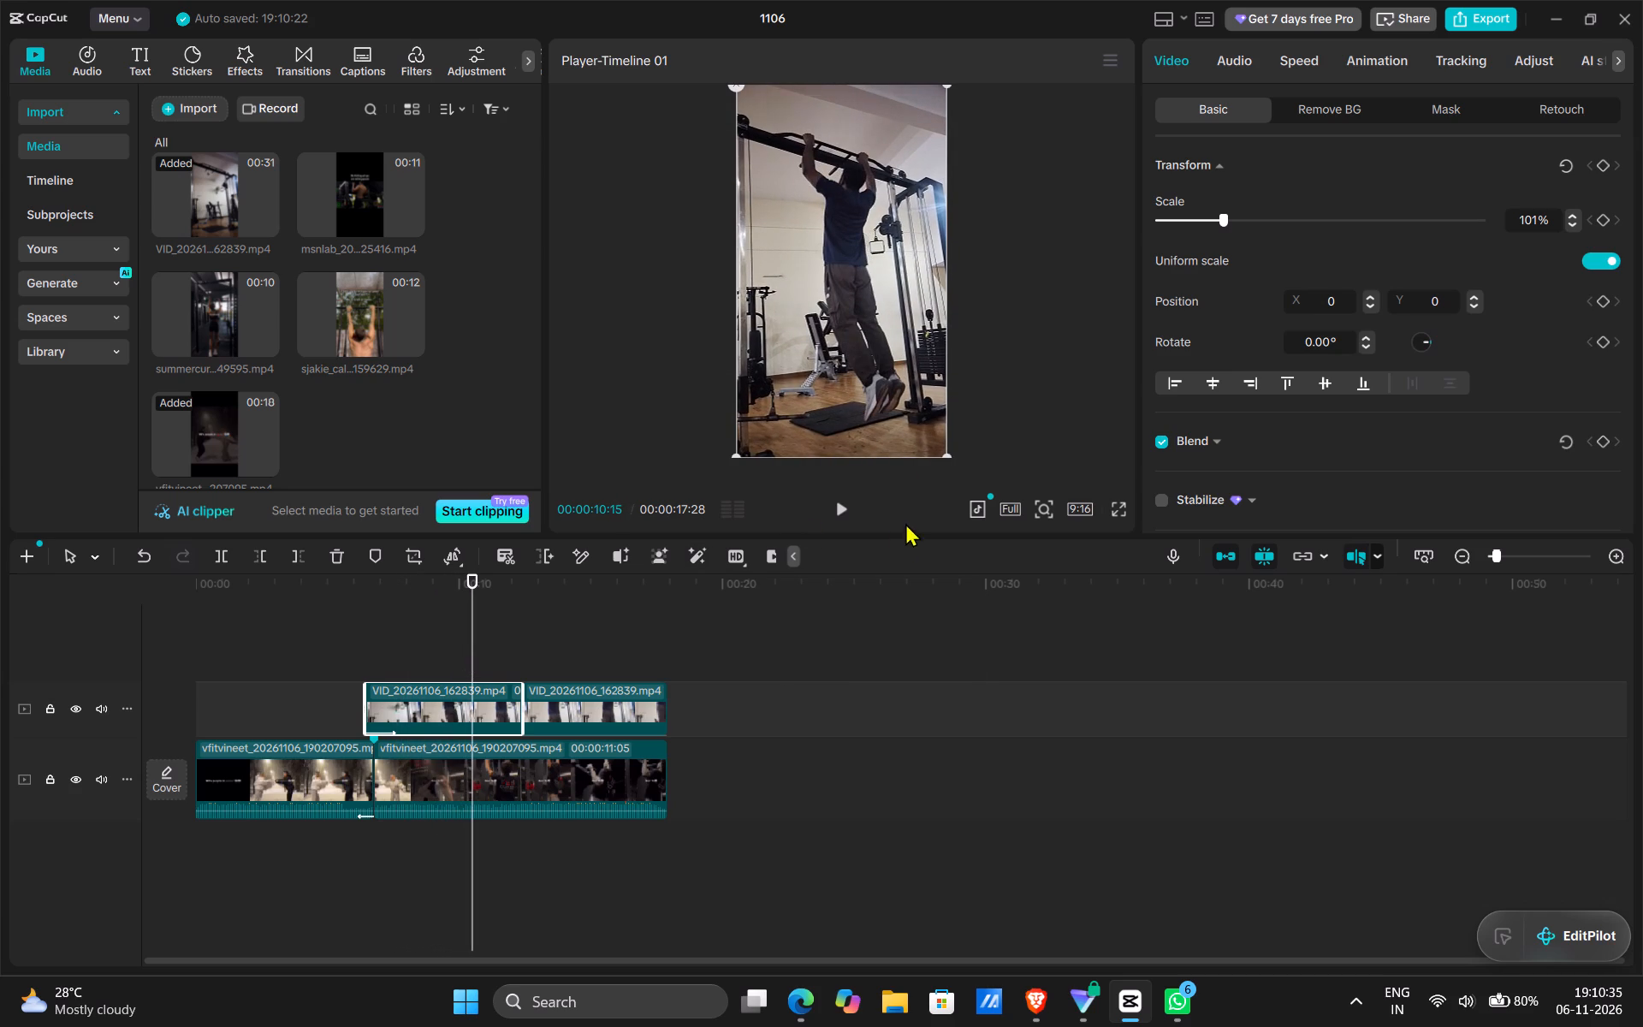
pyautogui.moveTo(949, 456); pyautogui.dragTo(992, 494)
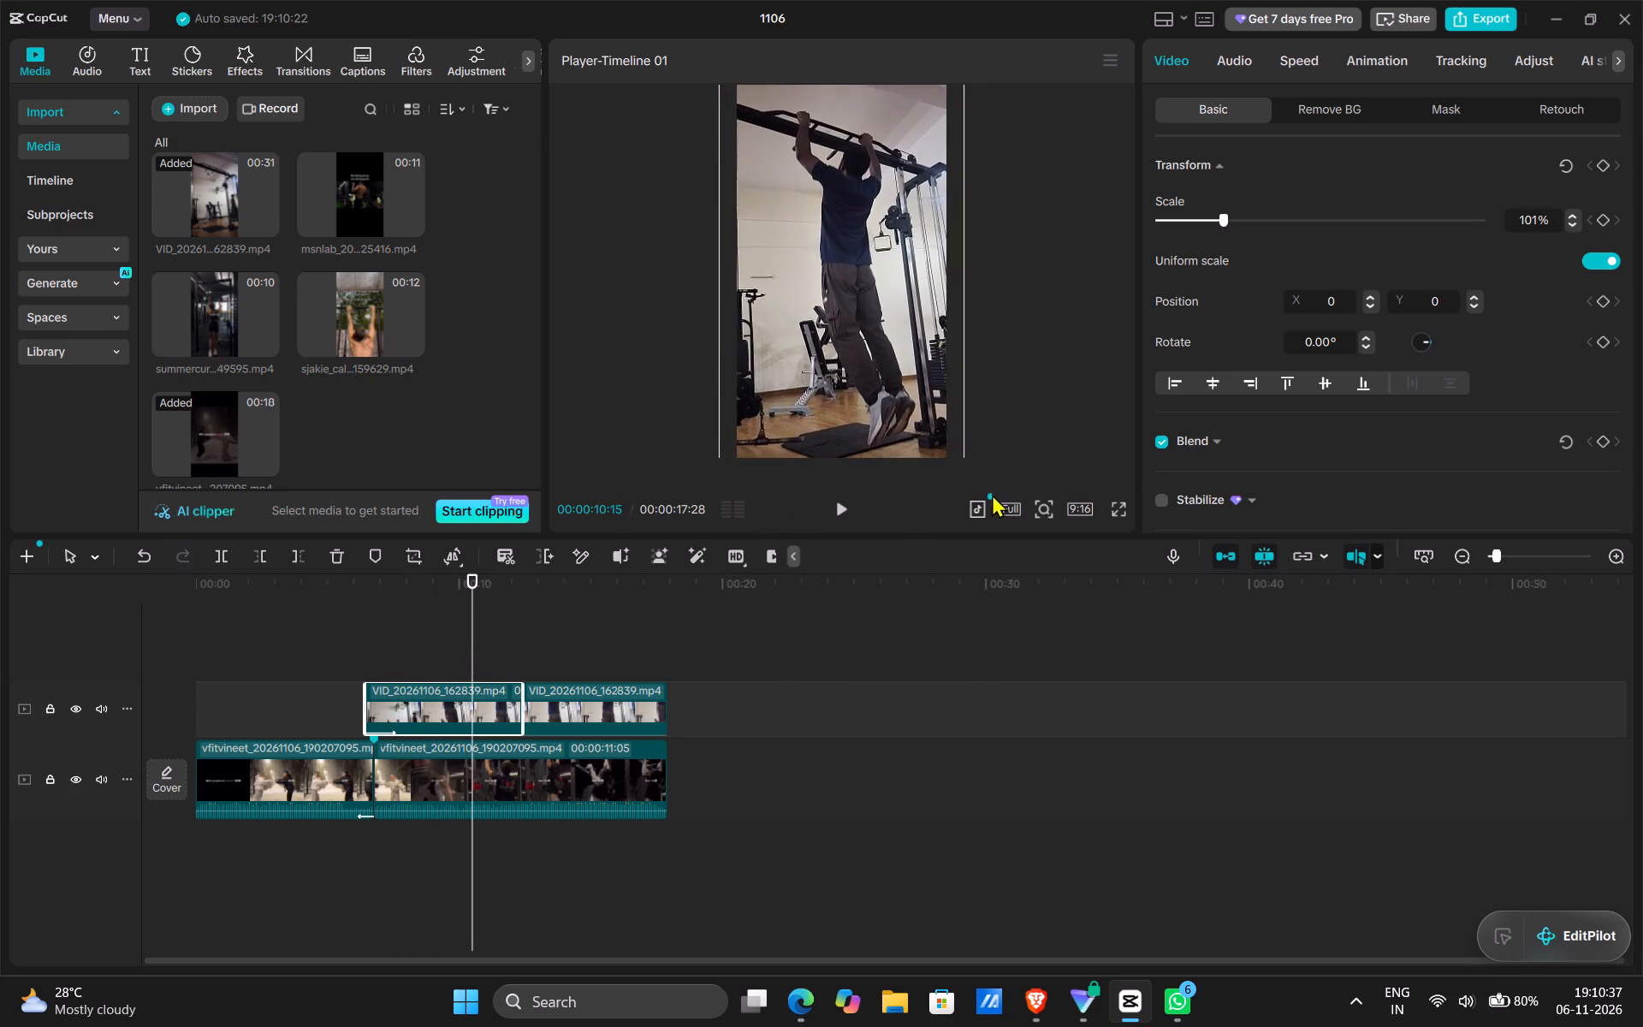
pyautogui.moveTo(992, 494); pyautogui.dragTo(999, 499)
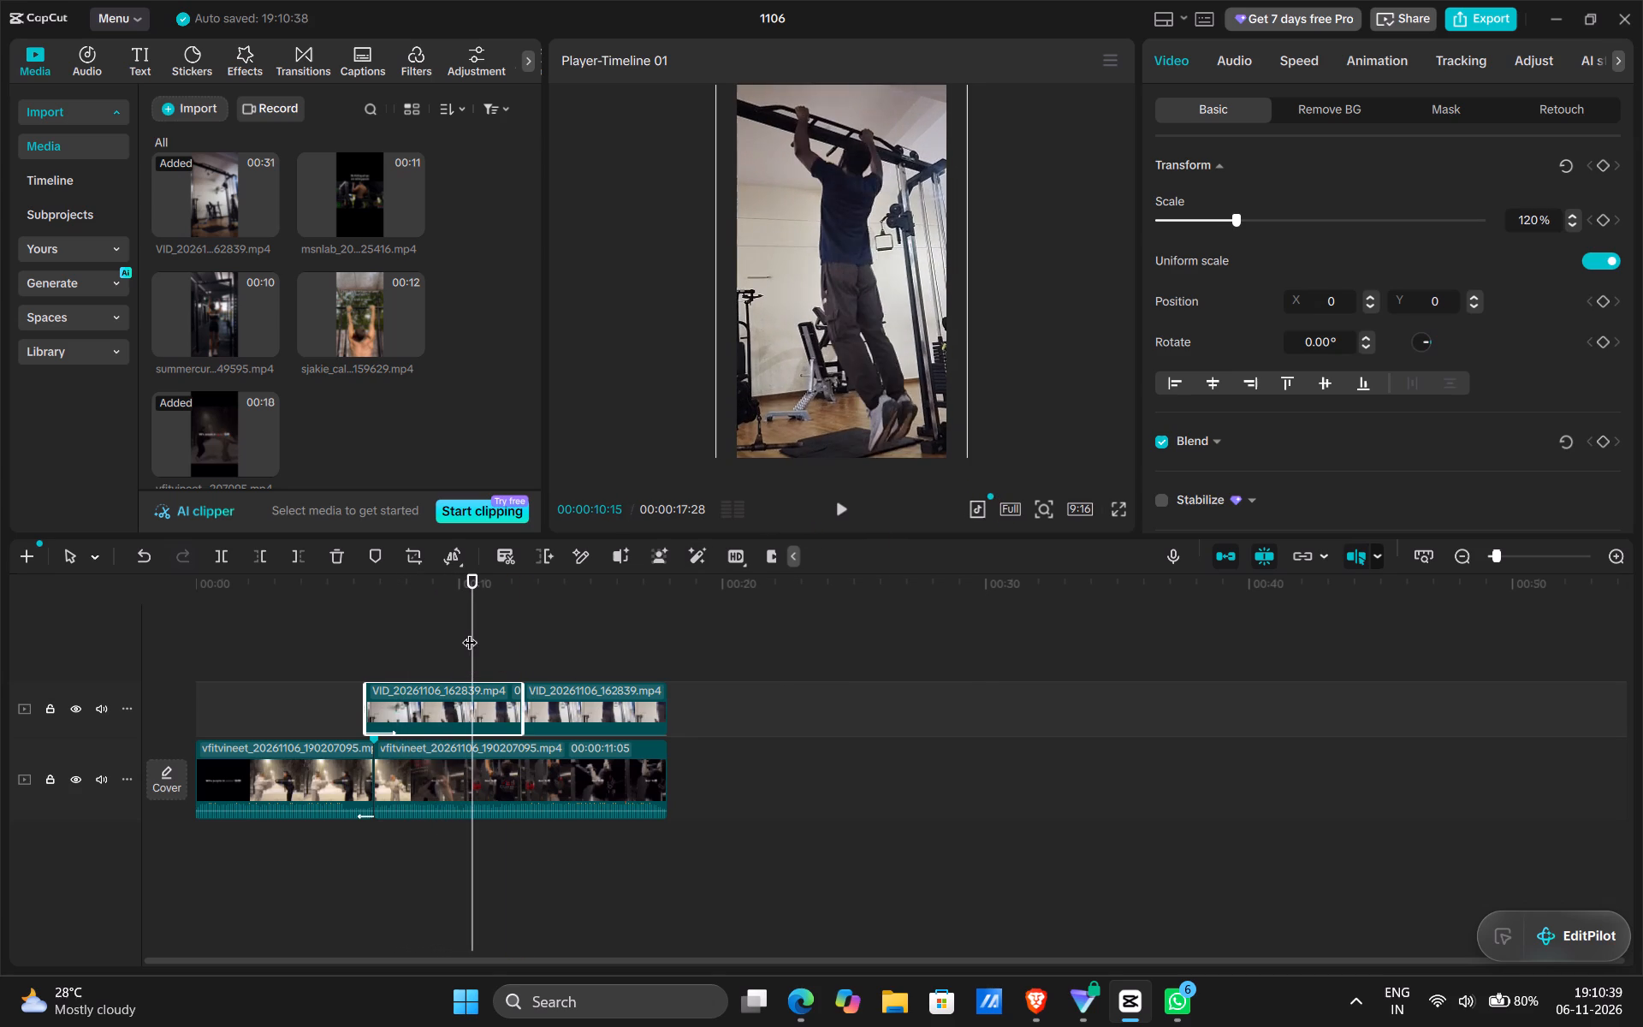
# Compare the framing around the split point and set the scale of the second part of the overlaid gym clip to 120%.
pyautogui.moveTo(470, 632); pyautogui.dragTo(426, 625)
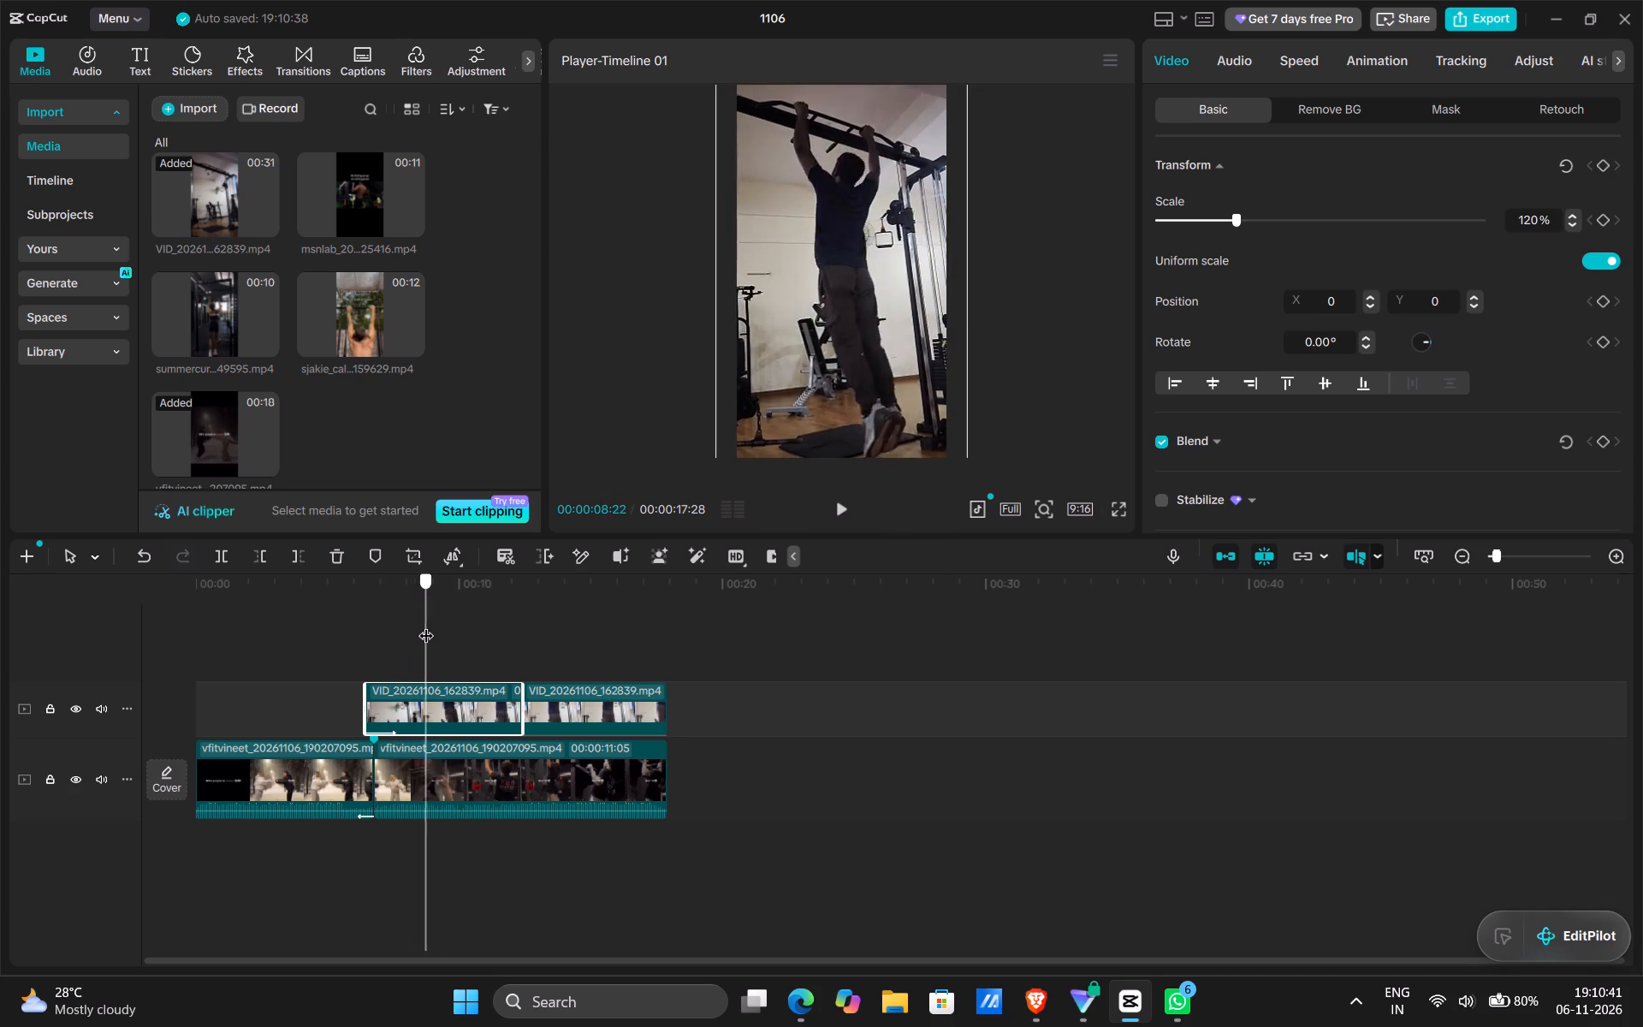
pyautogui.moveTo(426, 625); pyautogui.dragTo(516, 652)
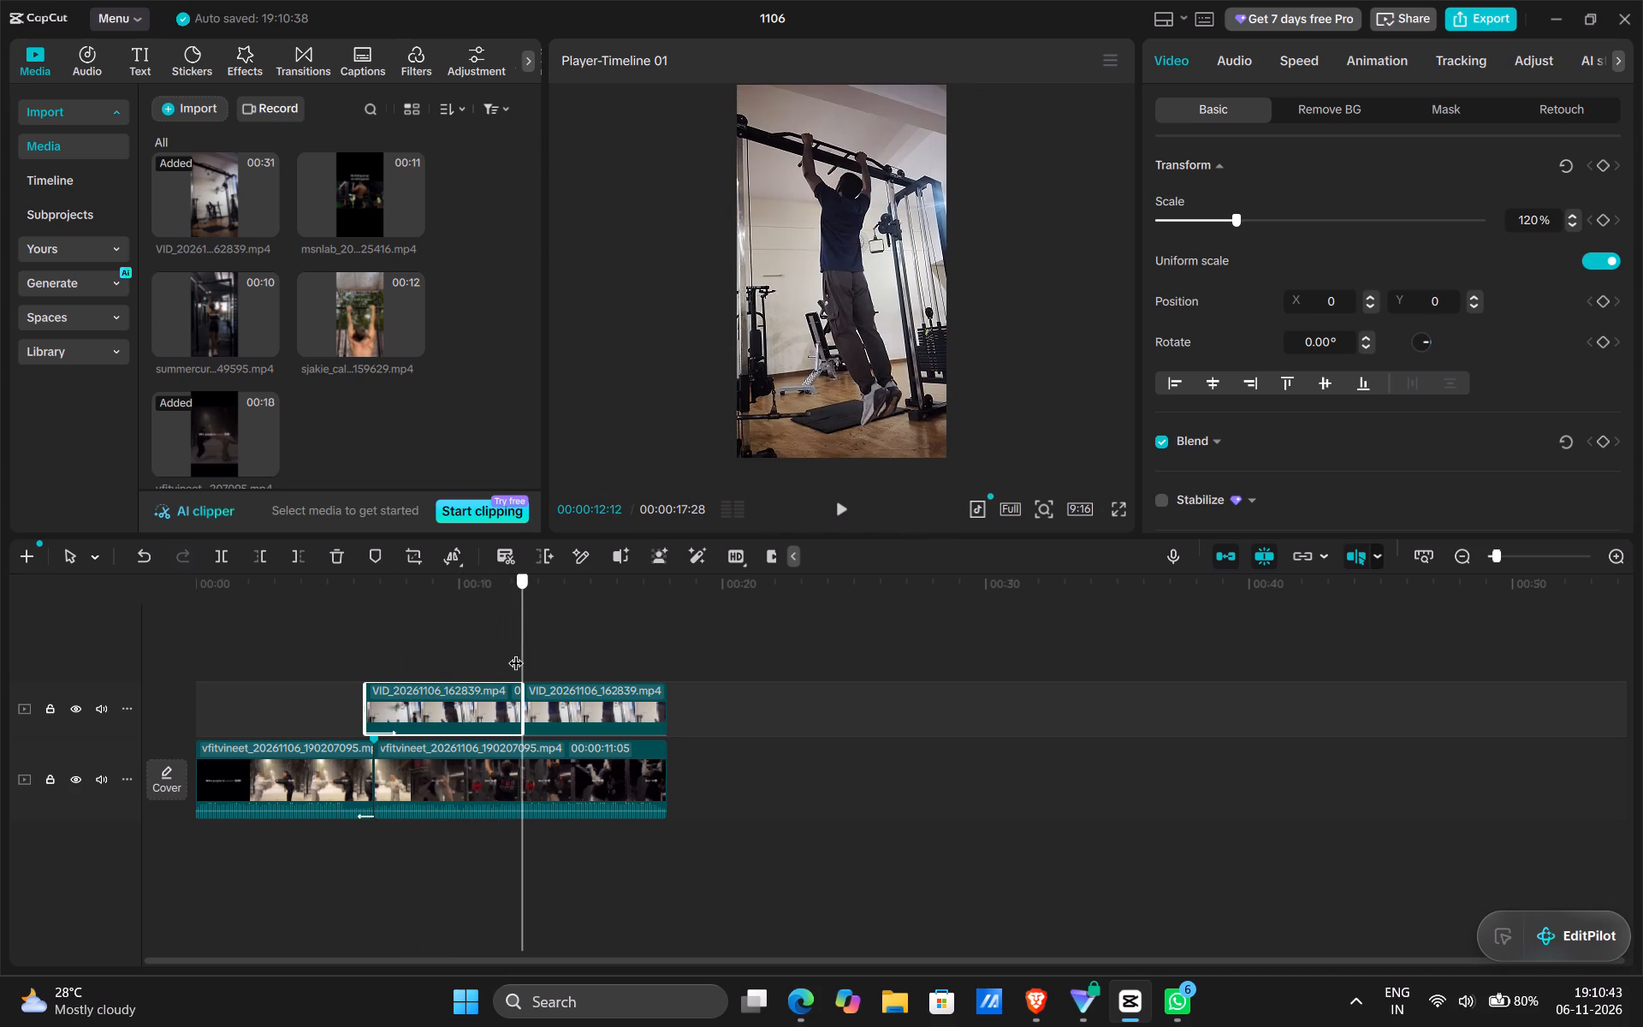
pyautogui.moveTo(516, 652); pyautogui.dragTo(438, 640)
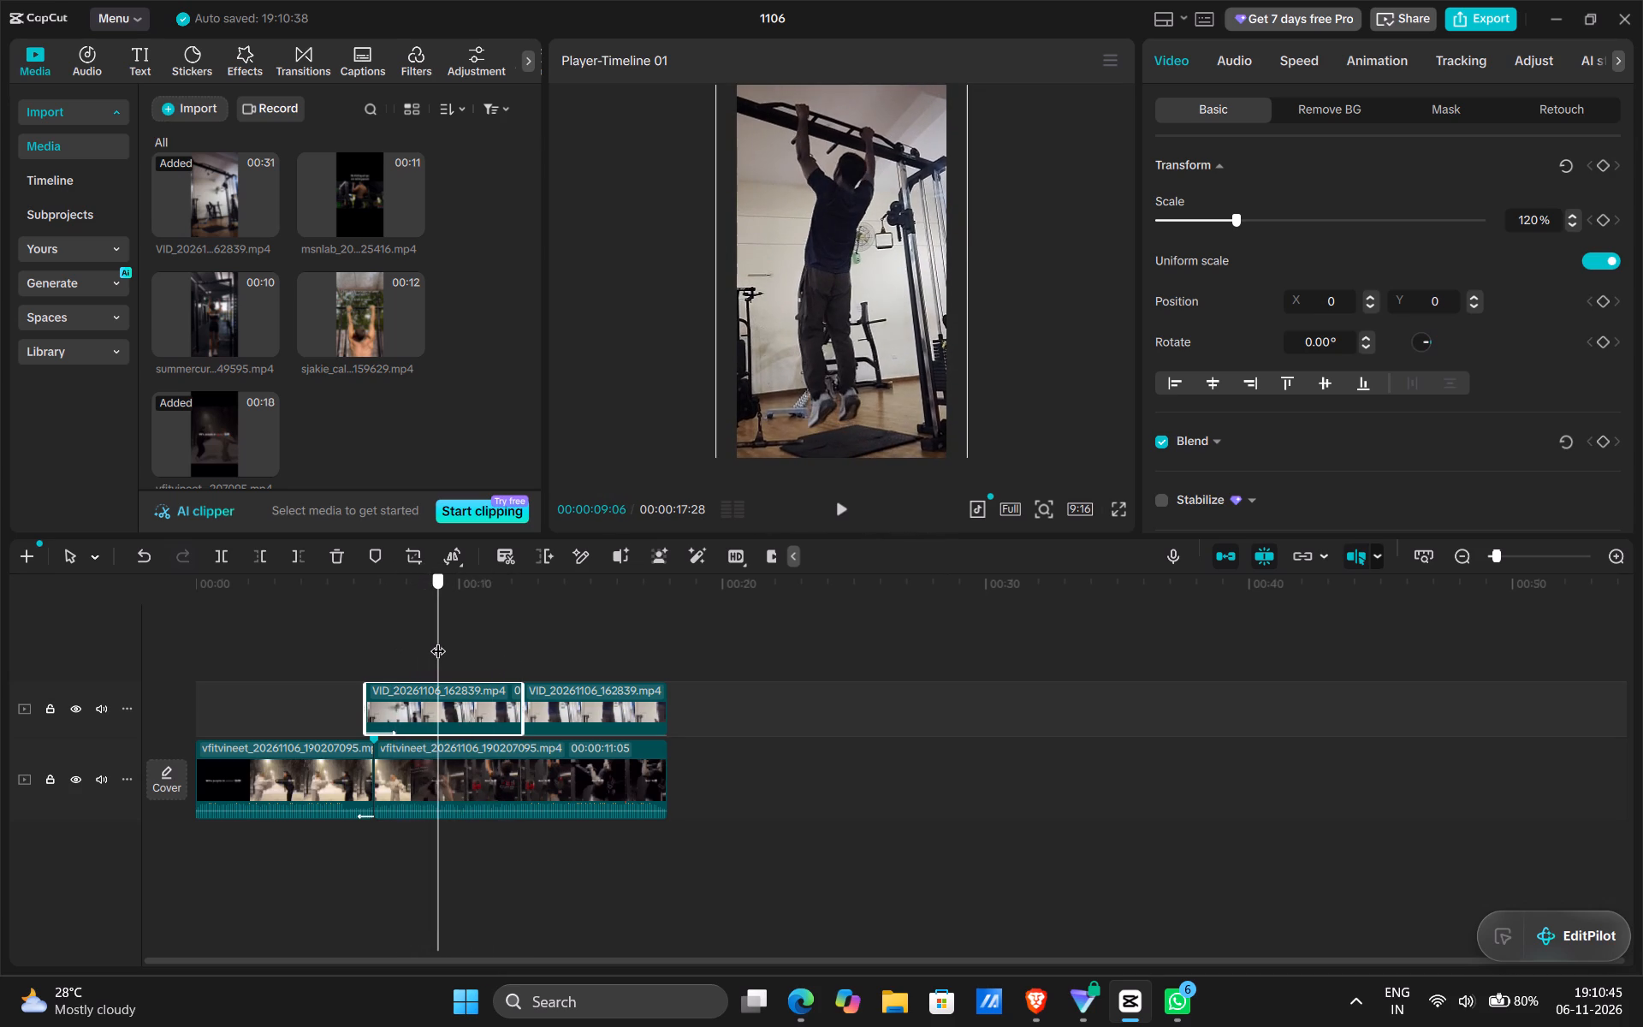
pyautogui.moveTo(438, 640); pyautogui.dragTo(481, 654)
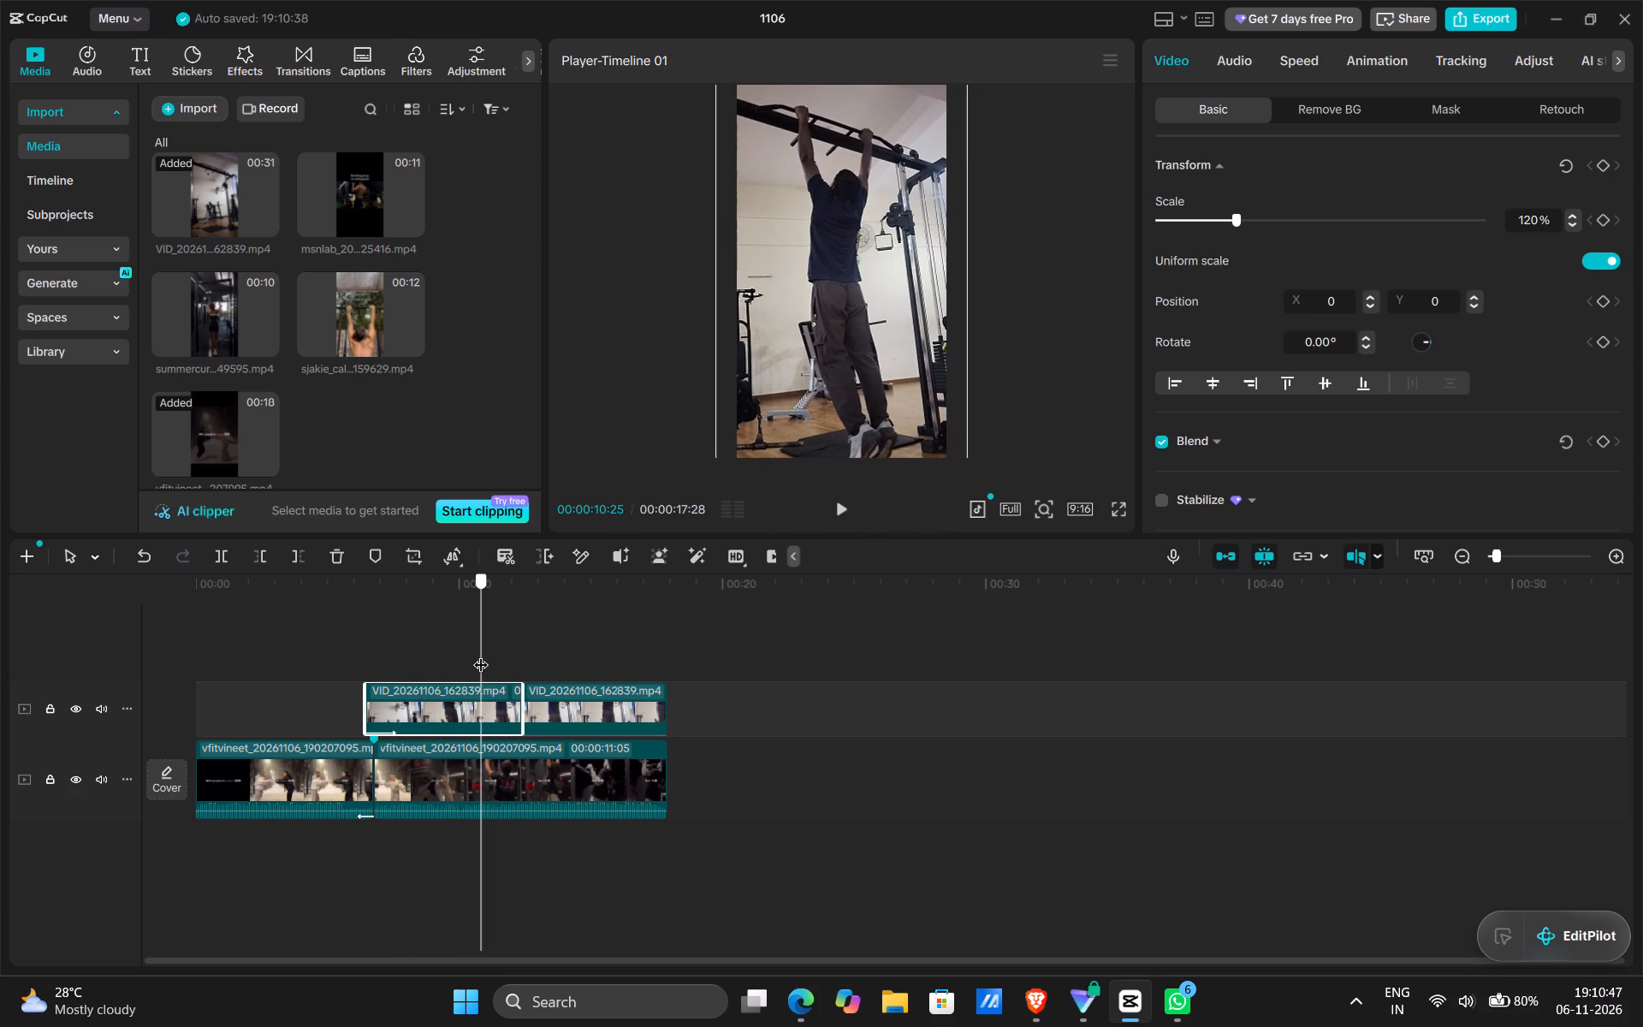
pyautogui.moveTo(481, 654); pyautogui.dragTo(510, 664)
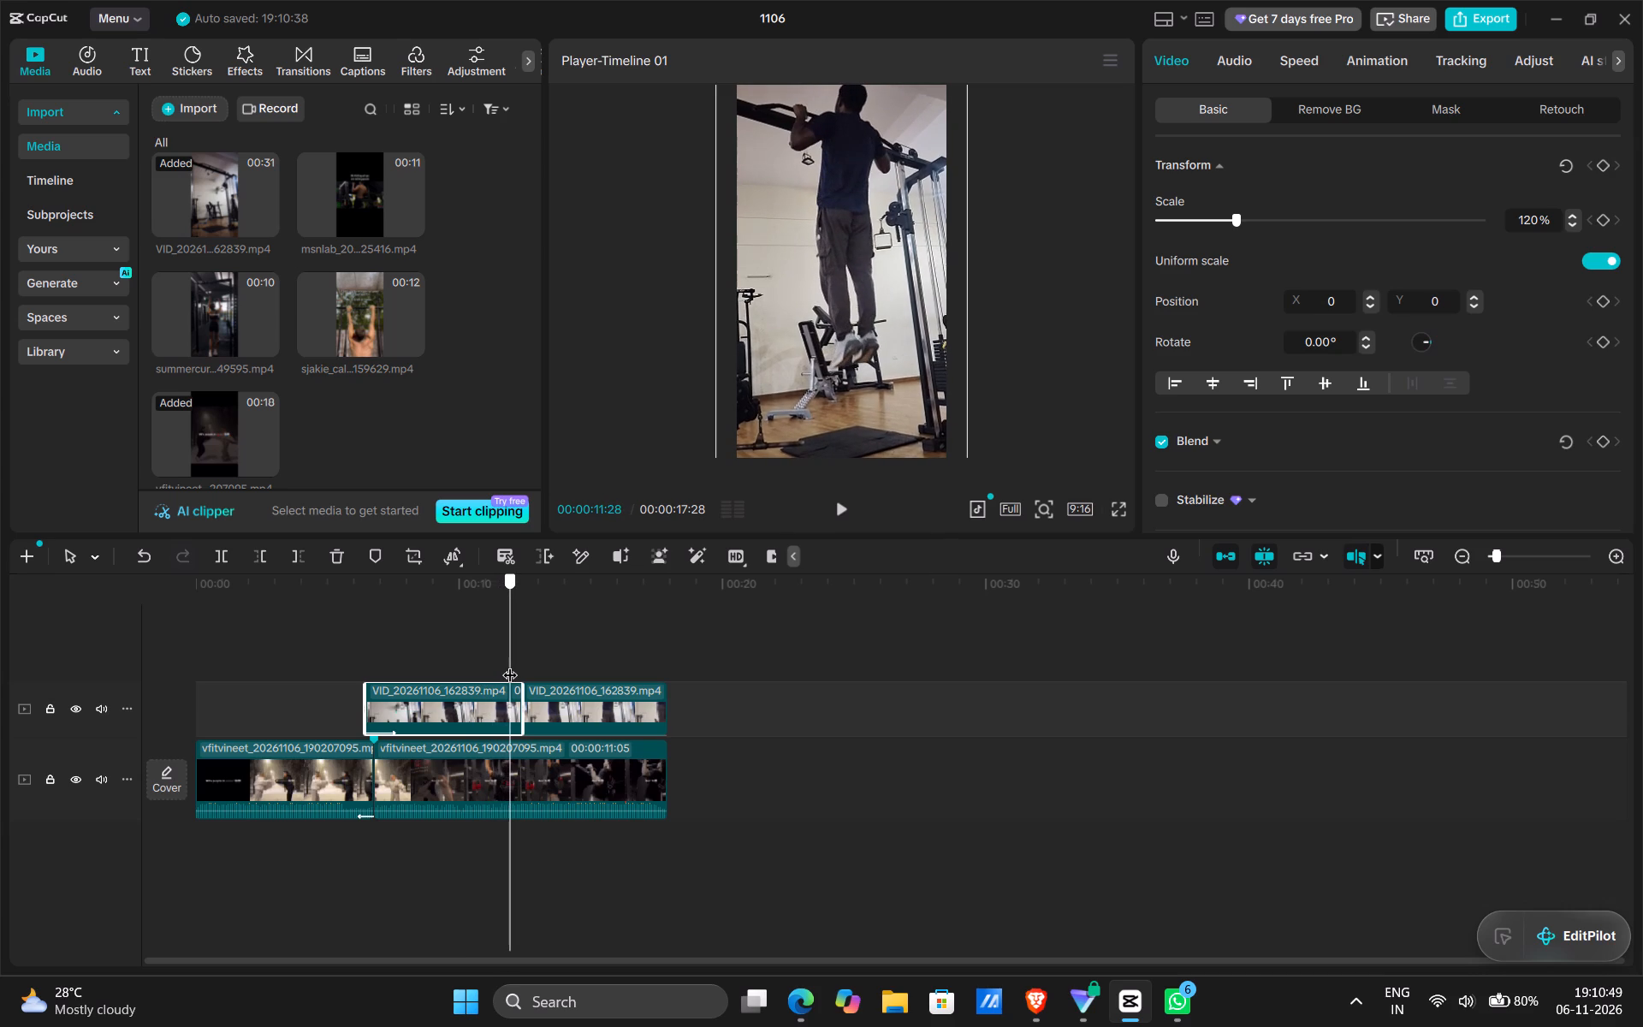
pyautogui.moveTo(510, 664); pyautogui.dragTo(520, 665)
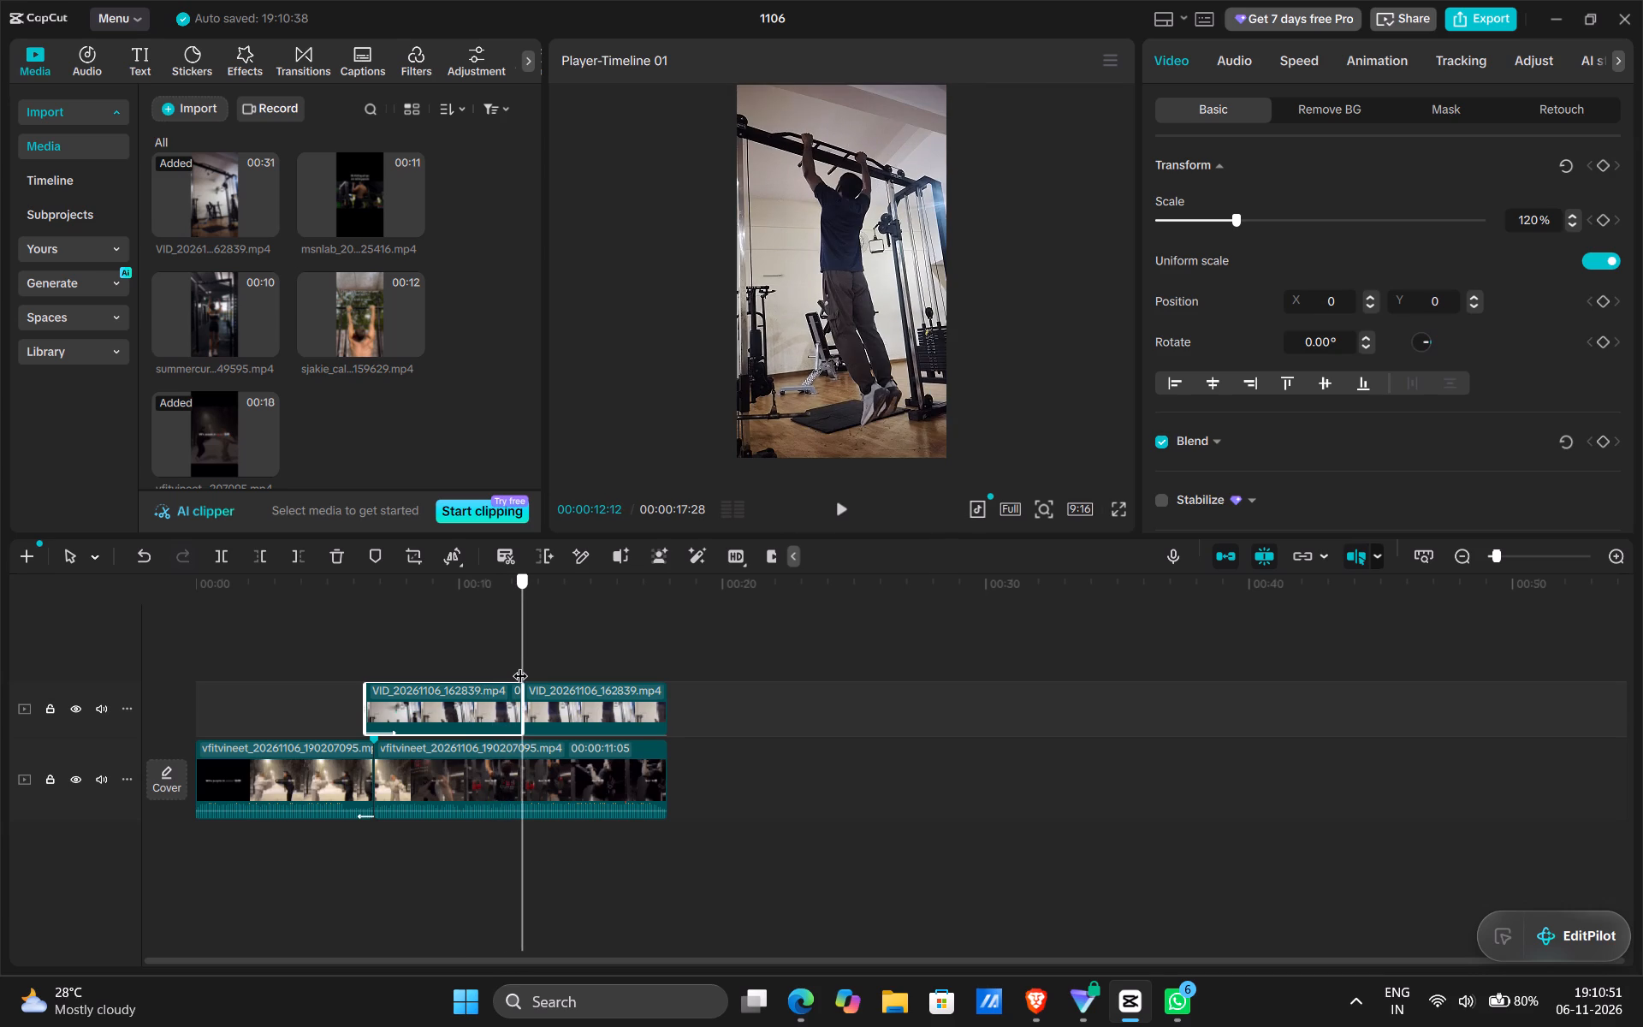
pyautogui.moveTo(520, 665); pyautogui.dragTo(486, 701)
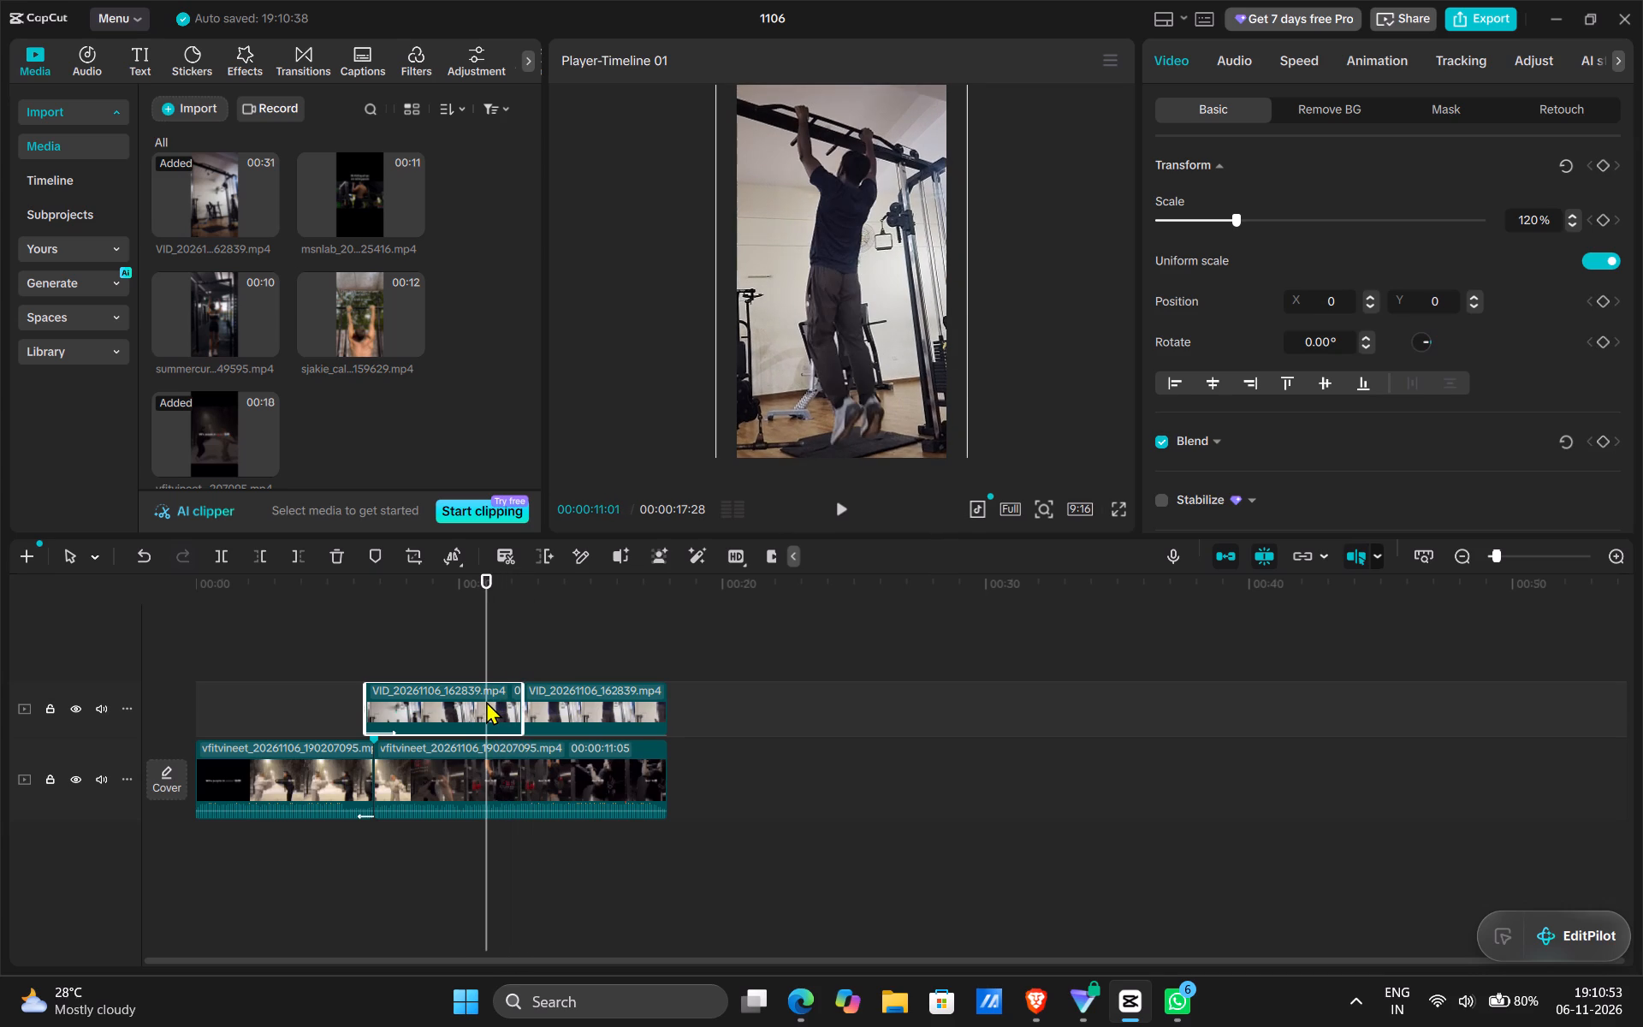
pyautogui.click(596, 703)
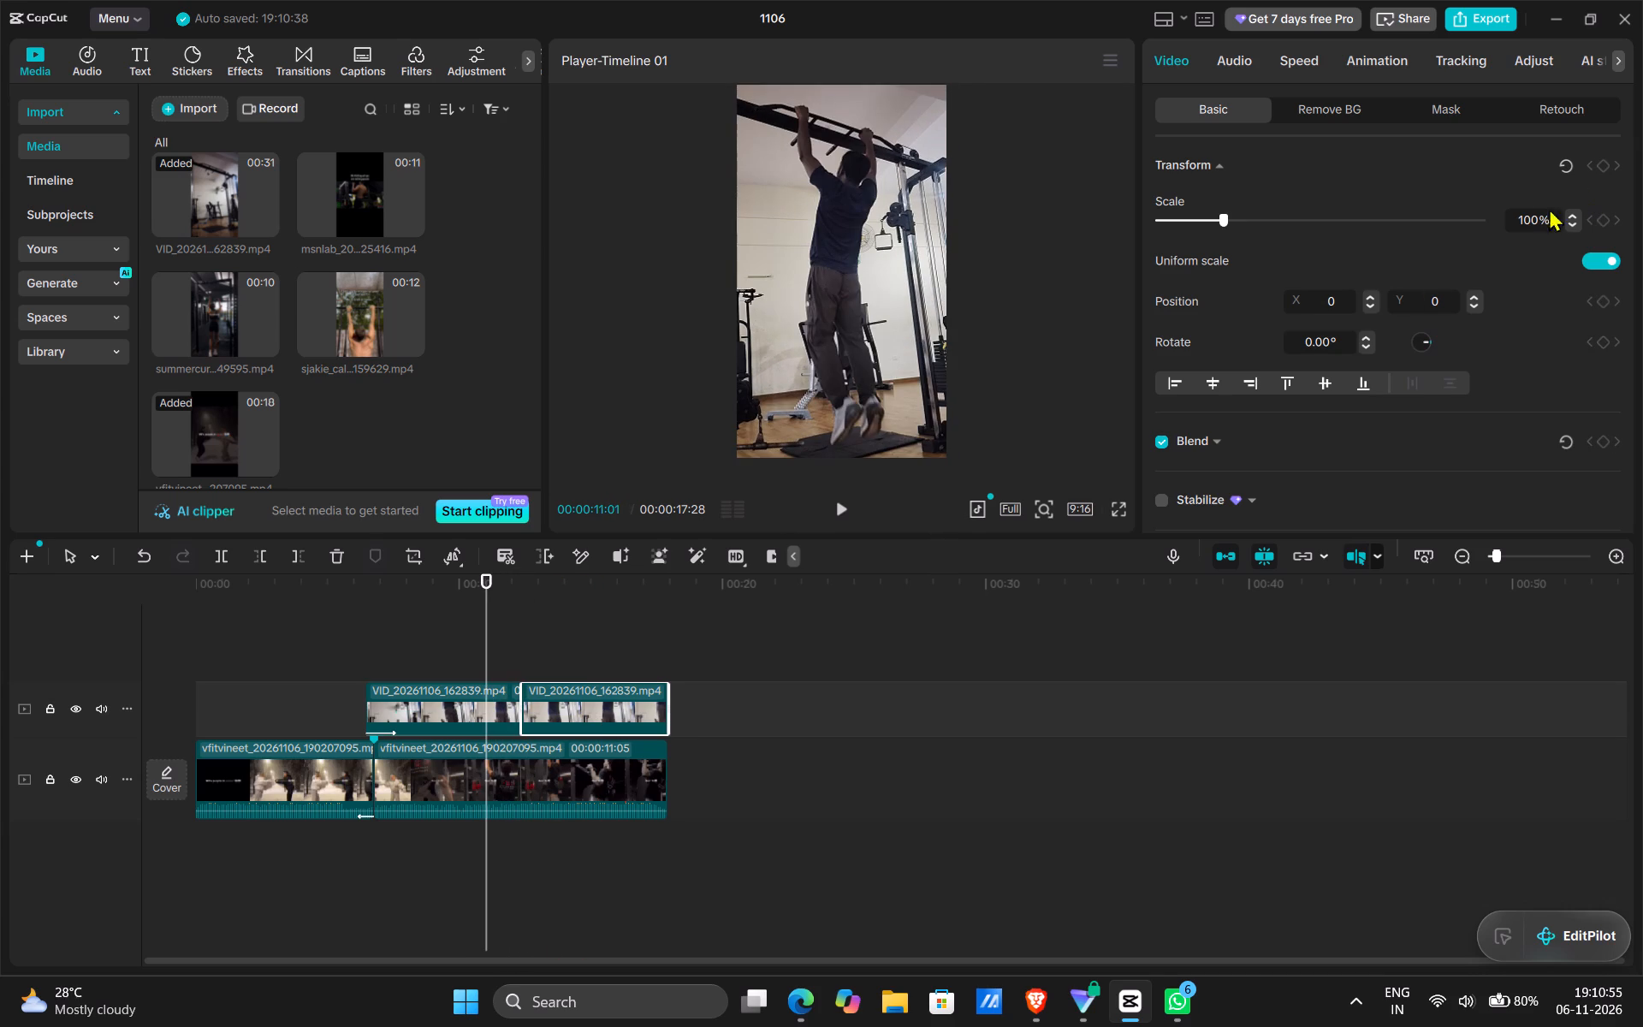
pyautogui.moveTo(1539, 221); pyautogui.dragTo(1521, 221)
pyautogui.write('120')
pyautogui.moveTo(487, 643); pyautogui.dragTo(503, 652)
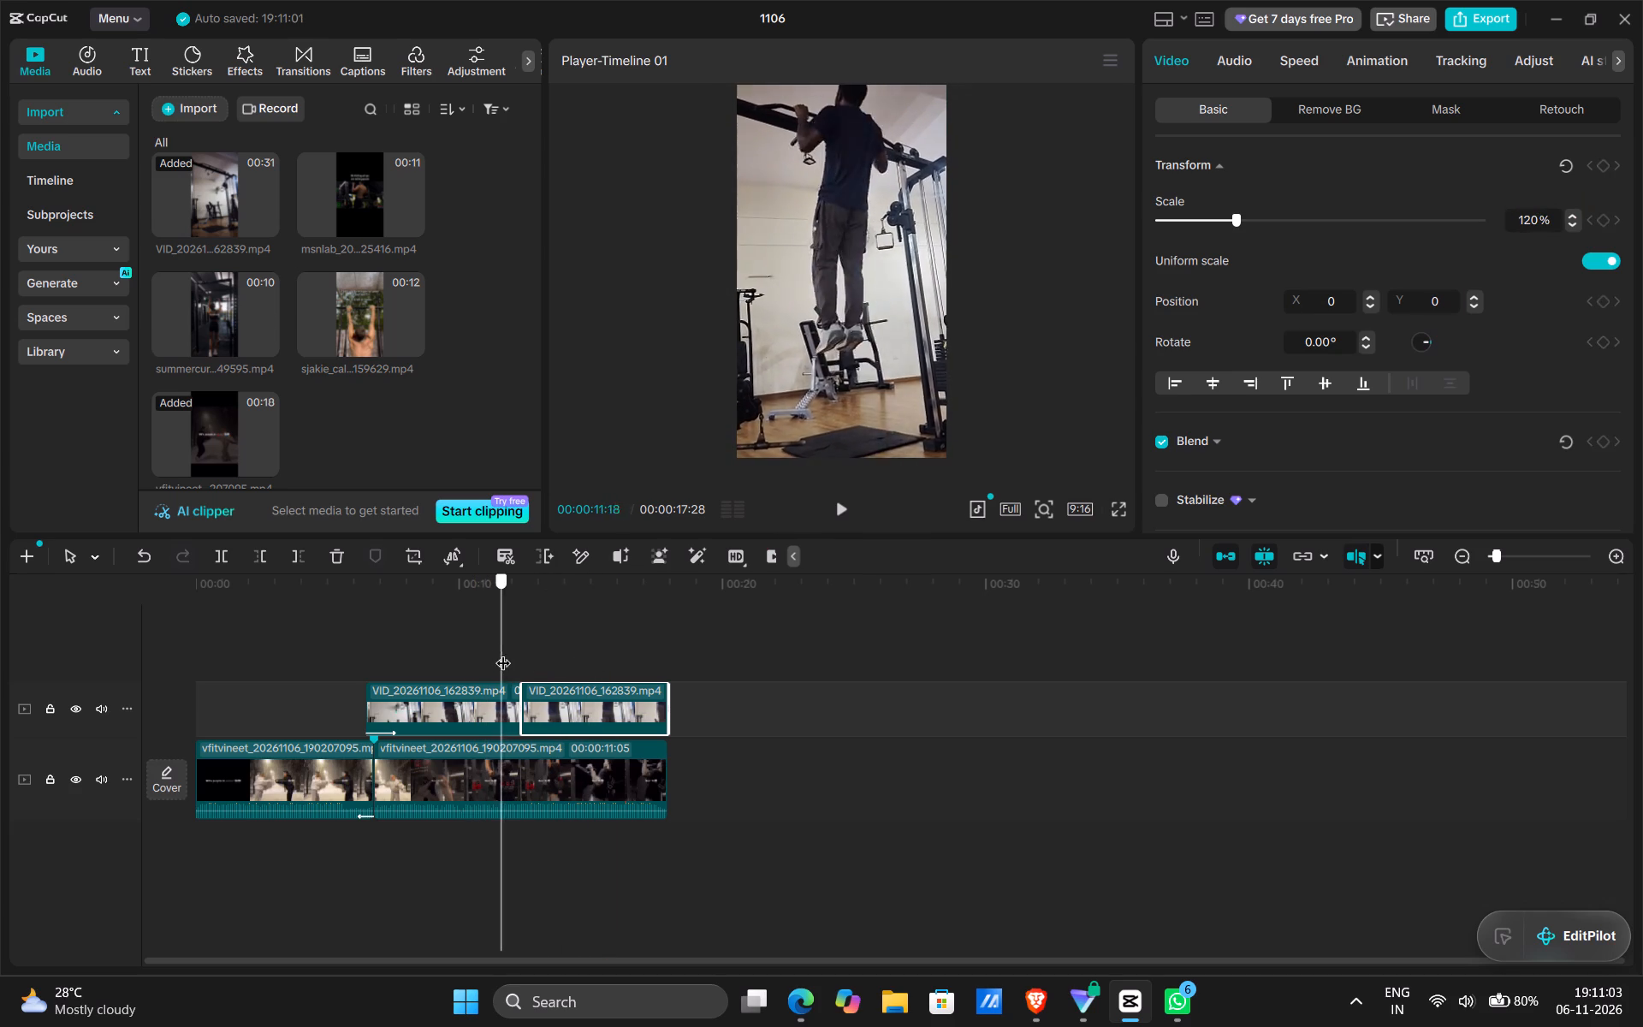
# Compare the framing of the gym clips and the opening, and set the scale of the reference clip's first part to 104%.
pyautogui.moveTo(503, 652); pyautogui.dragTo(479, 713)
pyautogui.click(479, 713)
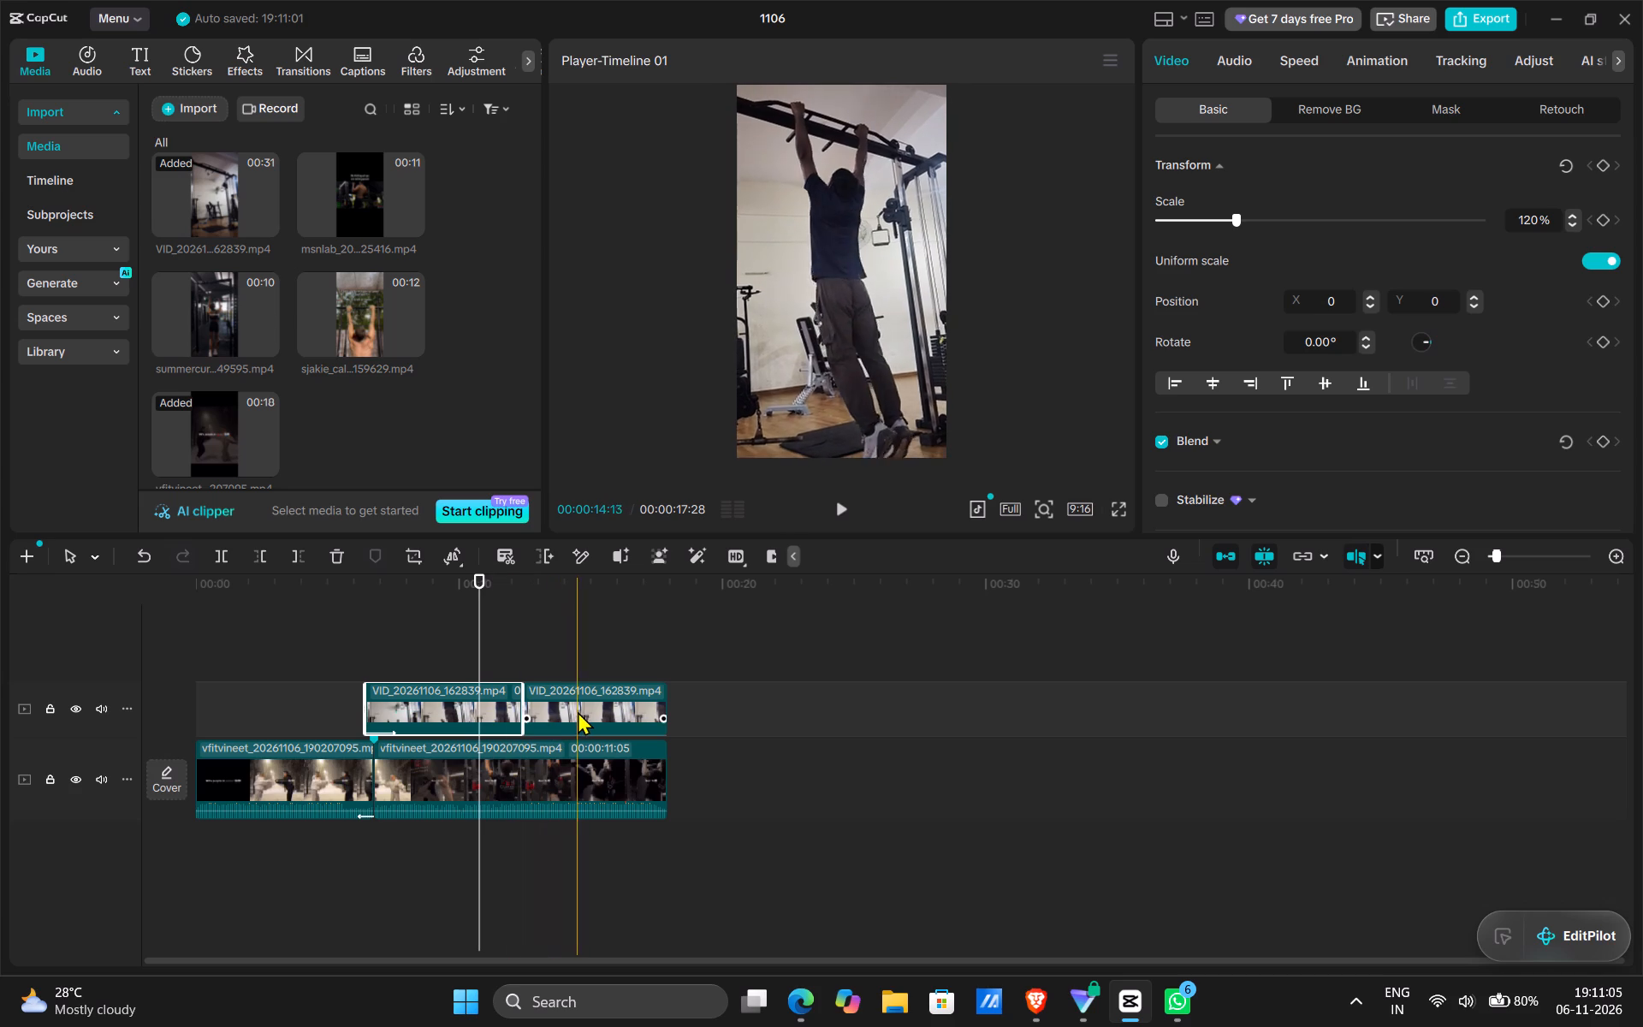
pyautogui.click(578, 711)
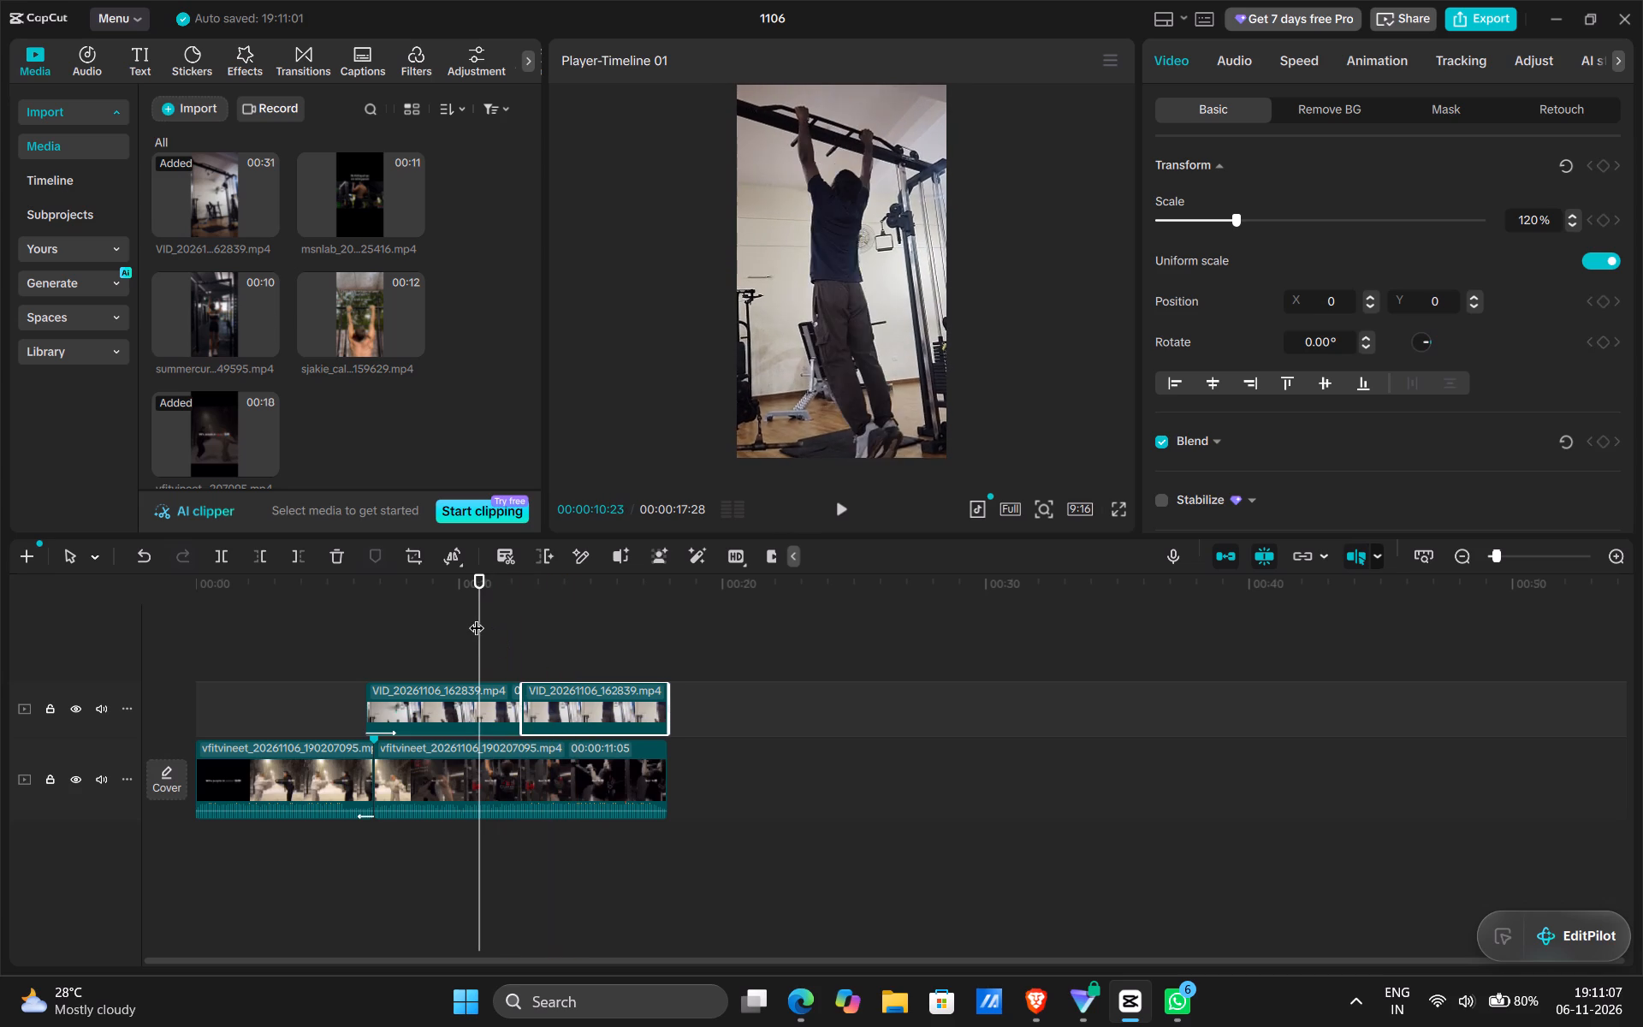
pyautogui.moveTo(477, 617); pyautogui.dragTo(381, 622)
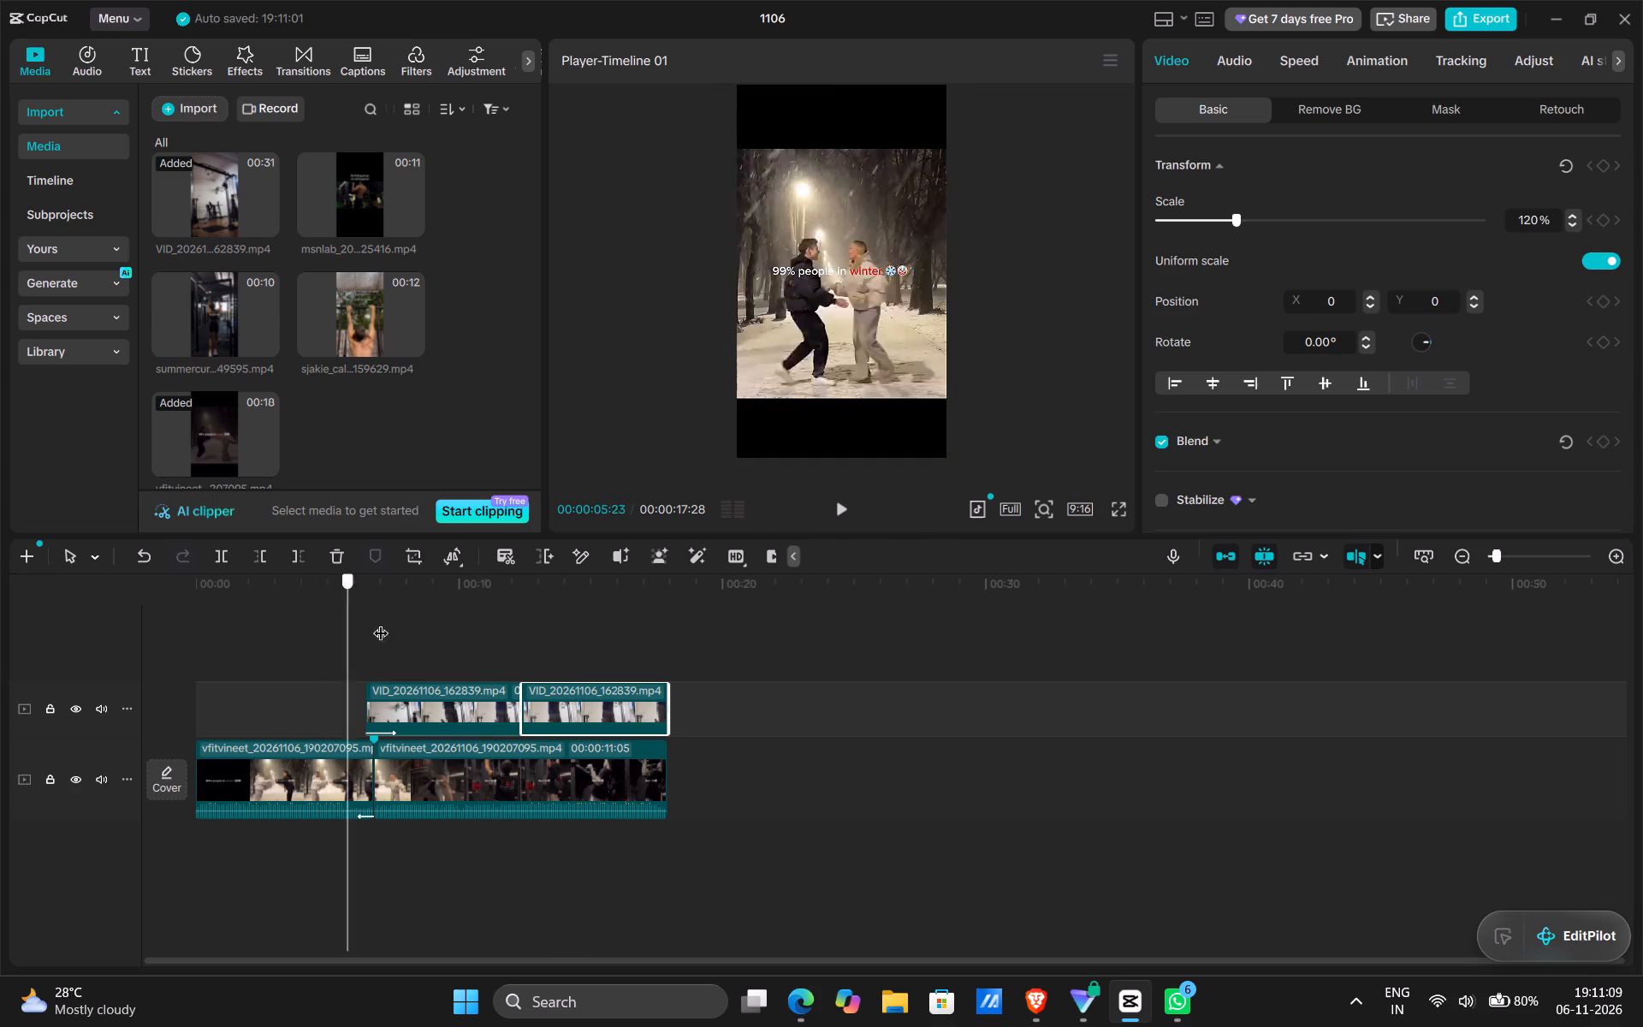
pyautogui.moveTo(381, 622); pyautogui.dragTo(474, 627)
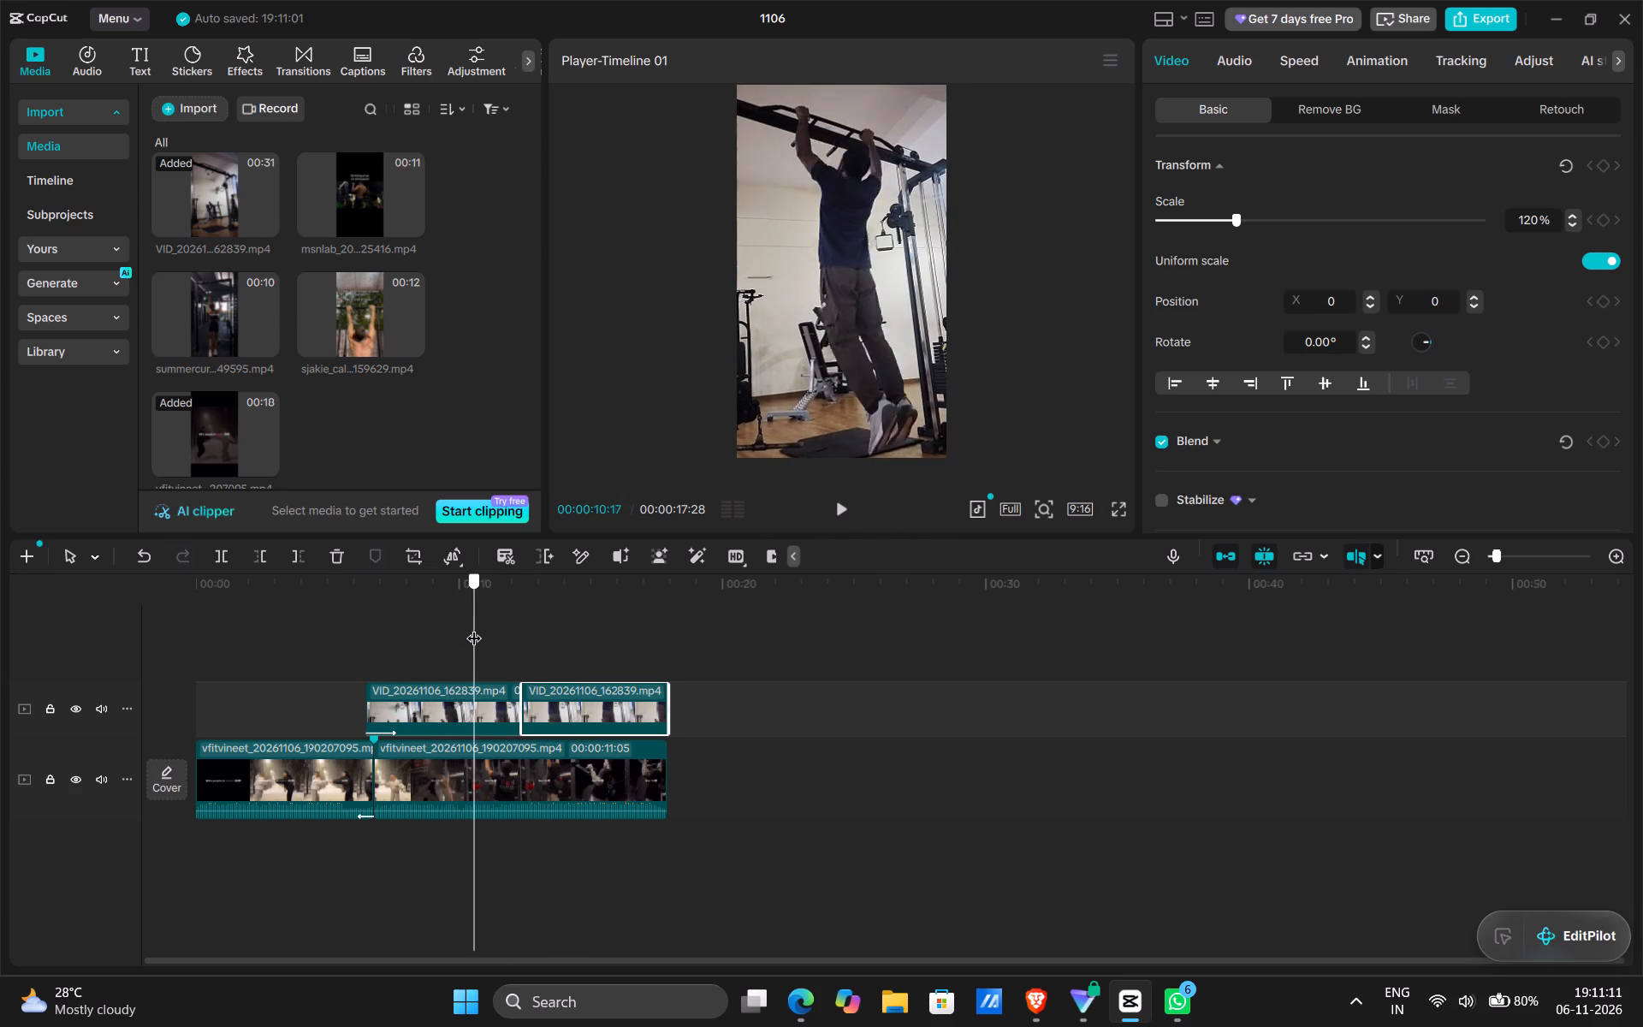
pyautogui.moveTo(474, 627); pyautogui.dragTo(314, 684)
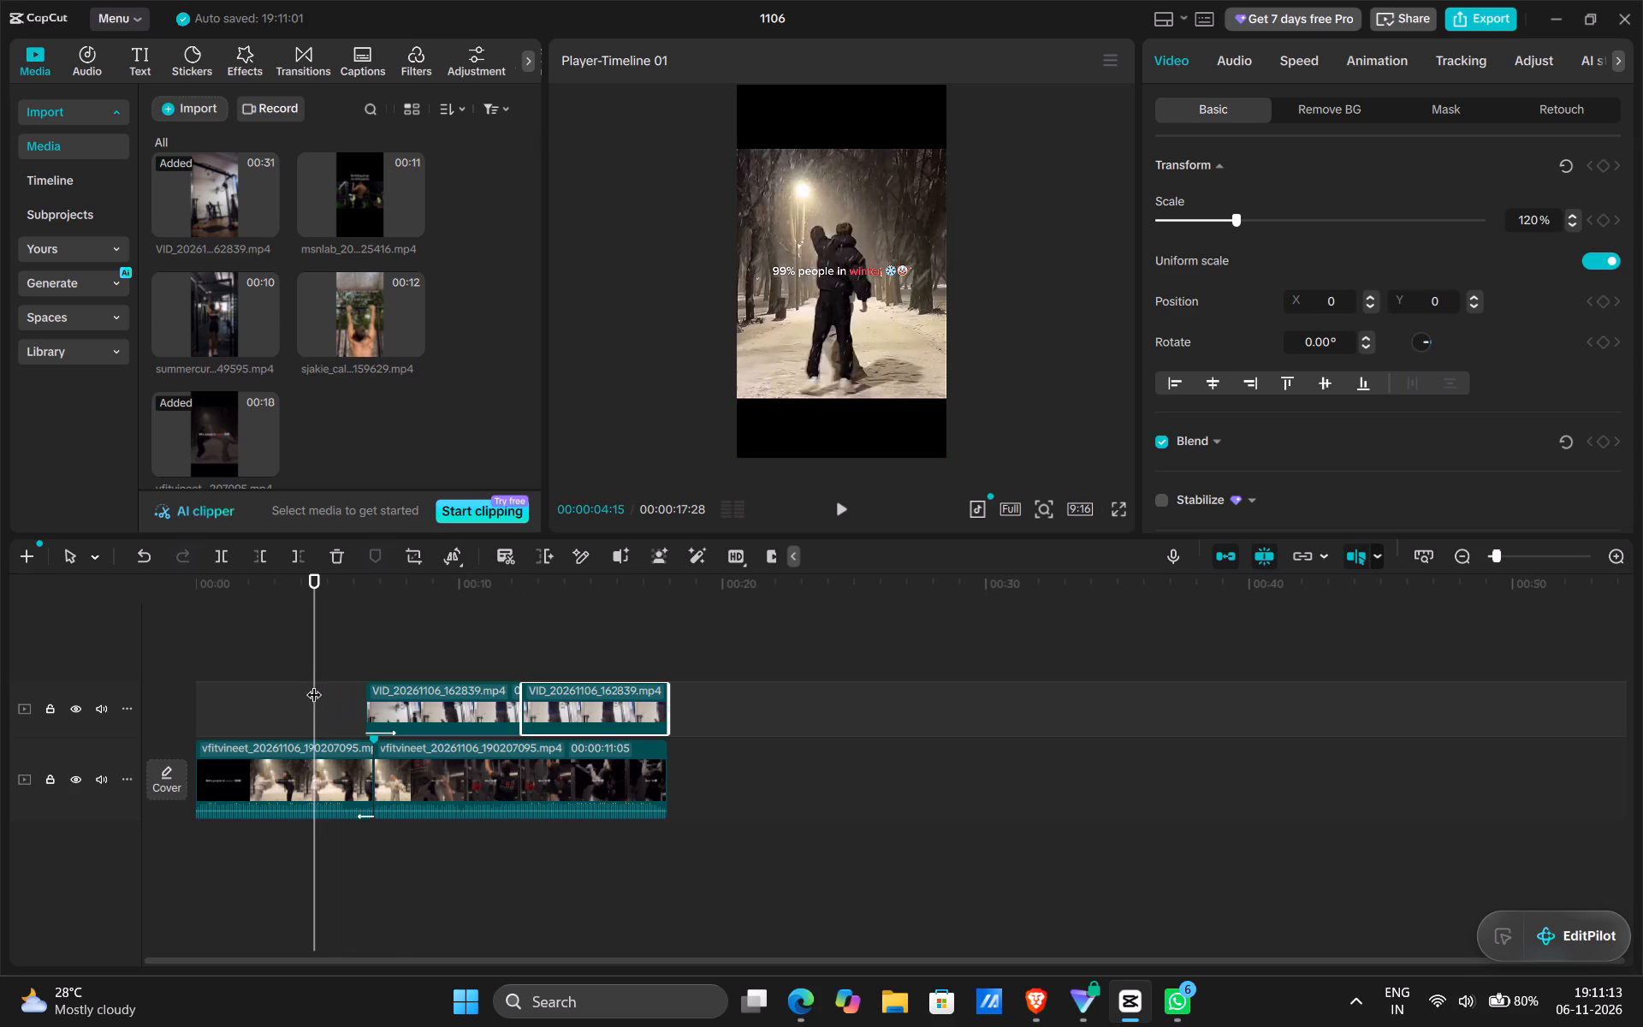
pyautogui.click(317, 768)
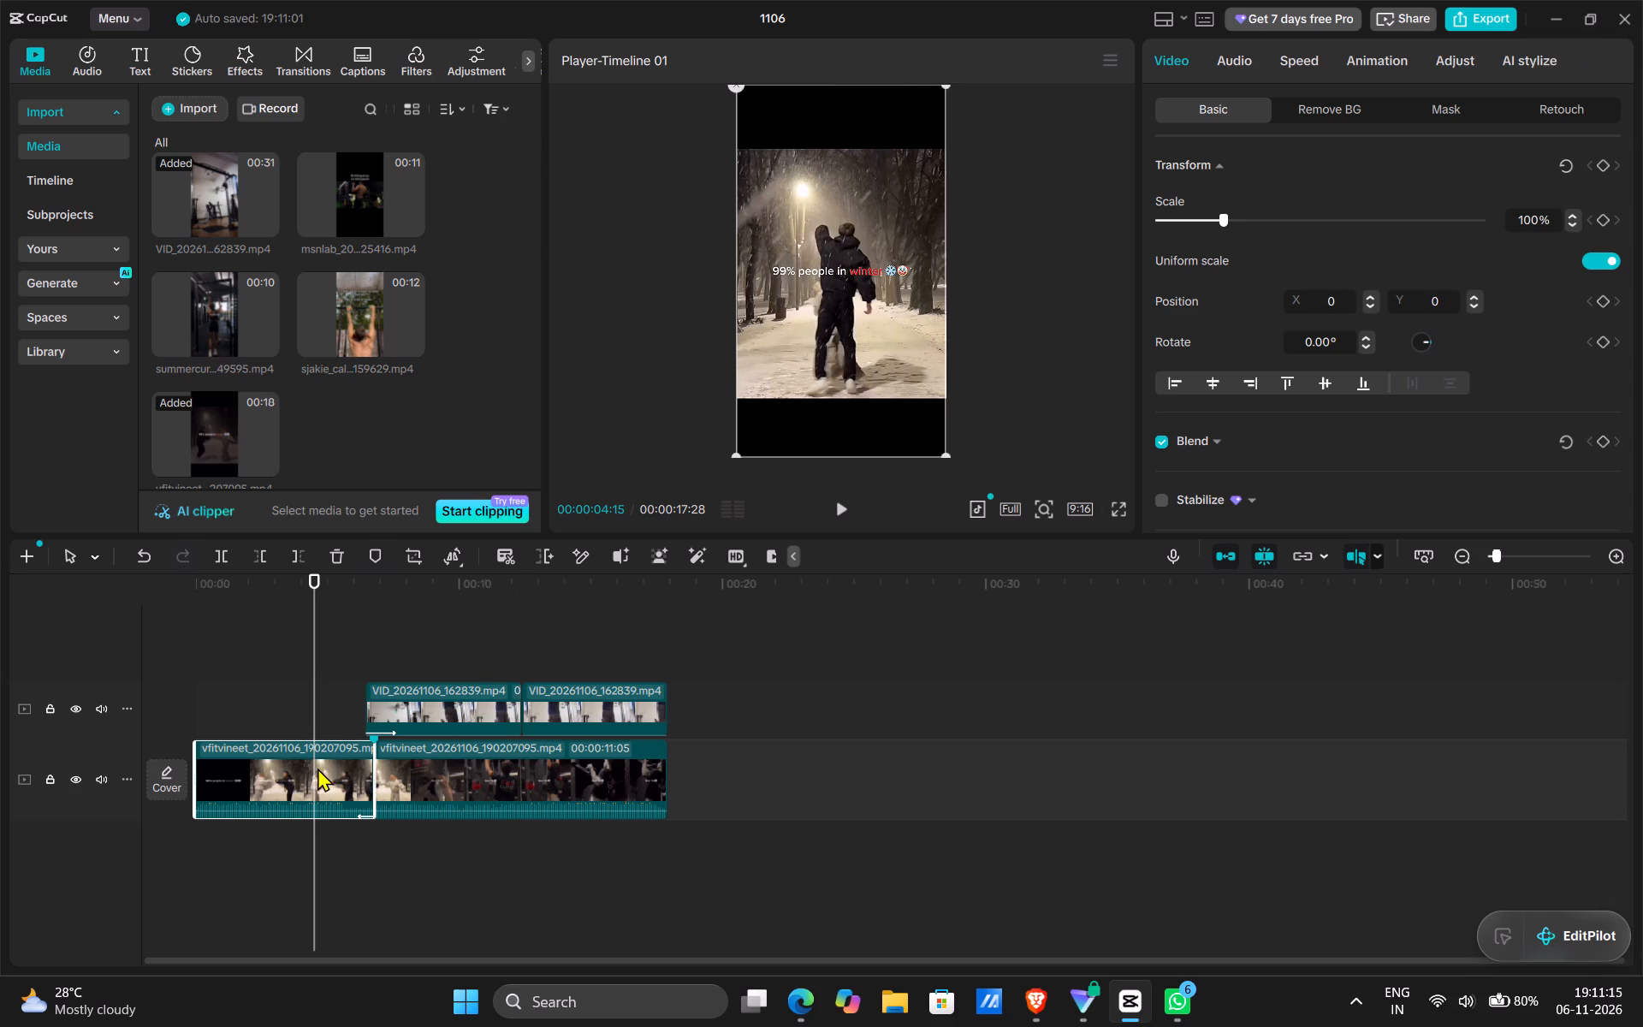
pyautogui.click(940, 447)
pyautogui.moveTo(1220, 215); pyautogui.dragTo(1237, 218)
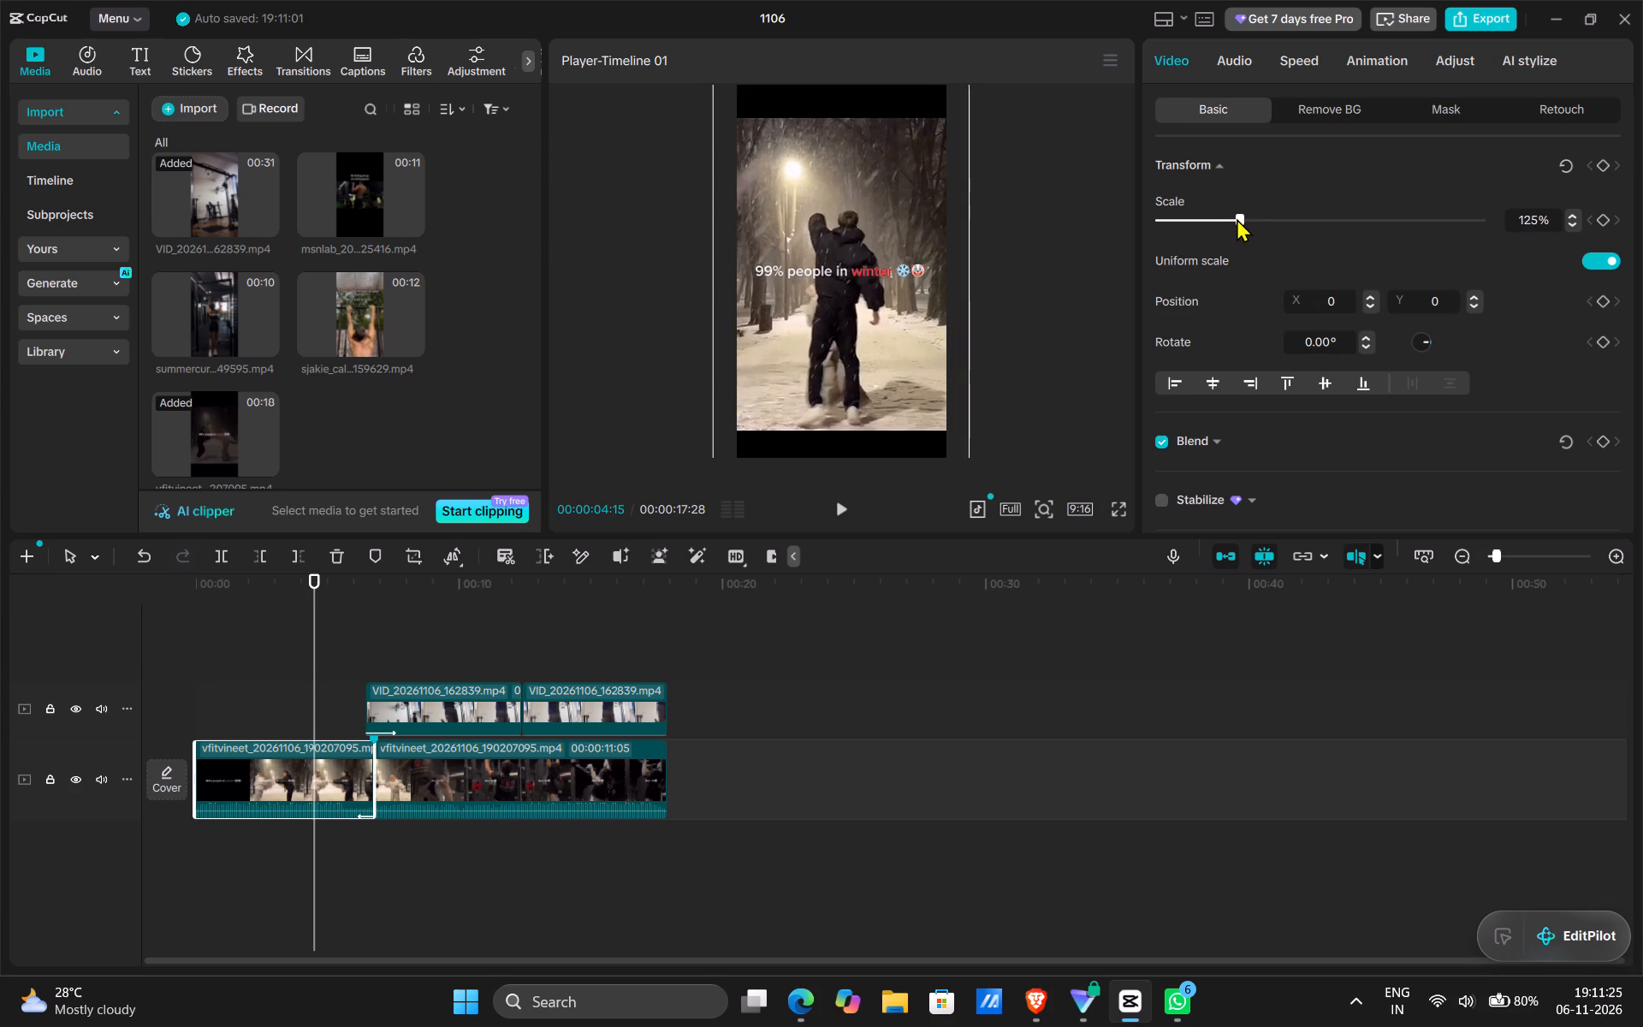
pyautogui.moveTo(1237, 218); pyautogui.dragTo(1237, 220)
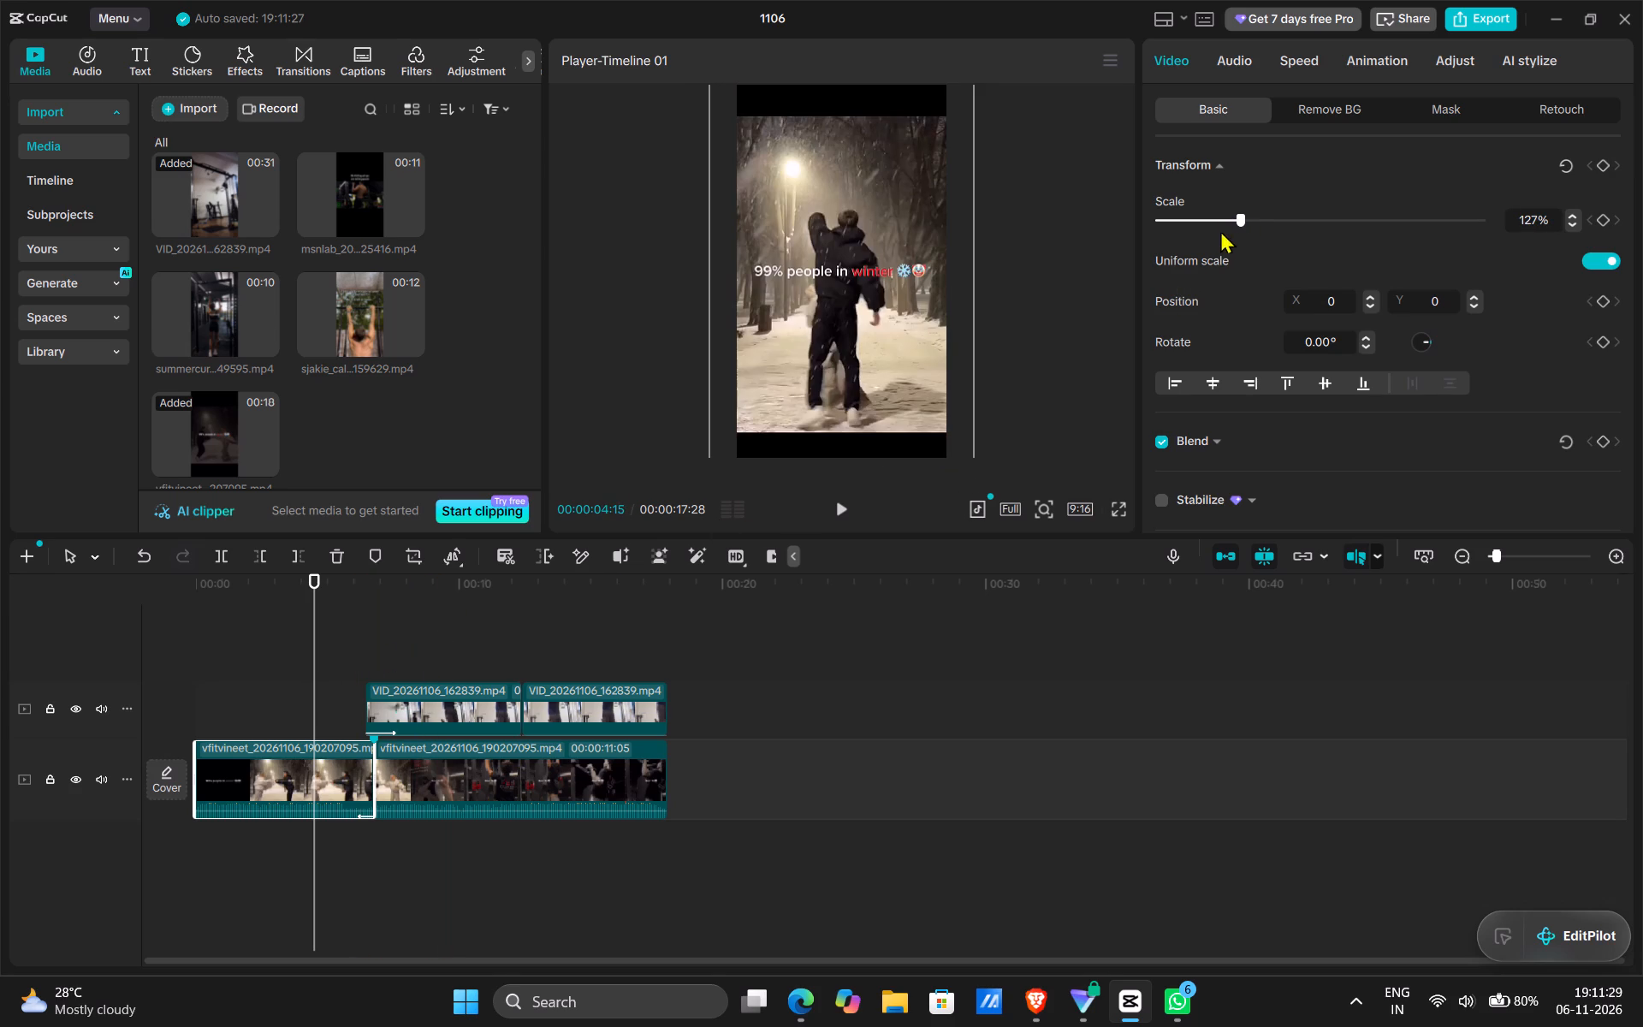
pyautogui.click(1232, 221)
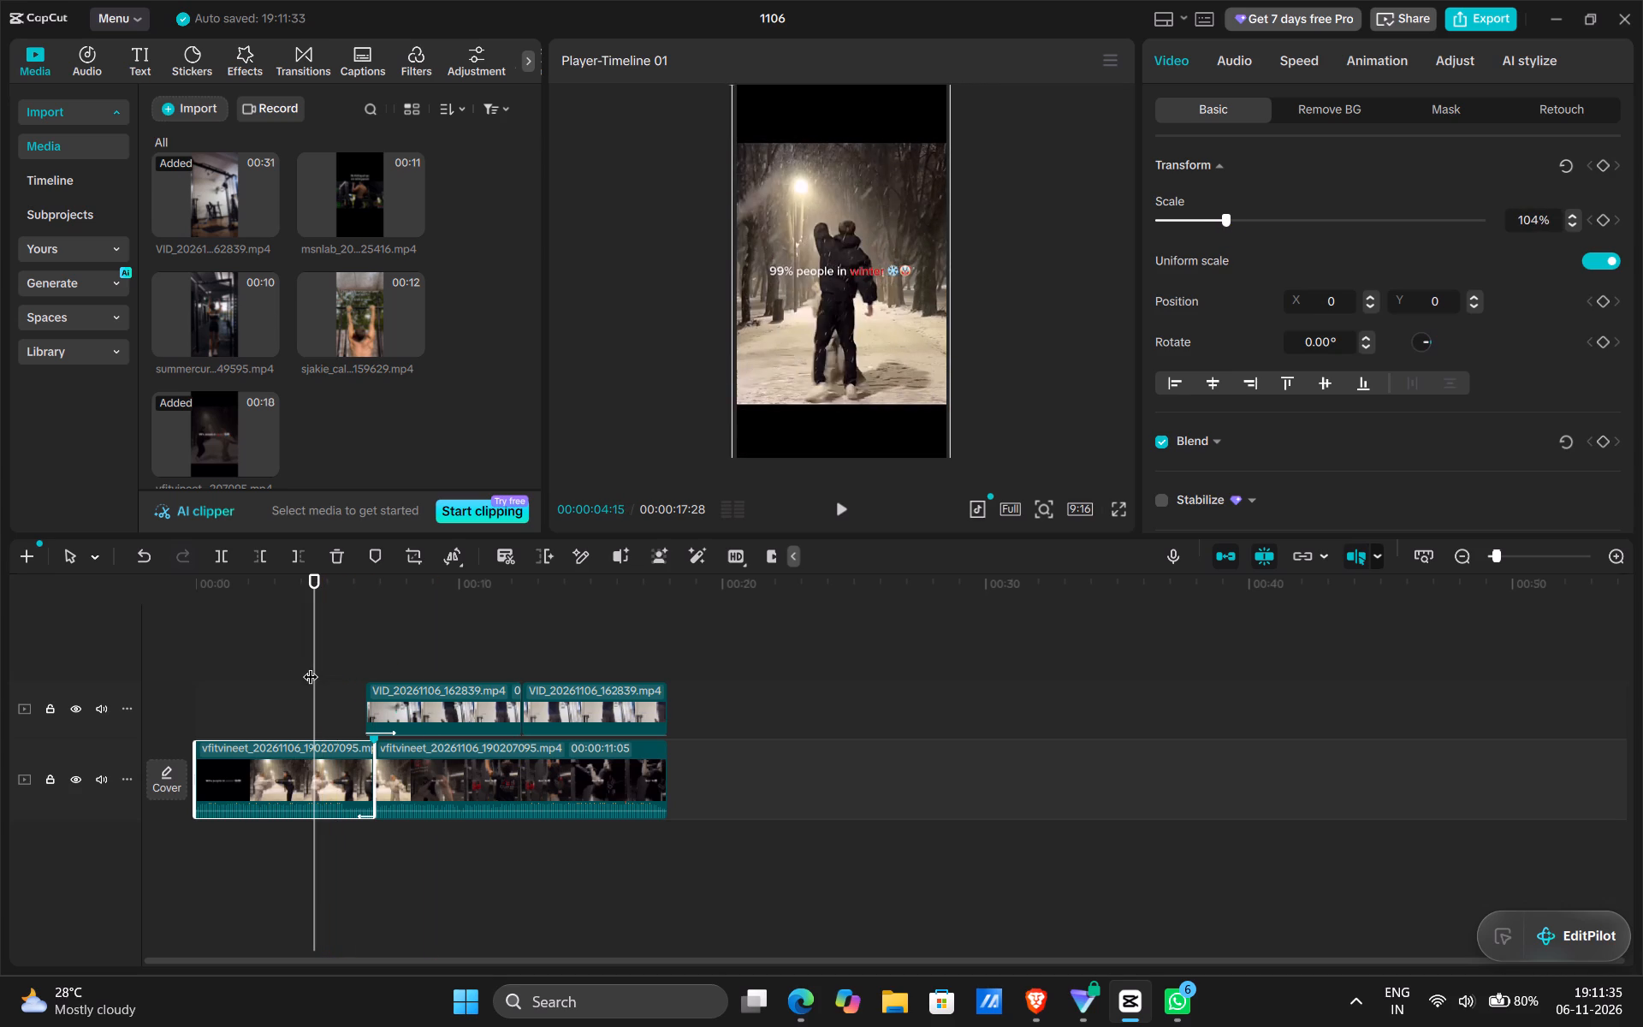
# Review the change from the snowy opening into the overlaid gym clip, up to just past its split point.
pyautogui.moveTo(311, 666); pyautogui.dragTo(367, 670)
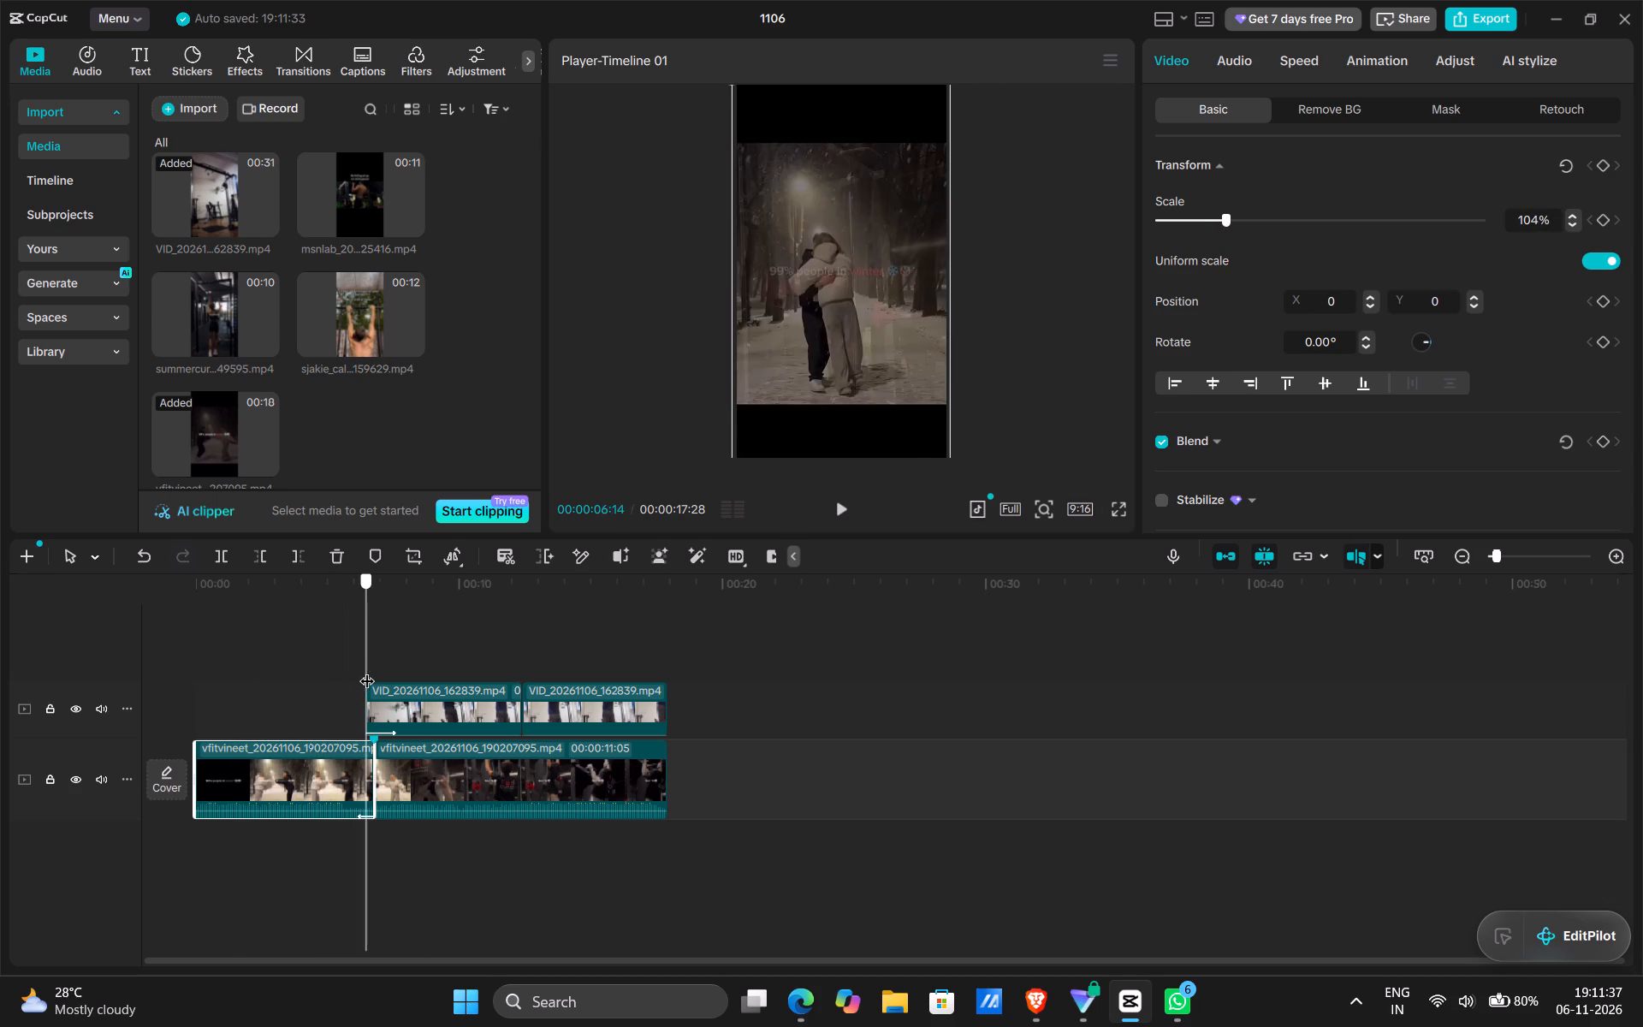
pyautogui.moveTo(367, 670); pyautogui.dragTo(388, 671)
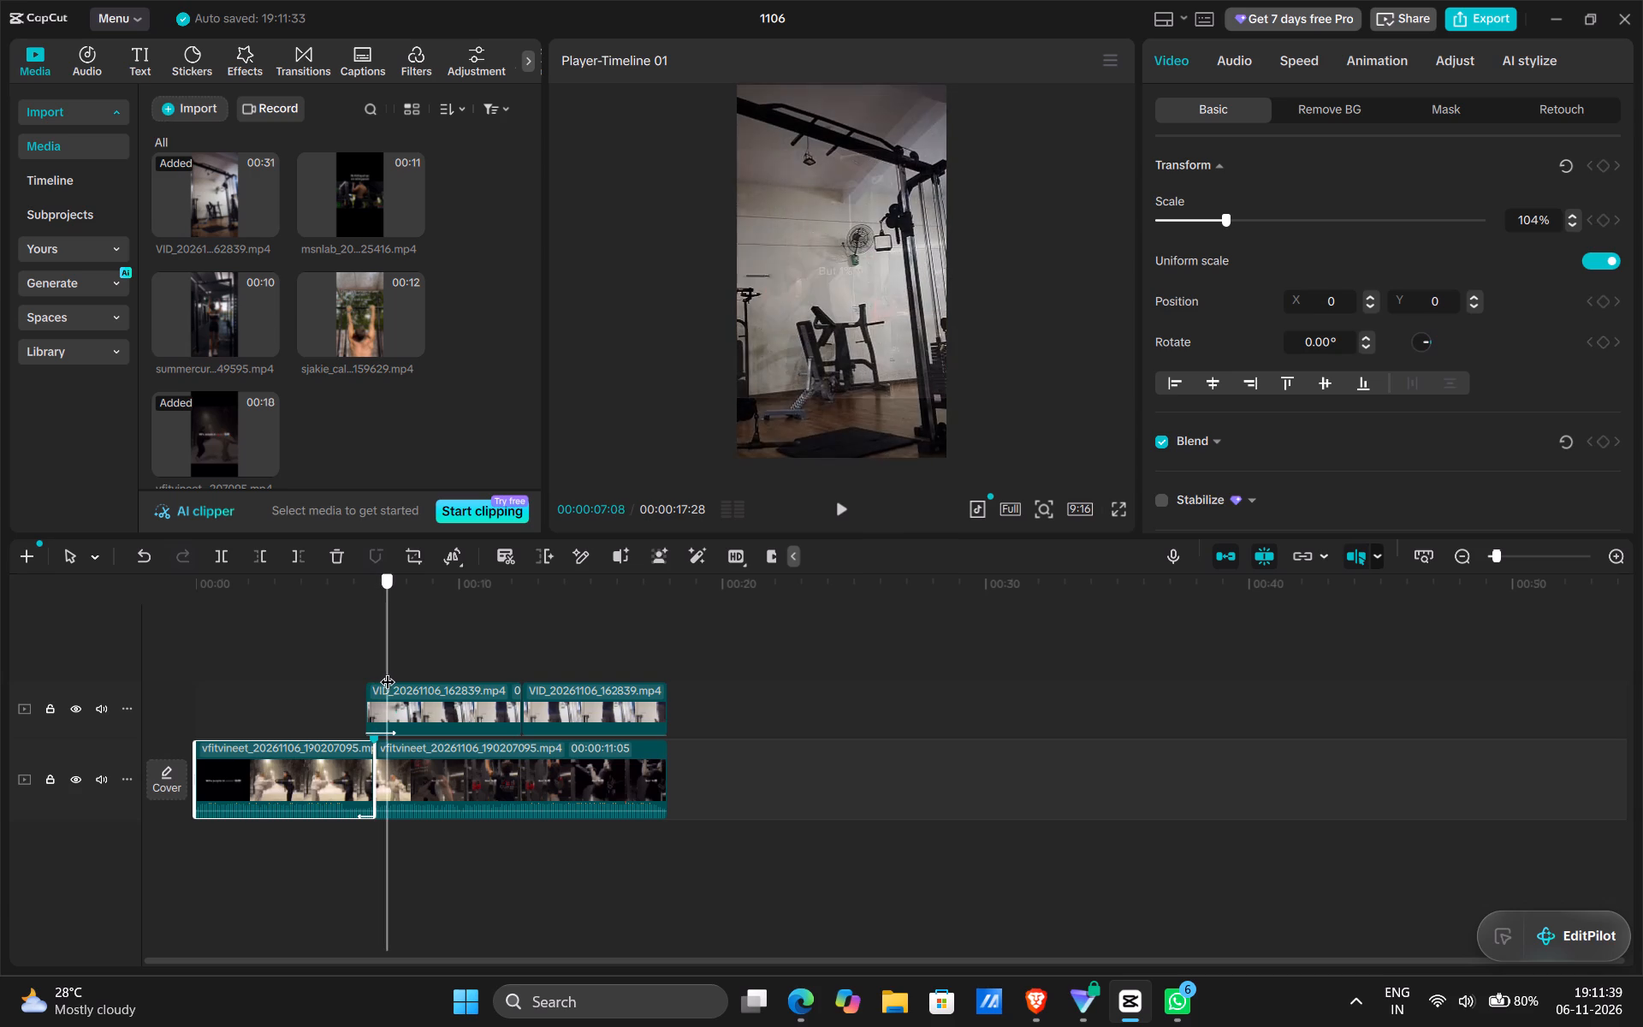
pyautogui.moveTo(388, 671); pyautogui.dragTo(422, 674)
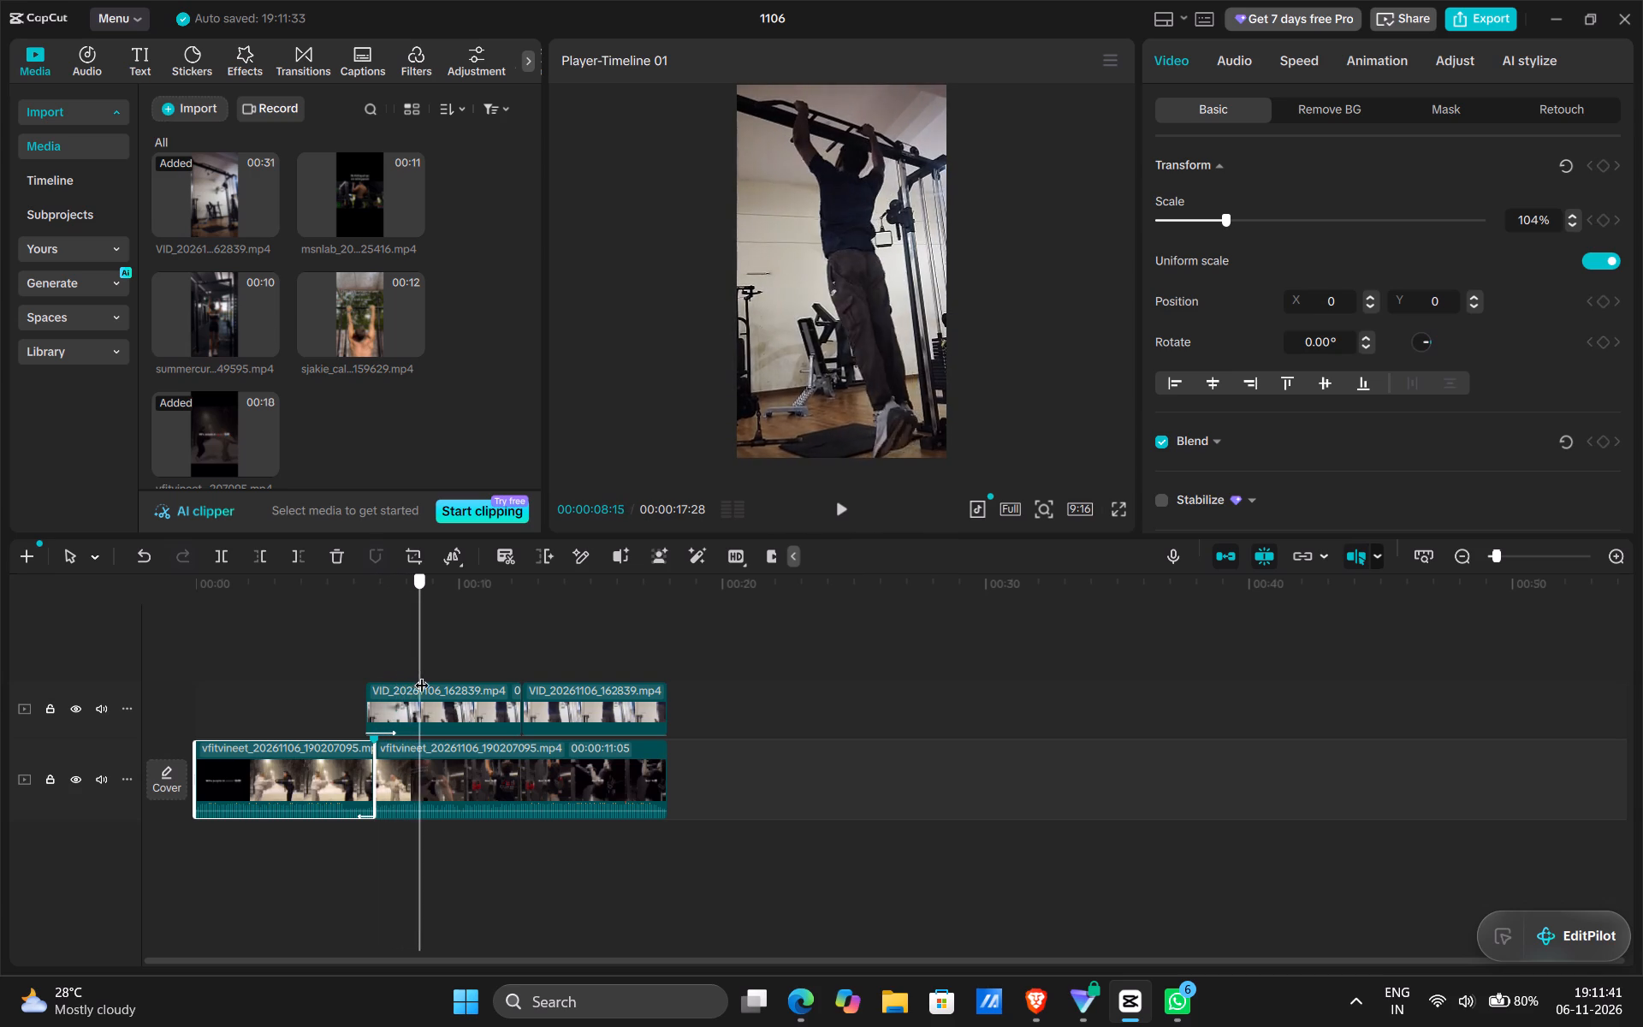
pyautogui.moveTo(422, 674); pyautogui.dragTo(464, 686)
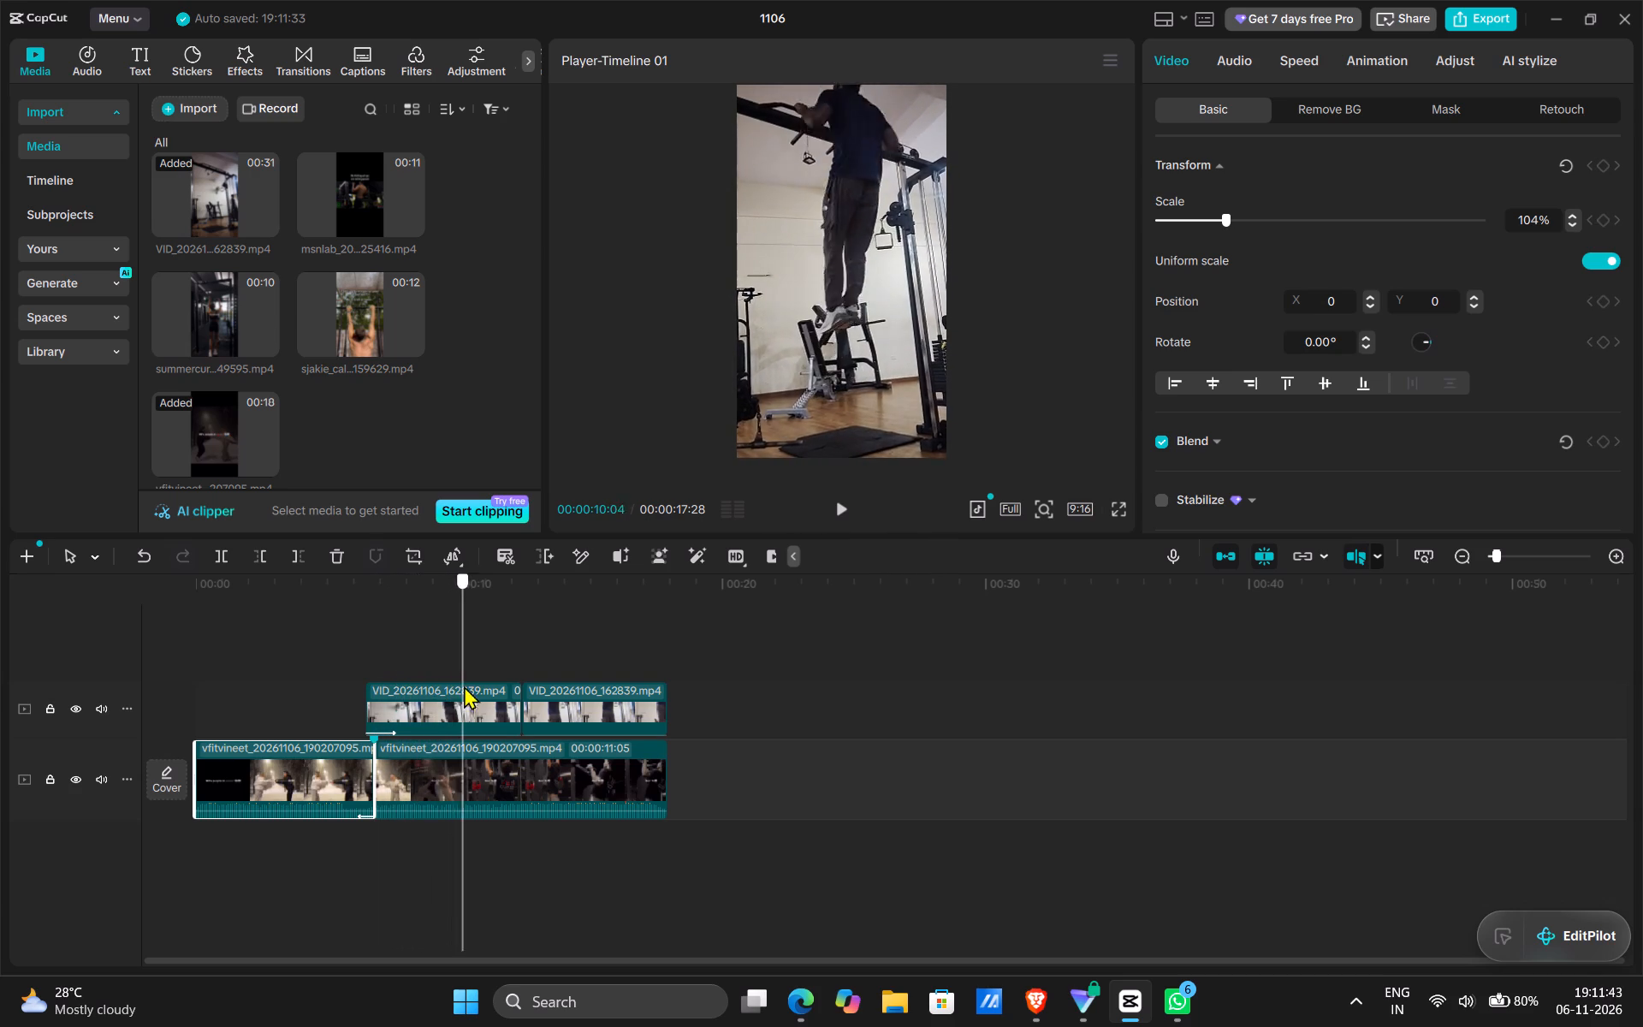
pyautogui.moveTo(464, 686); pyautogui.dragTo(531, 686)
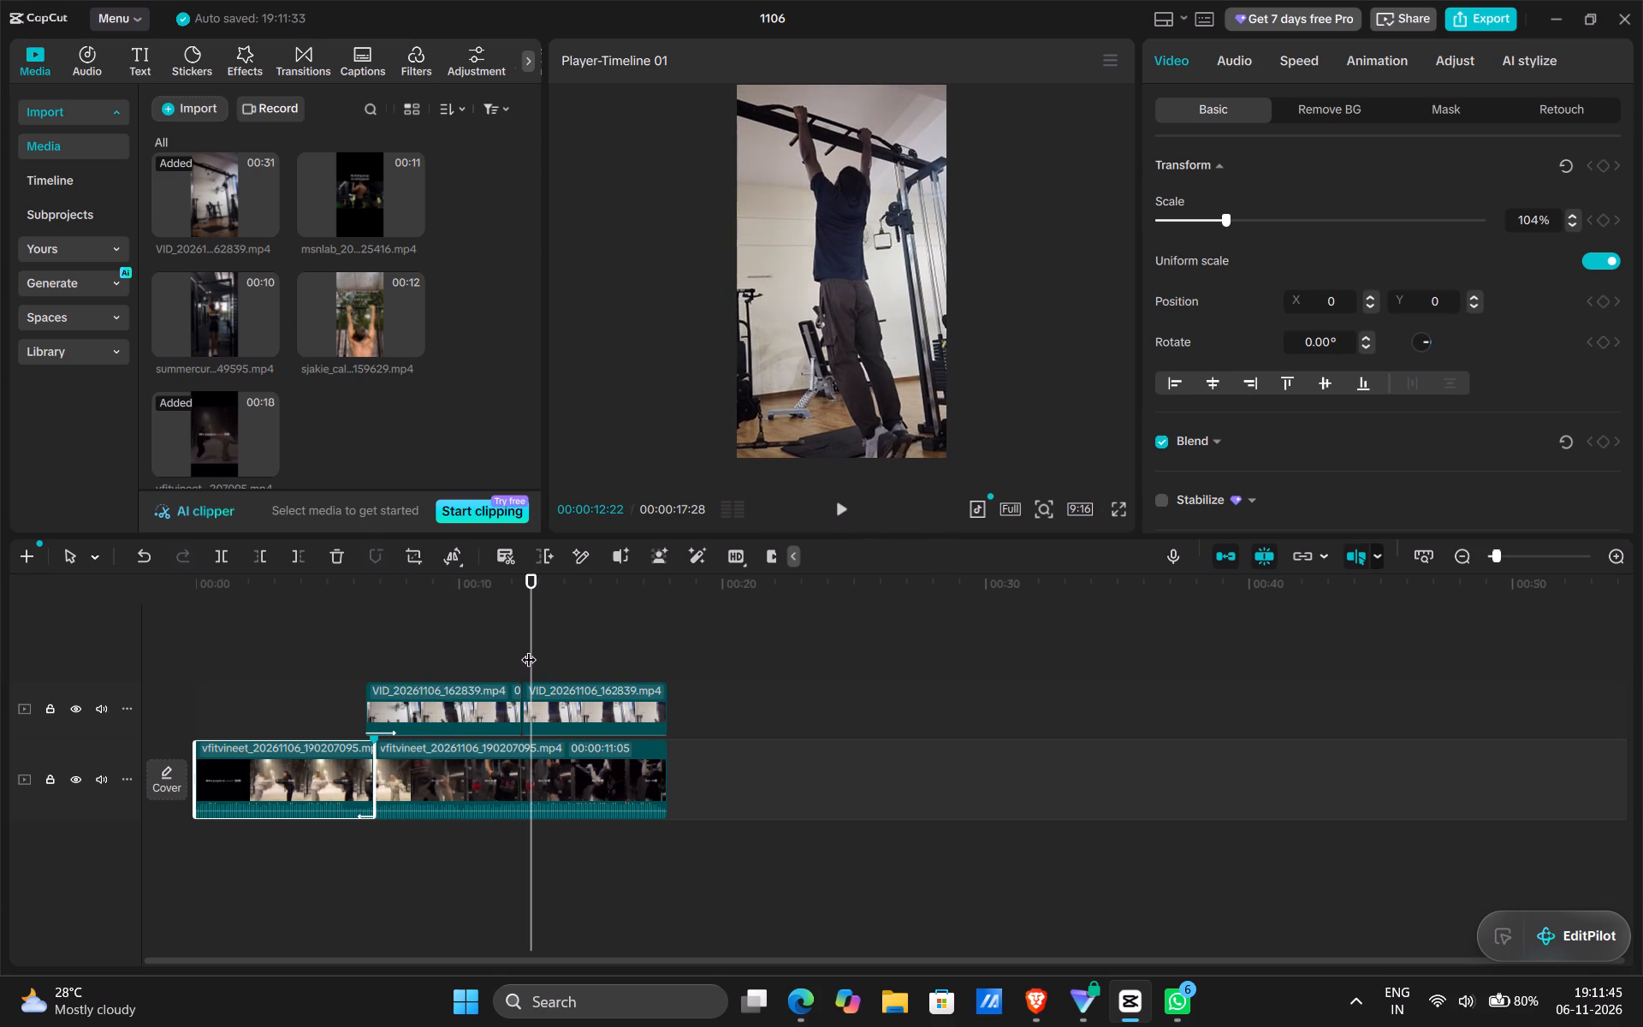
pyautogui.moveTo(531, 647); pyautogui.dragTo(475, 655)
# Browse the exit animations and apply "Unsta... View" as the Out animation on the first part of the overlaid gym clip.
pyautogui.click(507, 703)
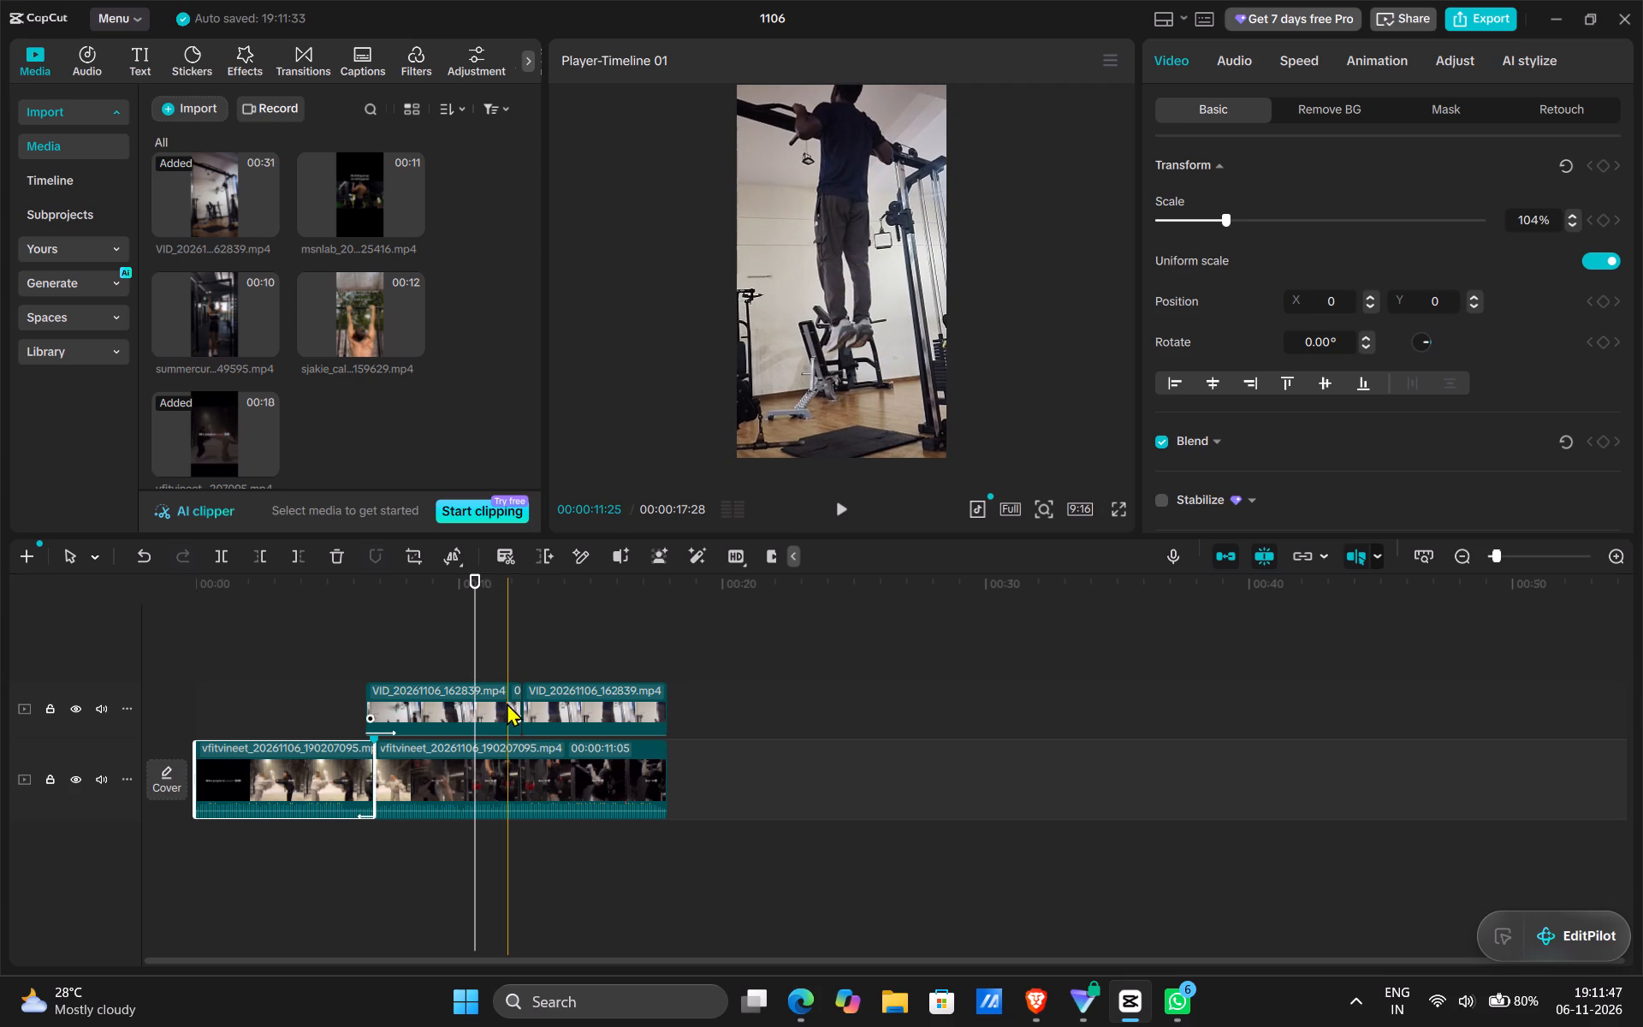
pyautogui.click(1373, 61)
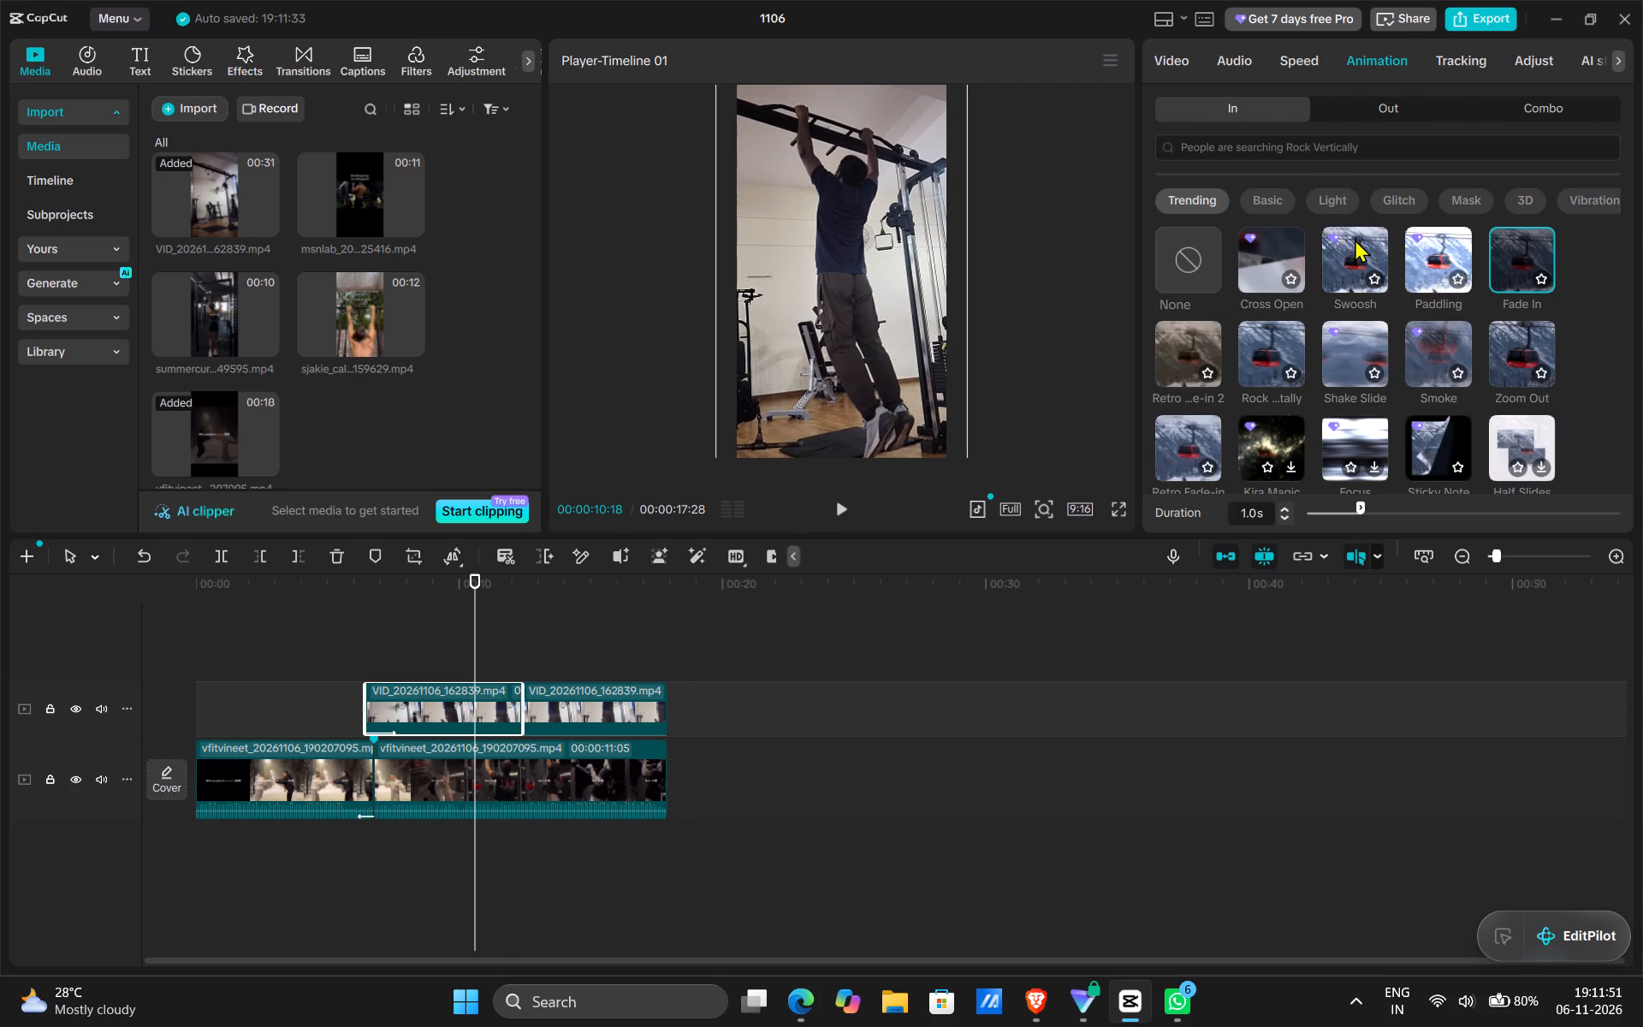
pyautogui.click(1379, 110)
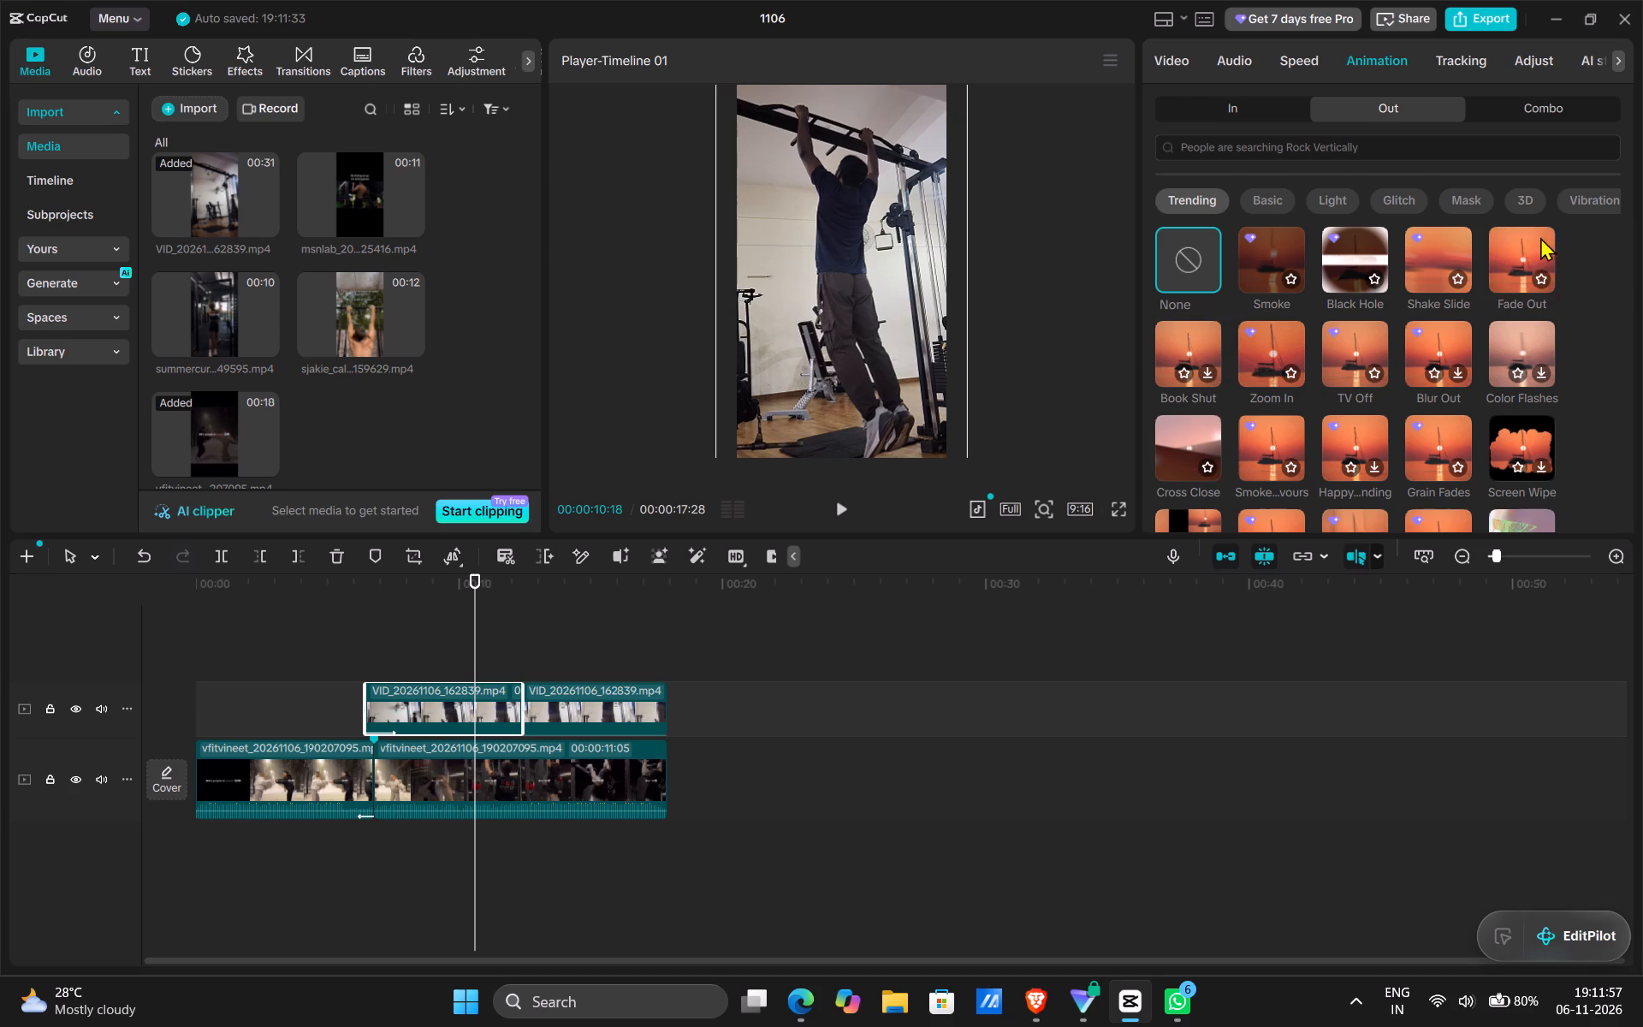
pyautogui.scroll(-1, 1374, 418)
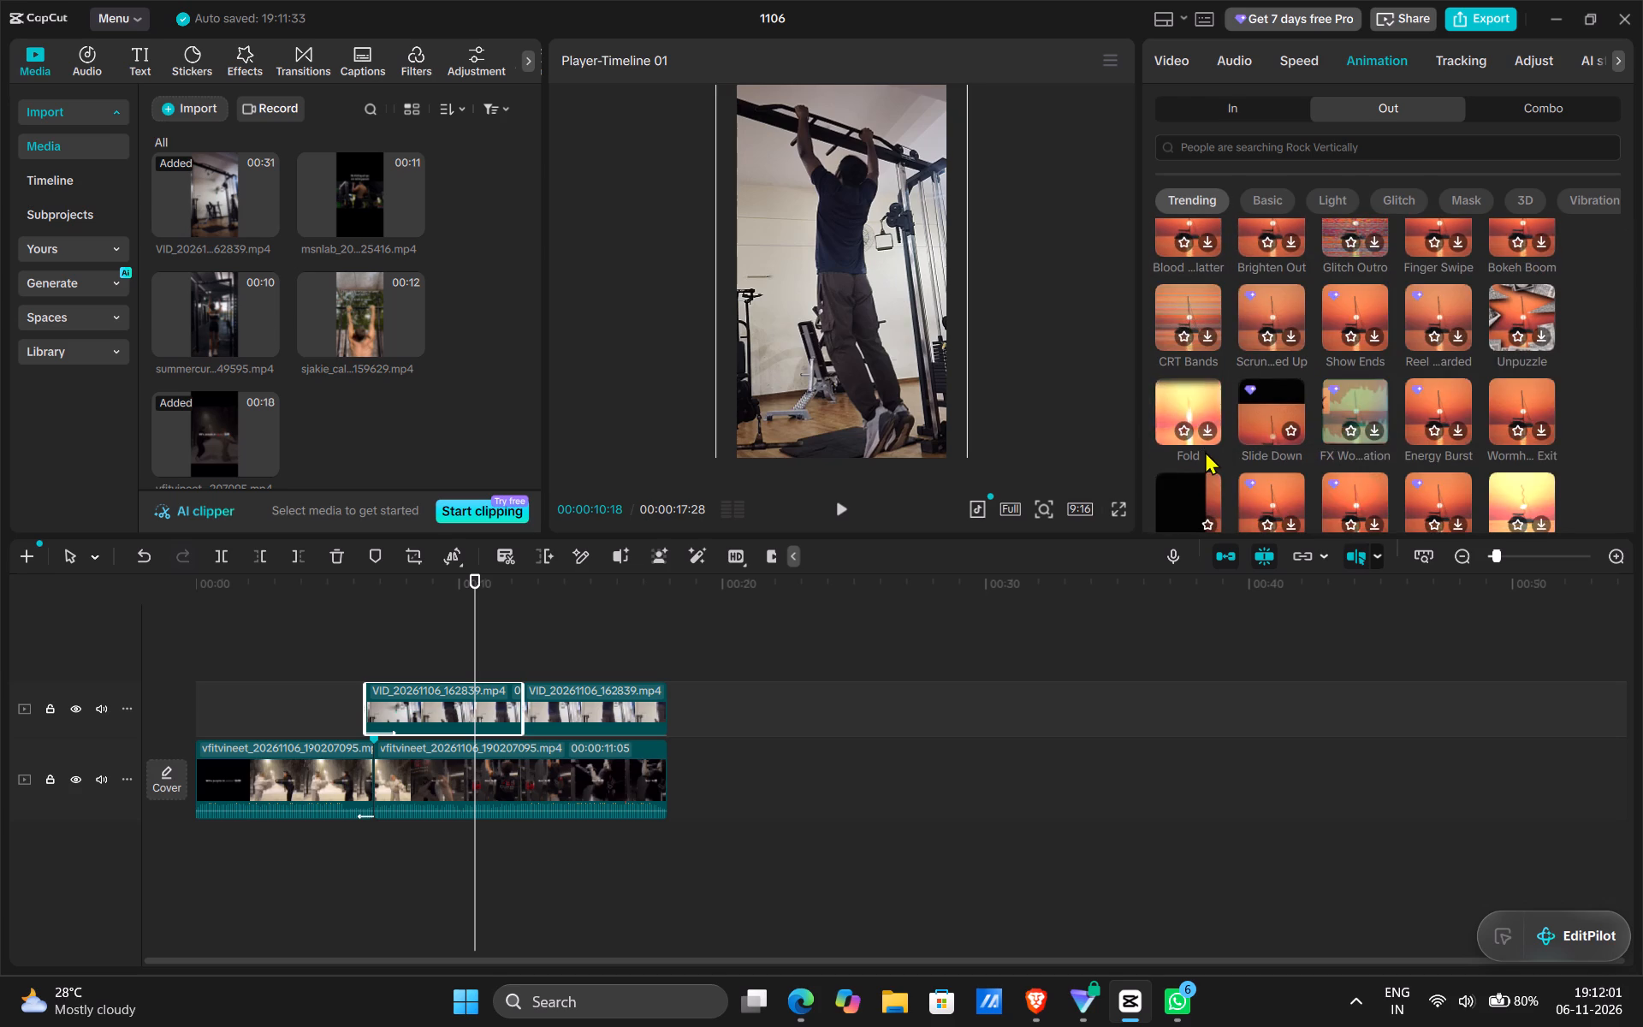
pyautogui.scroll(-1, 1205, 451)
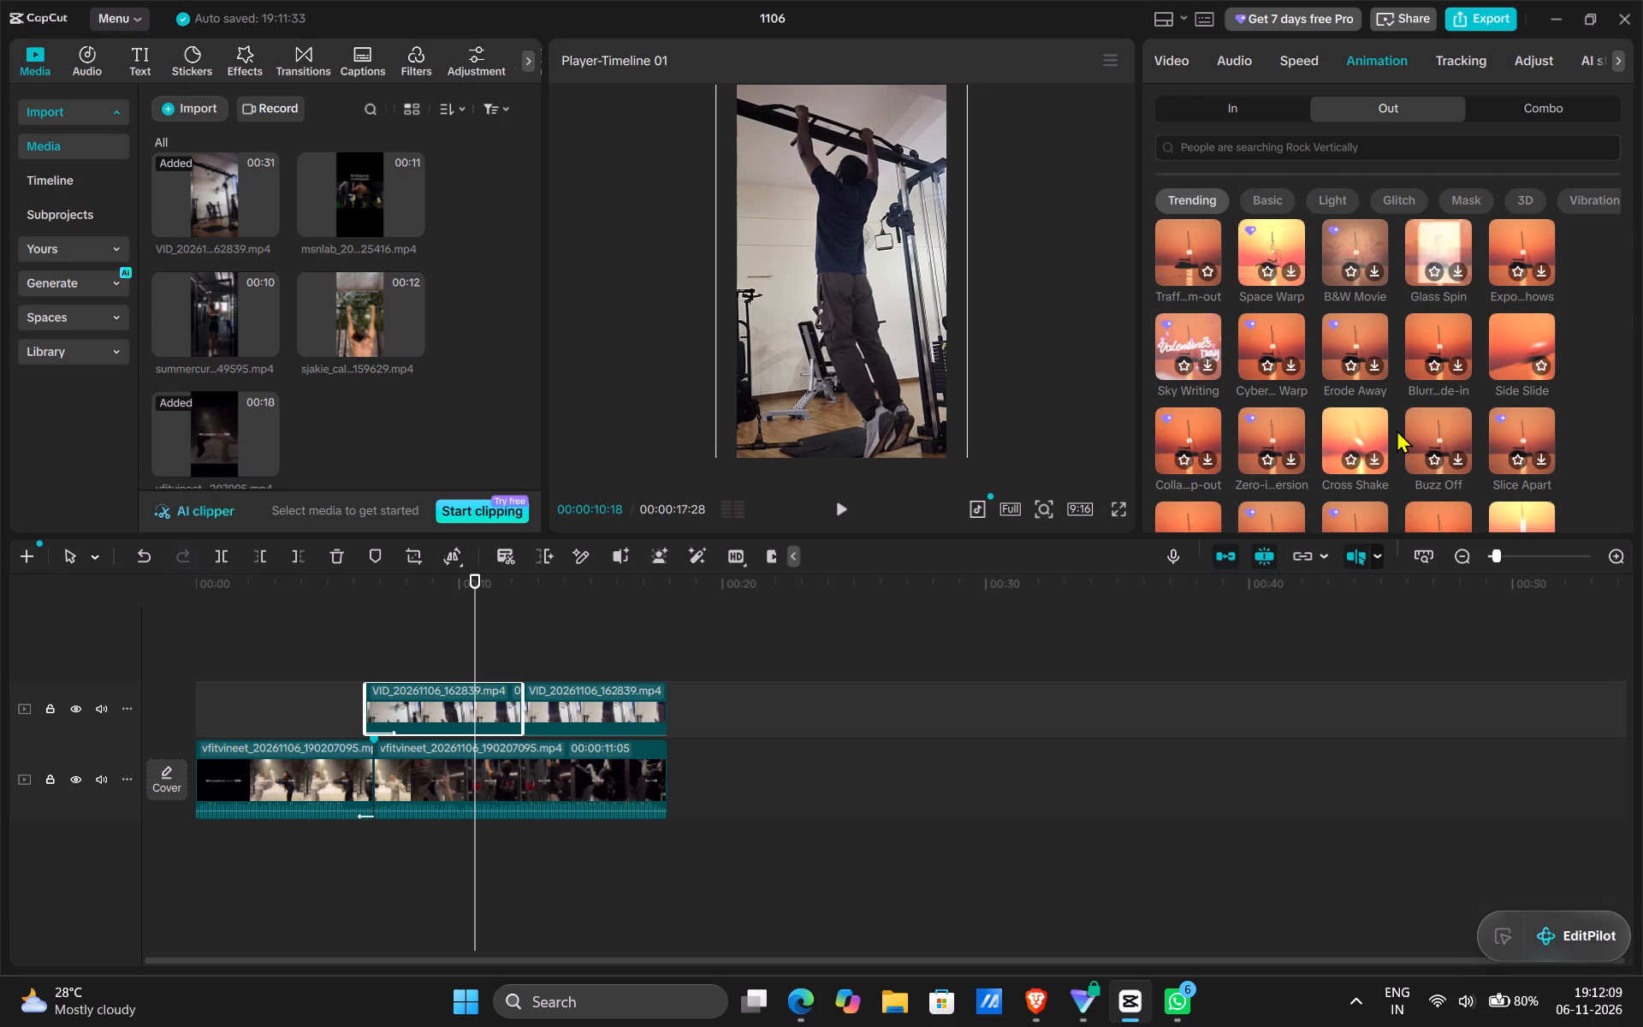
pyautogui.scroll(-1, 1397, 430)
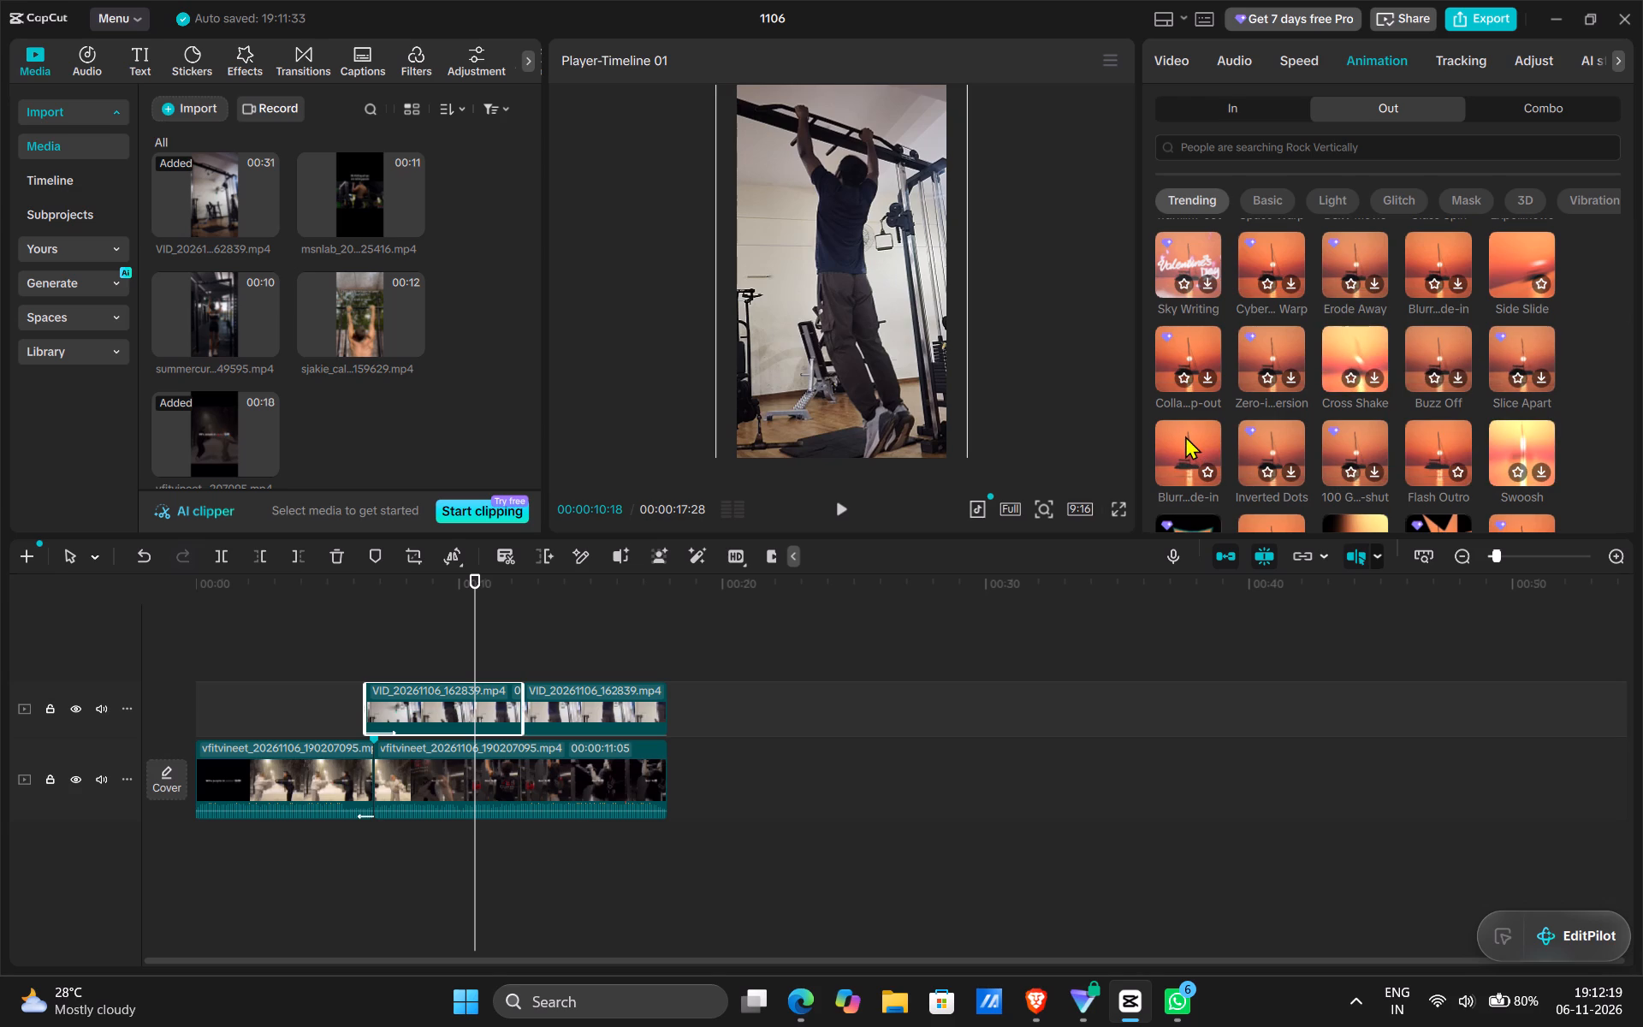
pyautogui.scroll(-1, 1185, 436)
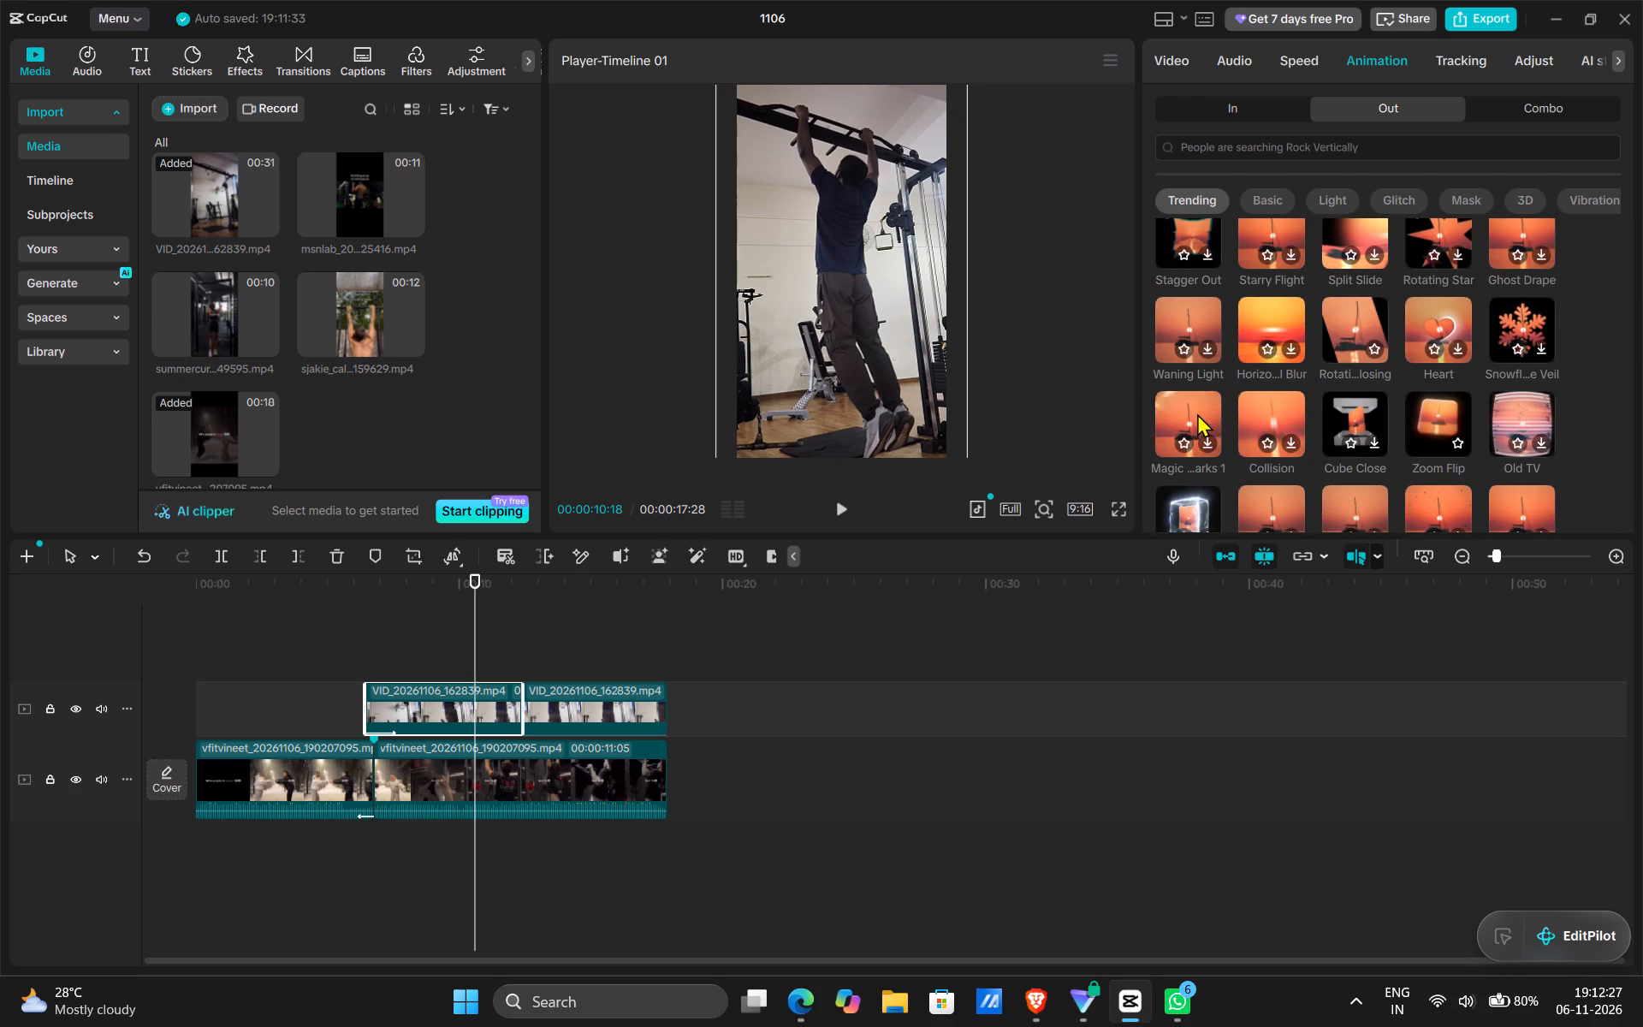
pyautogui.scroll(-1, 1344, 432)
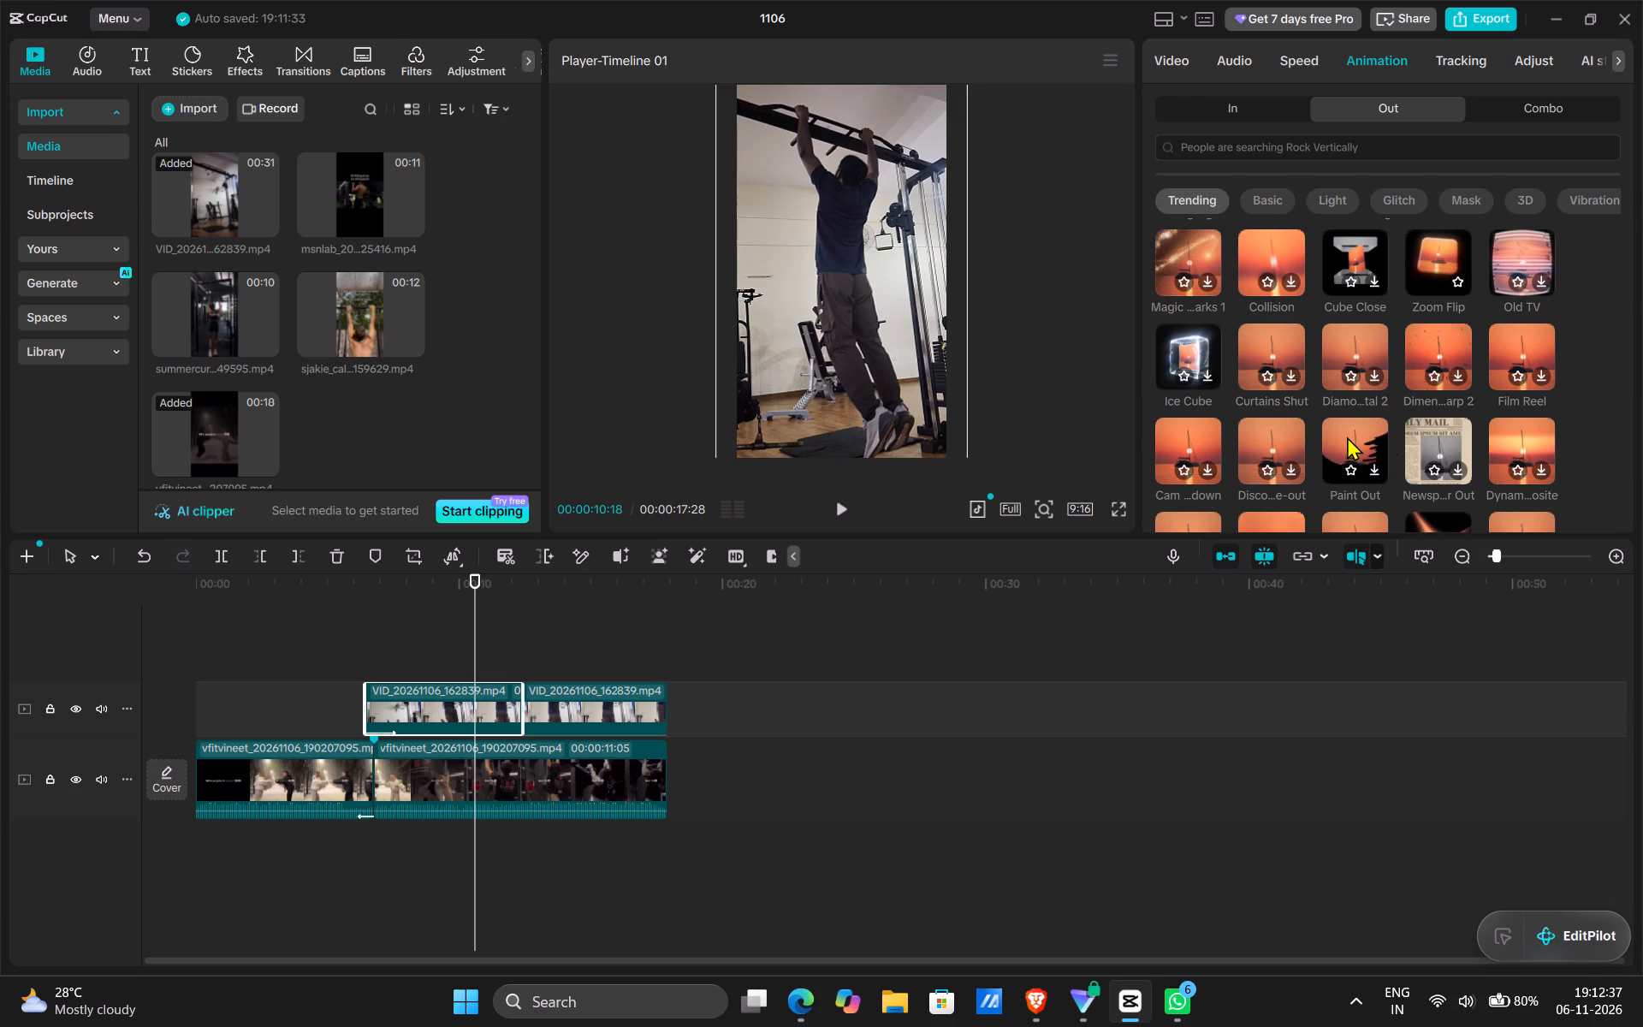
pyautogui.scroll(-1, 1517, 436)
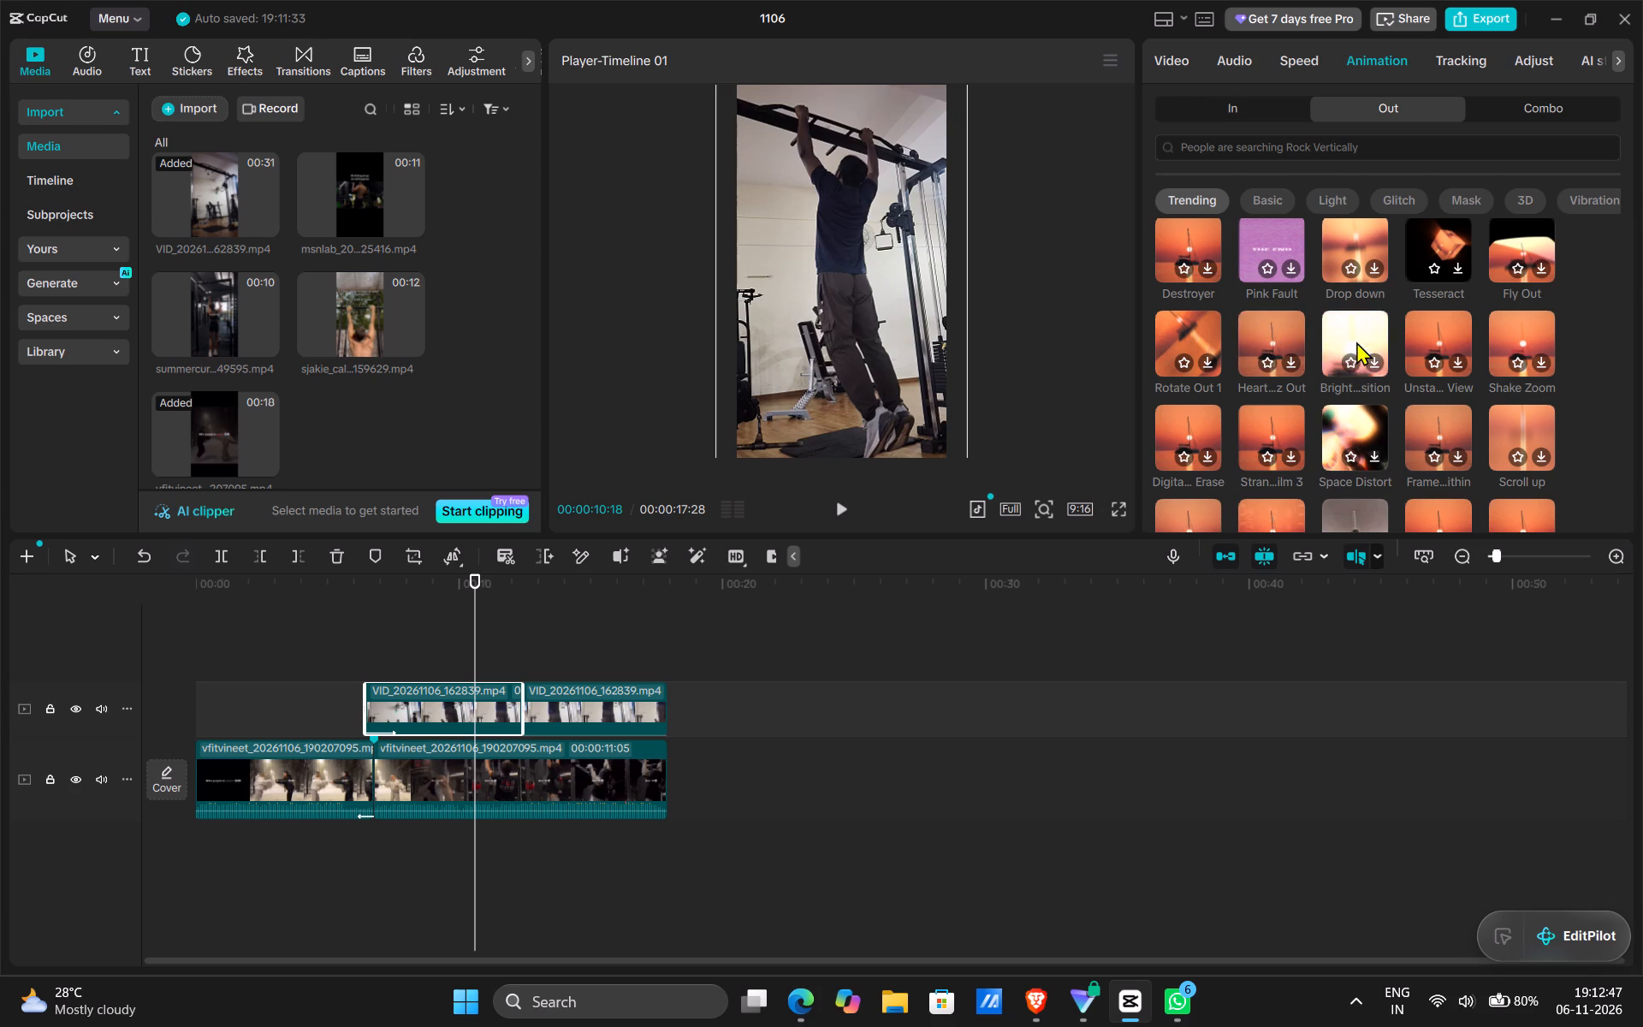
pyautogui.click(1431, 335)
pyautogui.click(1460, 358)
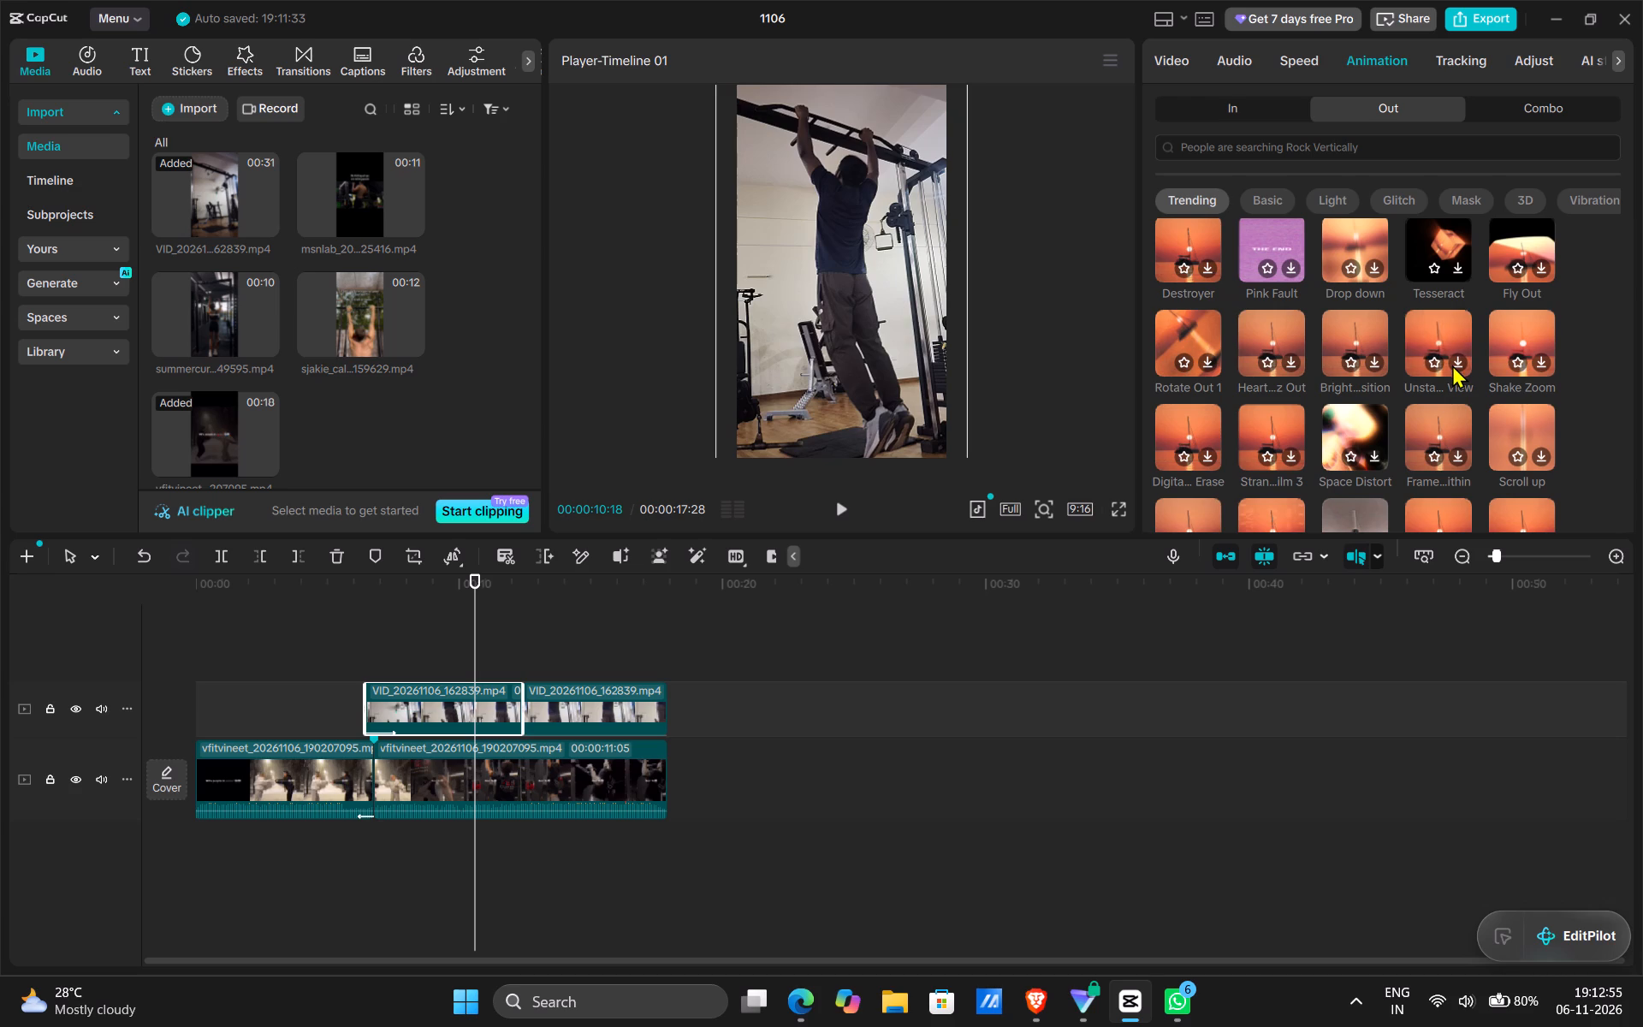
pyautogui.click(1452, 365)
pyautogui.click(1452, 365)
pyautogui.tripleClick(1452, 365)
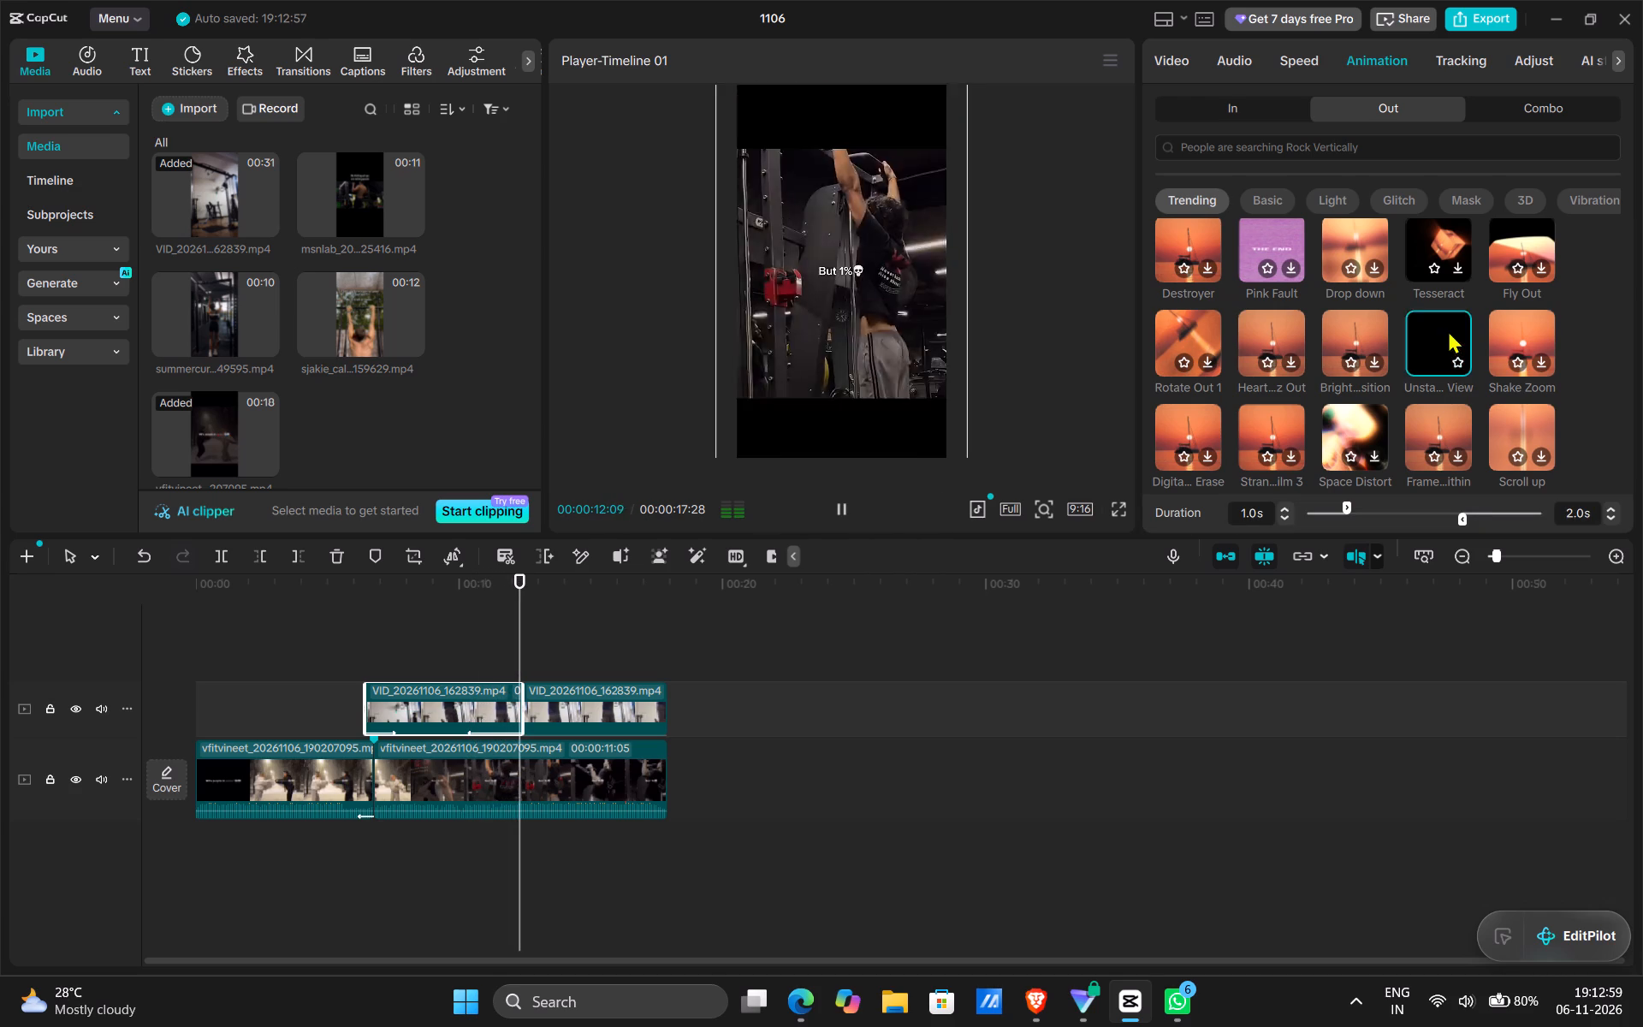
# Set the duration of the Out animation on the overlaid gym clip's first part to 0.5 s.
pyautogui.moveTo(1466, 518); pyautogui.dragTo(1489, 521)
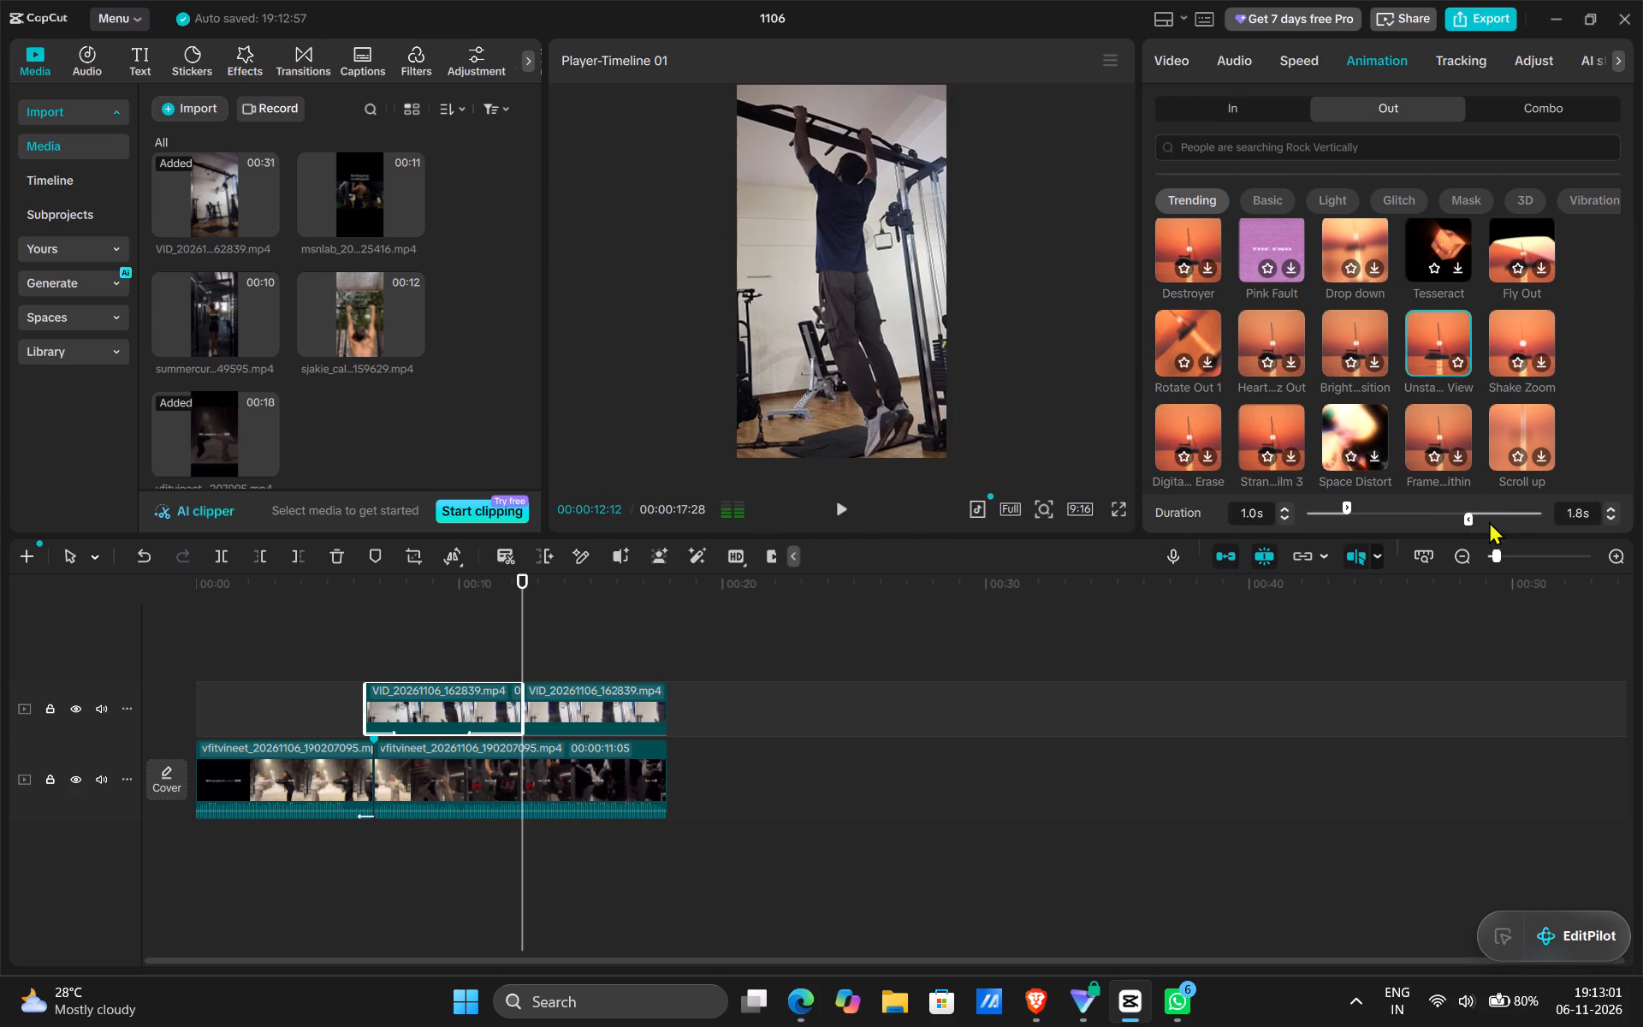
pyautogui.moveTo(1489, 521); pyautogui.dragTo(1526, 530)
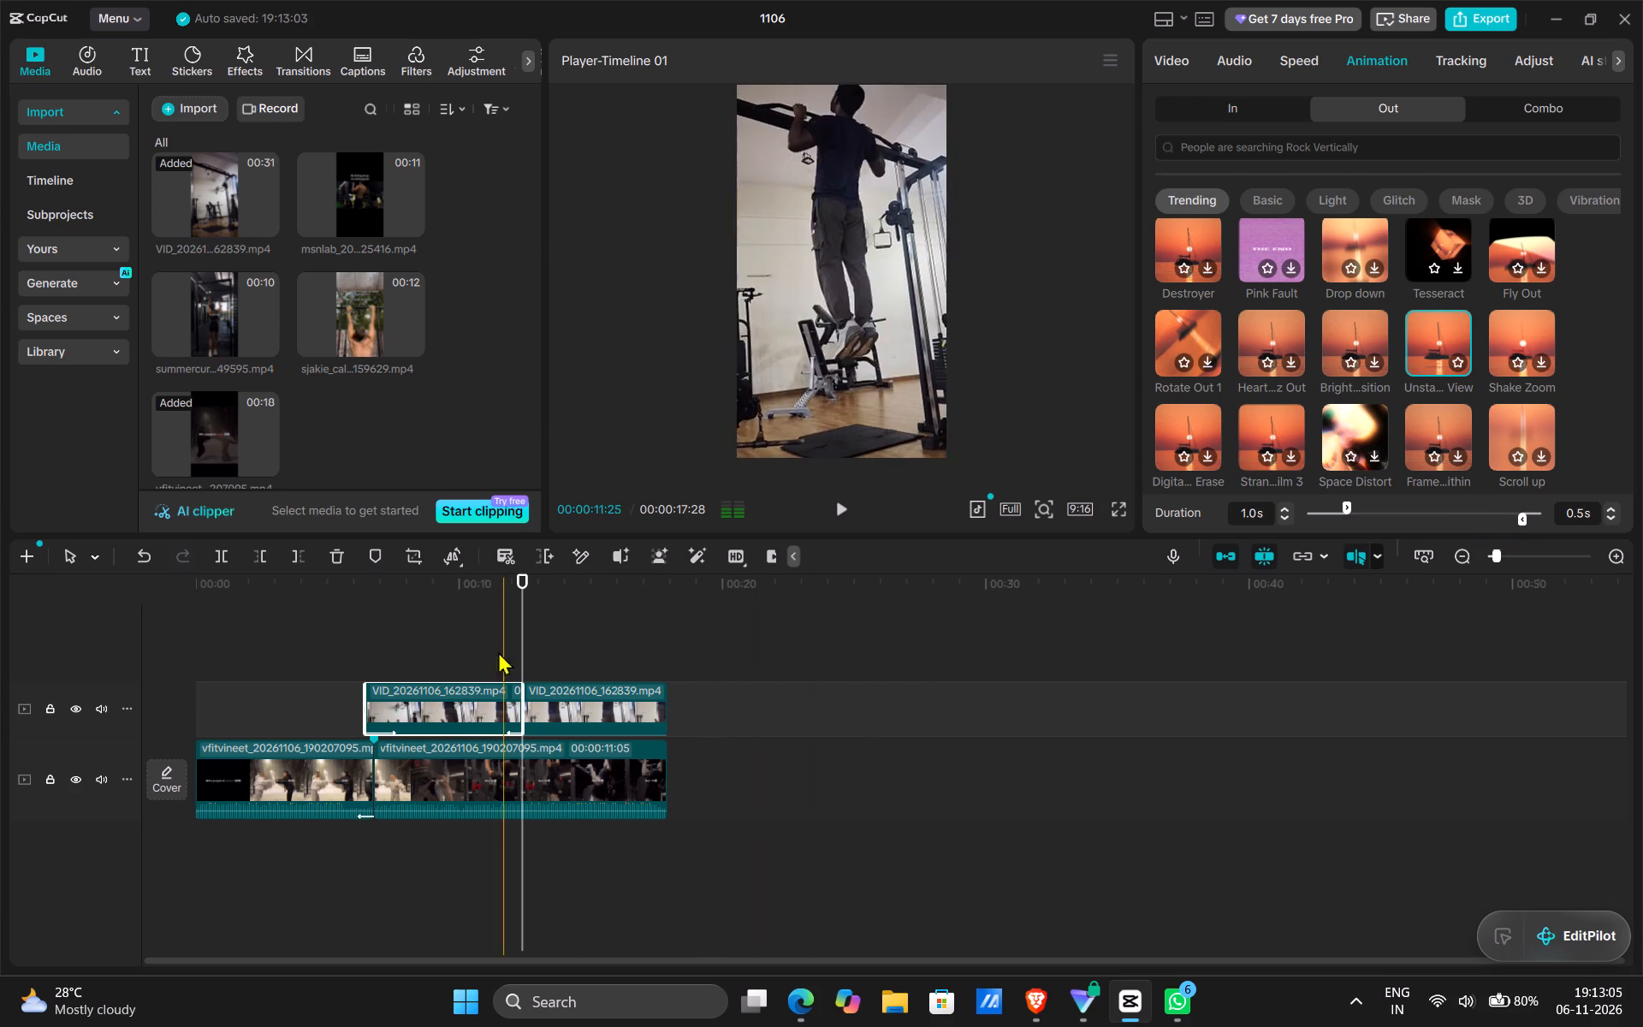
# Play back the gym section around the split point and from its fade-in to check the Out animation.
pyautogui.click(464, 634)
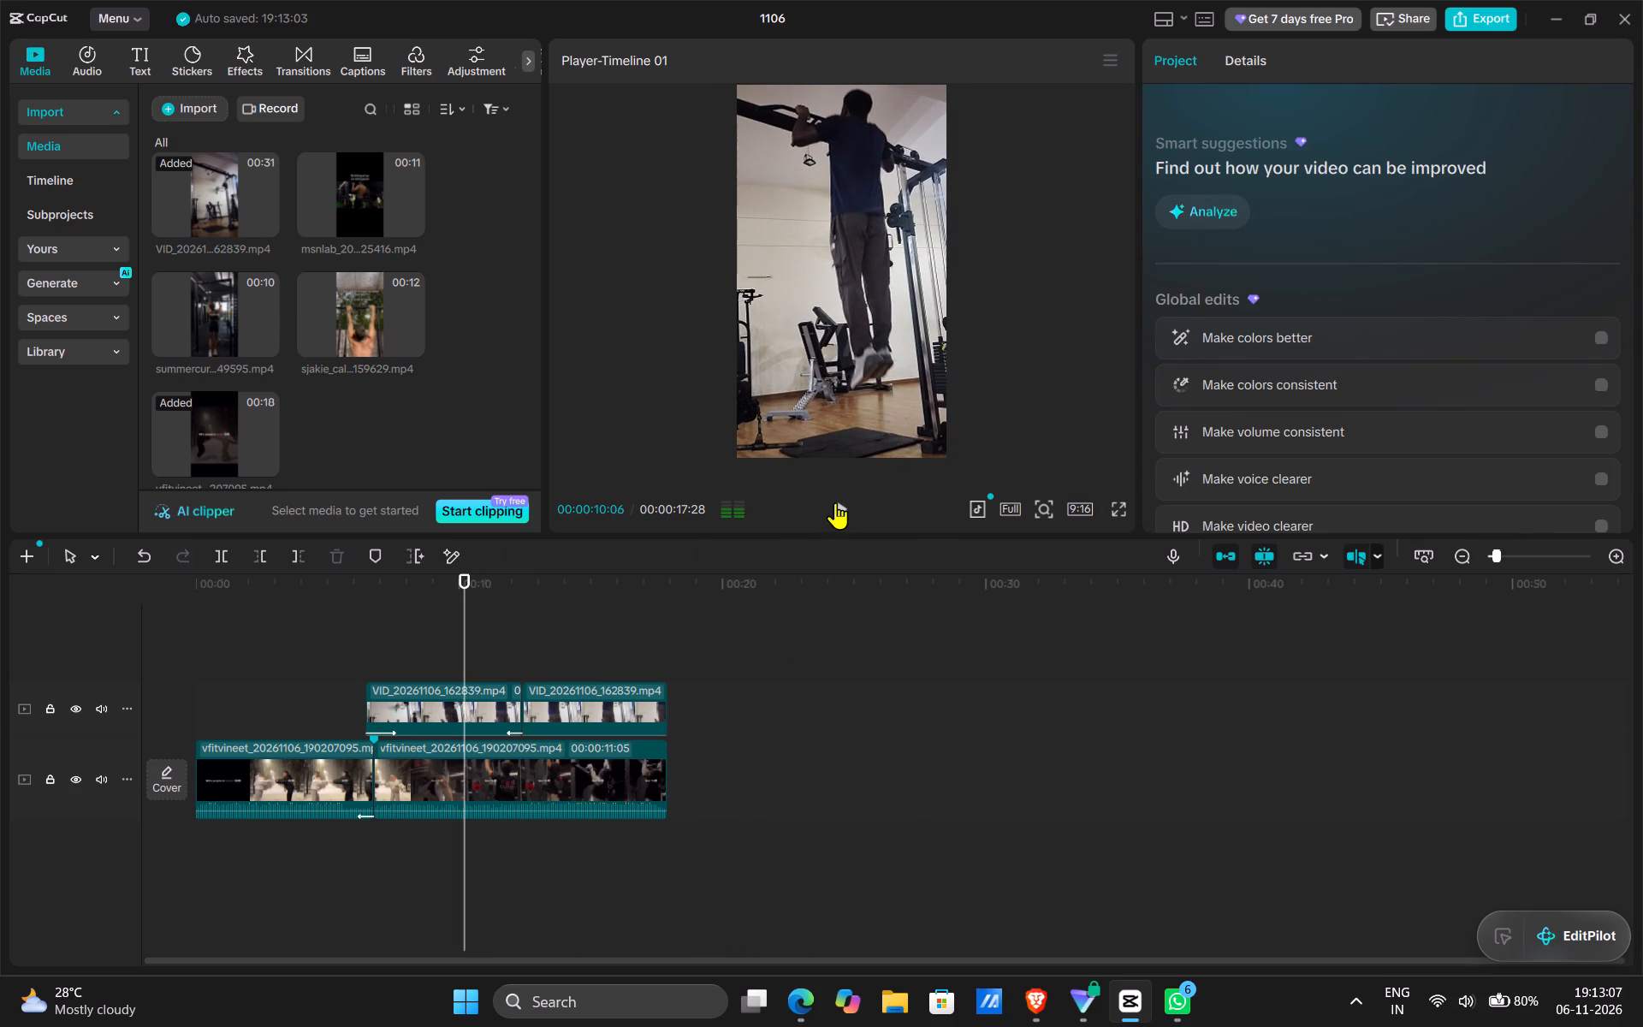
pyautogui.click(835, 502)
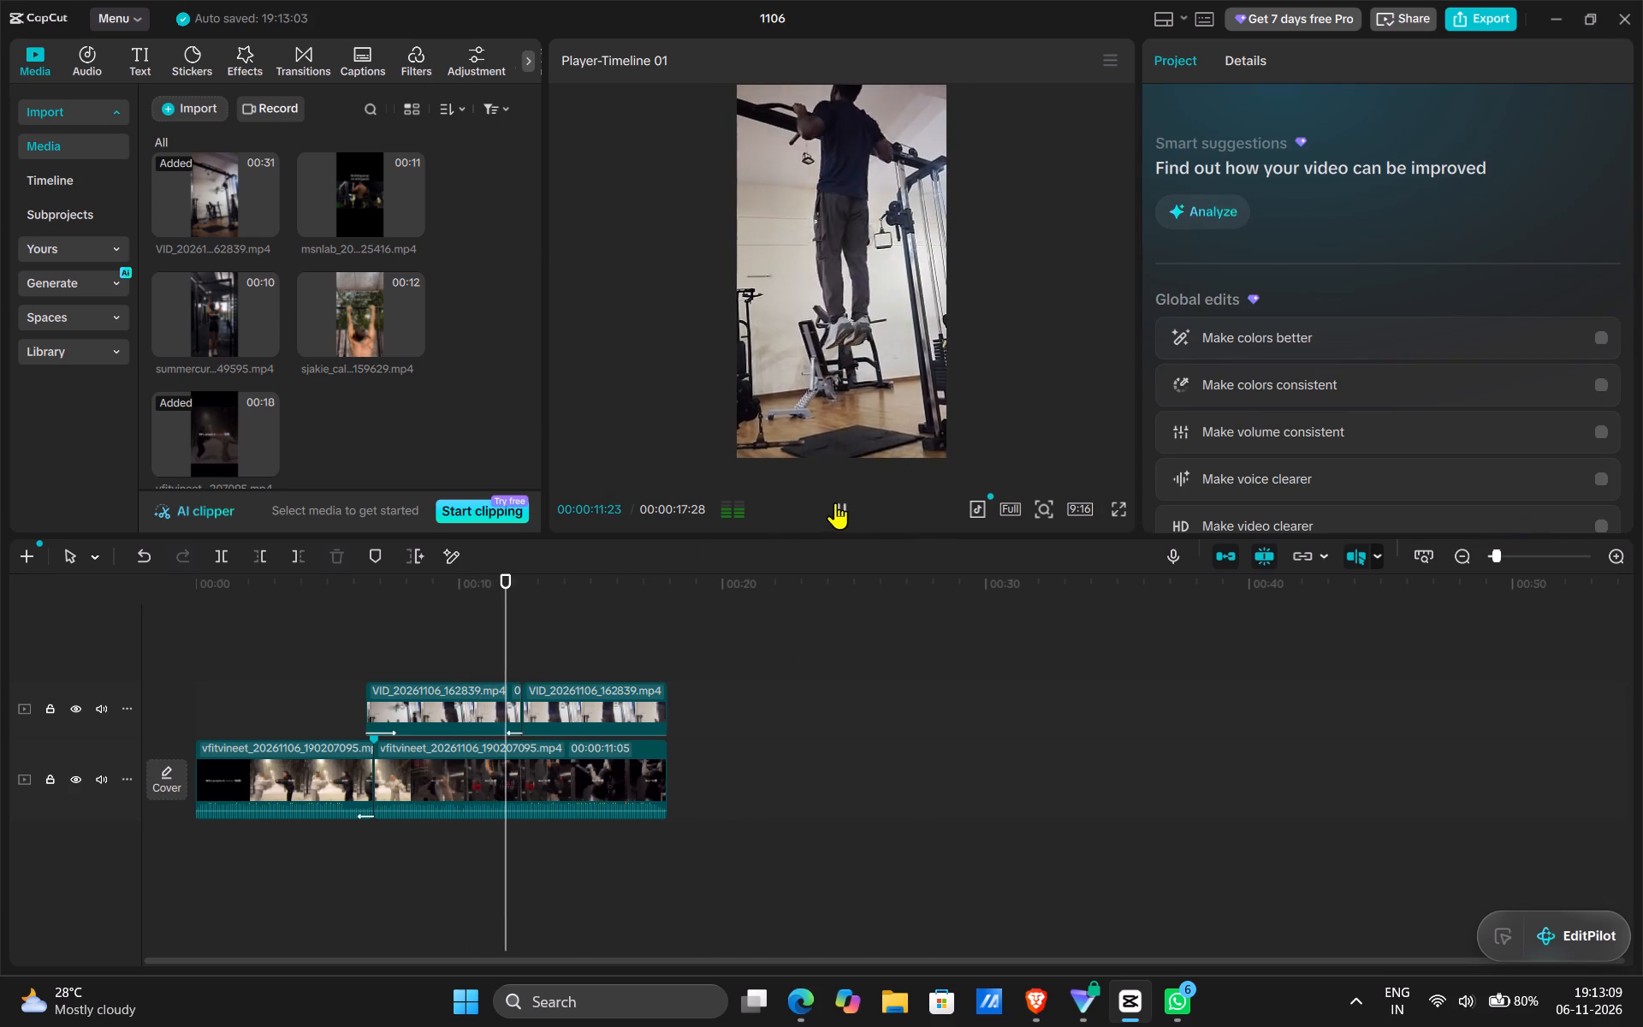
pyautogui.click(835, 502)
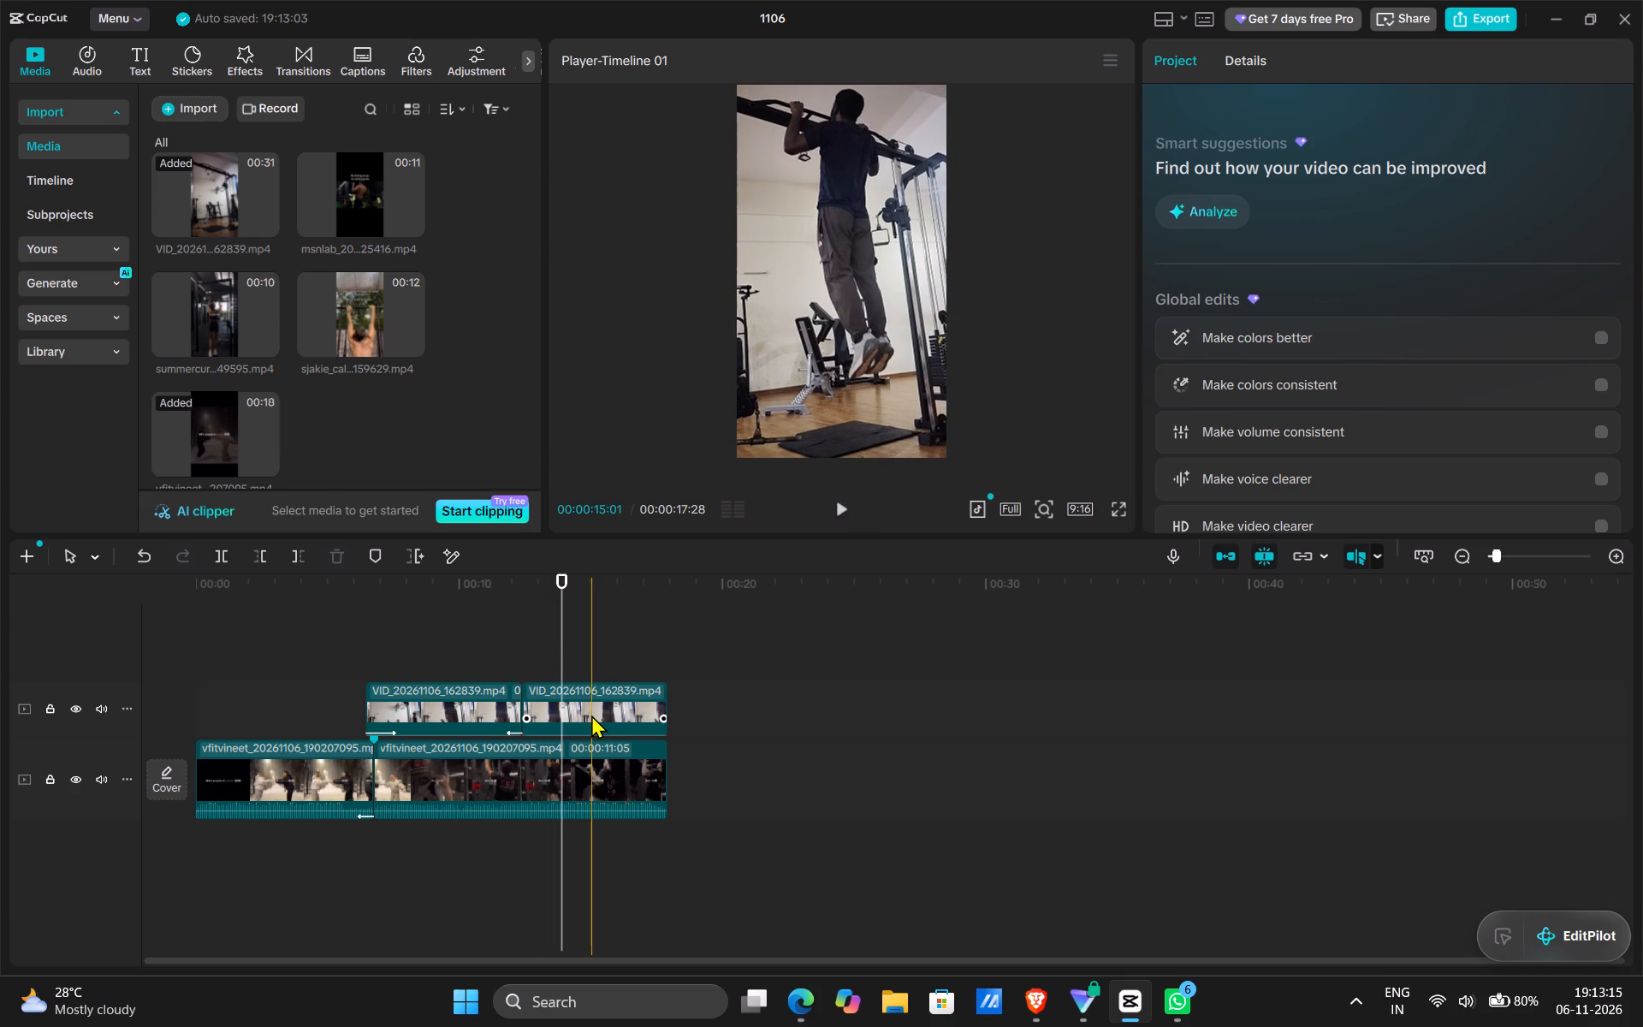
pyautogui.moveTo(566, 626); pyautogui.dragTo(466, 629)
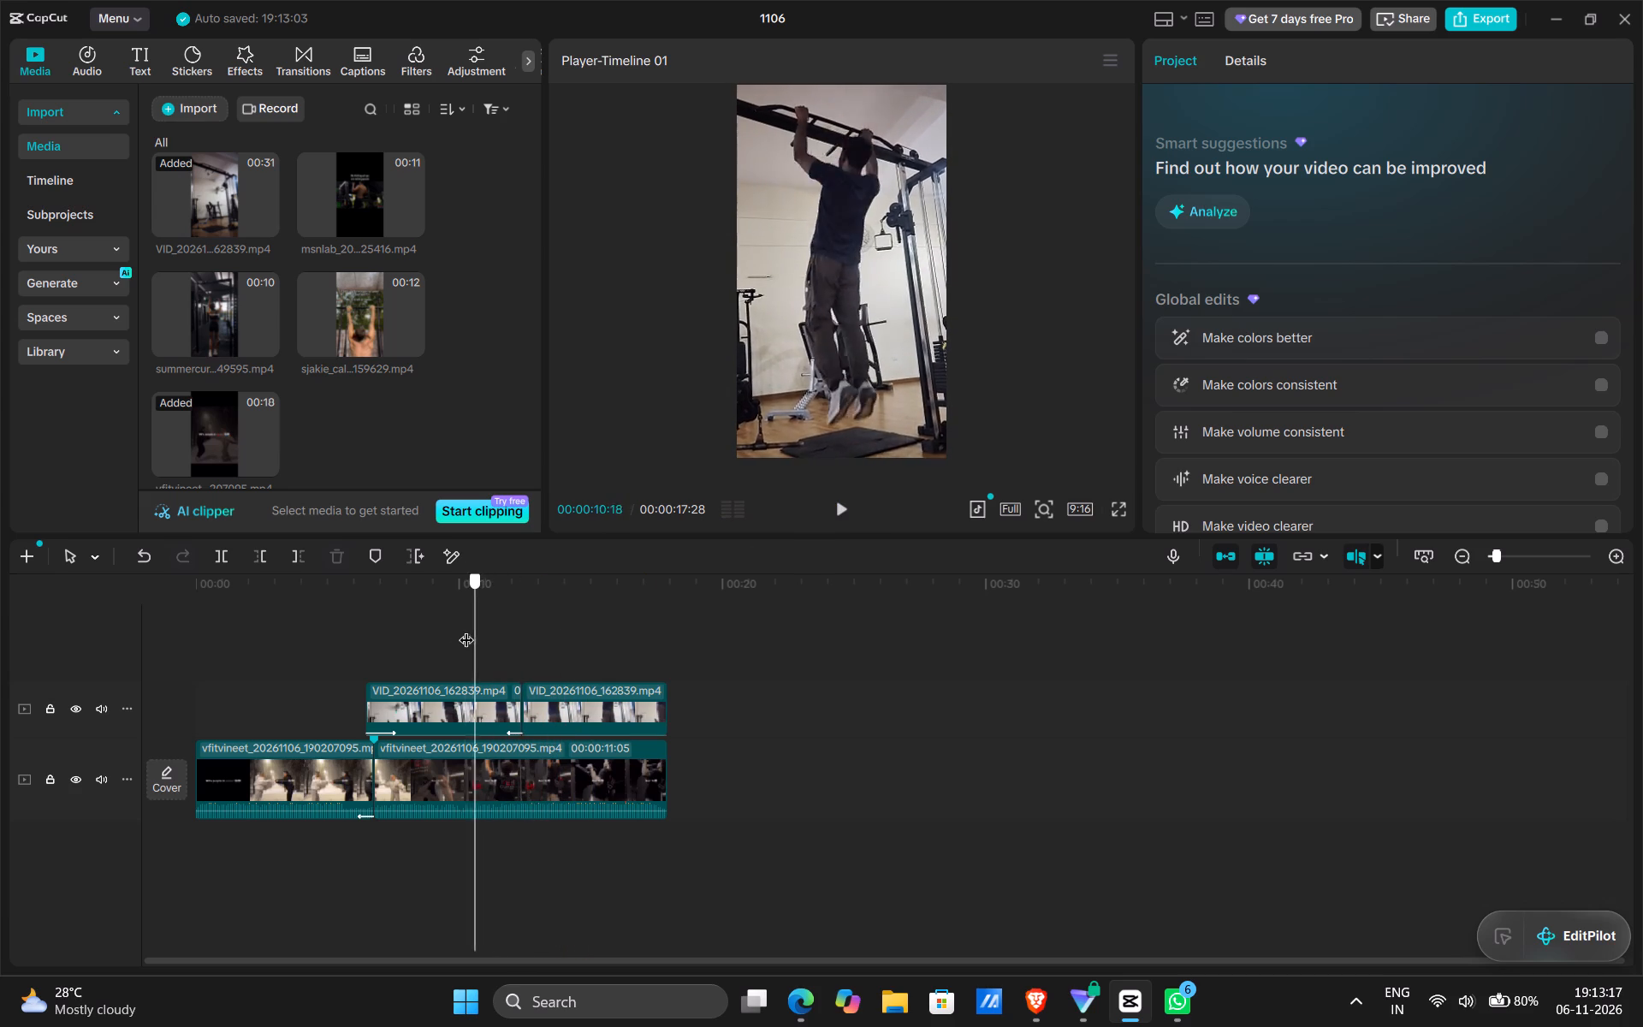
pyautogui.moveTo(466, 629); pyautogui.dragTo(502, 649)
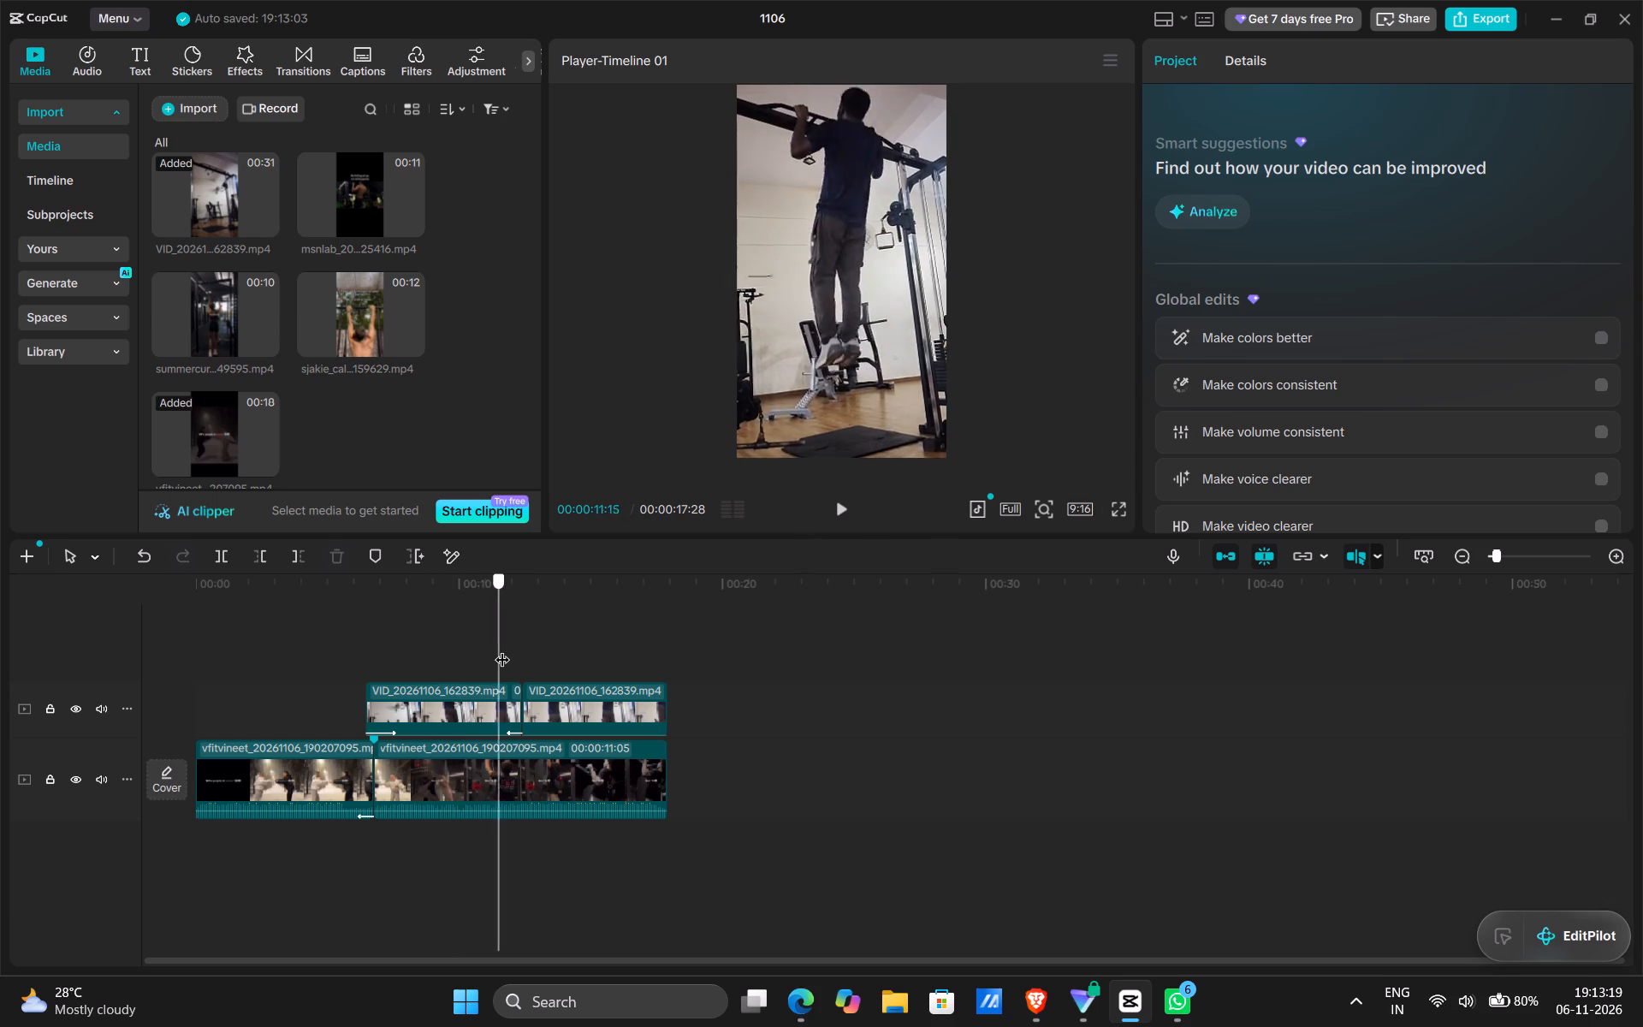
pyautogui.moveTo(502, 649); pyautogui.dragTo(375, 642)
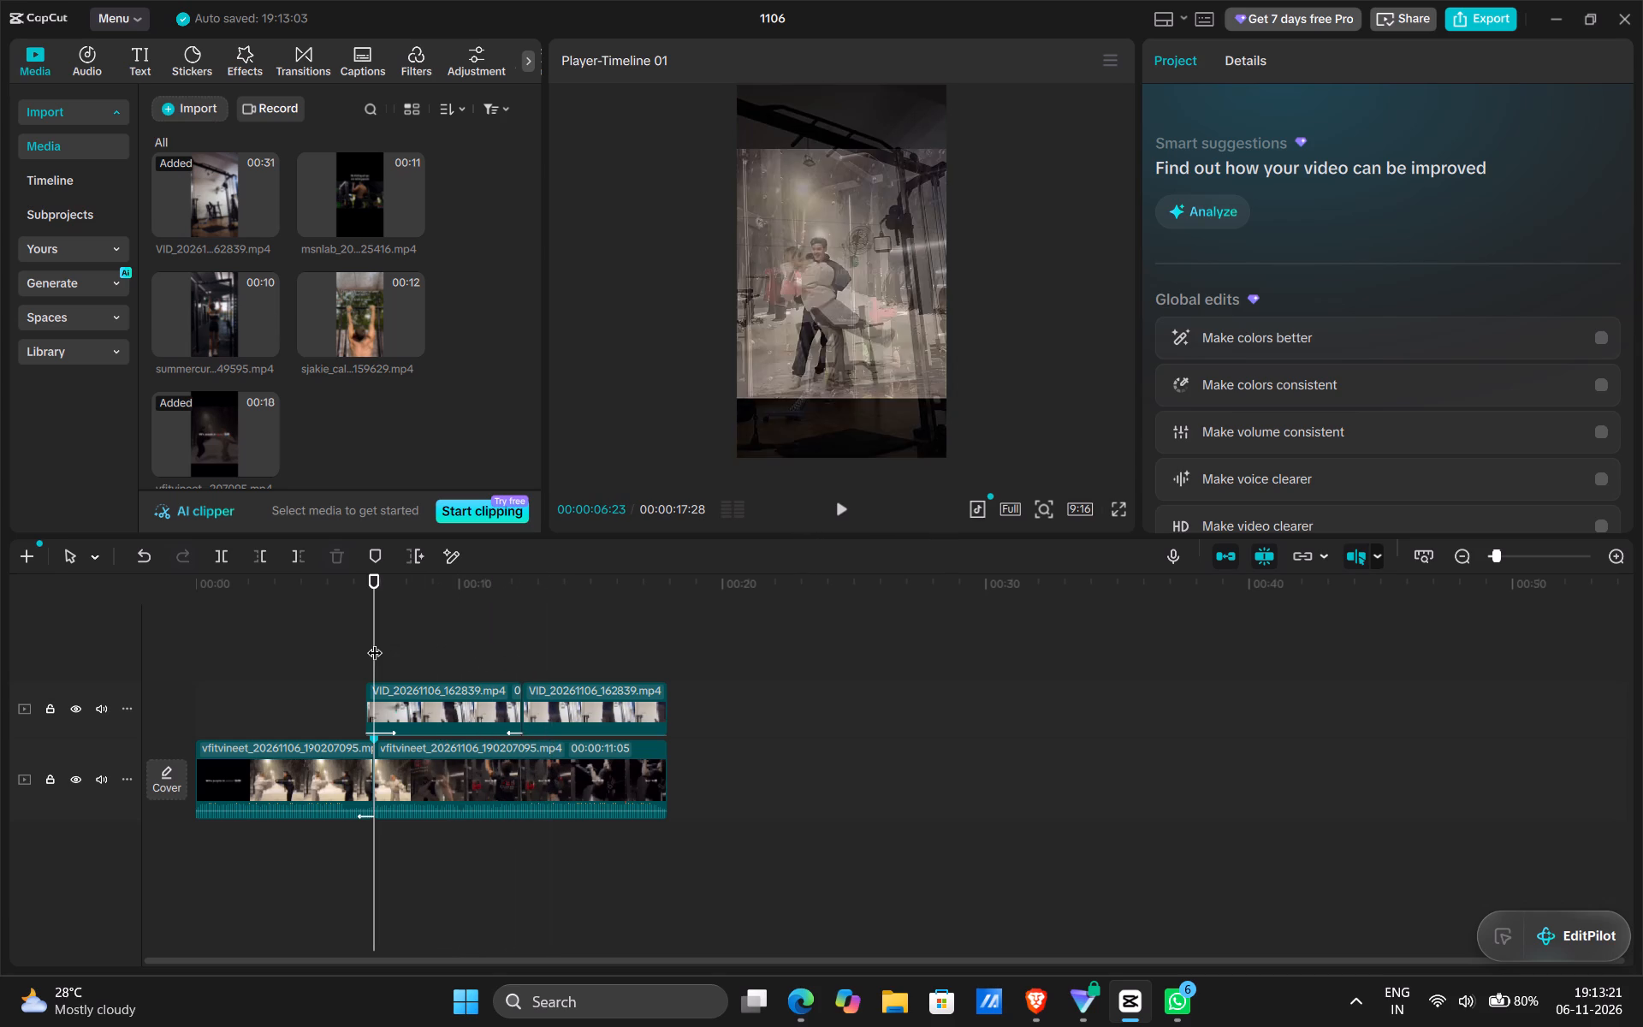
pyautogui.click(842, 504)
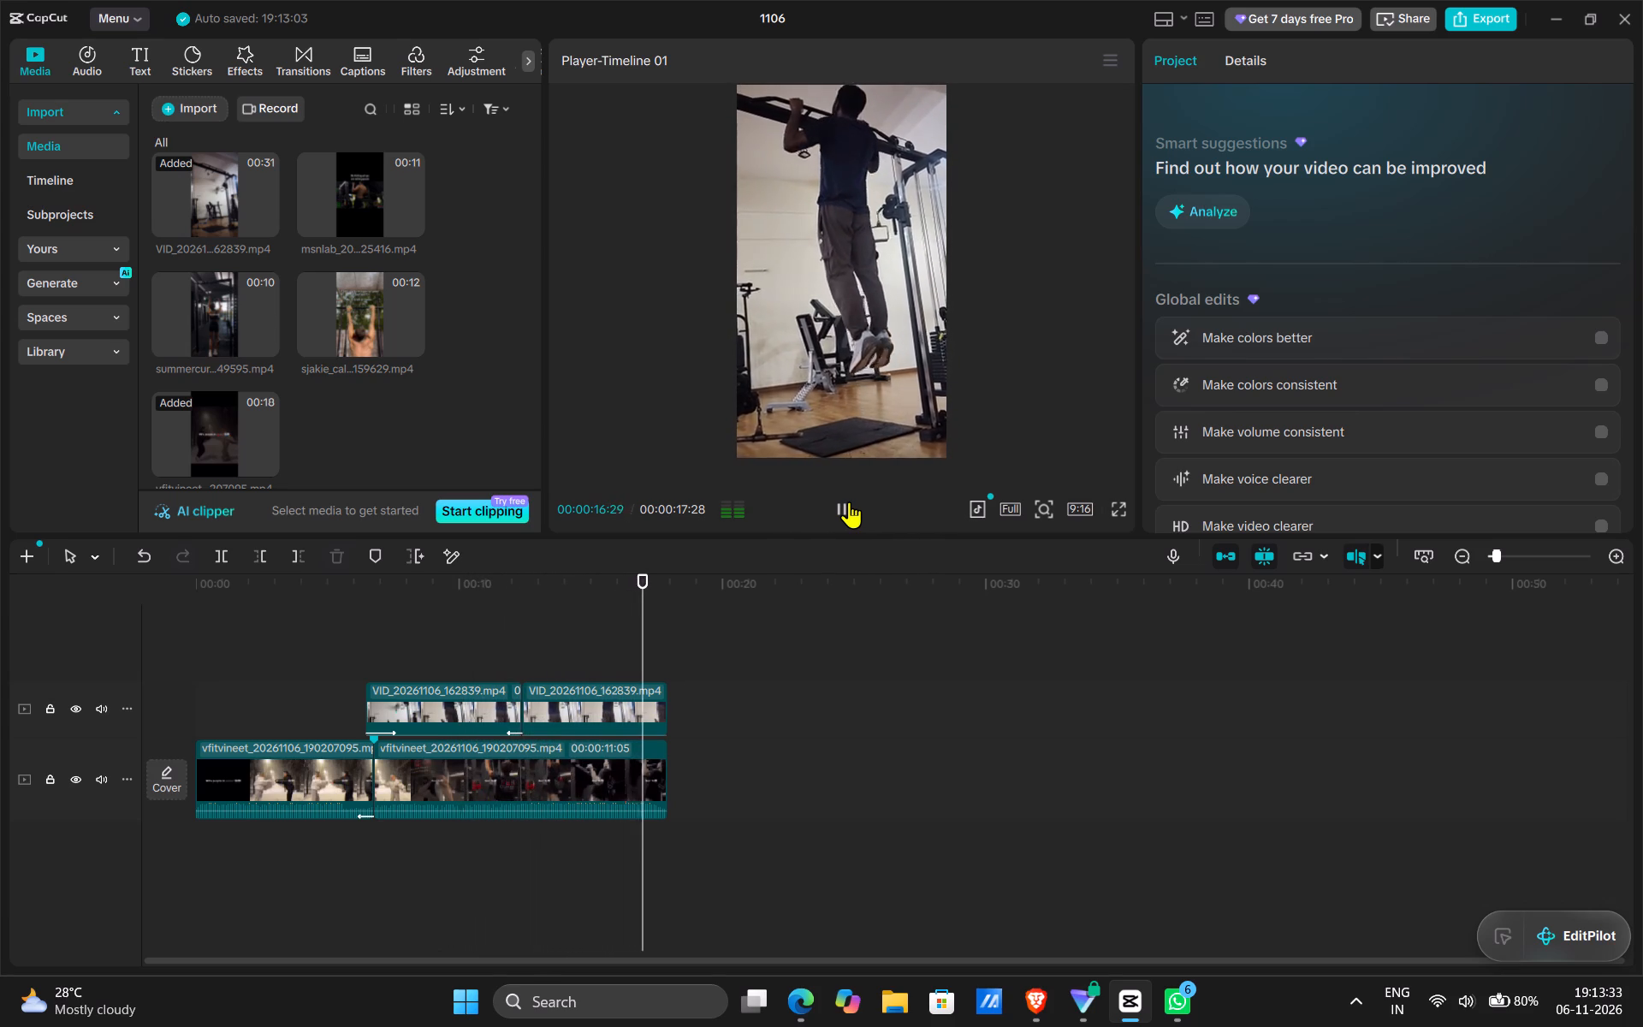
# Play back the gym section around the split point again to check the Out animation.
pyautogui.click(849, 502)
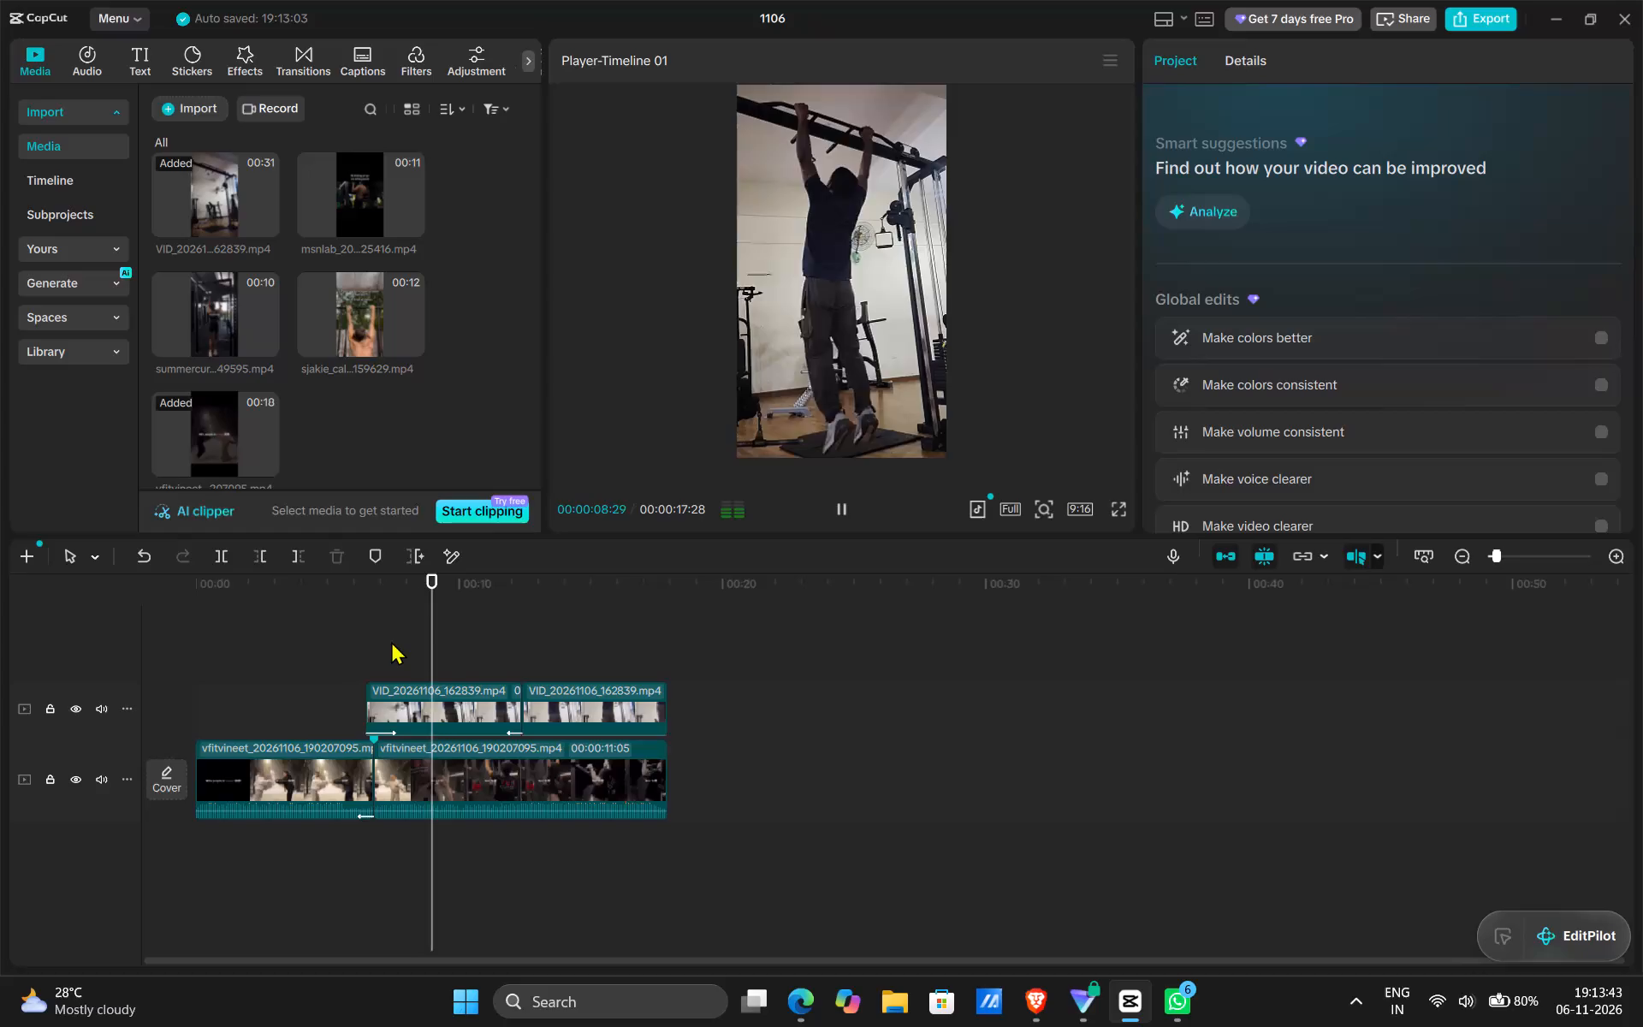
pyautogui.click(333, 690)
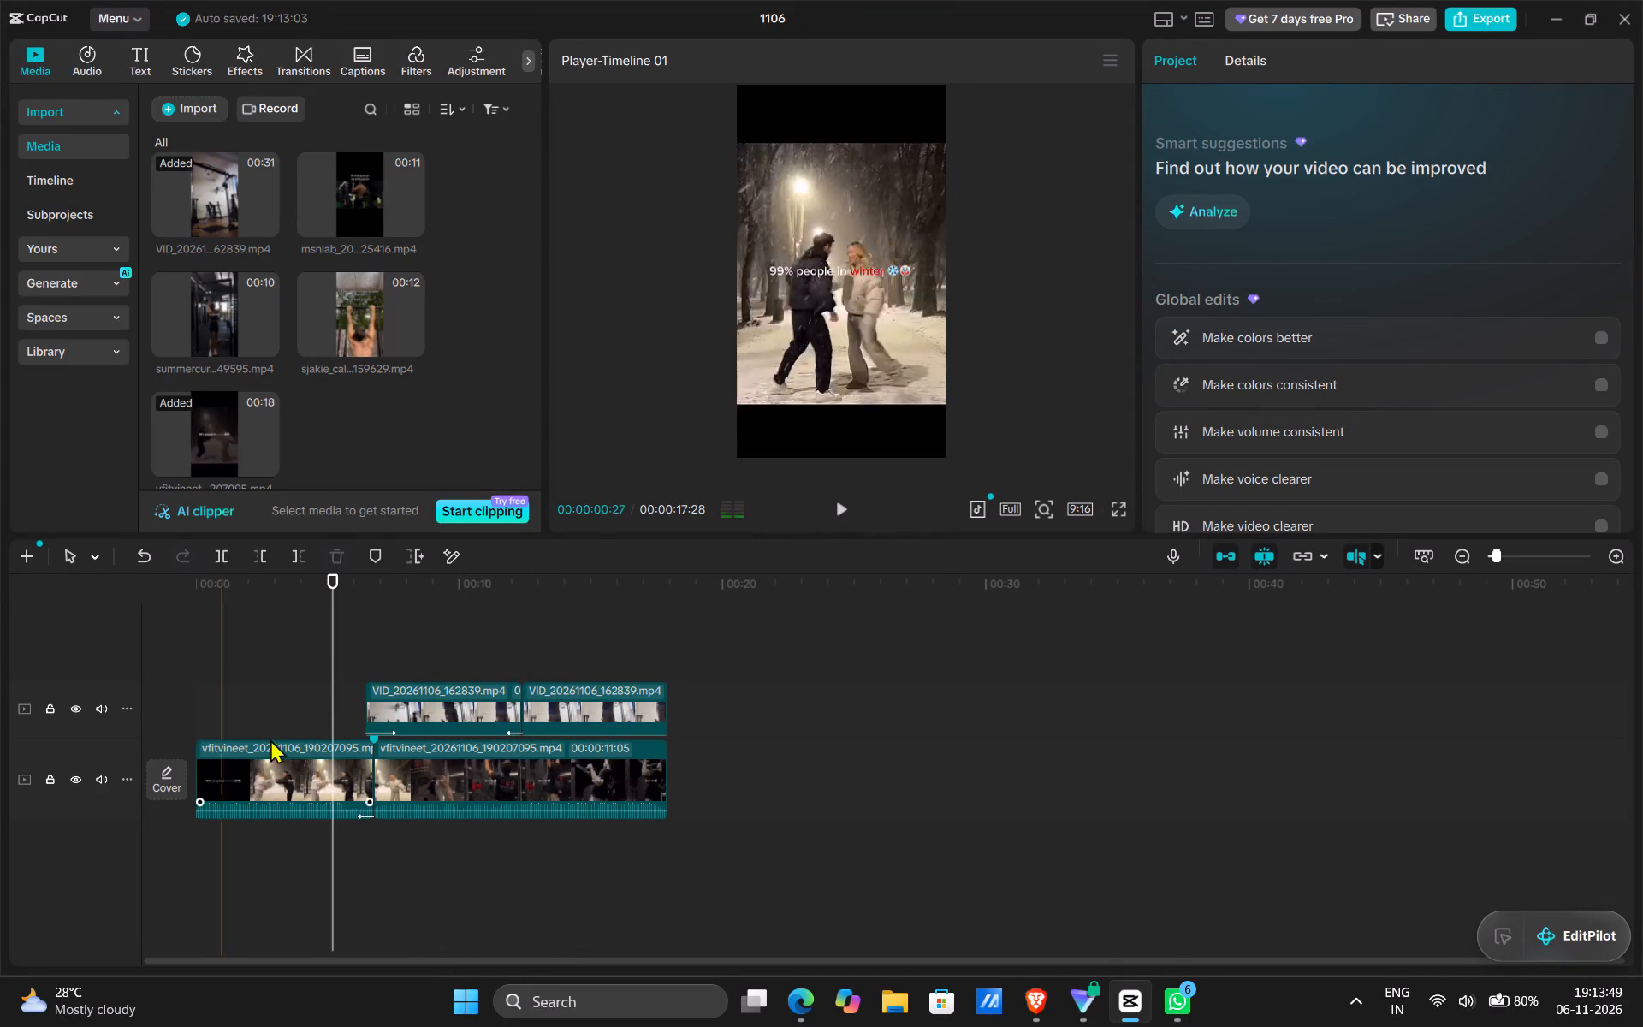
# Reframe the second part of the overlaid gym clip: scale it to 140% and move it down to Y position -523.
pyautogui.moveTo(330, 636); pyautogui.dragTo(596, 671)
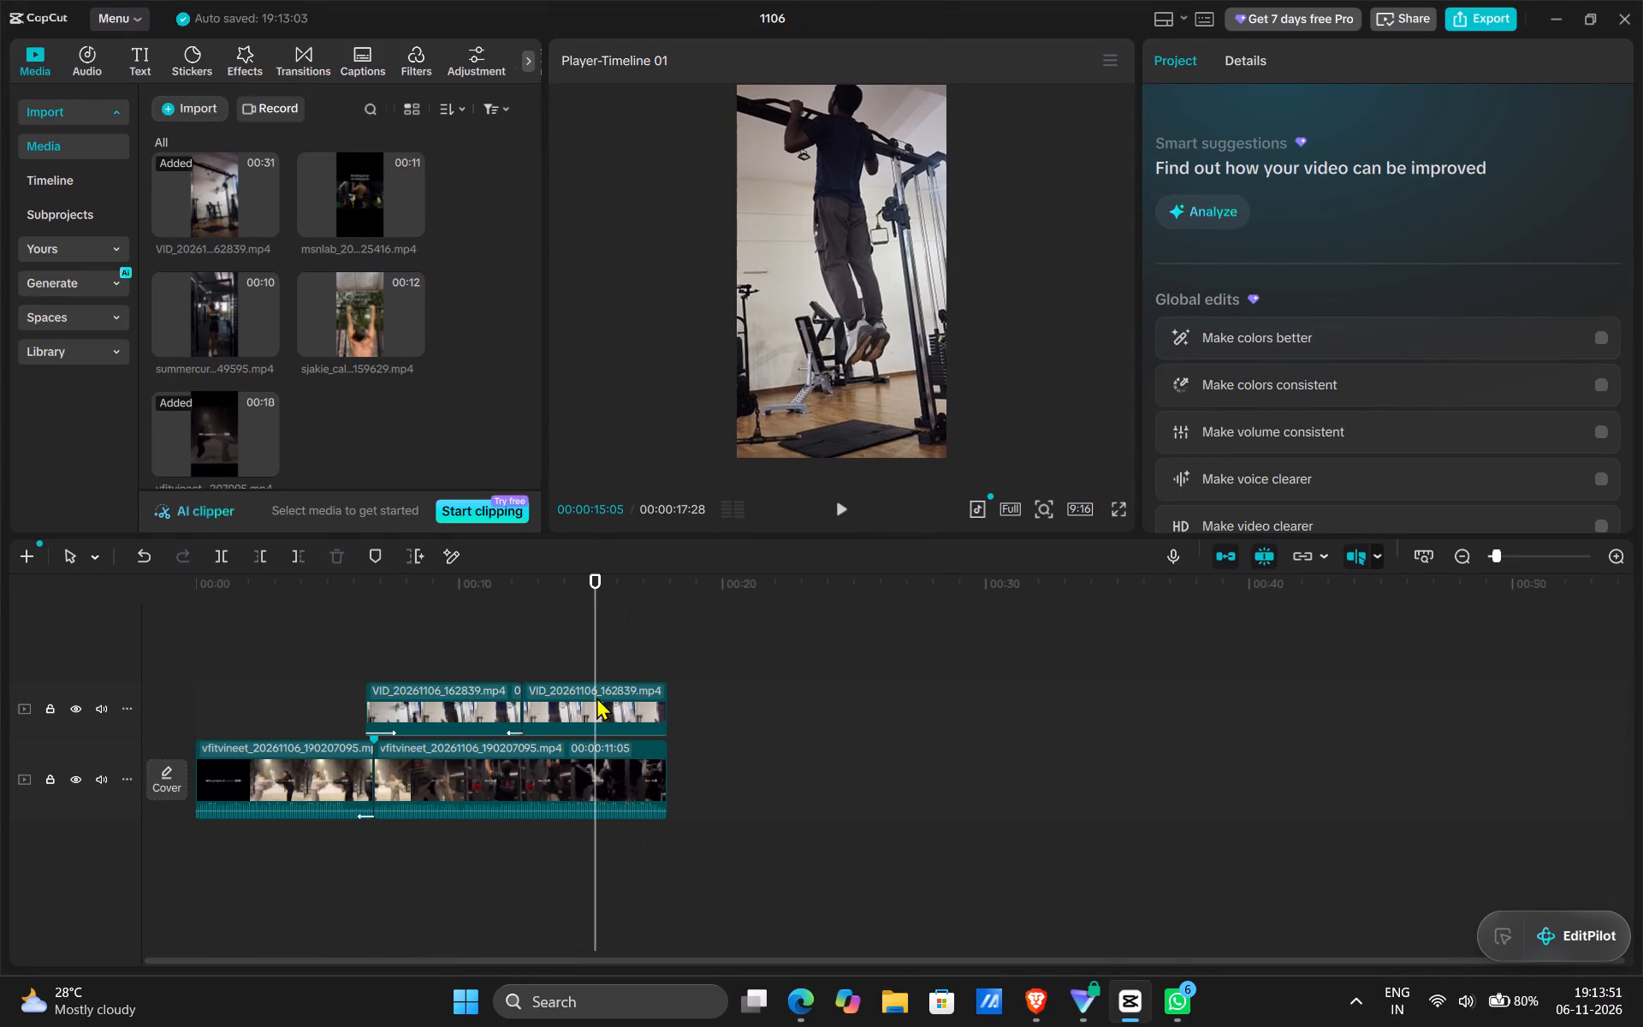
pyautogui.click(596, 702)
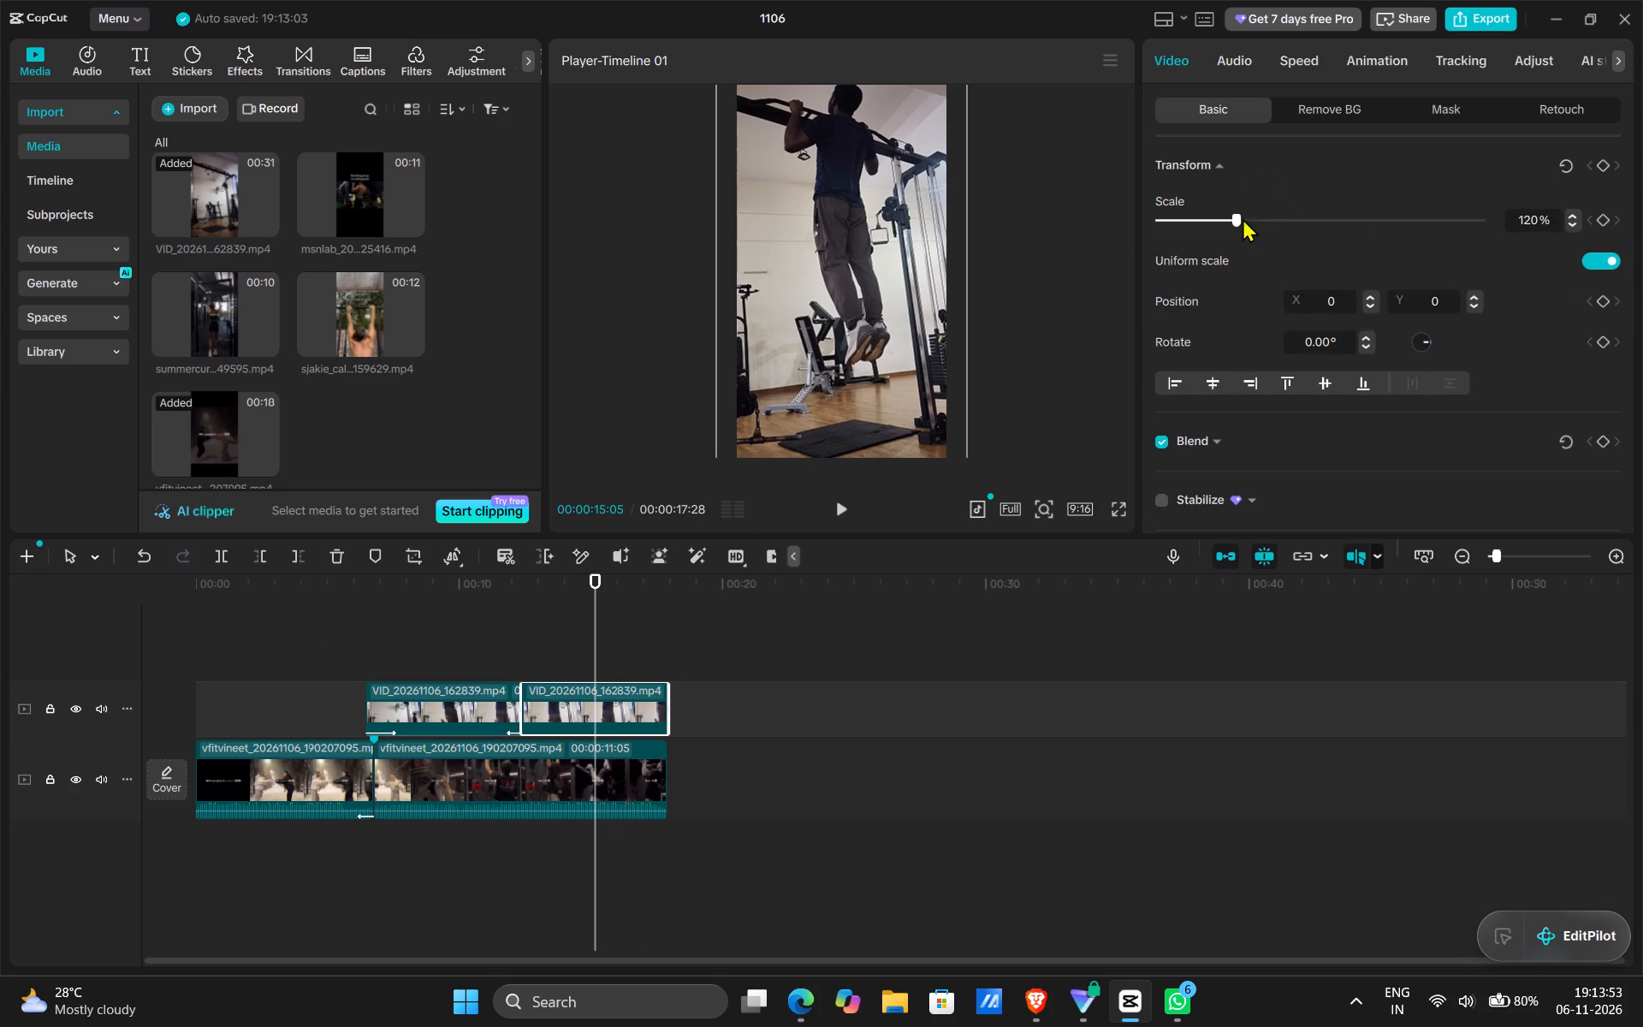
pyautogui.moveTo(1236, 217); pyautogui.dragTo(1249, 217)
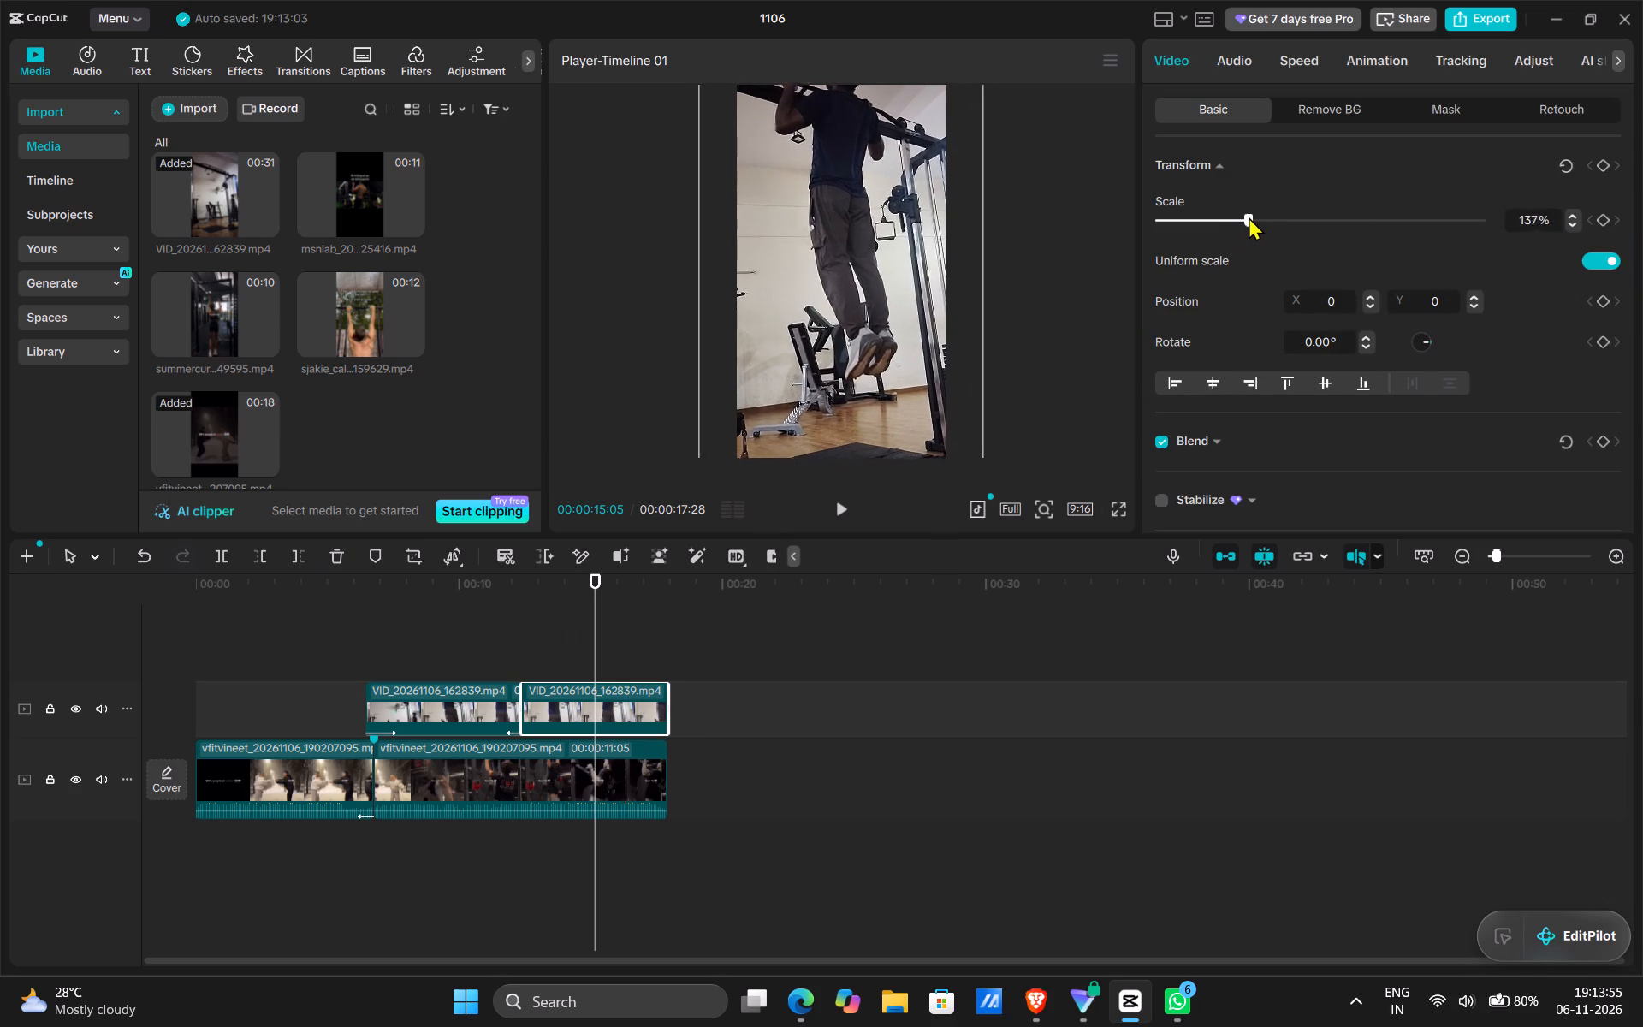
pyautogui.moveTo(1249, 217); pyautogui.dragTo(1249, 217)
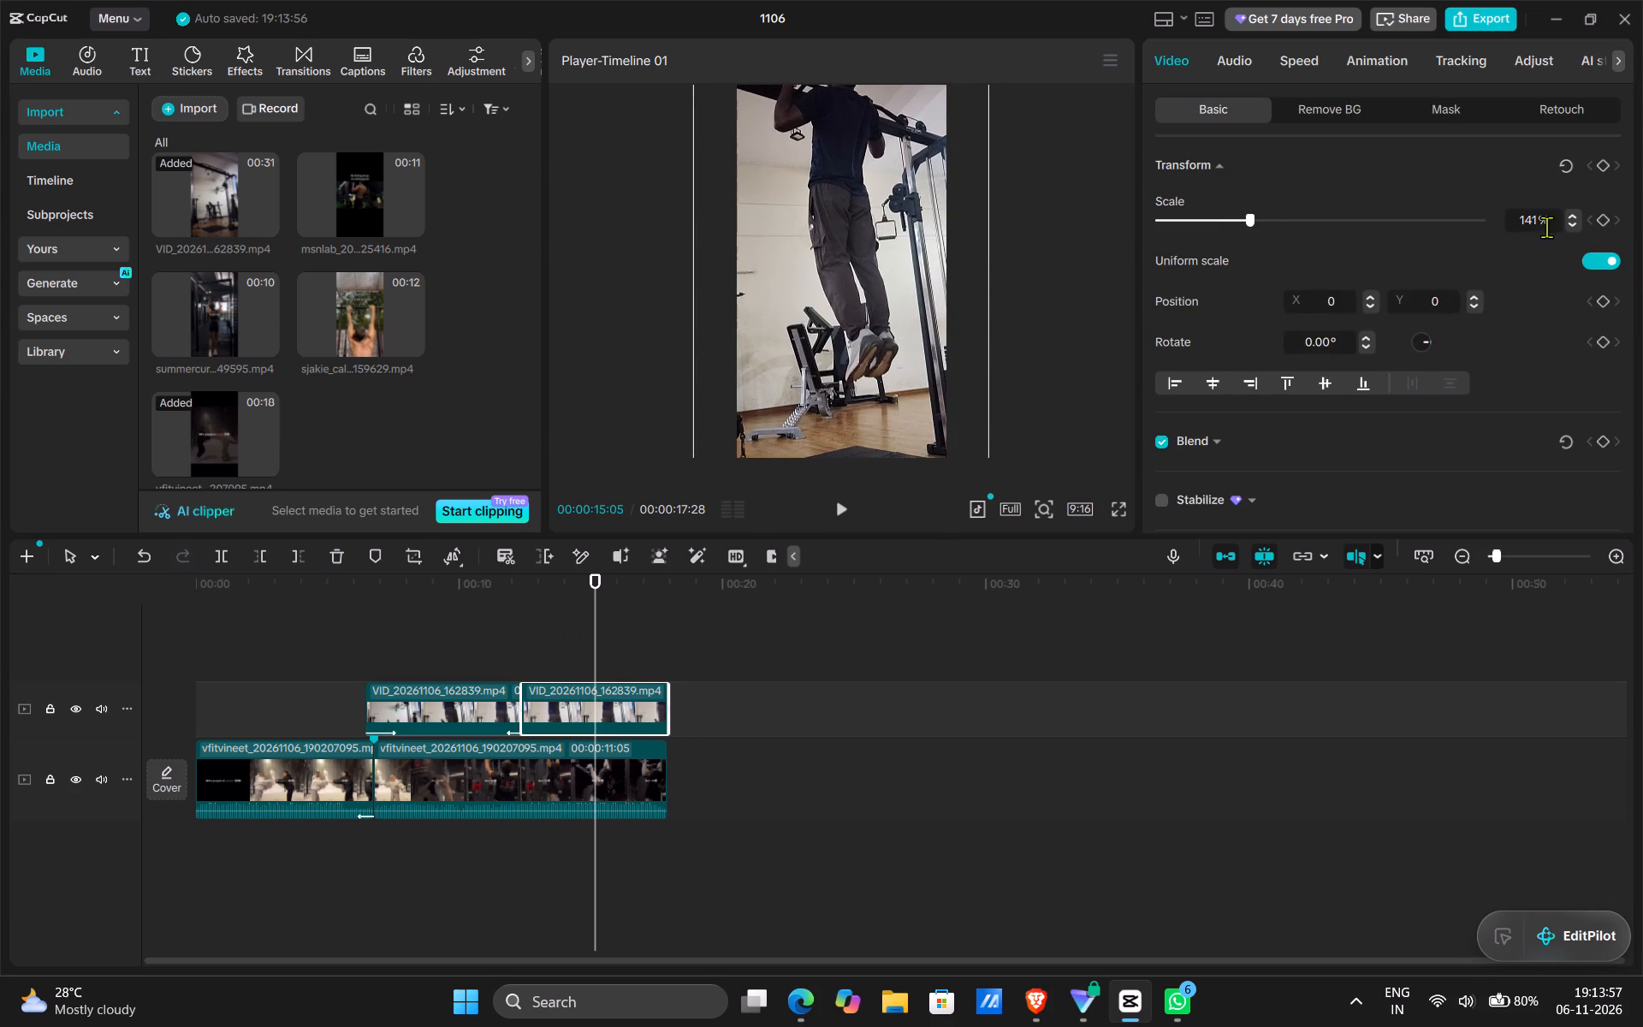
pyautogui.click(1569, 219)
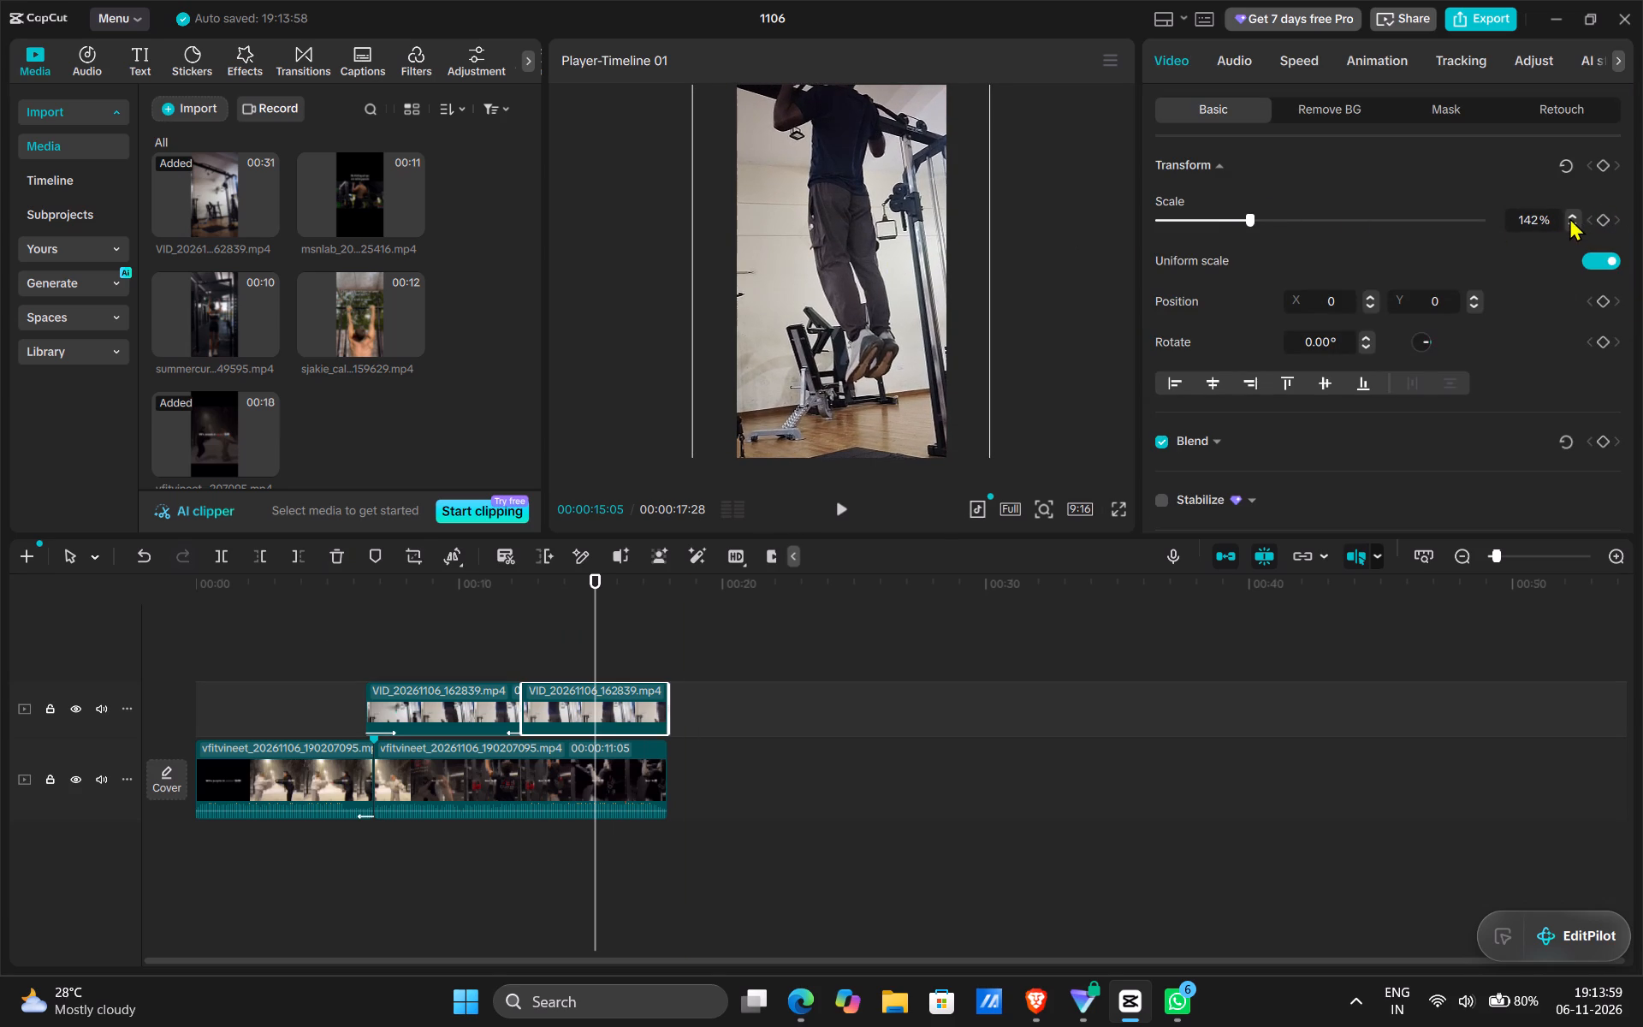
pyautogui.doubleClick(1569, 223)
pyautogui.moveTo(841, 231); pyautogui.dragTo(845, 284)
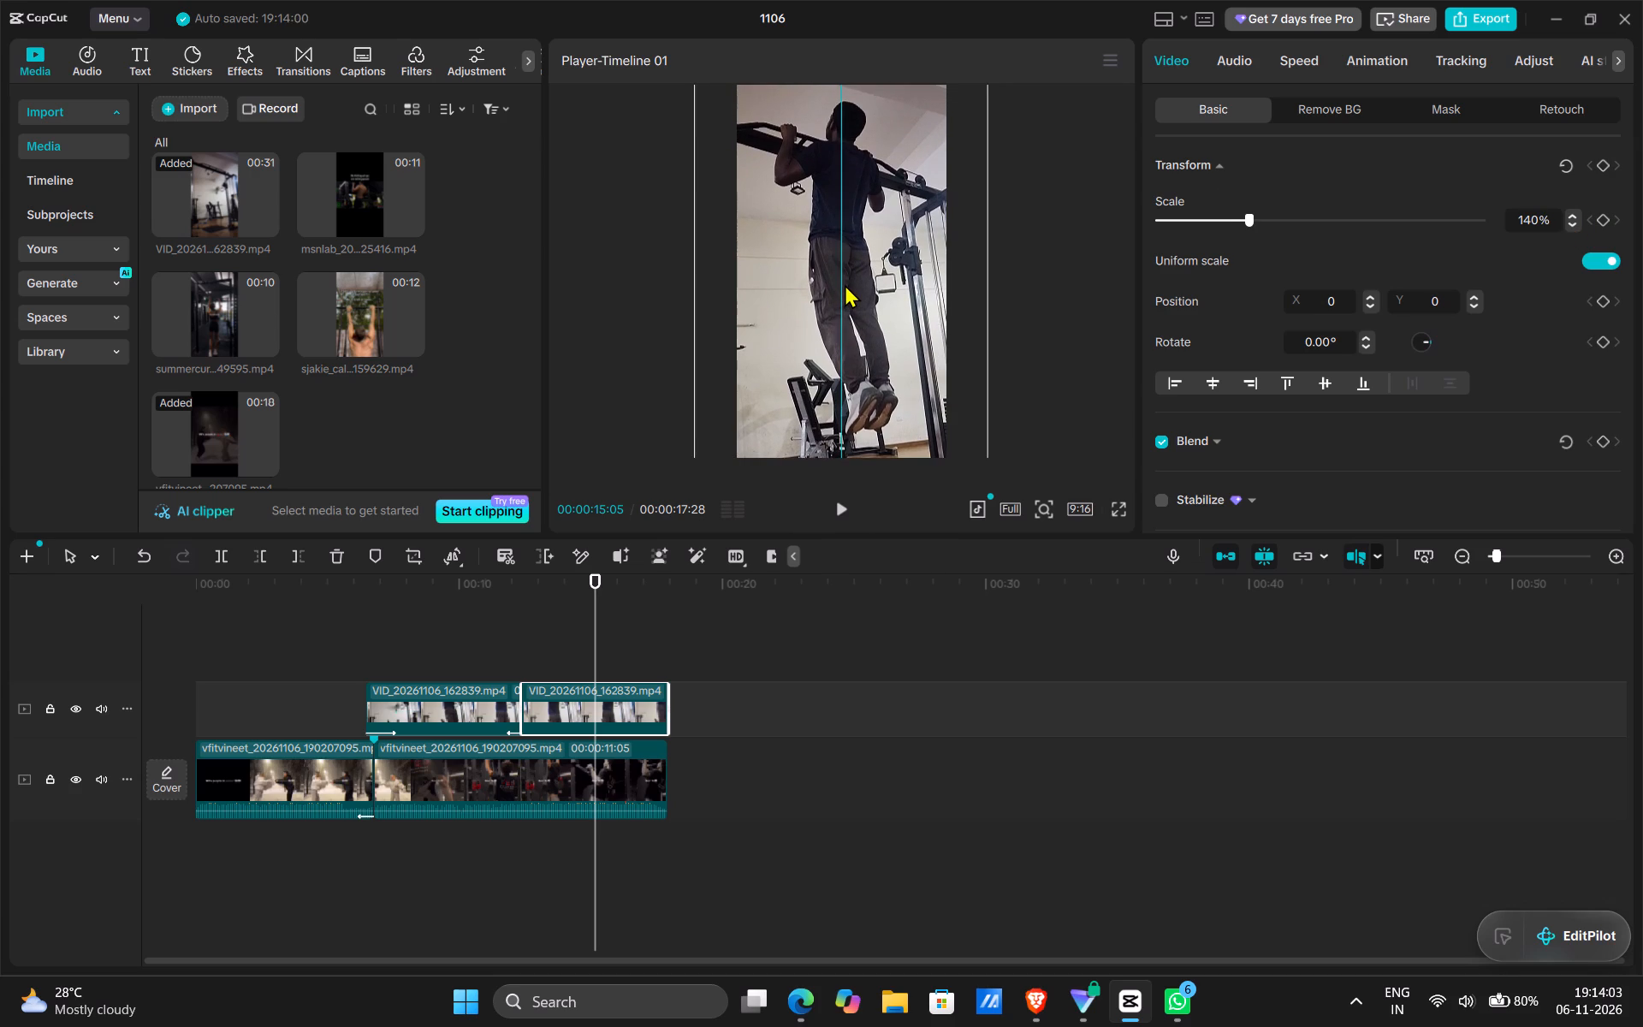
pyautogui.moveTo(845, 284); pyautogui.dragTo(845, 282)
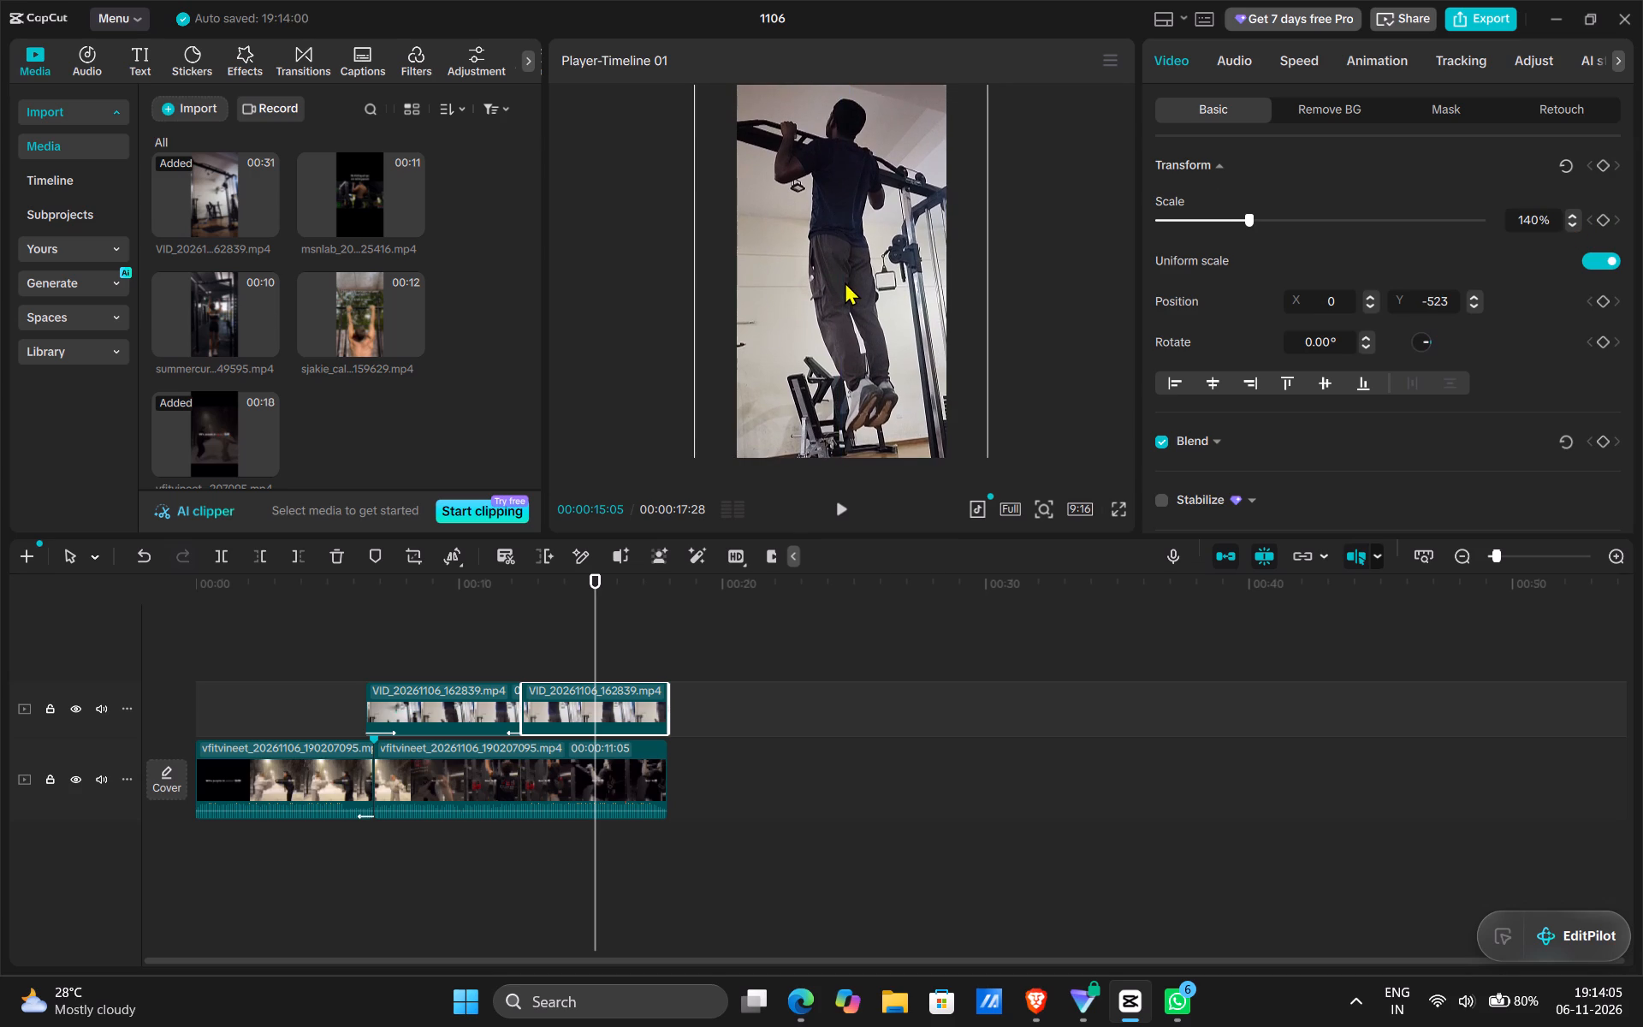
# Play back the overlaid gym clip across its split point to check the reframed second part.
pyautogui.moveTo(590, 637); pyautogui.dragTo(578, 637)
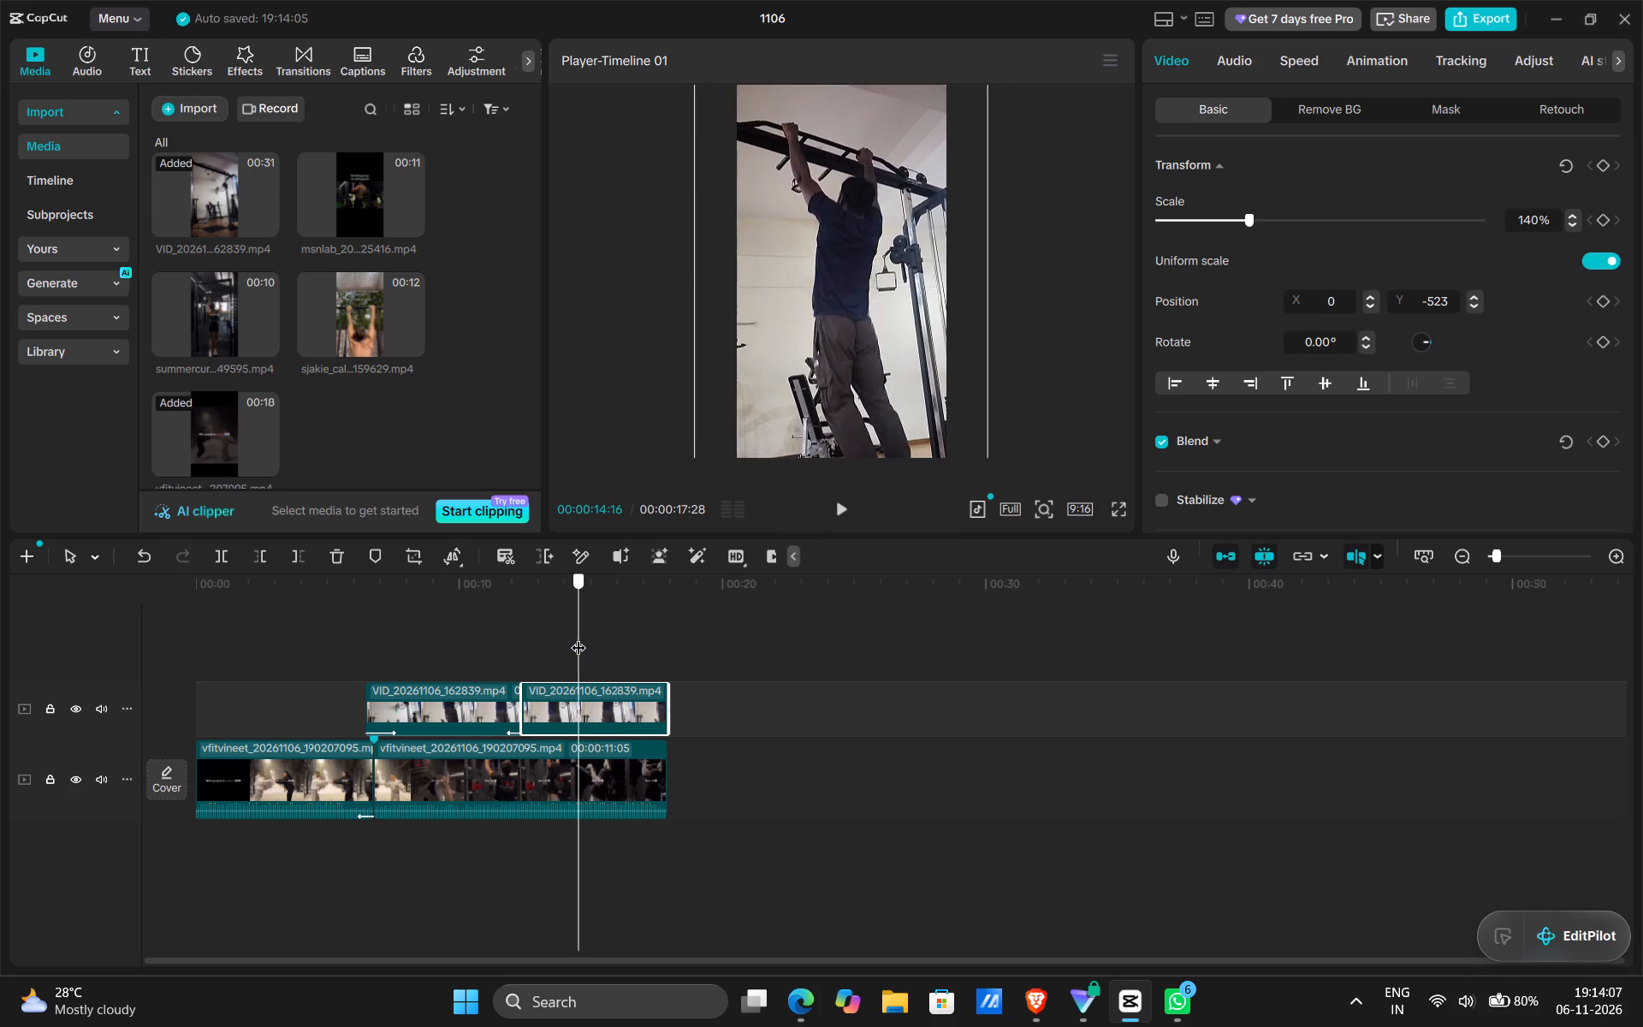
pyautogui.moveTo(578, 637); pyautogui.dragTo(416, 624)
pyautogui.click(843, 508)
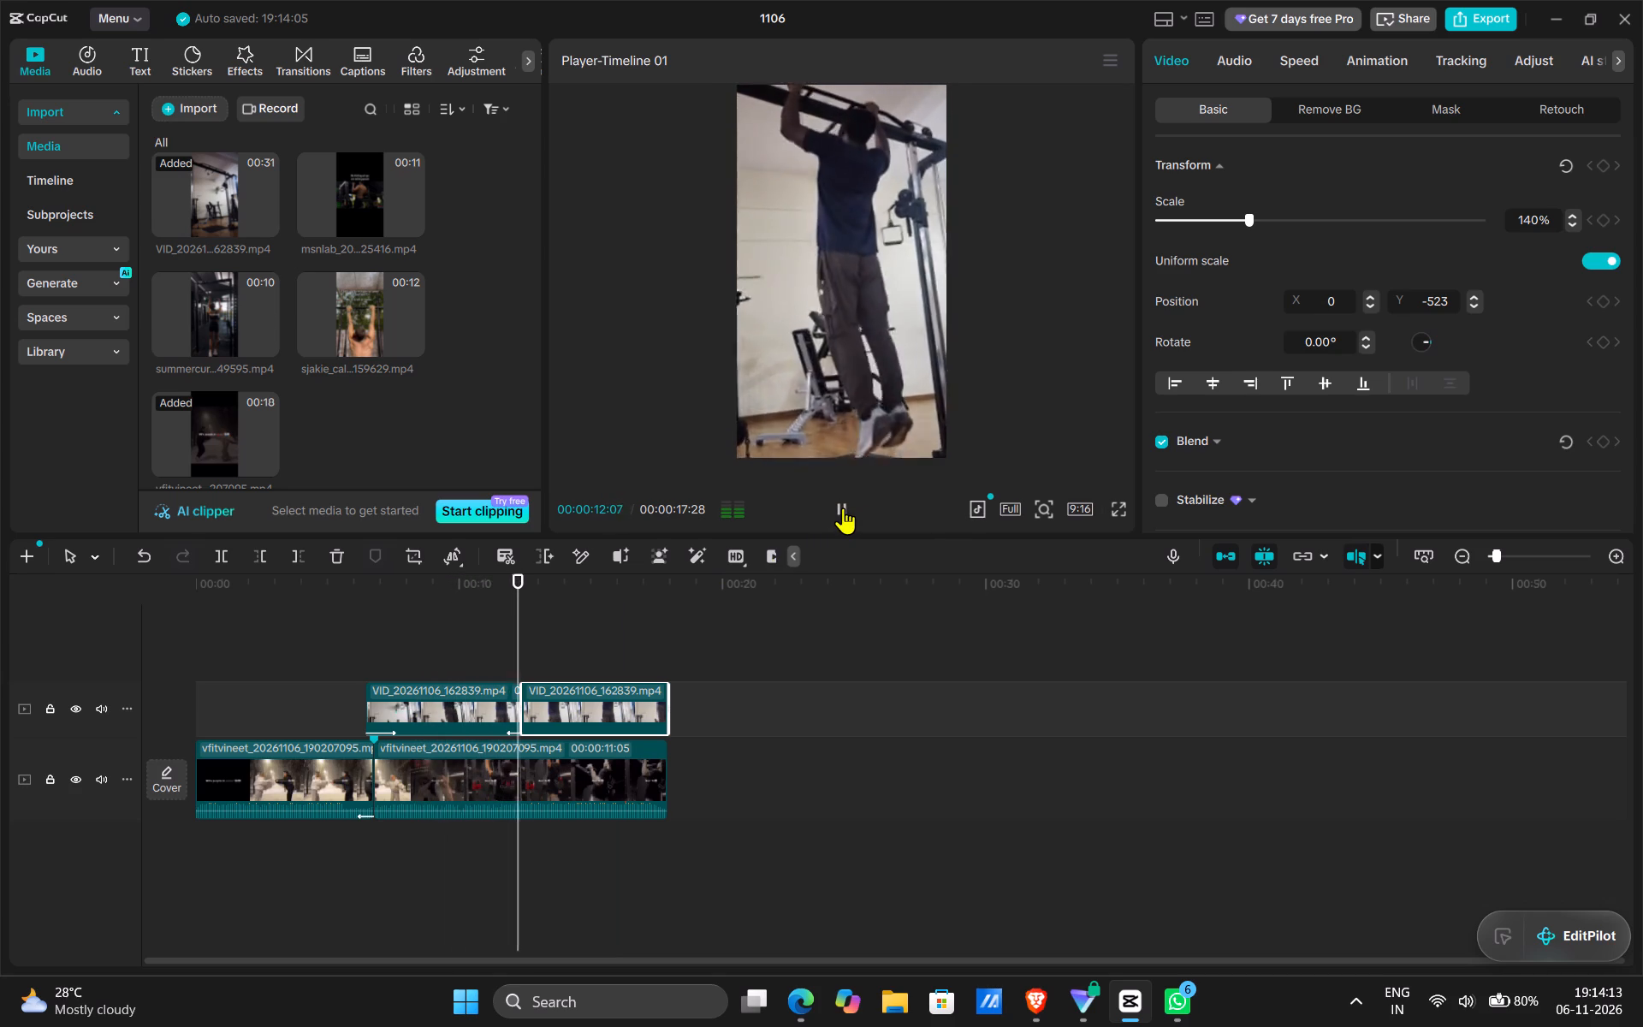
pyautogui.click(853, 508)
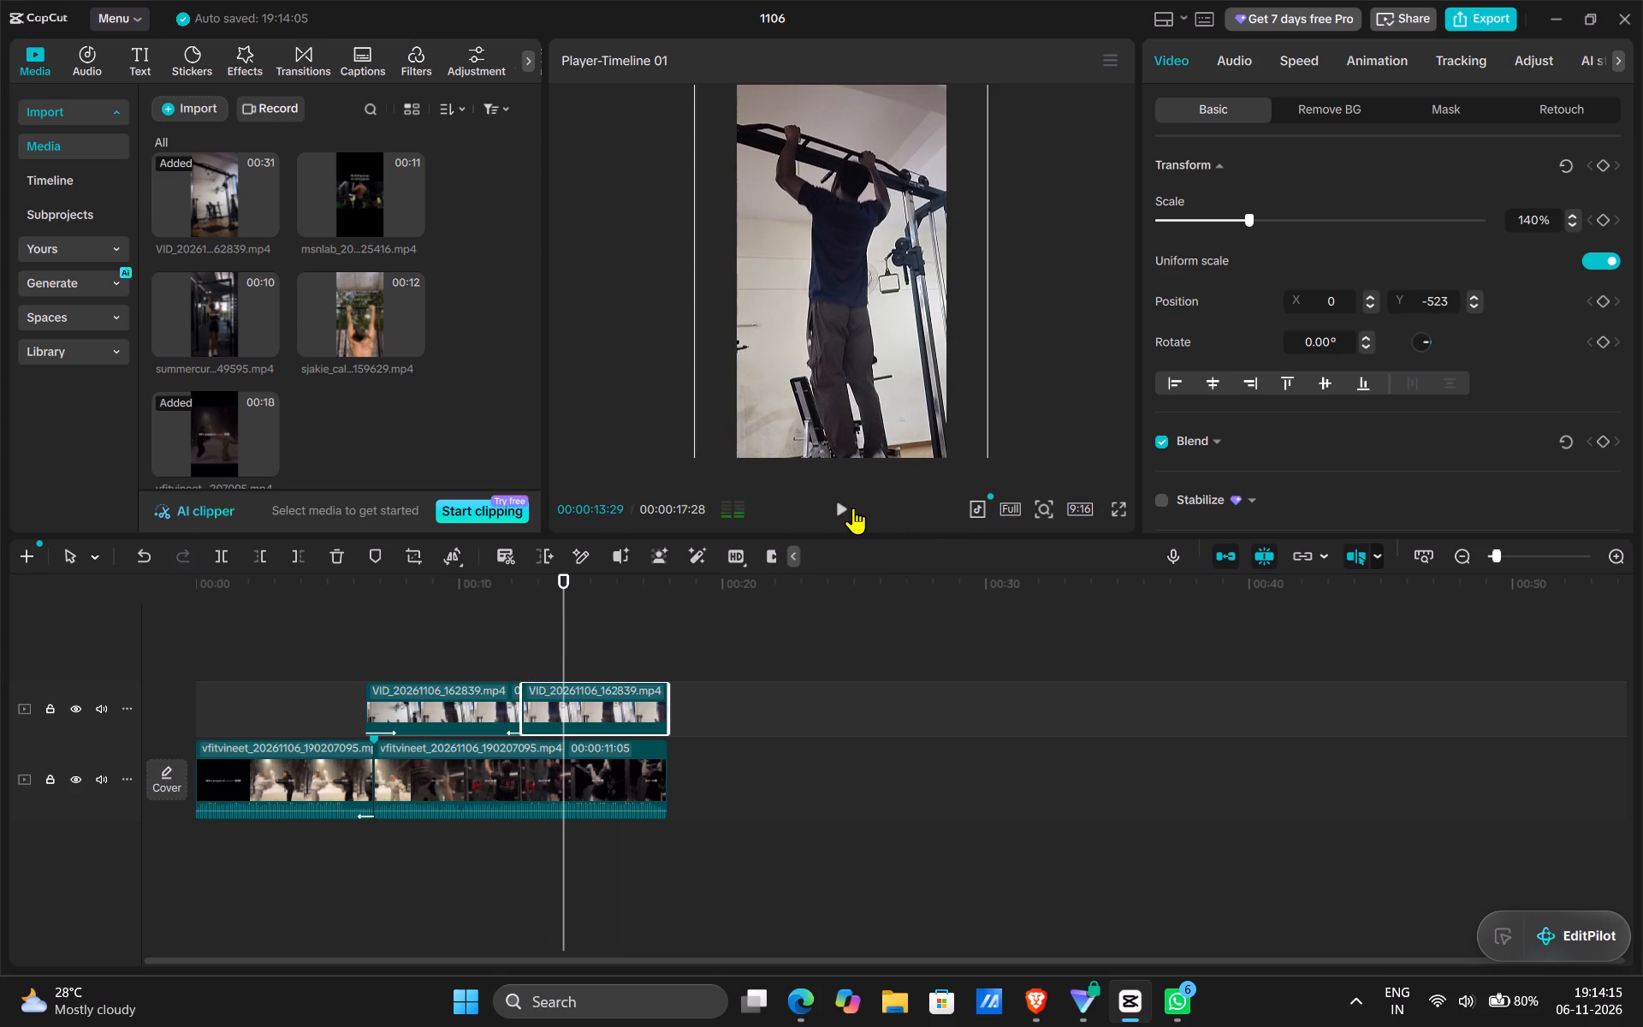
# Turn the second part of the overlaid gym clip black and white by setting its Saturation to -50.
pyautogui.click(570, 702)
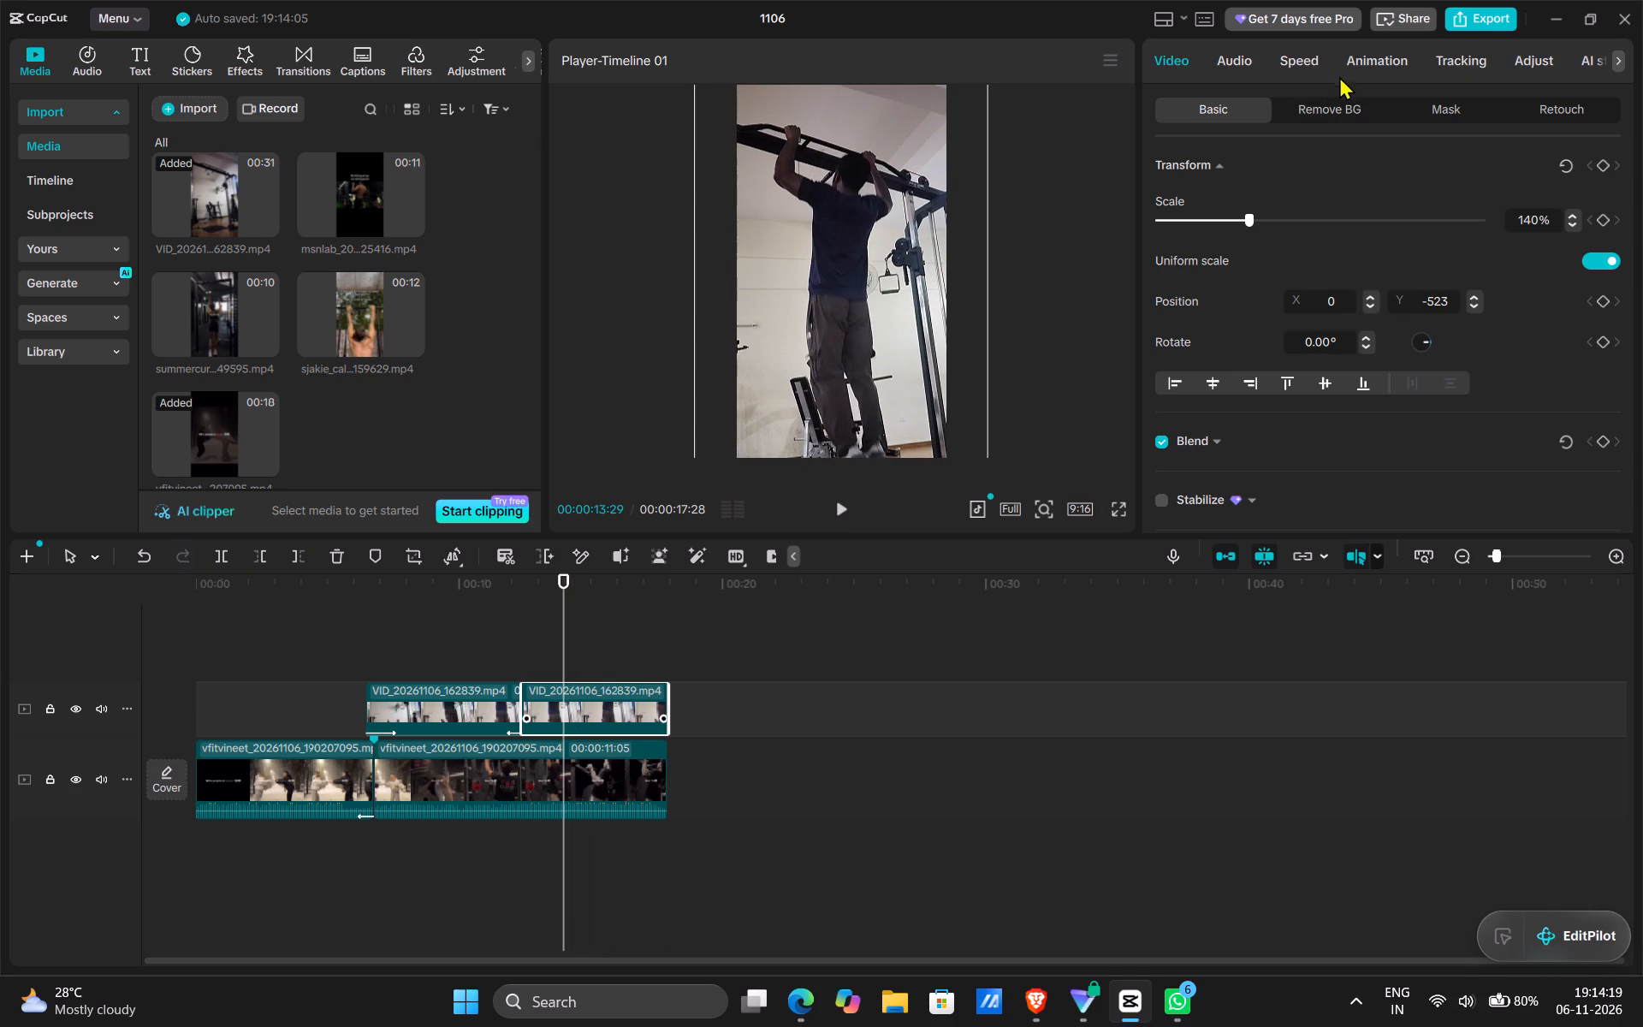
pyautogui.click(1533, 56)
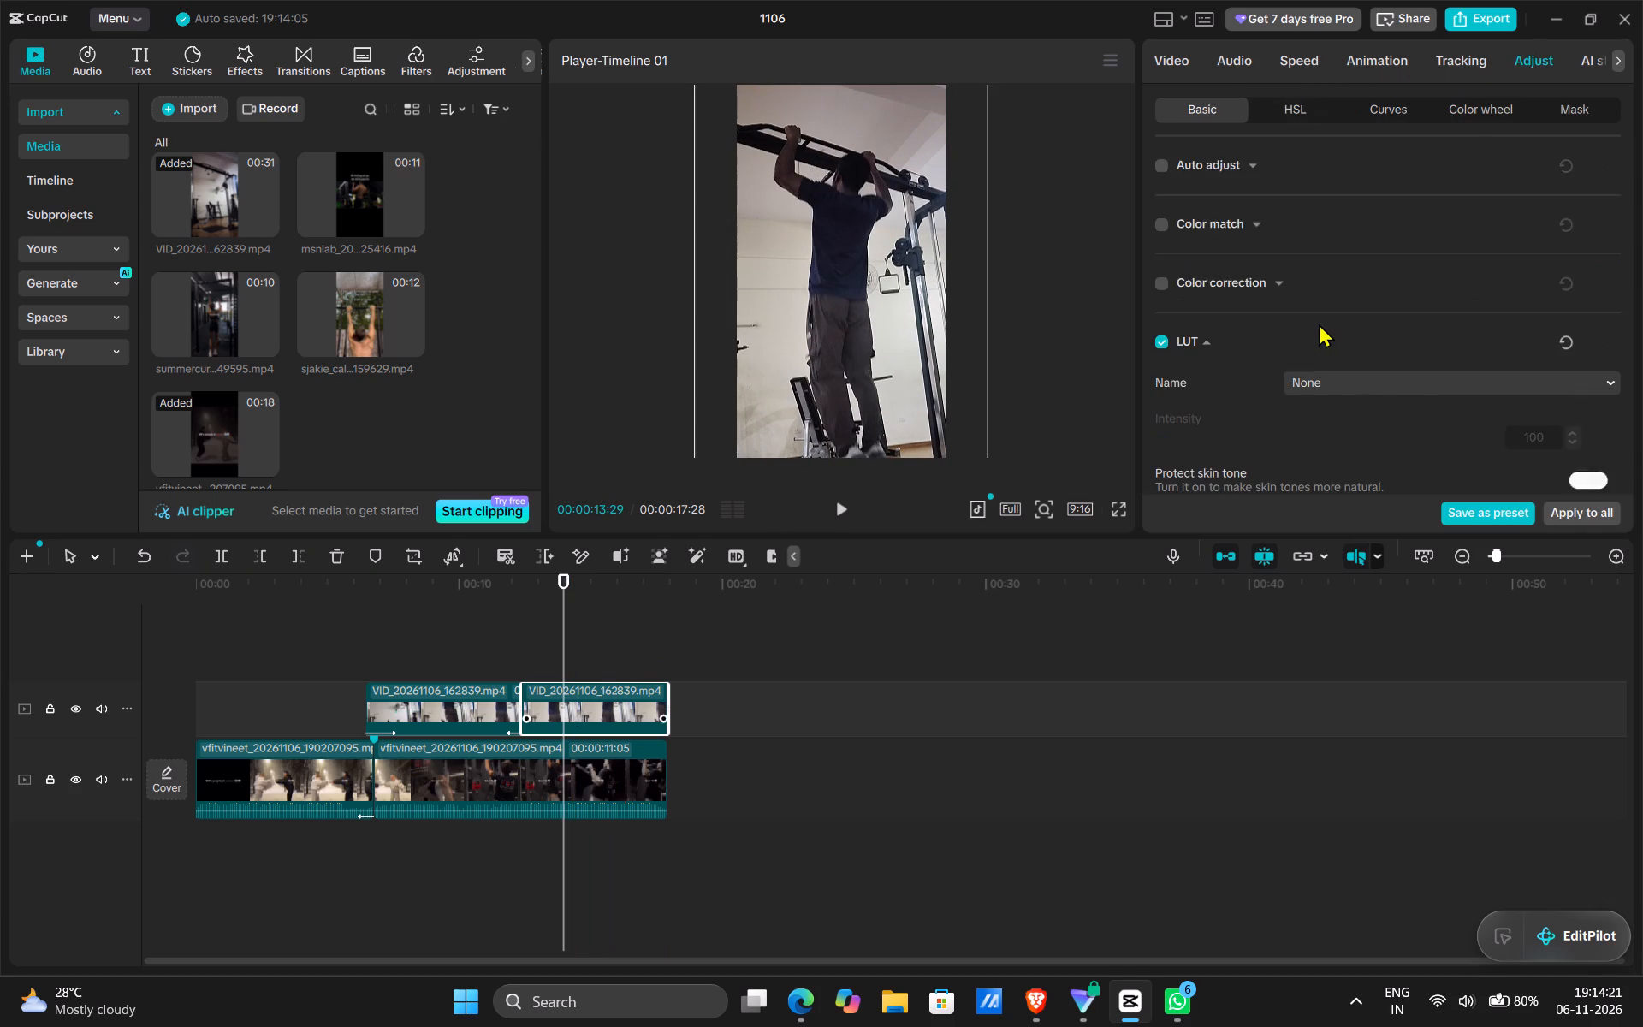
pyautogui.scroll(-2, 1319, 324)
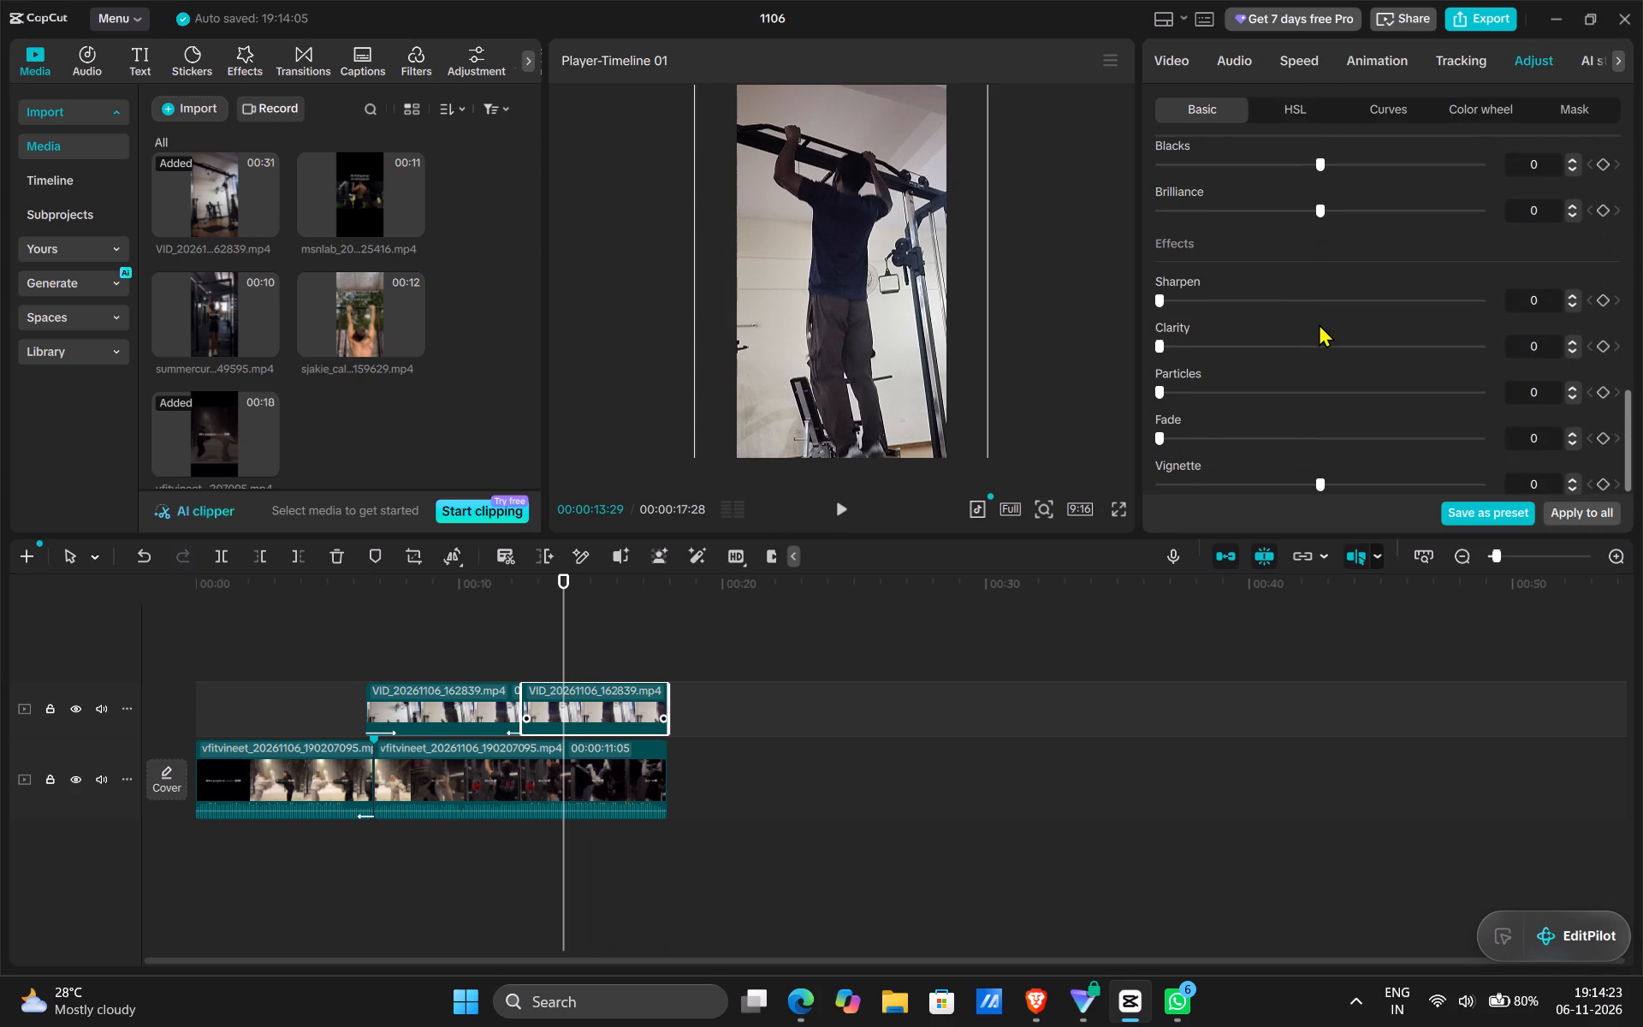
pyautogui.scroll(-1, 1319, 324)
pyautogui.scroll(1, 1319, 324)
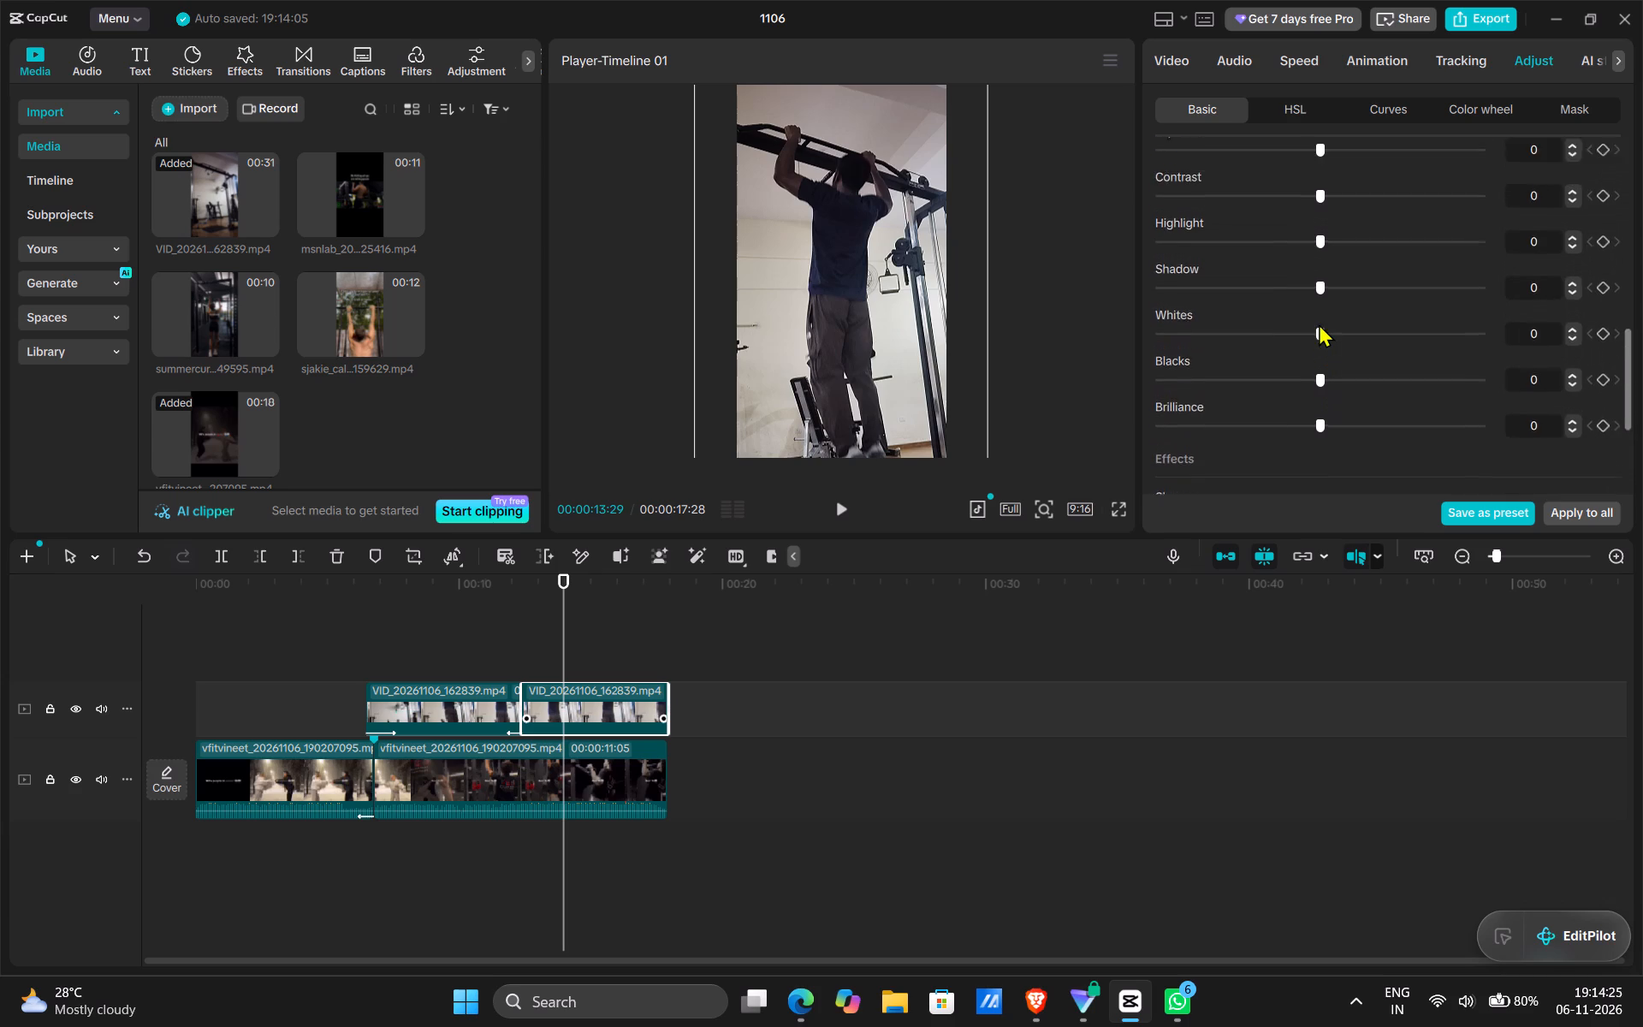
pyautogui.scroll(1, 1319, 324)
pyautogui.click(1319, 324)
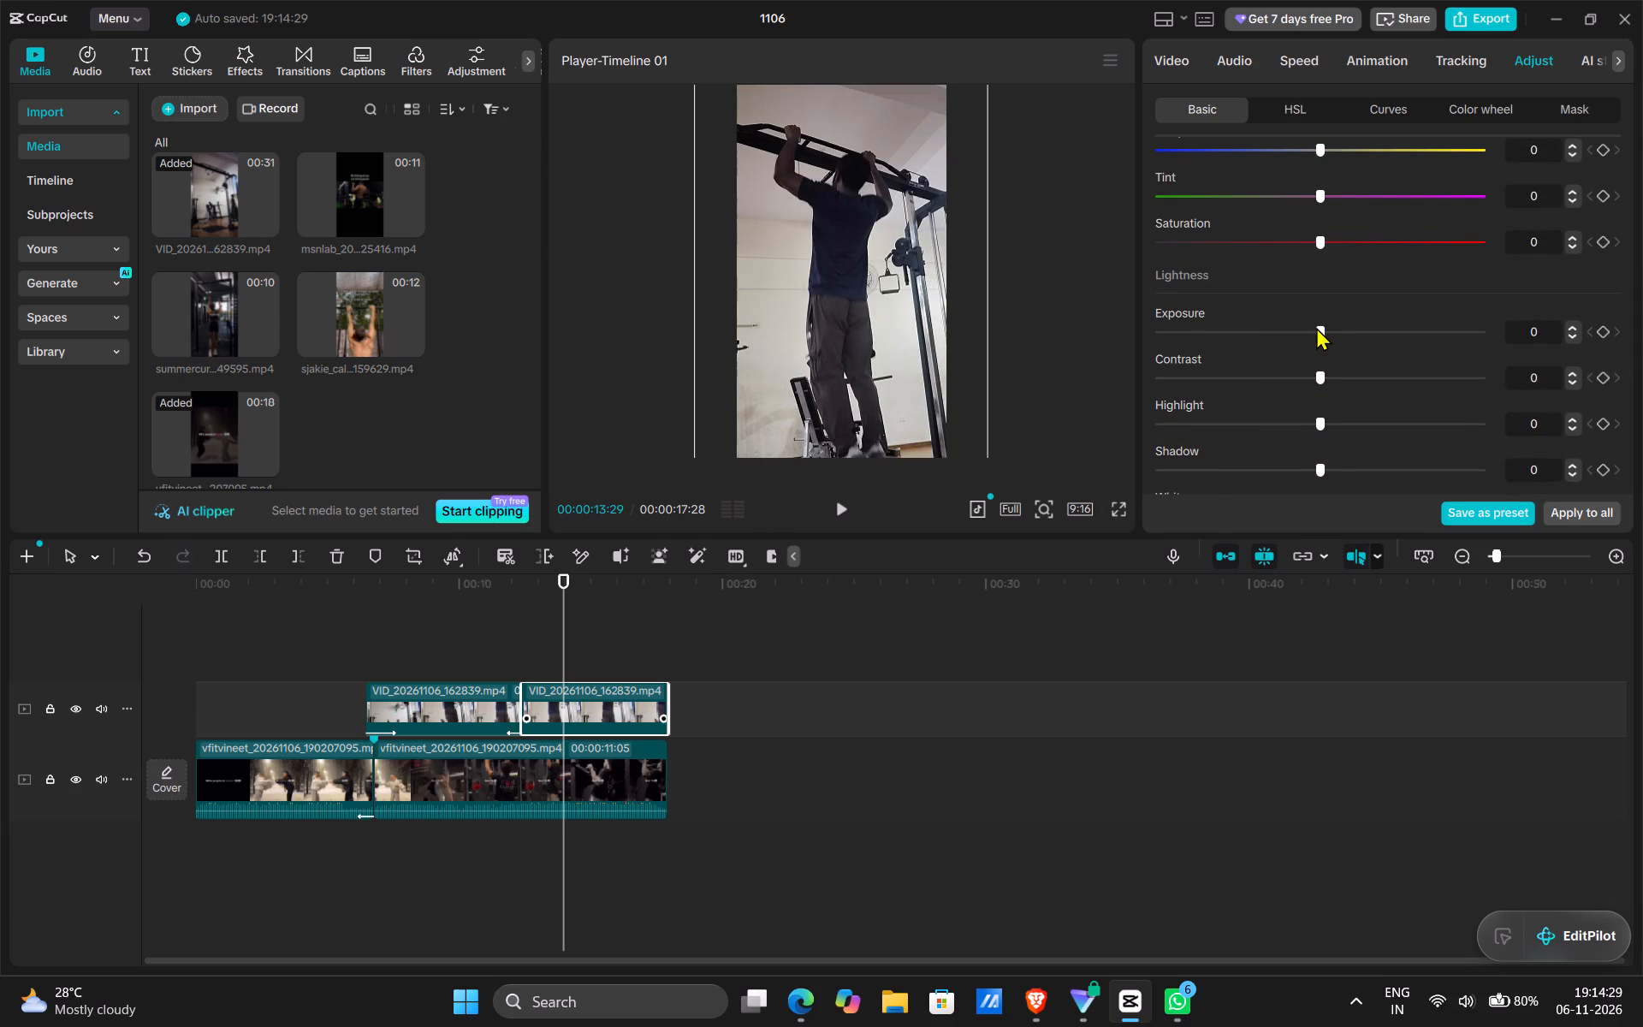
pyautogui.moveTo(1318, 240); pyautogui.dragTo(1225, 240)
pyautogui.moveTo(1225, 240); pyautogui.dragTo(1127, 258)
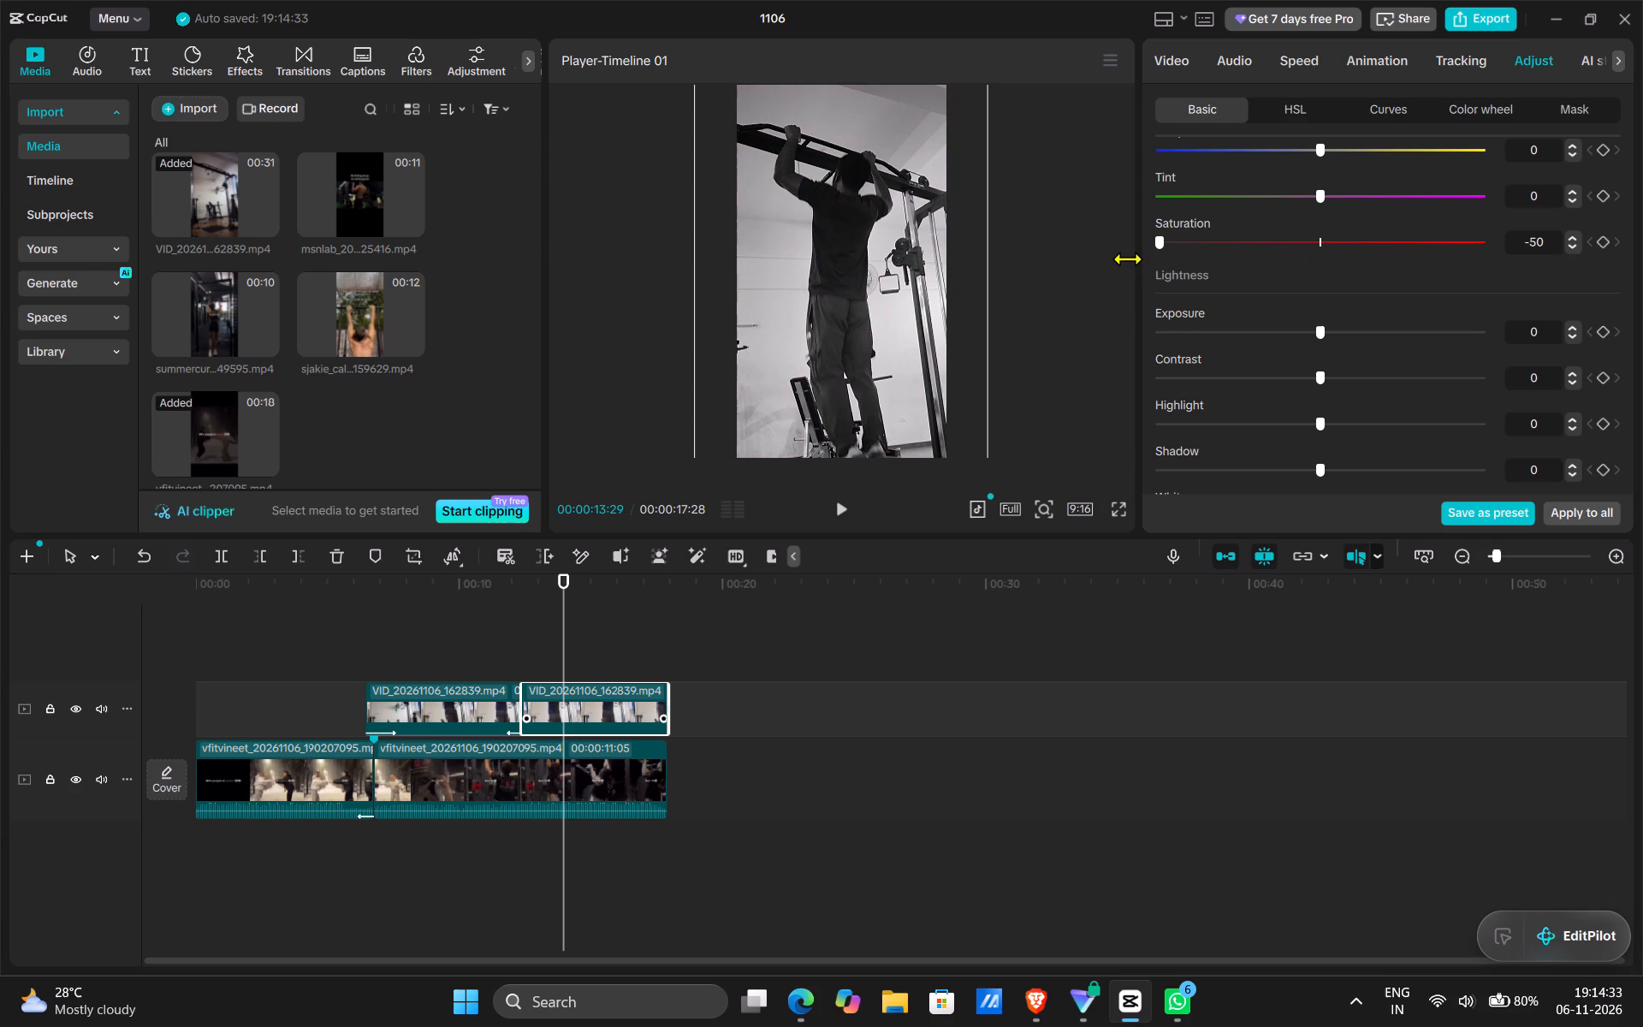
# Darken the second part of the overlaid gym clip slightly by setting its Exposure to -3.
pyautogui.moveTo(1316, 333); pyautogui.dragTo(1251, 340)
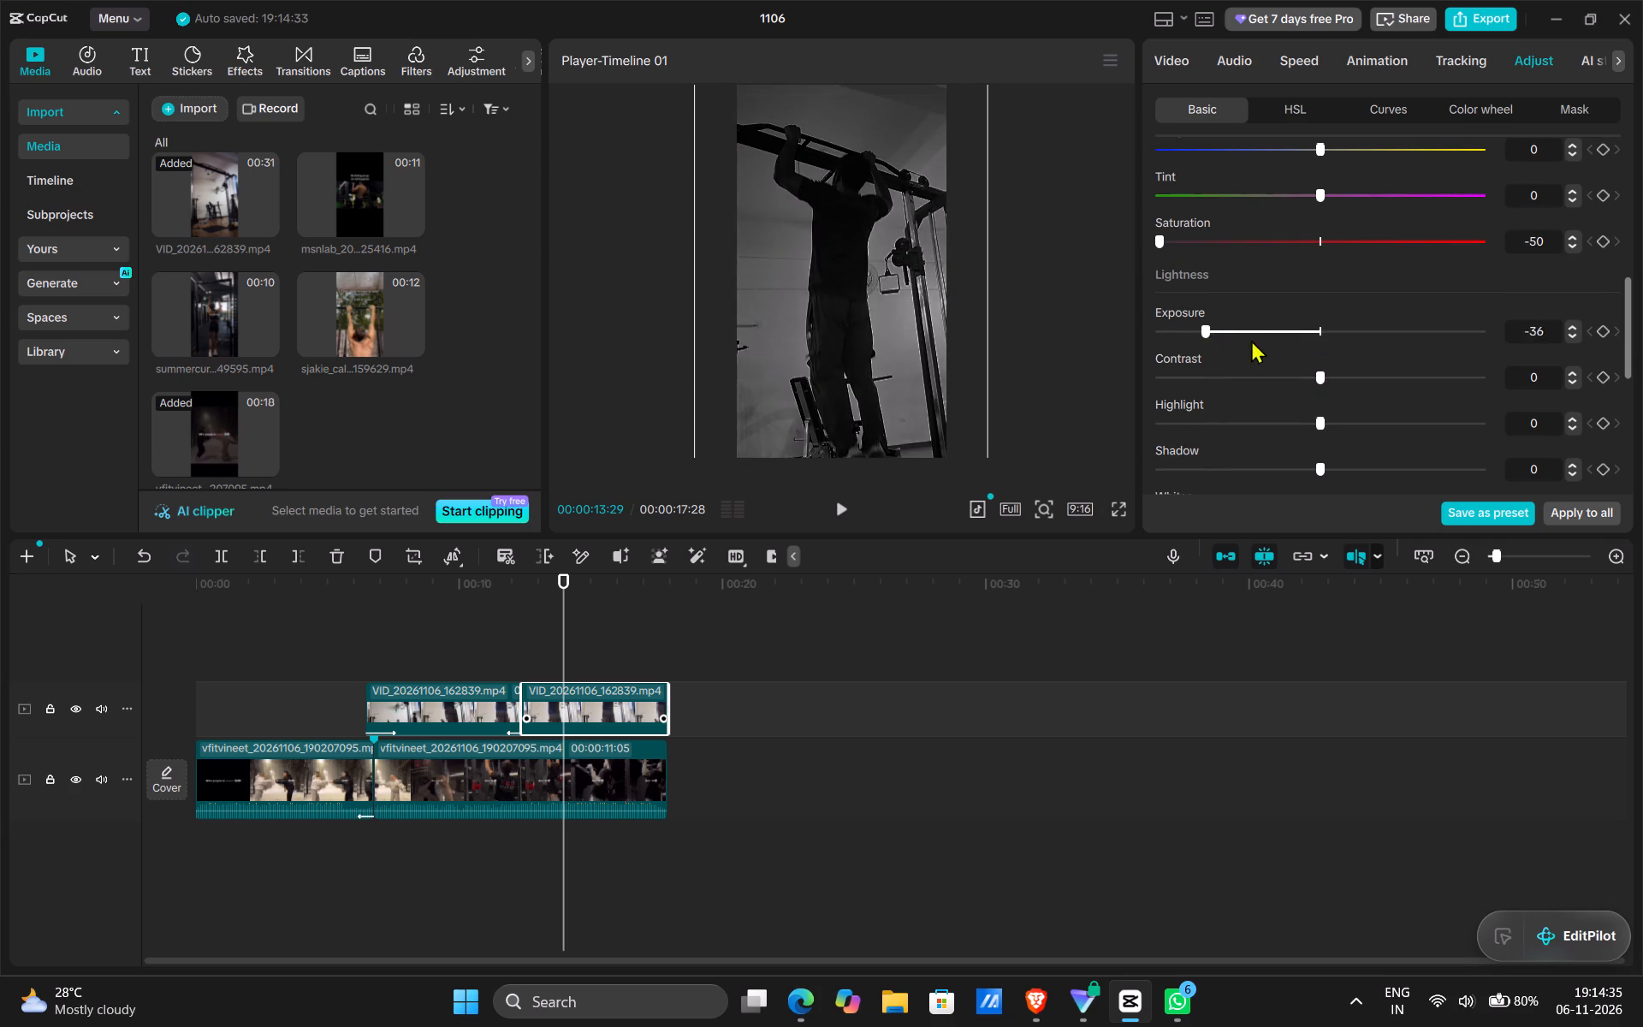
pyautogui.moveTo(1251, 340); pyautogui.dragTo(1305, 353)
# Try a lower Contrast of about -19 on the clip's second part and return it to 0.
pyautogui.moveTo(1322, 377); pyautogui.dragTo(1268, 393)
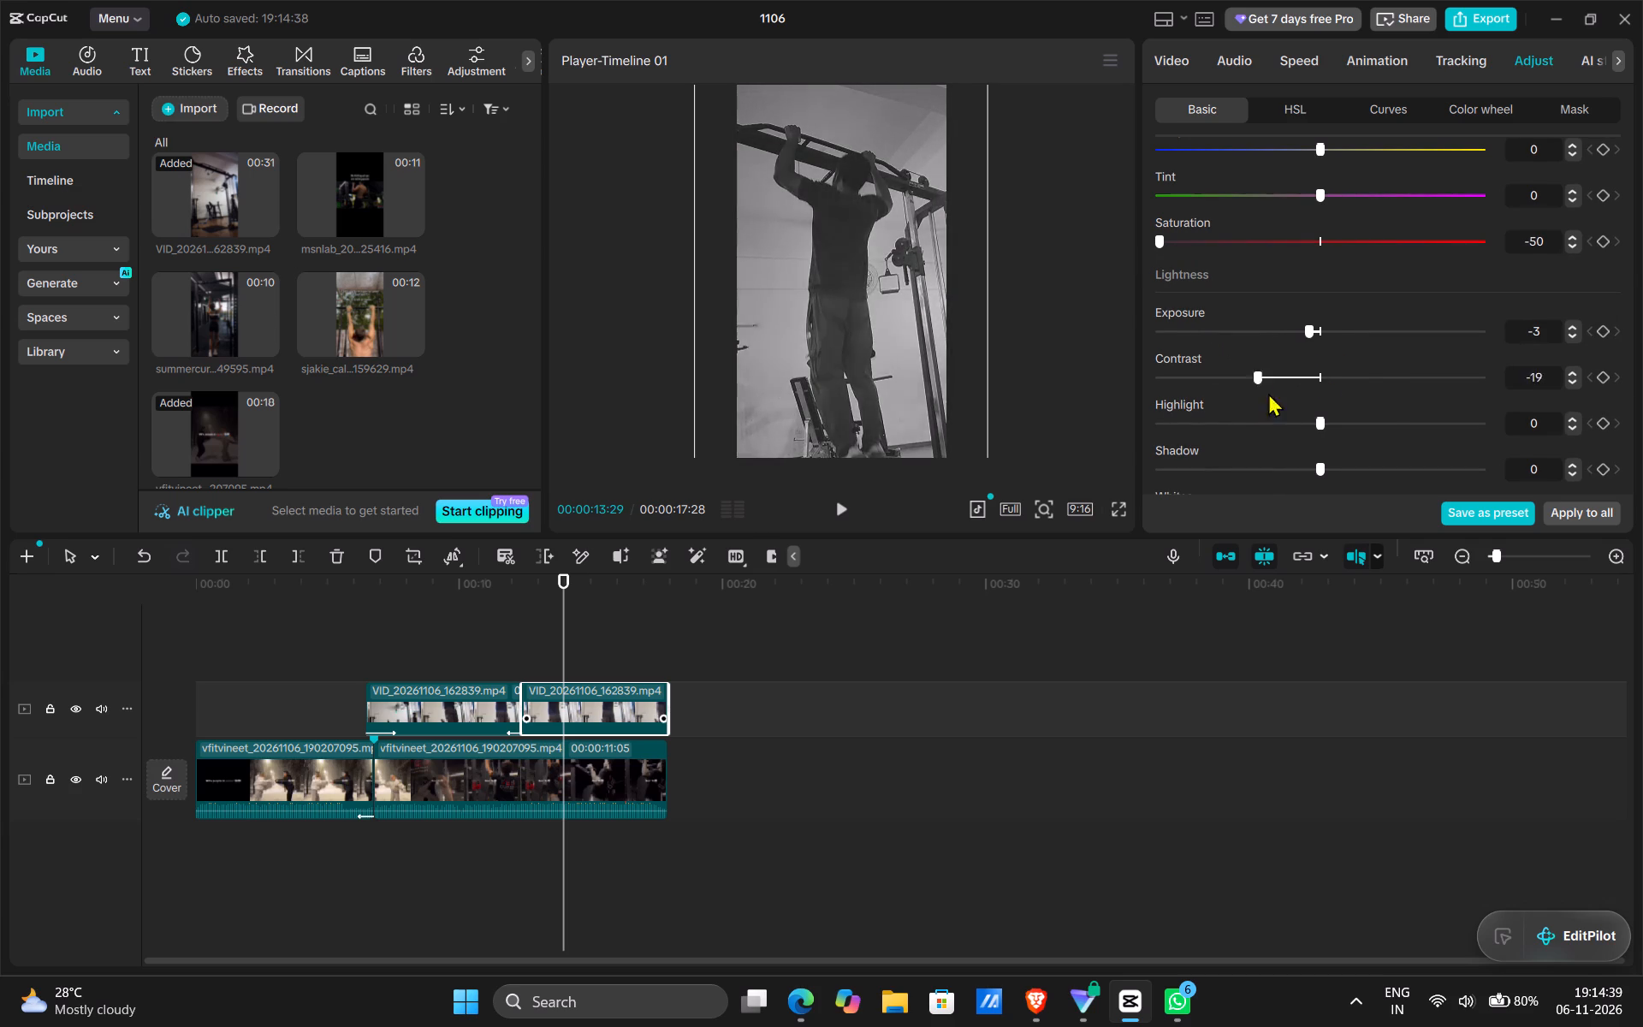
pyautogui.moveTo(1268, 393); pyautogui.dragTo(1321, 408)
# Set the Highlight adjustment of the overlaid gym clip's second part to -32.
pyautogui.scroll(-1, 1321, 408)
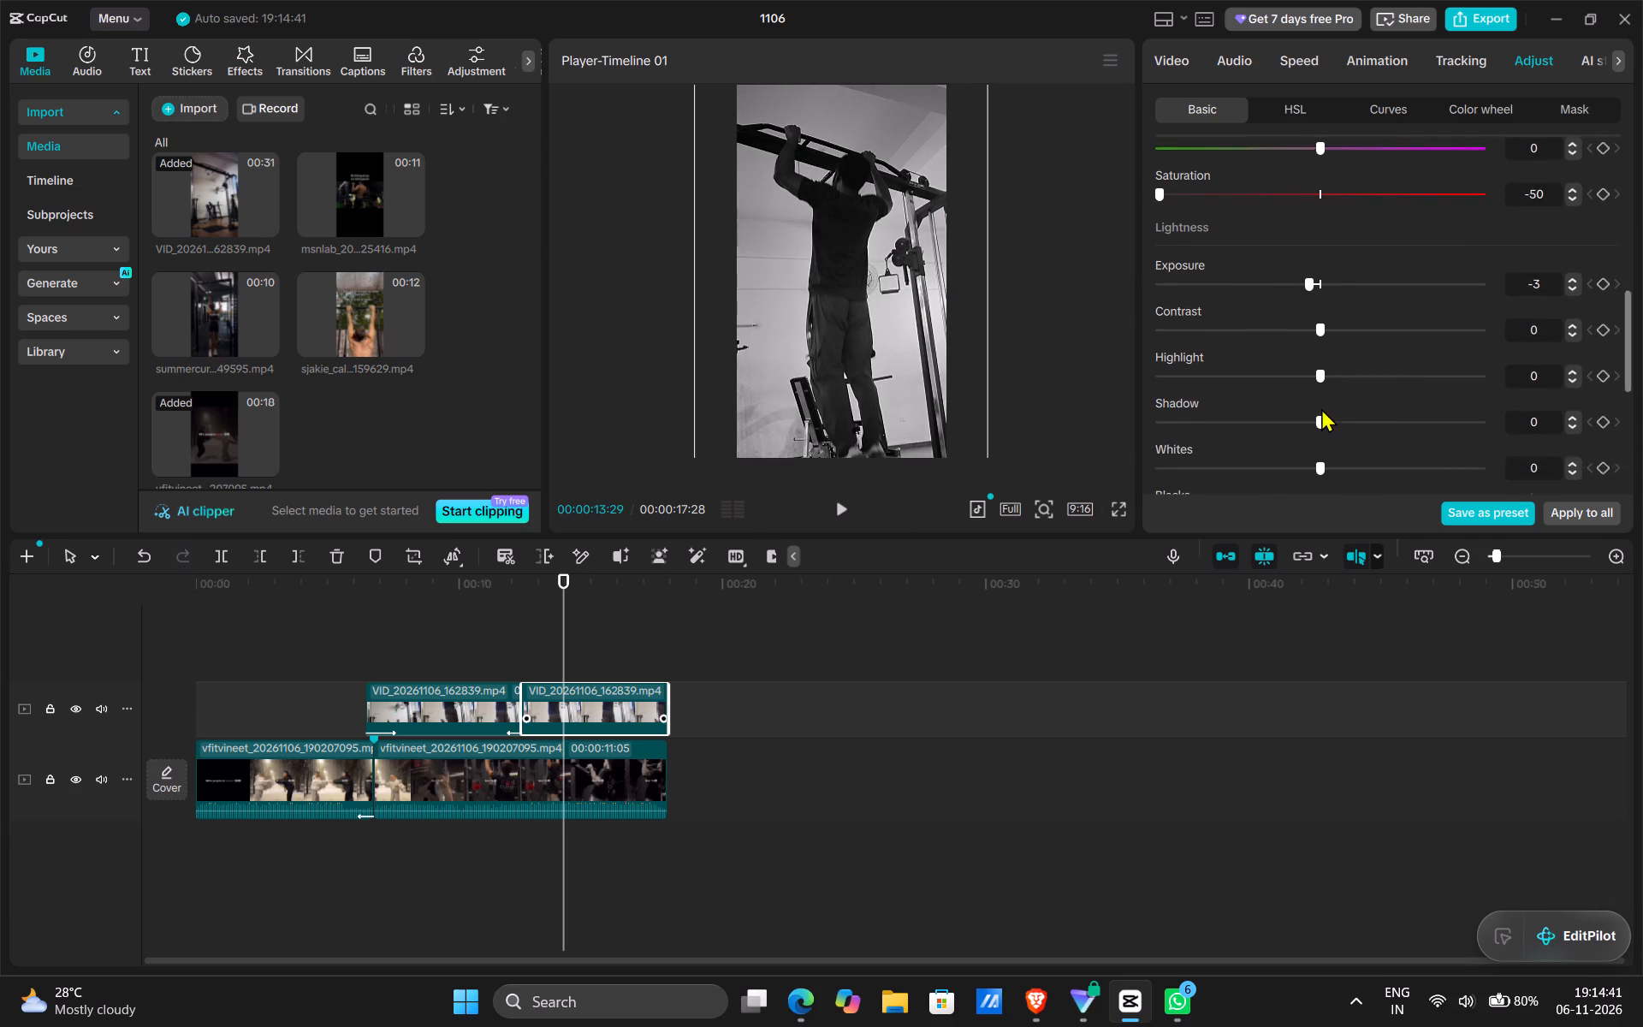
pyautogui.scroll(-1, 1321, 408)
pyautogui.moveTo(1319, 351); pyautogui.dragTo(1243, 350)
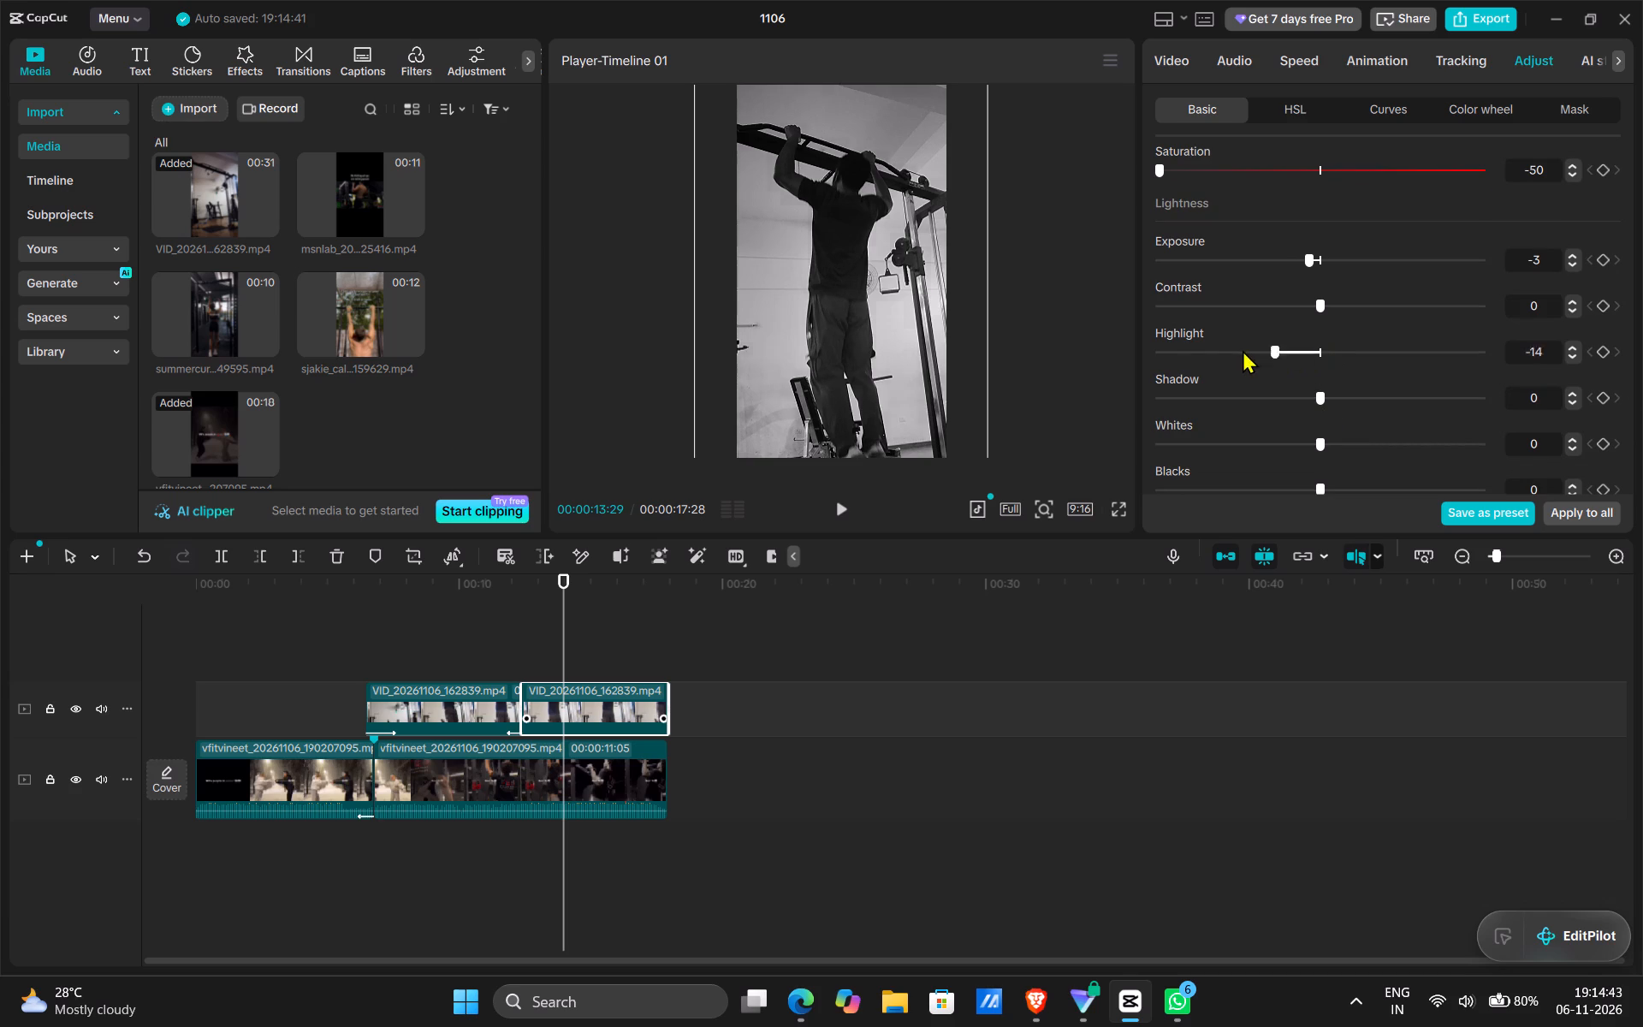
pyautogui.moveTo(1243, 350); pyautogui.dragTo(1192, 347)
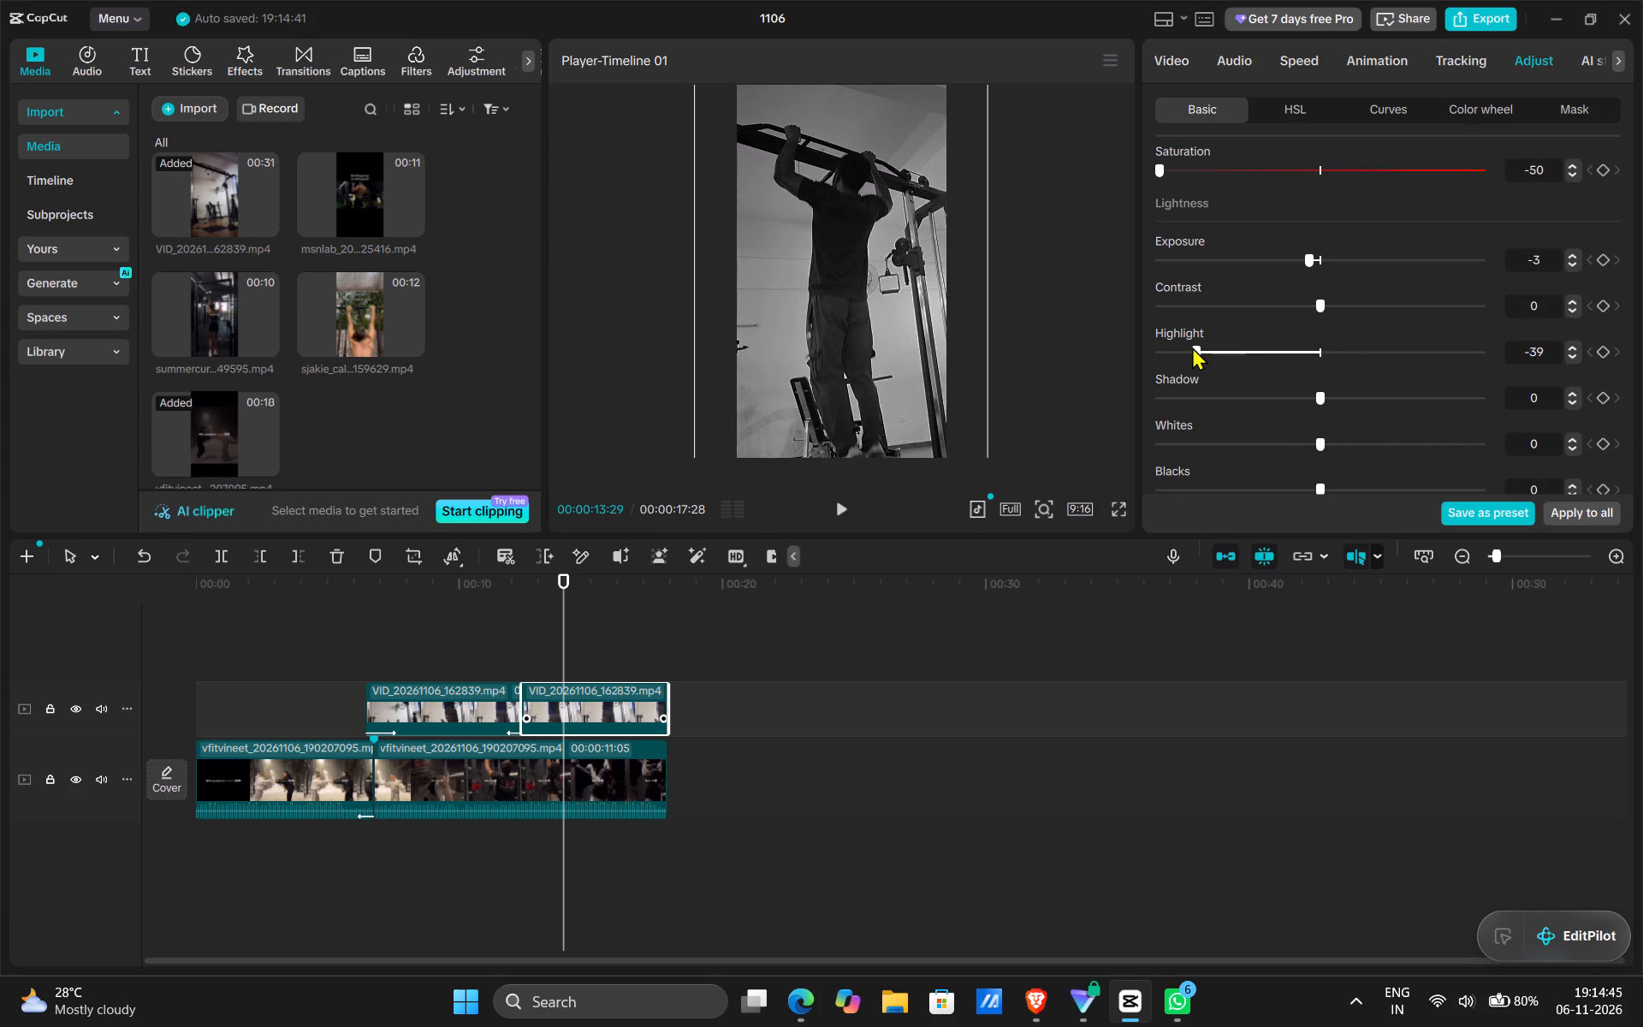
pyautogui.moveTo(1192, 347); pyautogui.dragTo(1212, 347)
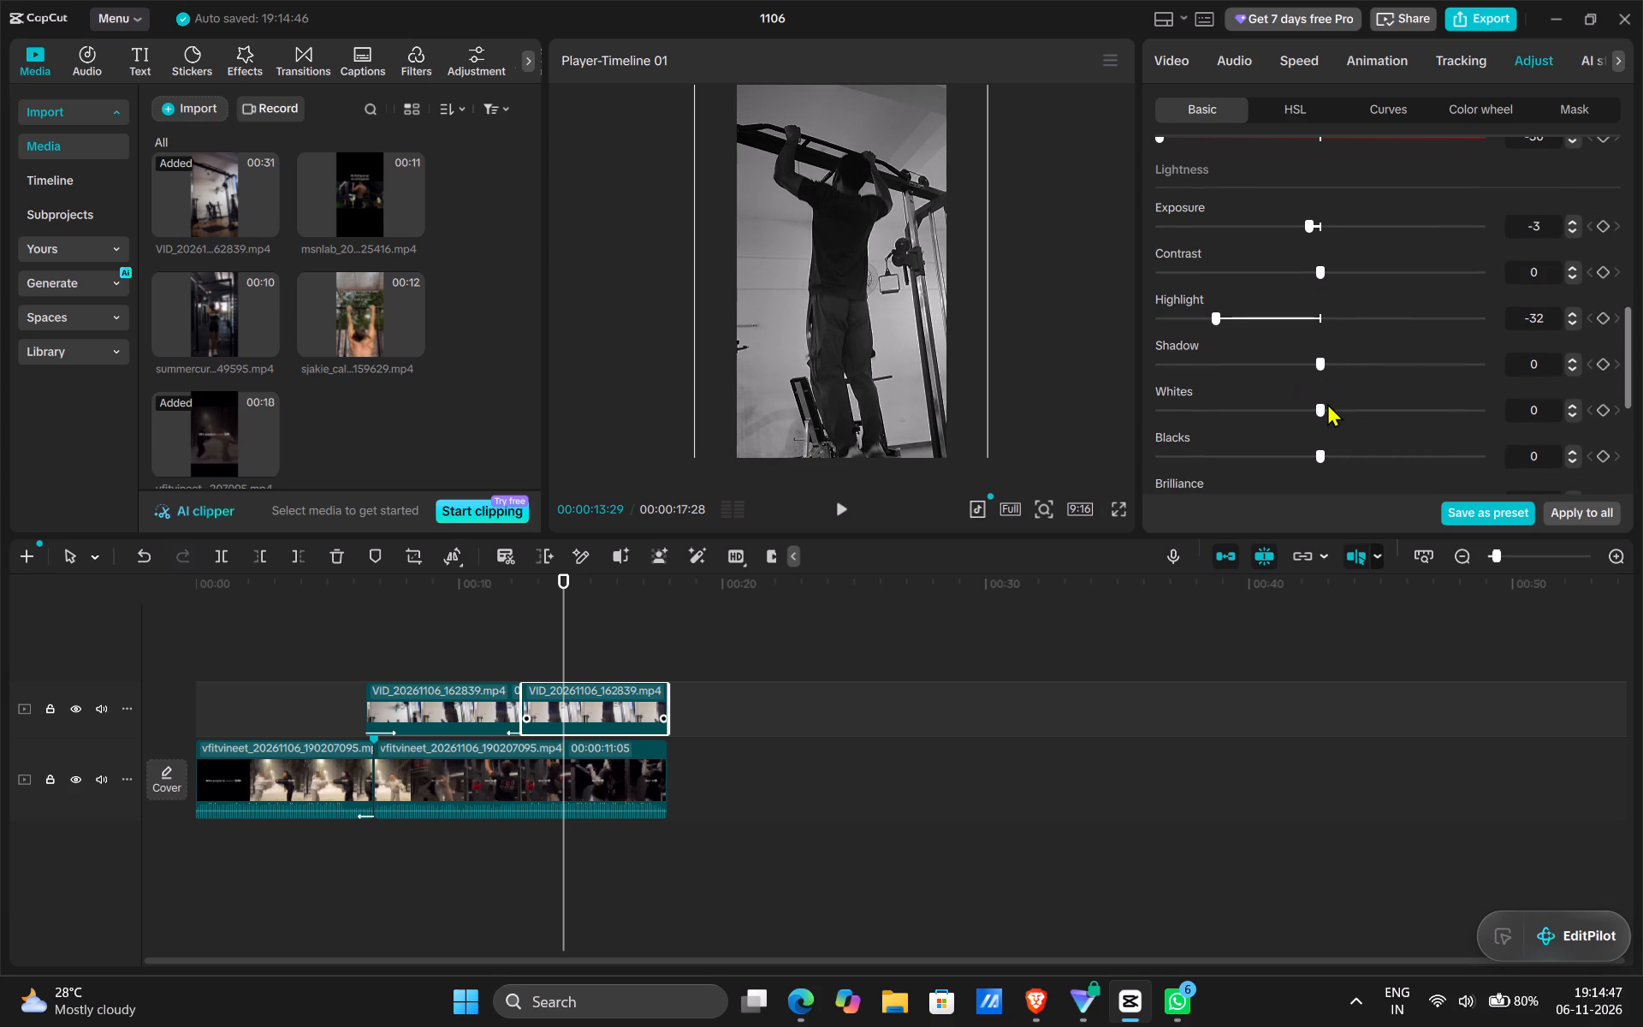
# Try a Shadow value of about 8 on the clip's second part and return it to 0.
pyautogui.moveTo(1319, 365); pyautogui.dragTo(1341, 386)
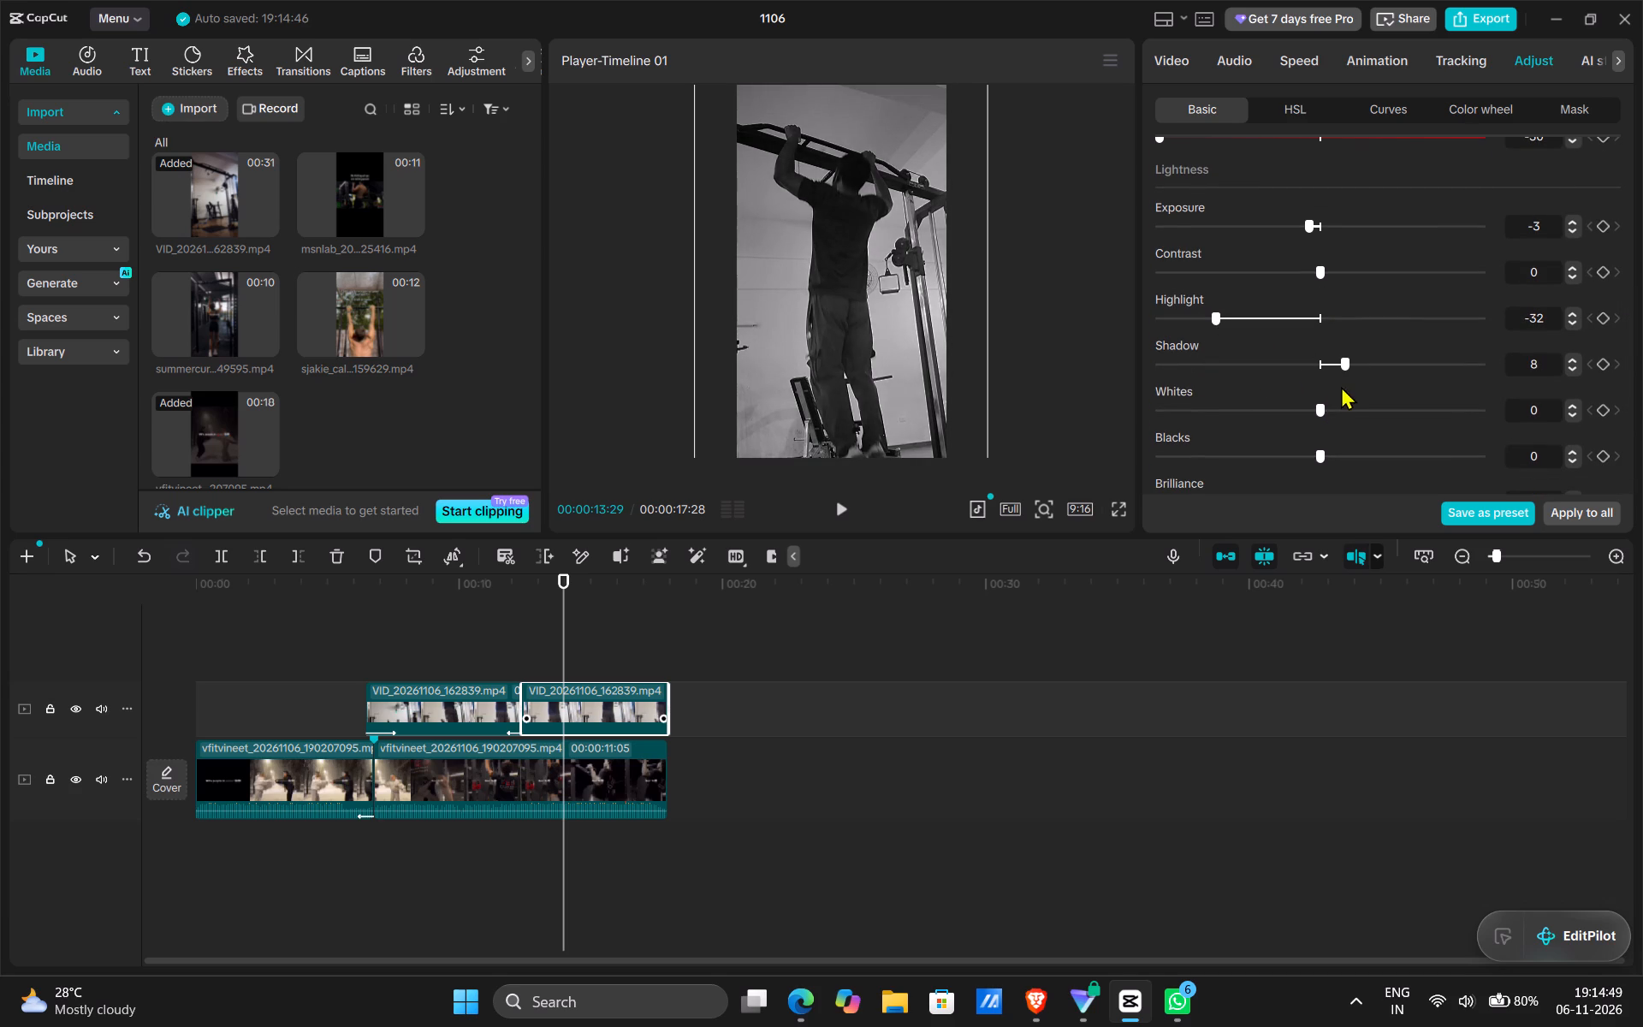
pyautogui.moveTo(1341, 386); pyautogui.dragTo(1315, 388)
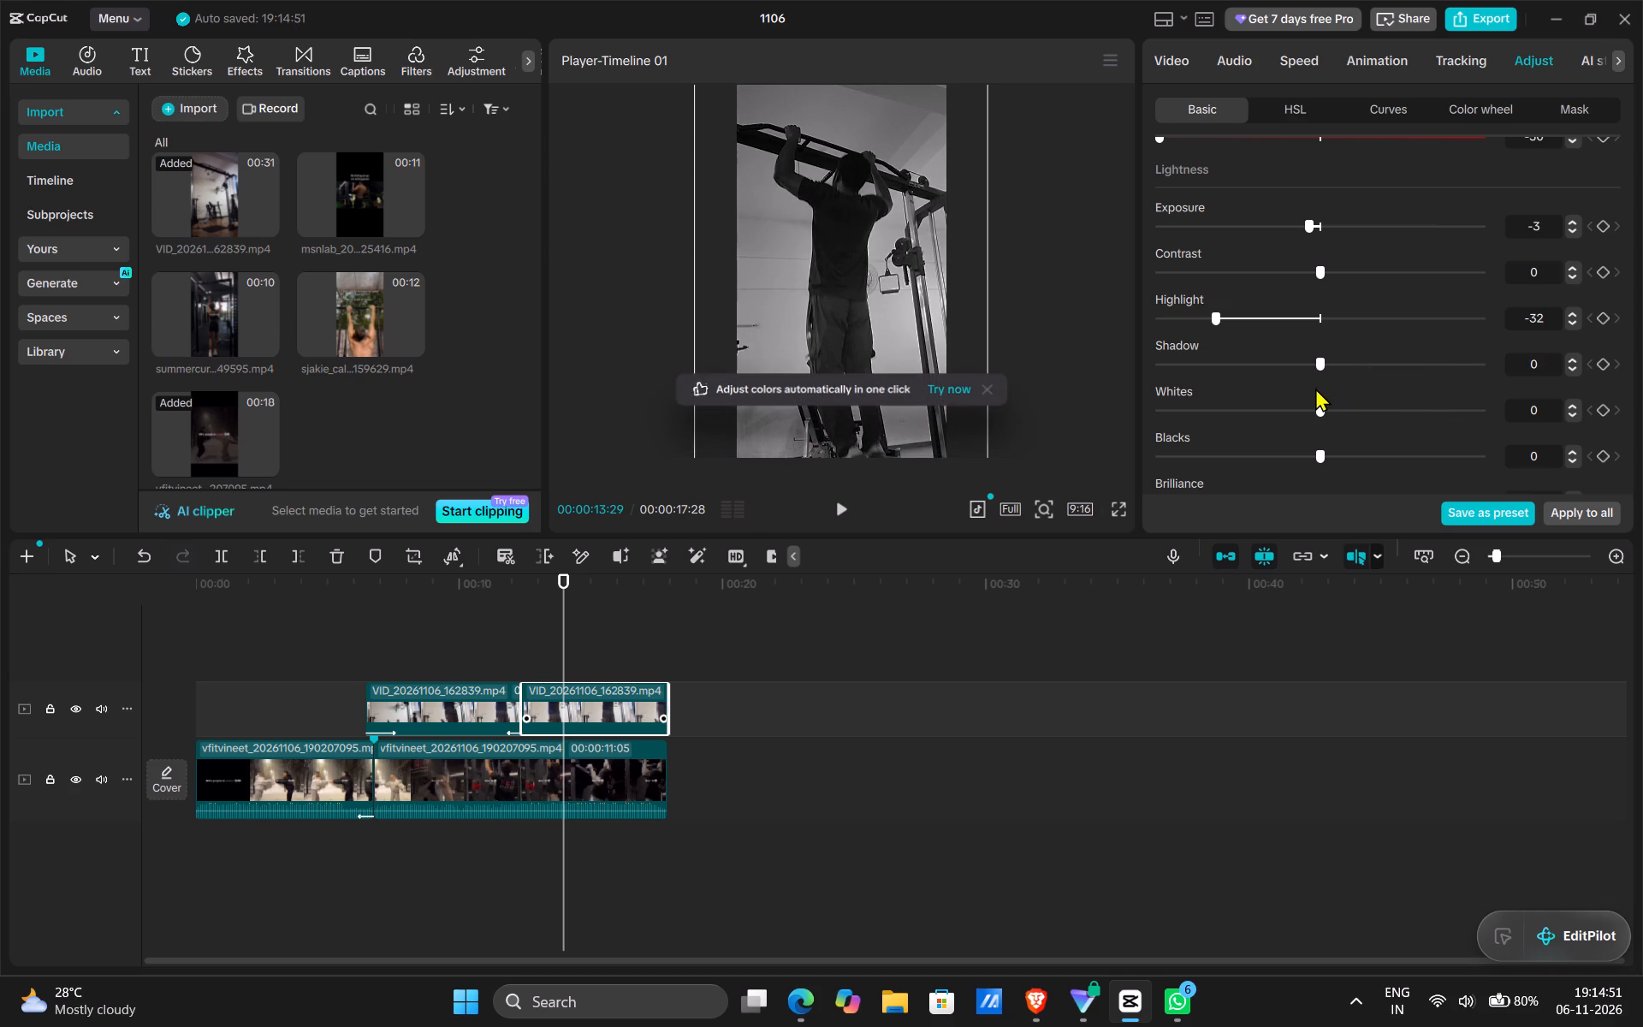
# Browse the entrance animations and apply "Blurr...emory" as the In animation on the second part of the overlaid gym clip.
pyautogui.click(1375, 60)
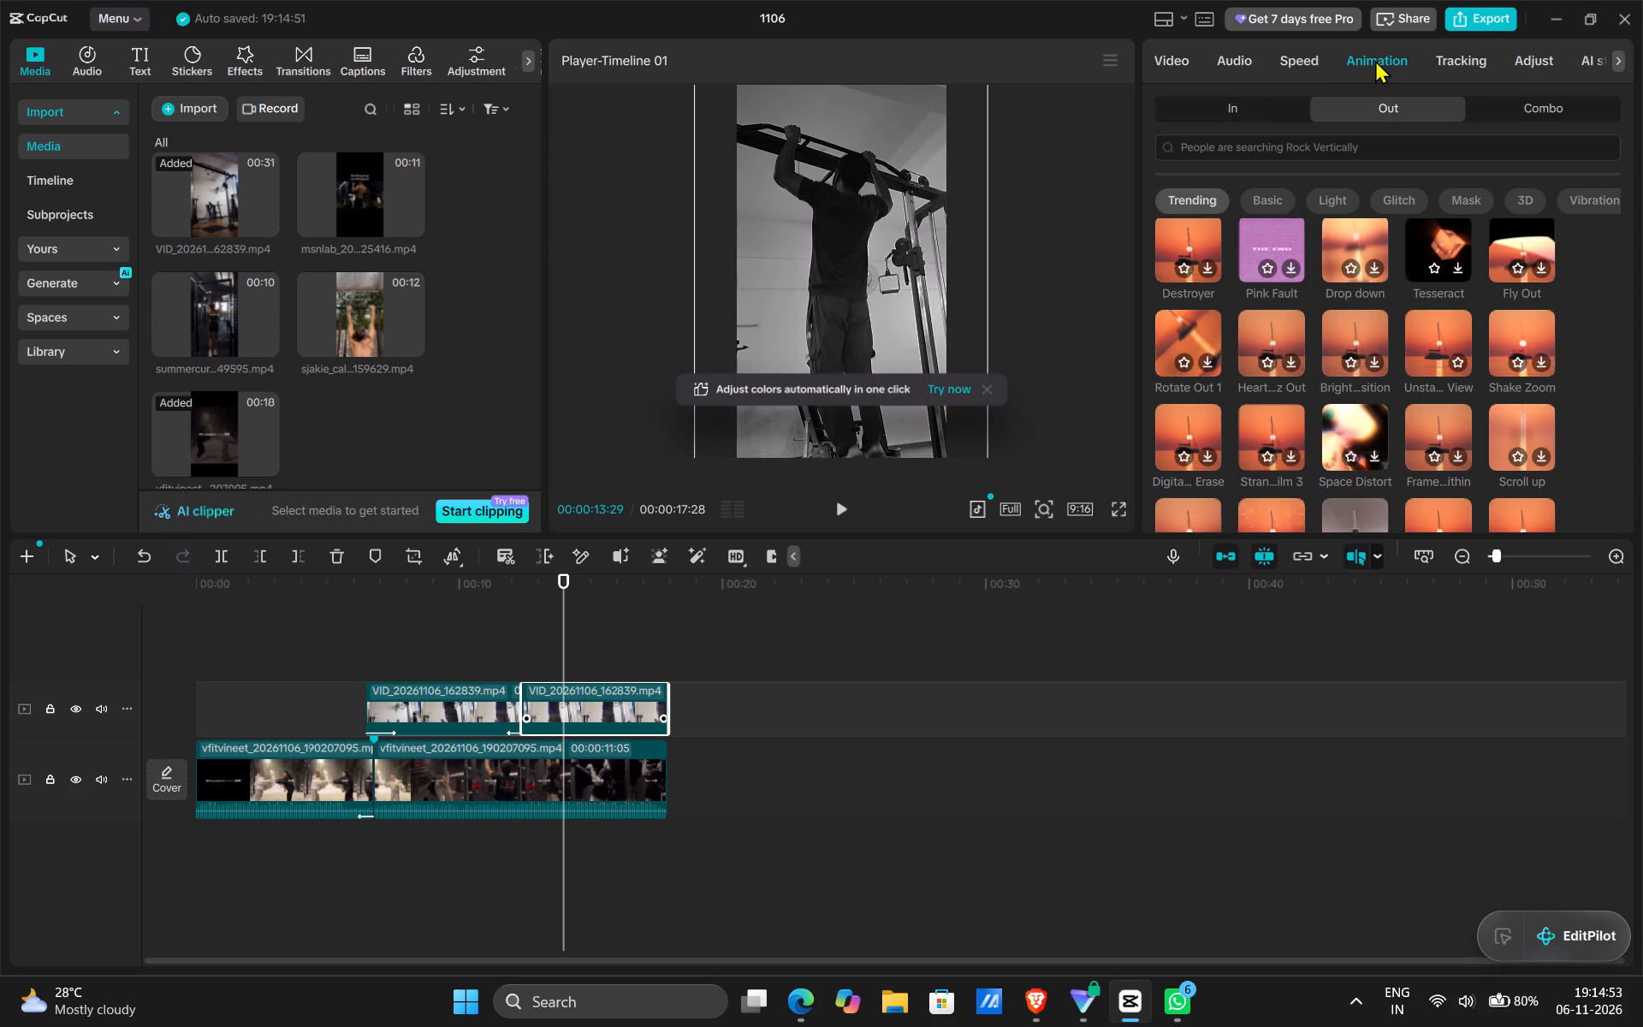
pyautogui.click(1243, 105)
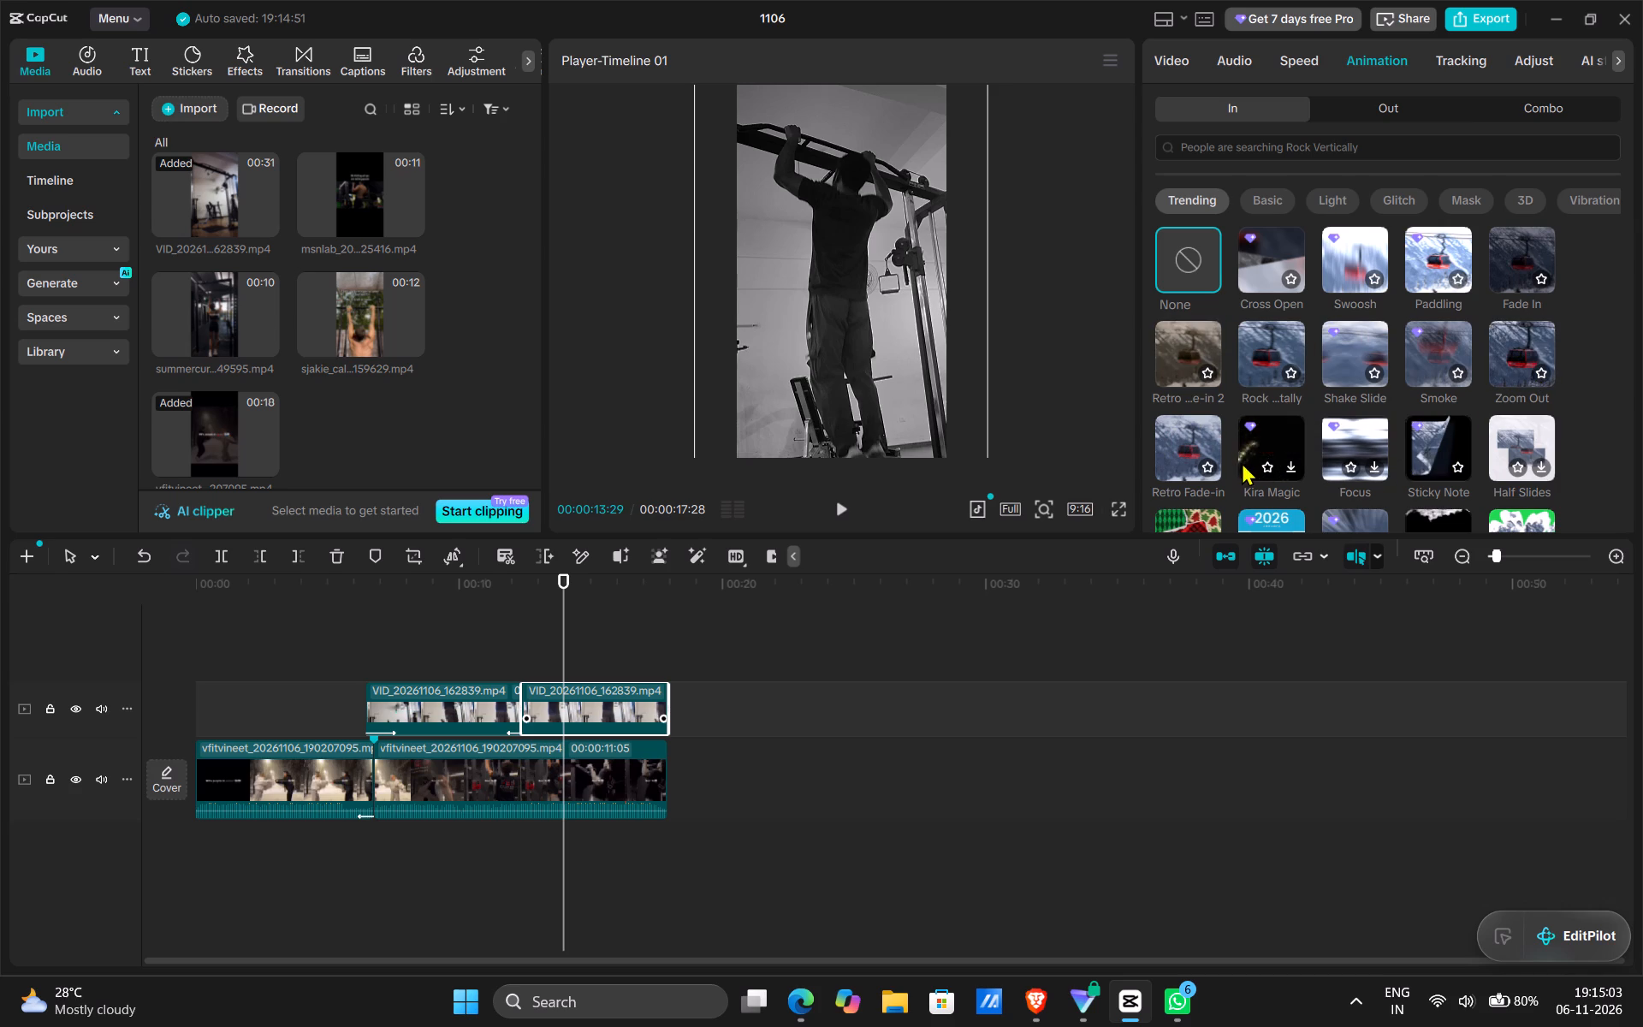
pyautogui.scroll(-1, 1206, 434)
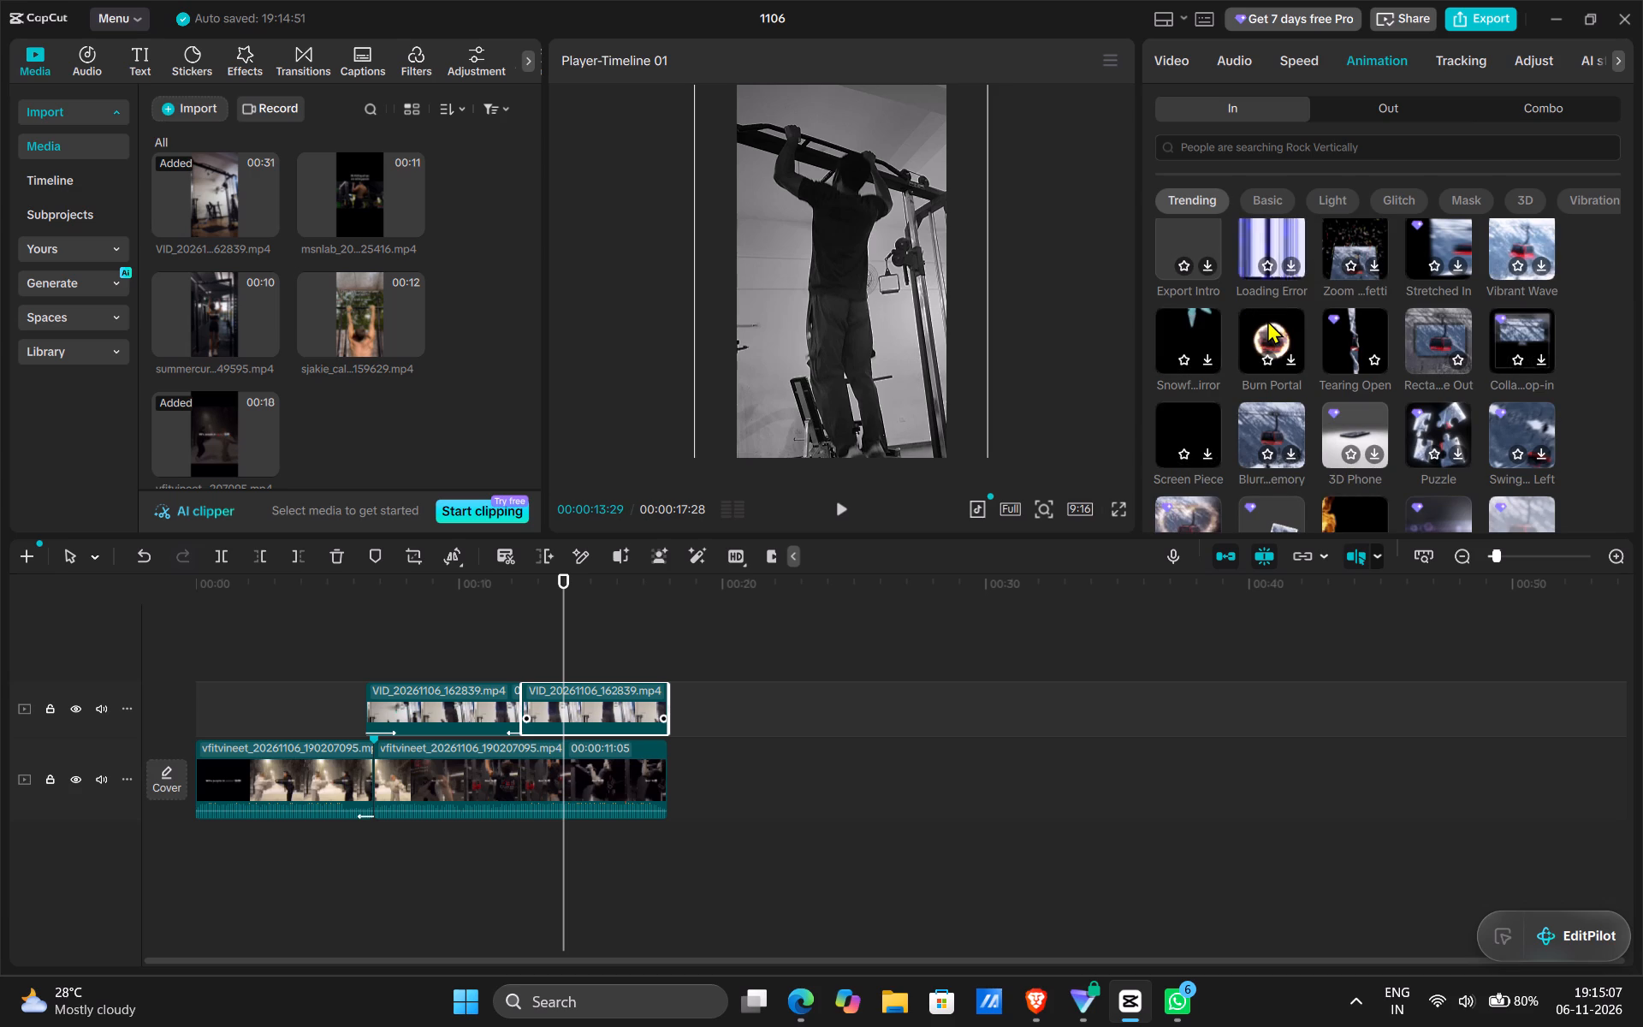
pyautogui.click(1279, 413)
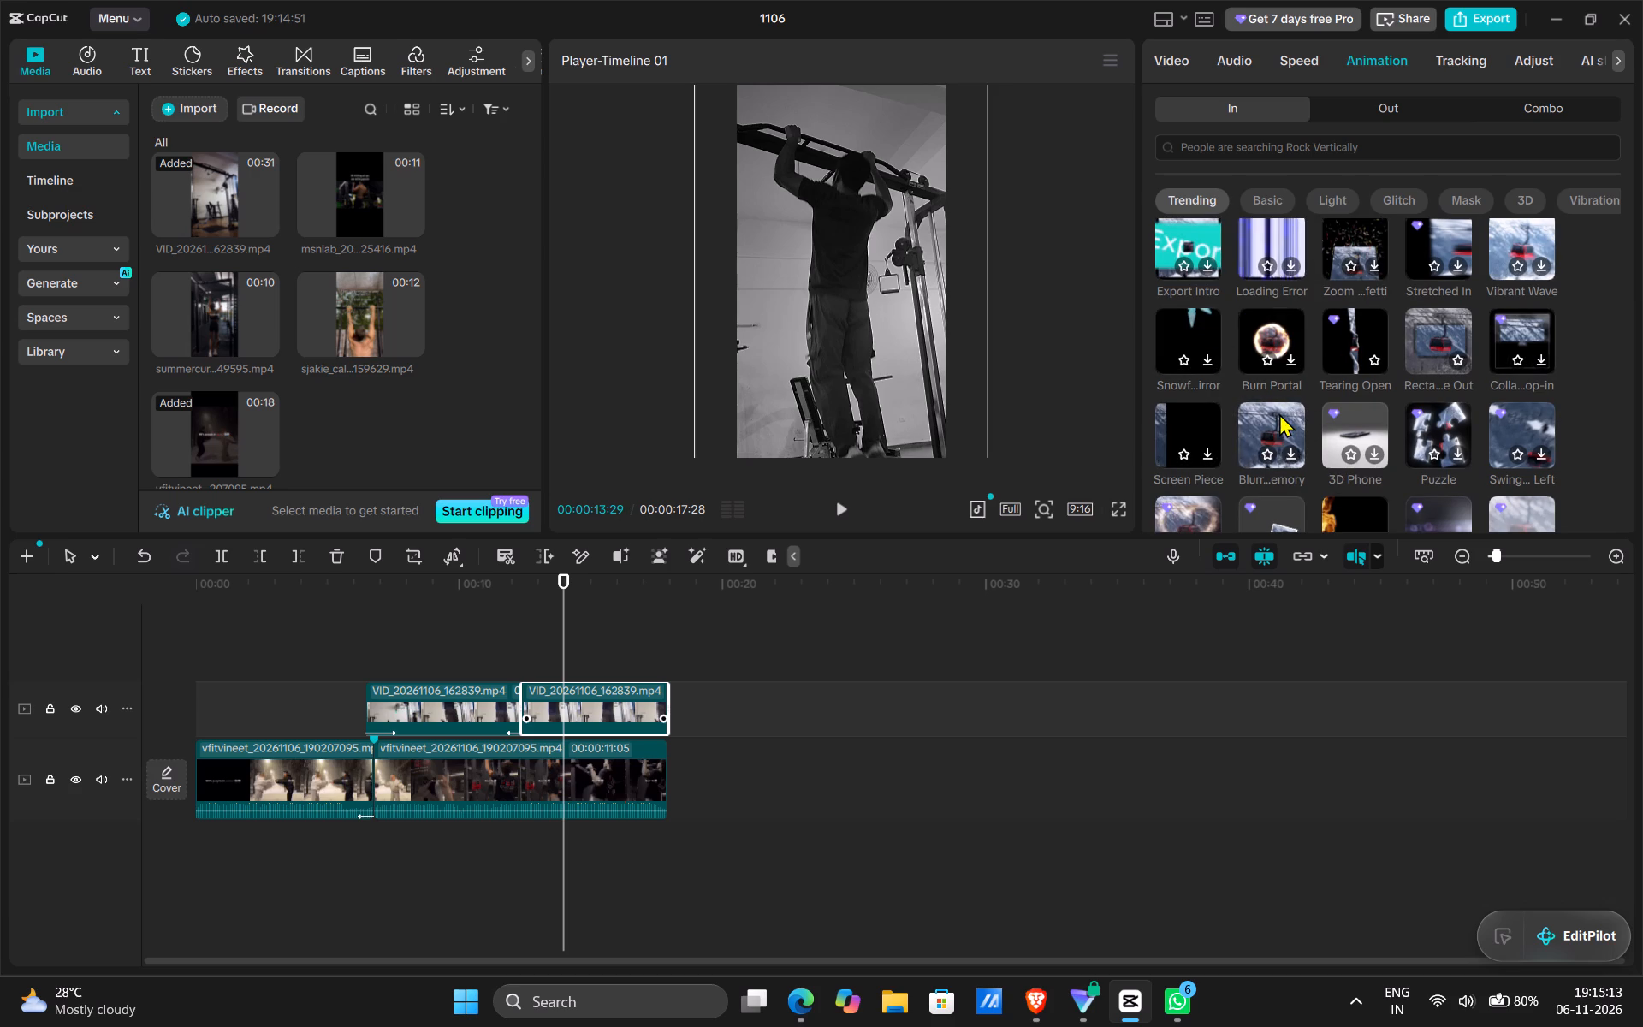
pyautogui.click(1291, 448)
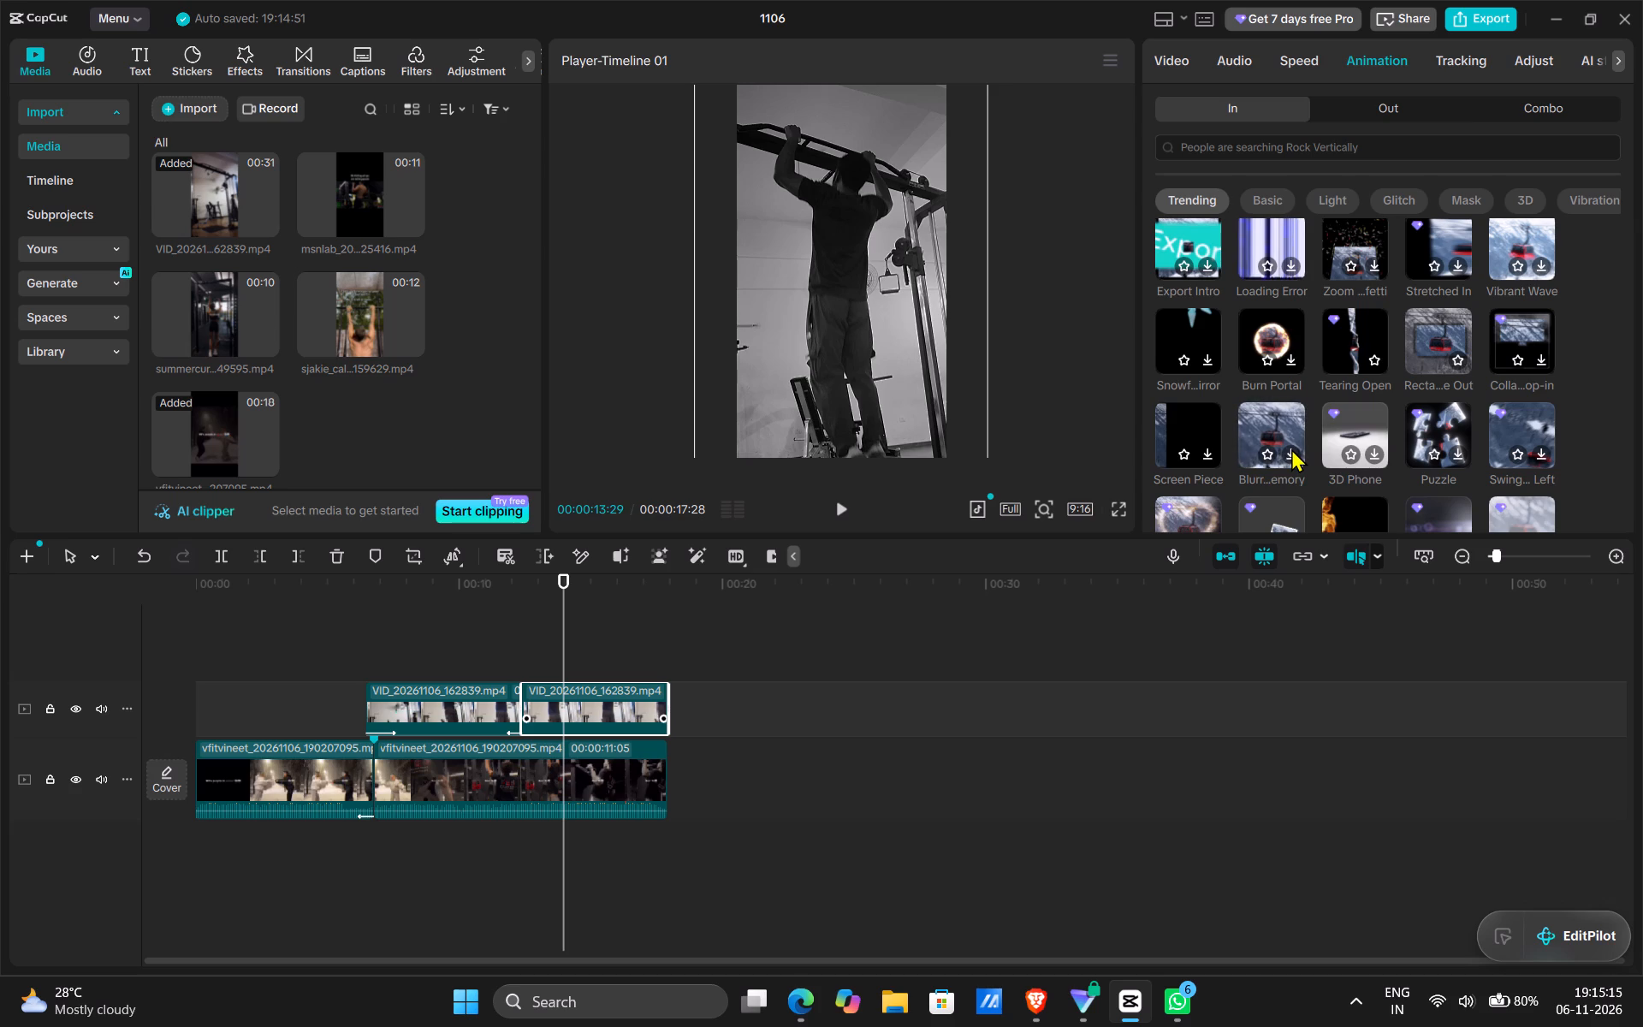
pyautogui.click(1291, 448)
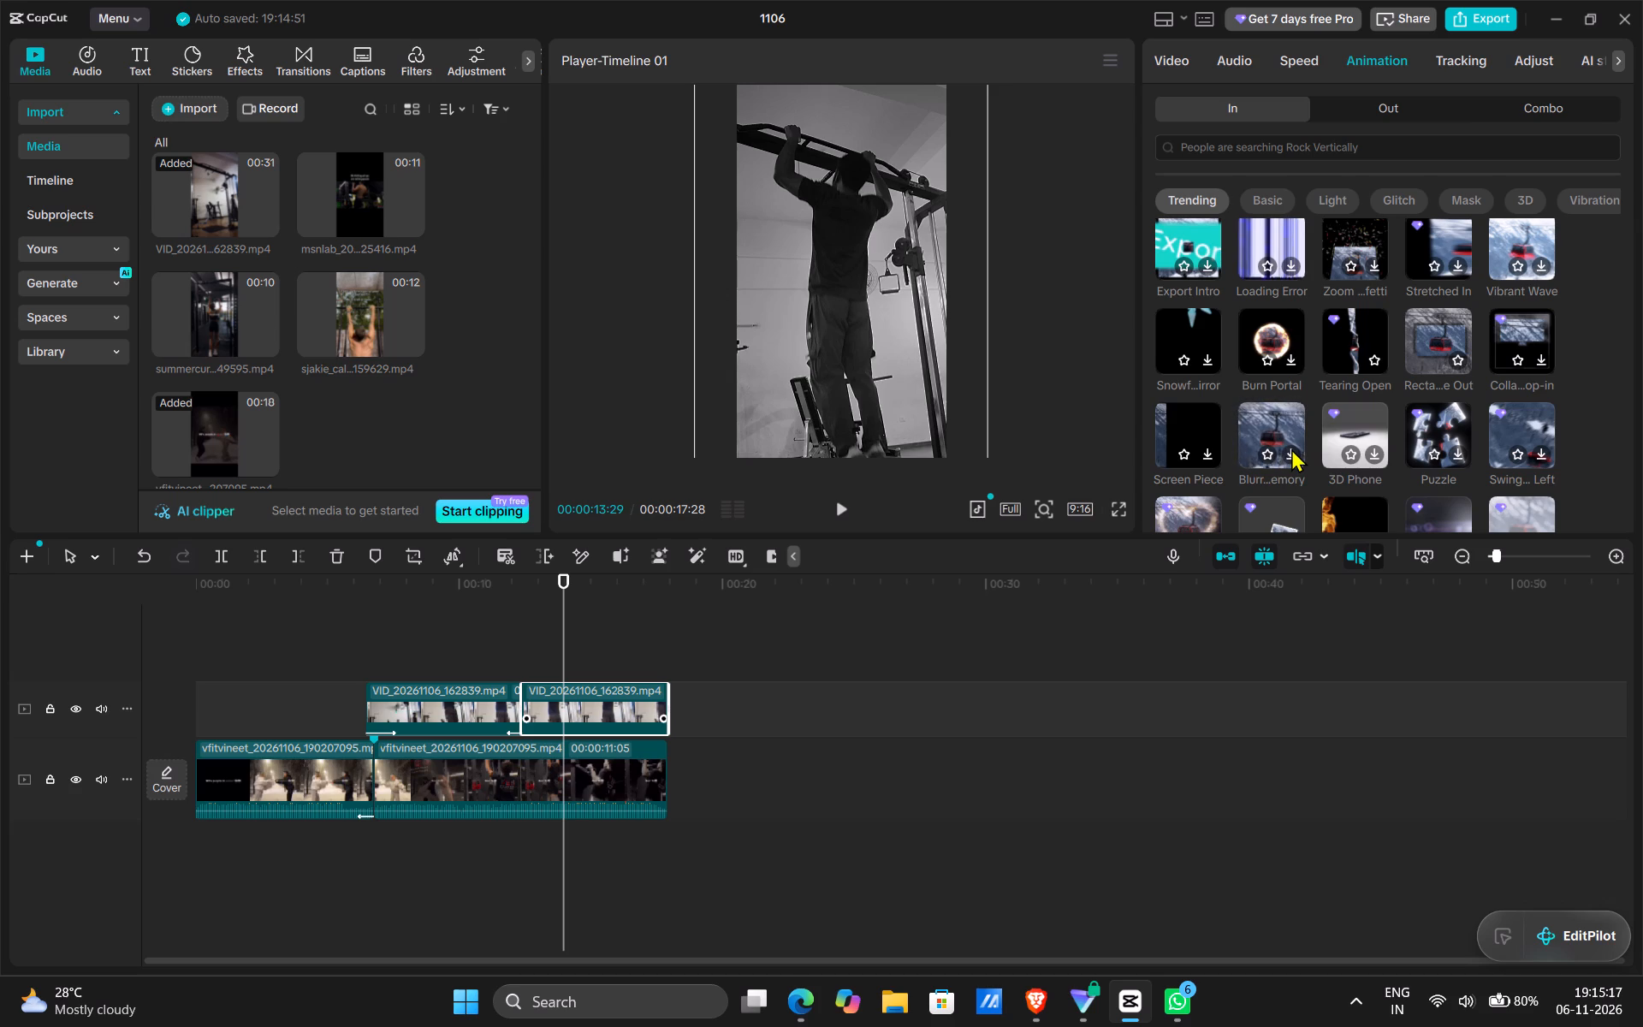
pyautogui.click(1291, 448)
pyautogui.rightClick(1291, 448)
pyautogui.doubleClick(1291, 448)
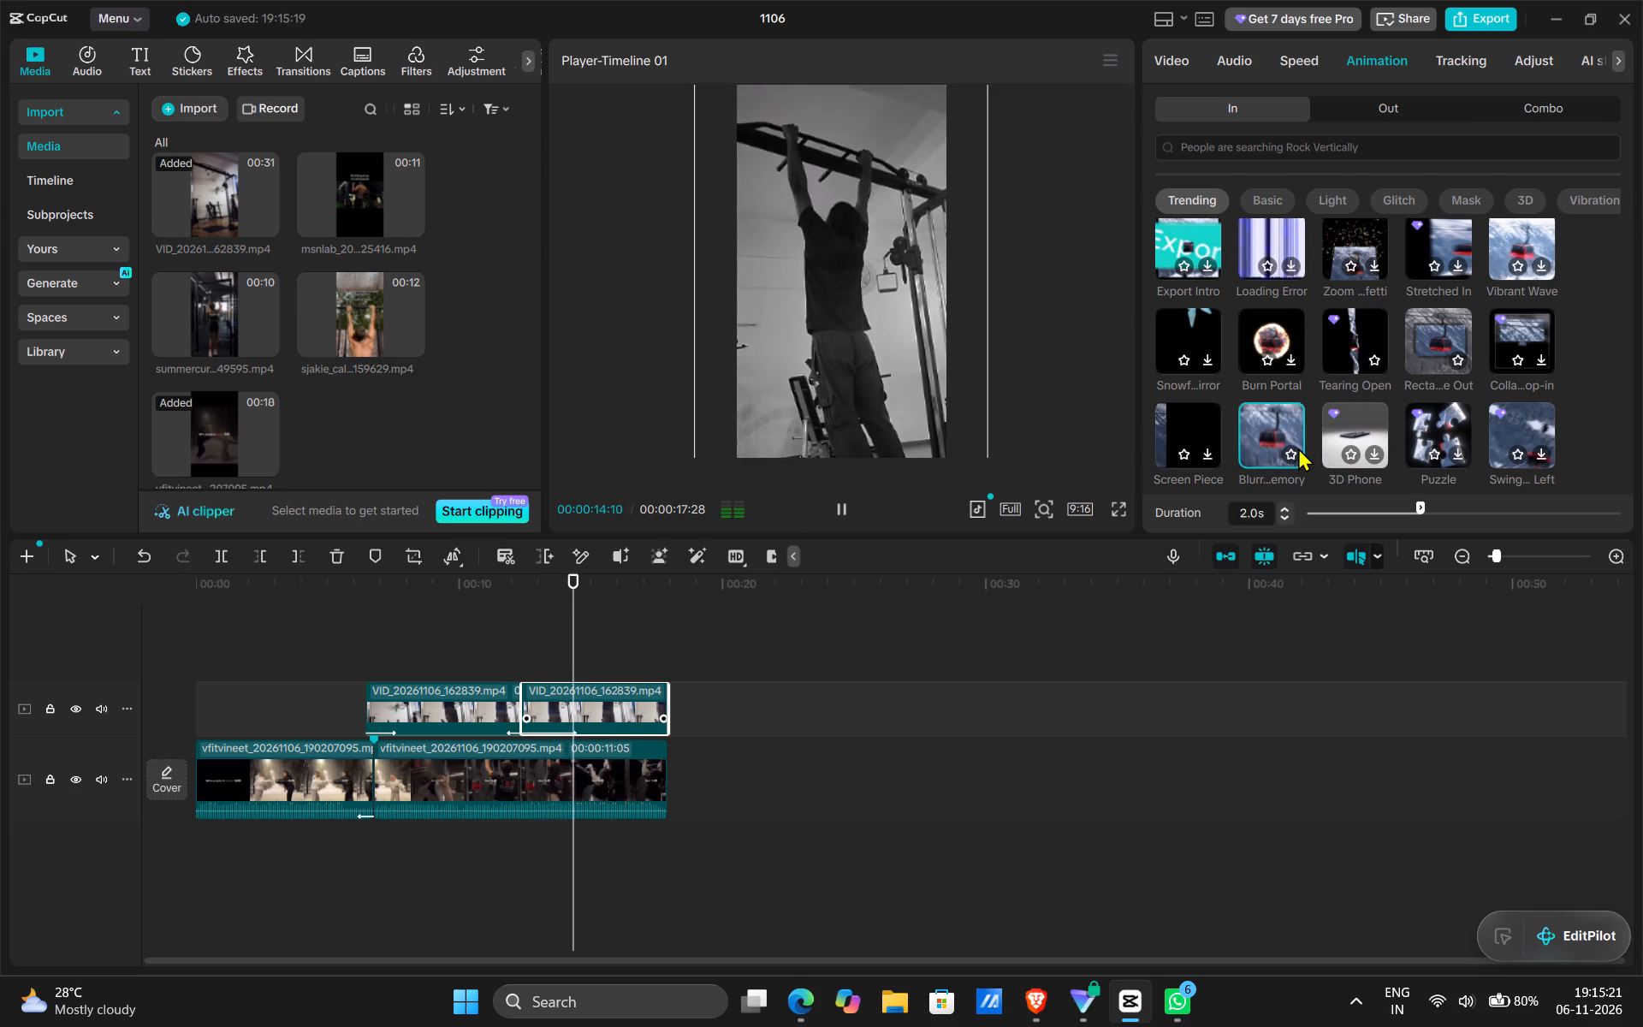
# Set the duration of the In animation on the overlaid gym clip's second part to 0.5 s.
pyautogui.moveTo(1418, 508); pyautogui.dragTo(1336, 509)
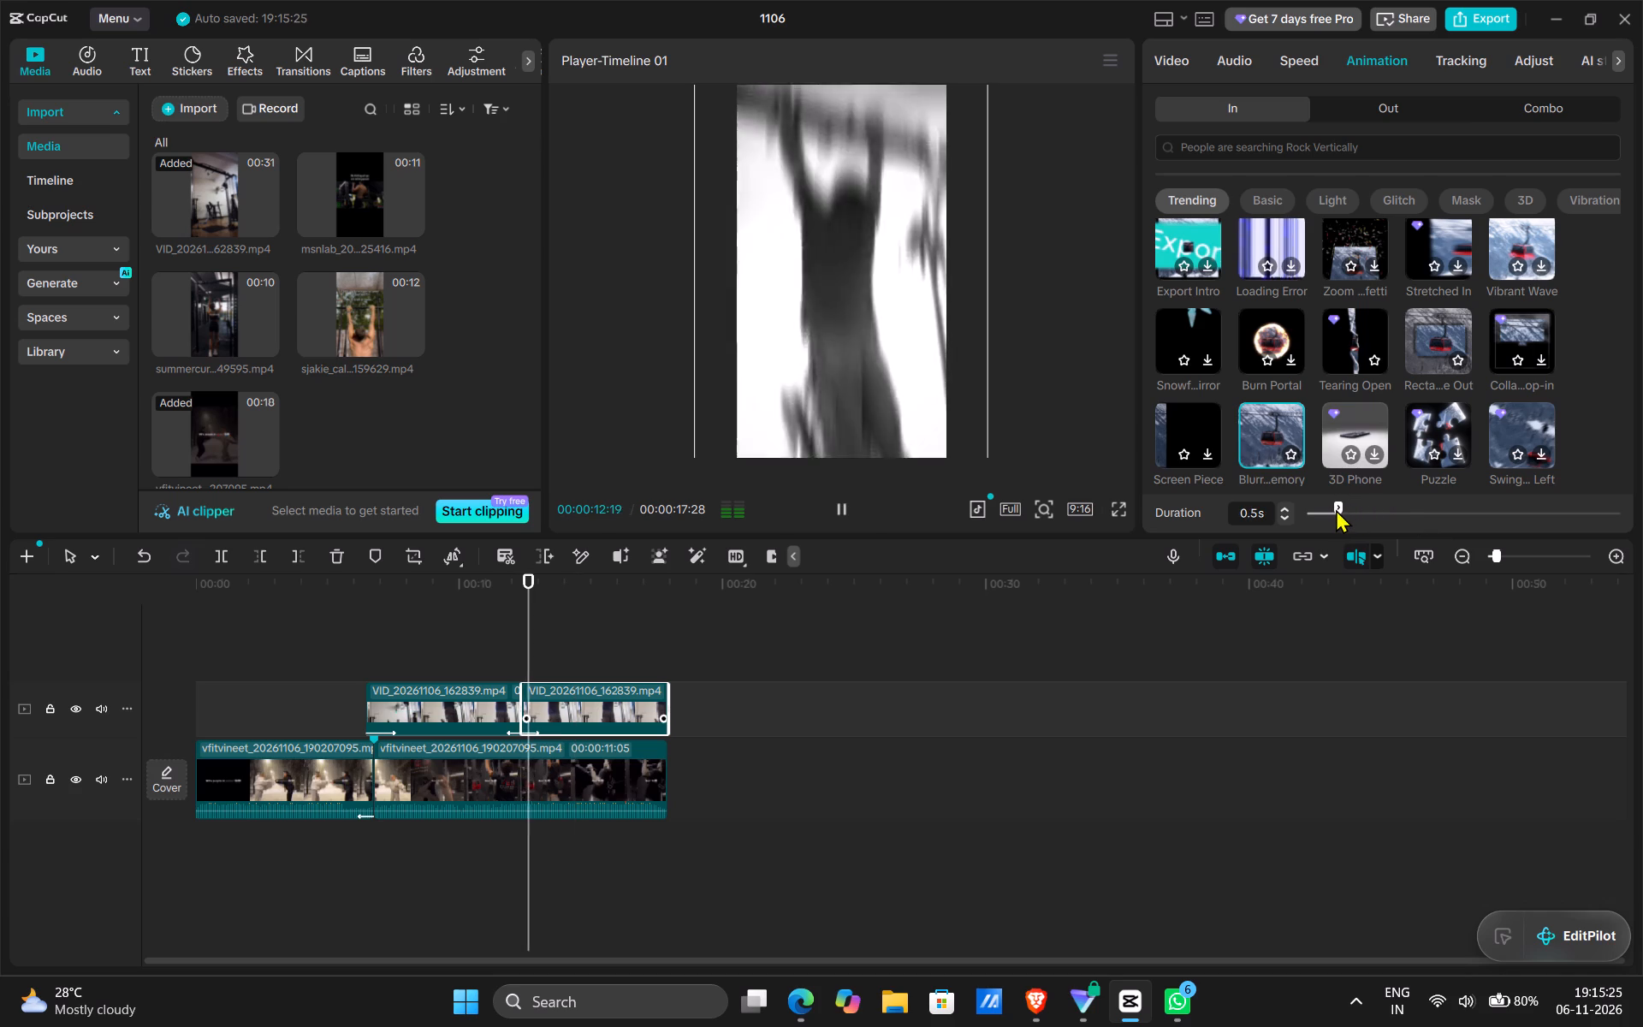
# Play back the timeline from several points, including its start and around 10 s, to review the edited video and its transitions.
pyautogui.click(477, 638)
pyautogui.click(836, 513)
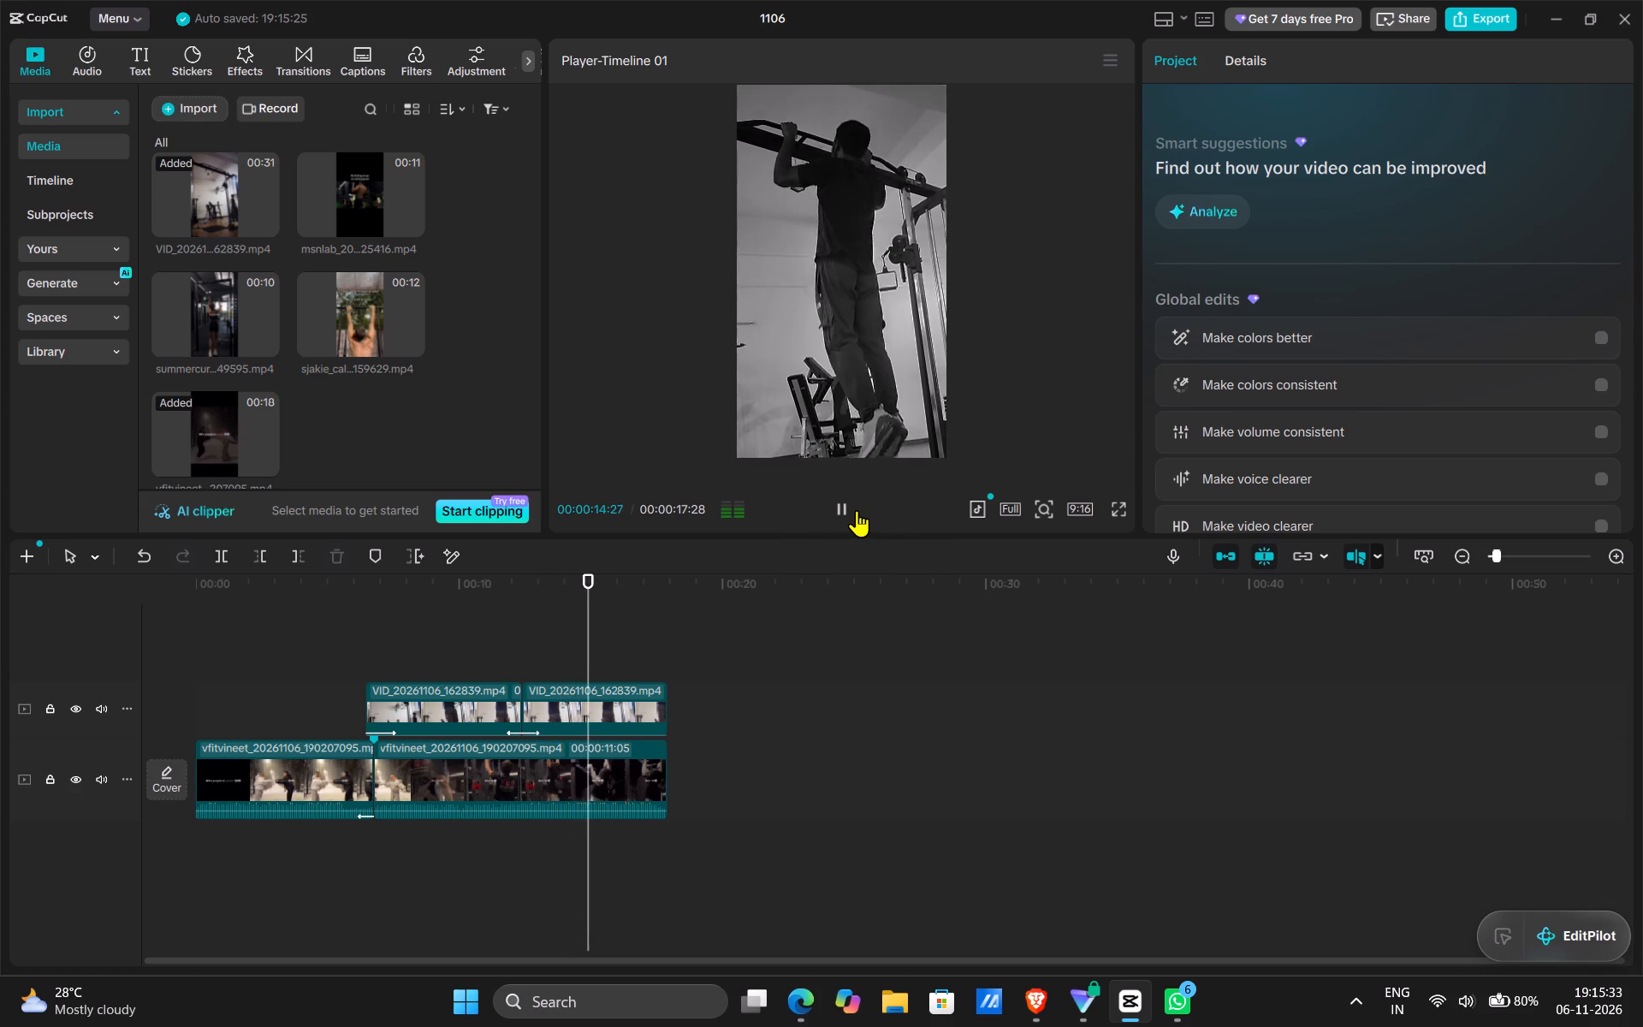
pyautogui.click(857, 510)
pyautogui.click(339, 638)
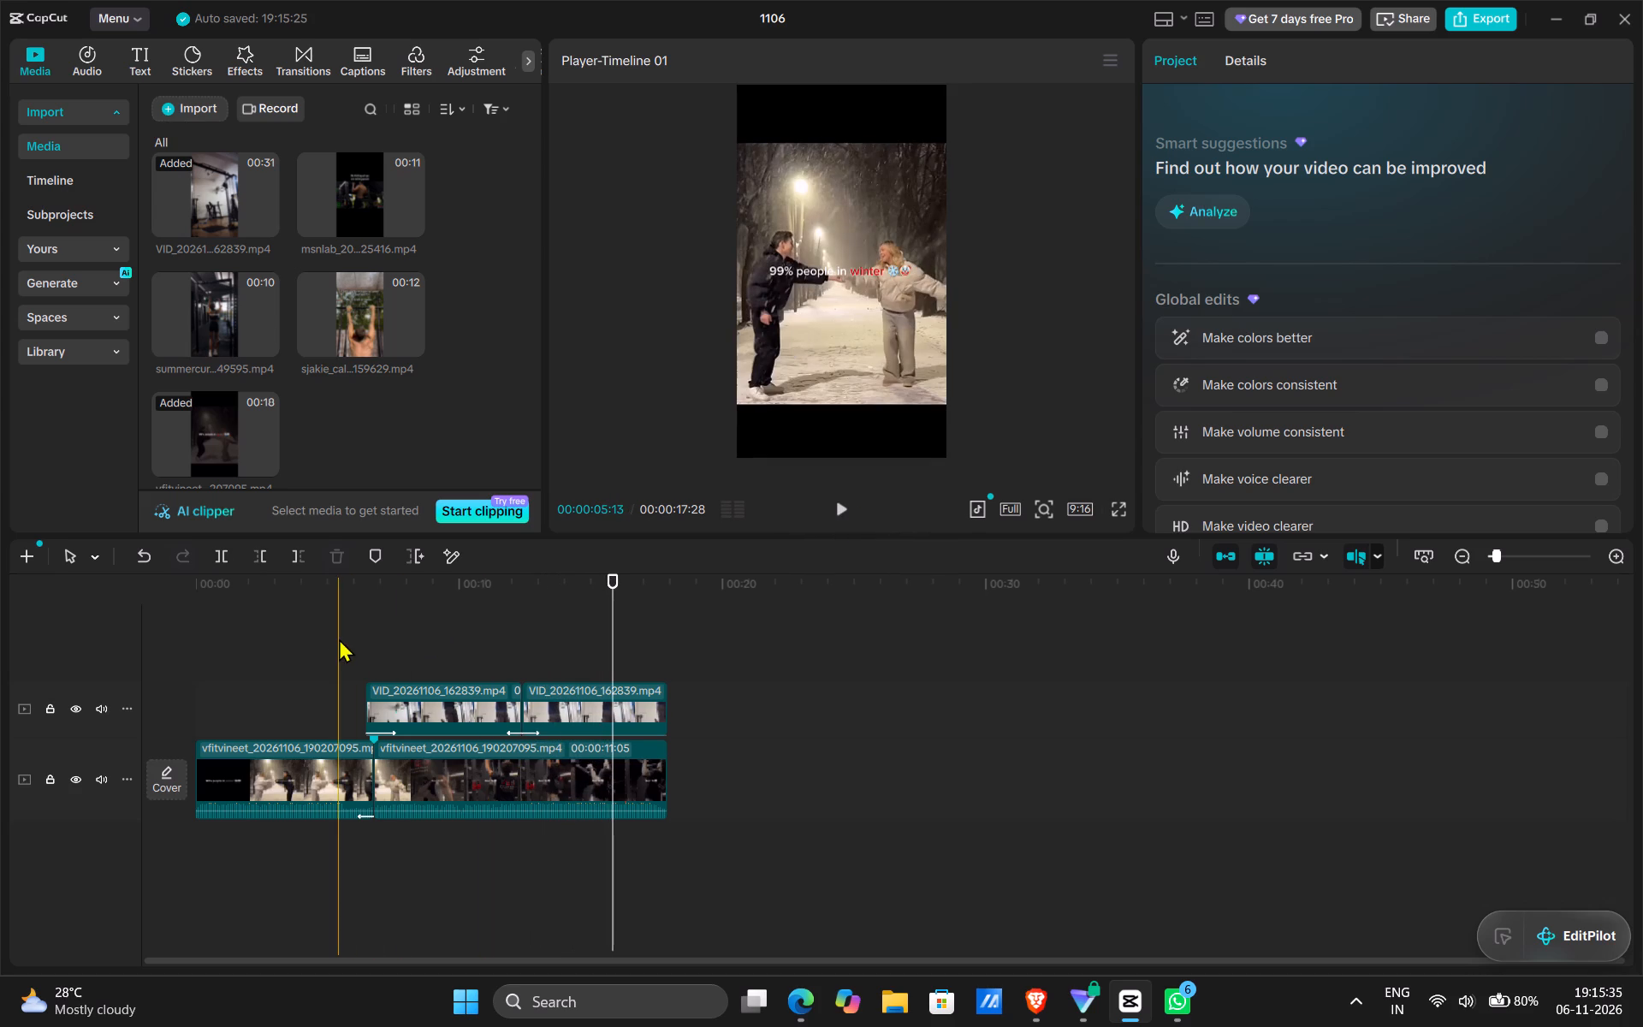
pyautogui.moveTo(339, 638); pyautogui.dragTo(109, 660)
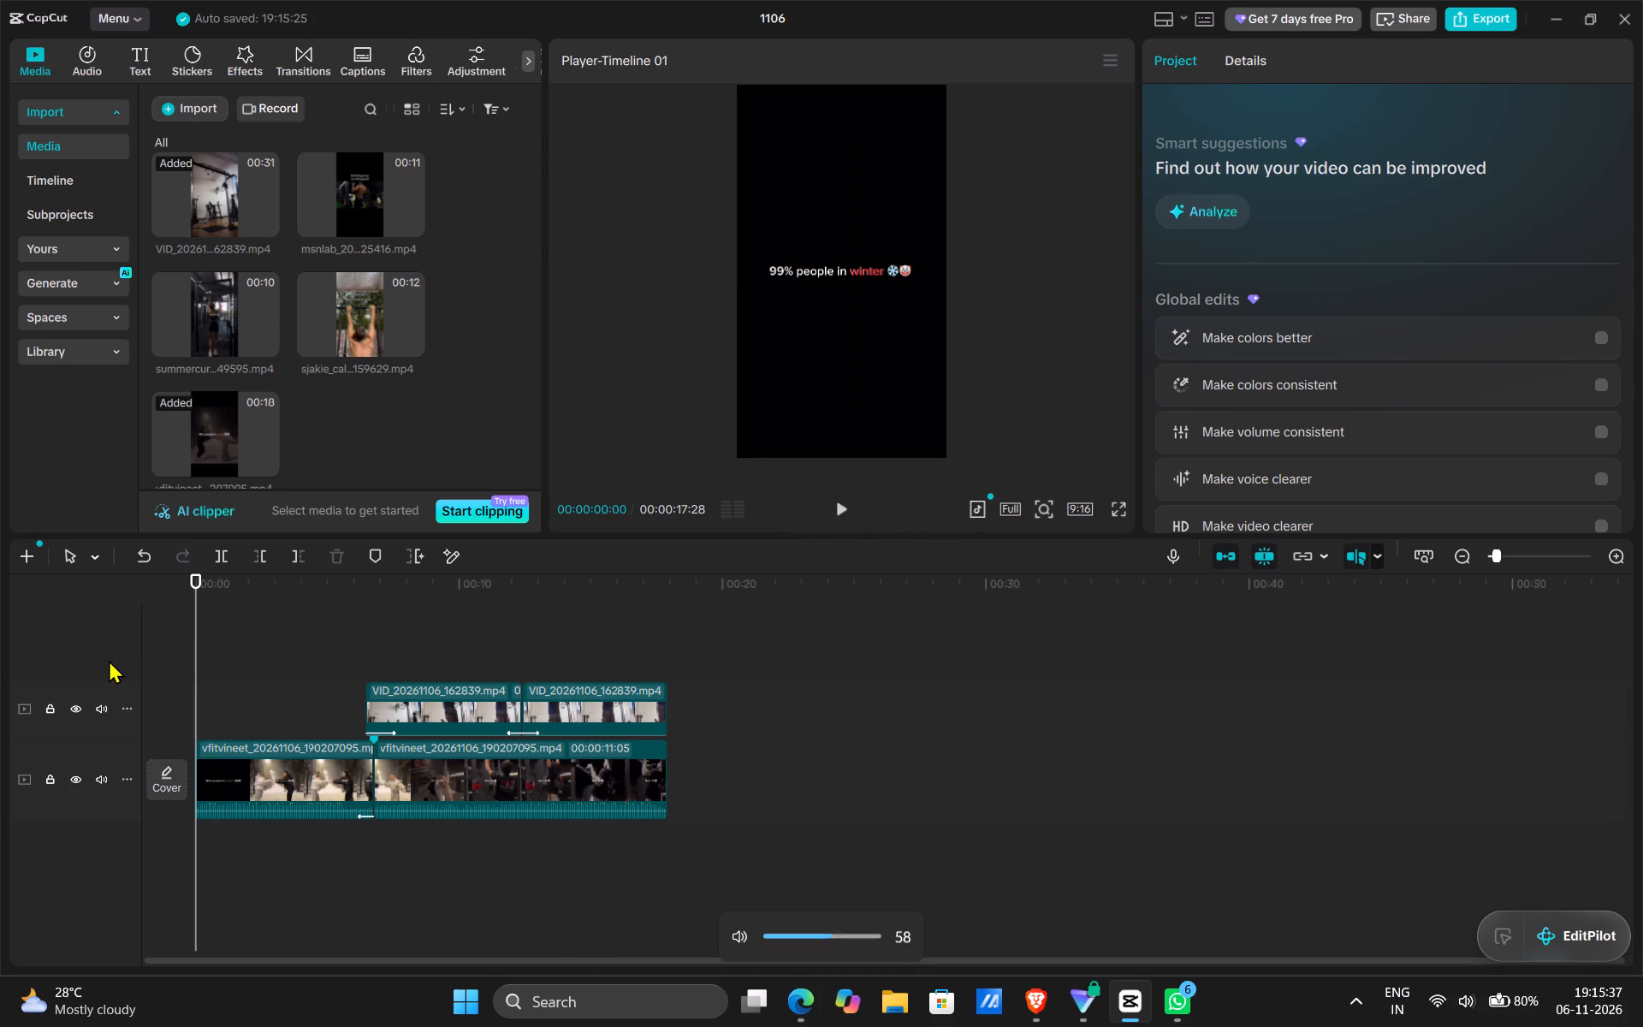
pyautogui.click(839, 508)
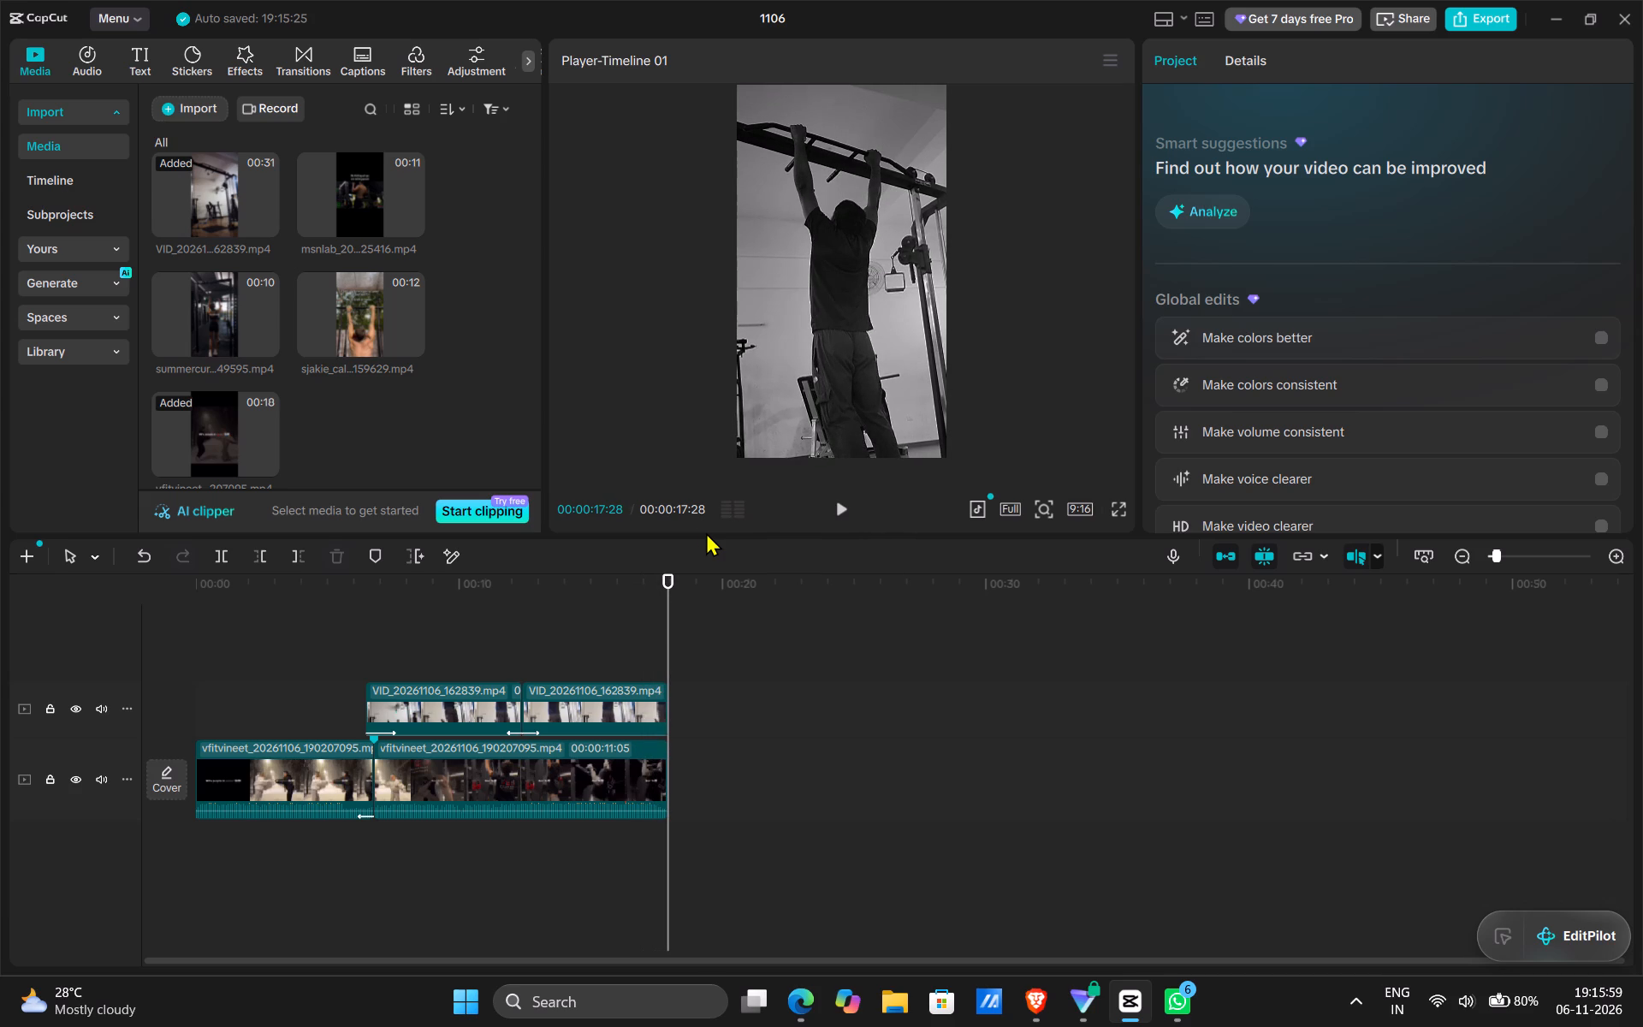
pyautogui.moveTo(671, 621); pyautogui.dragTo(224, 659)
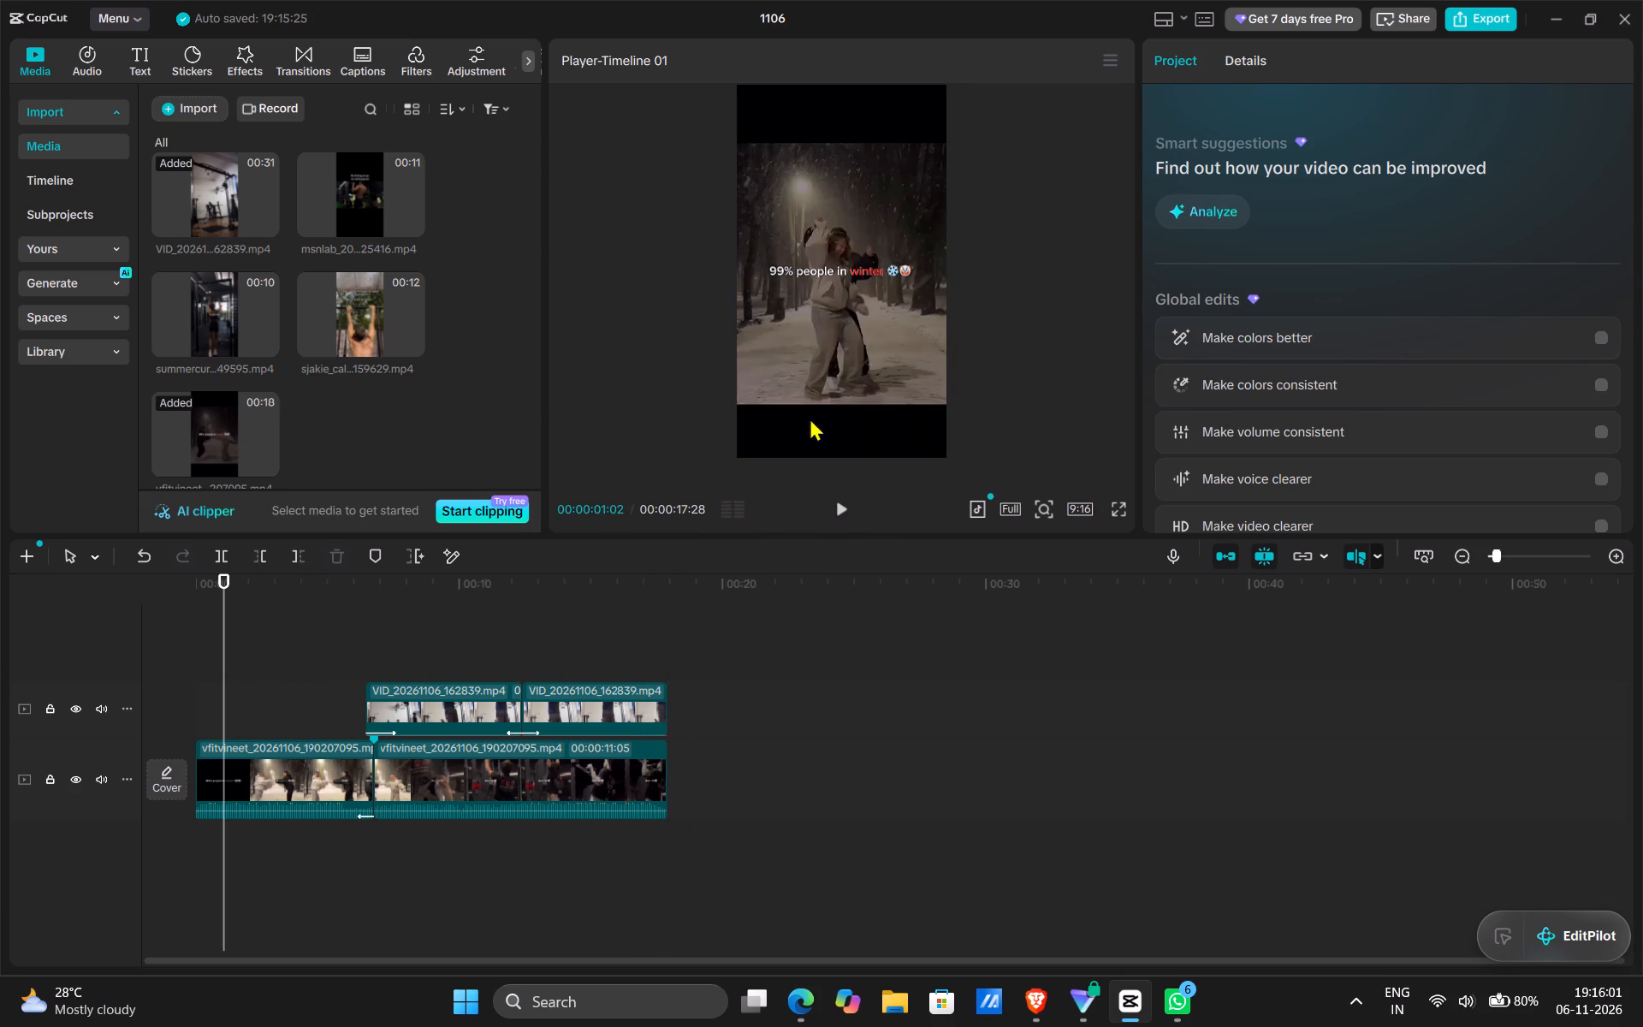
pyautogui.click(838, 508)
pyautogui.click(841, 510)
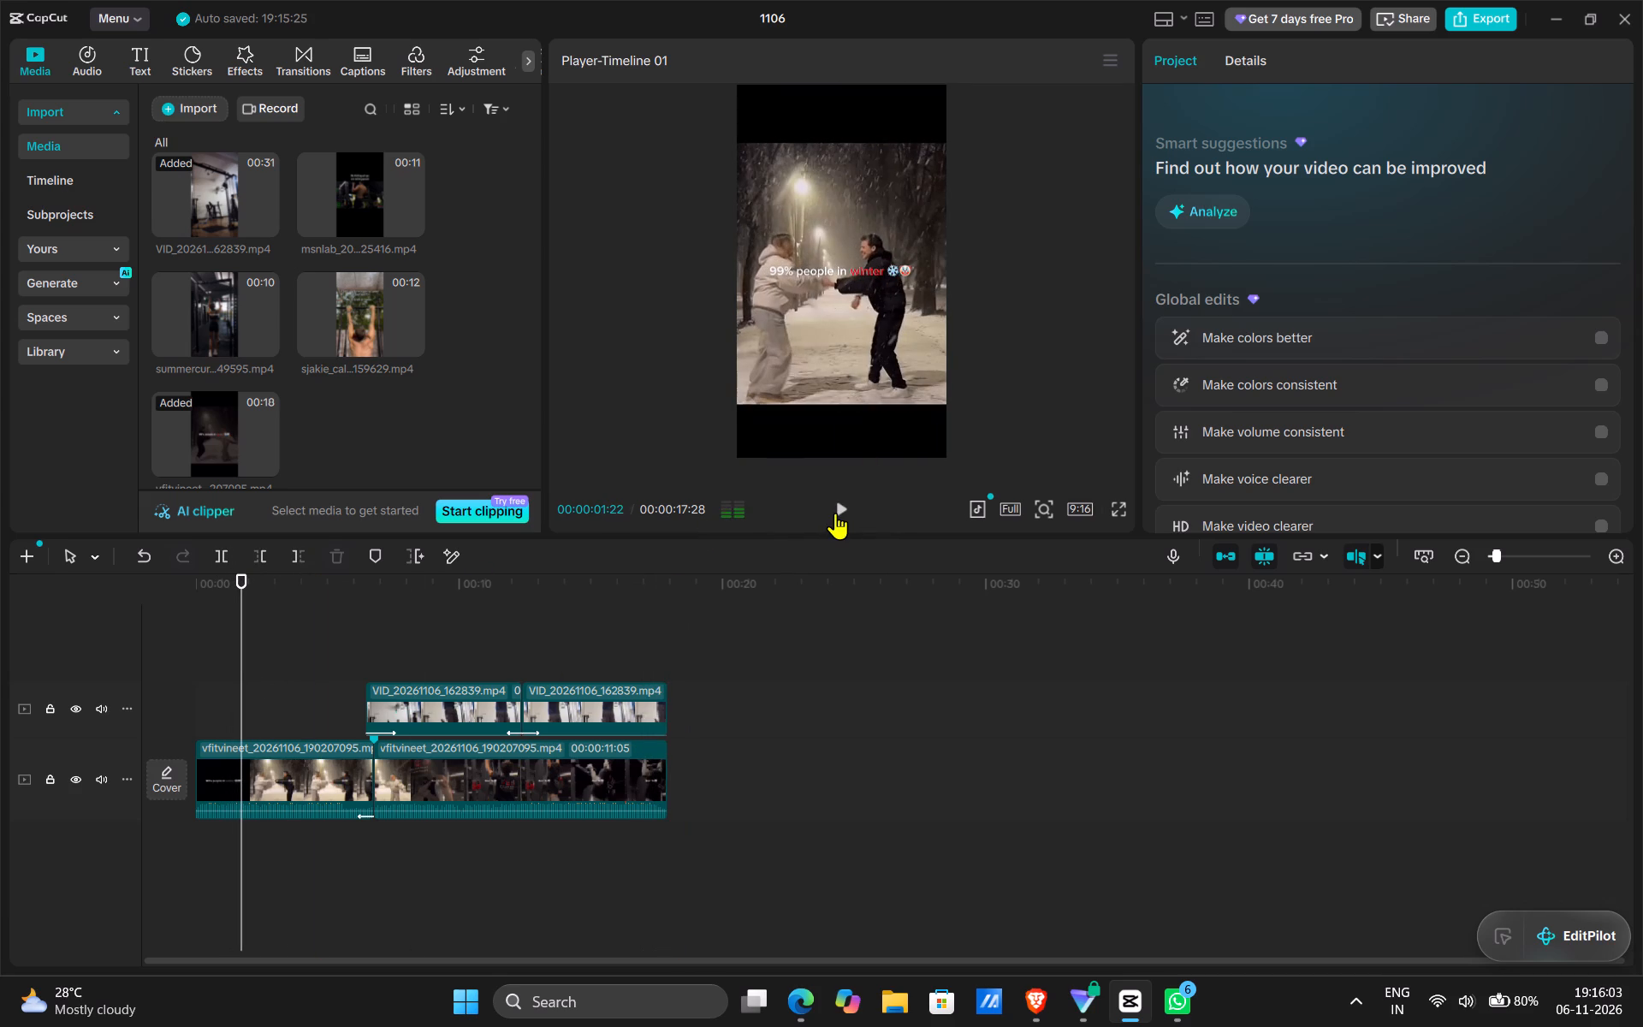
pyautogui.press('space')
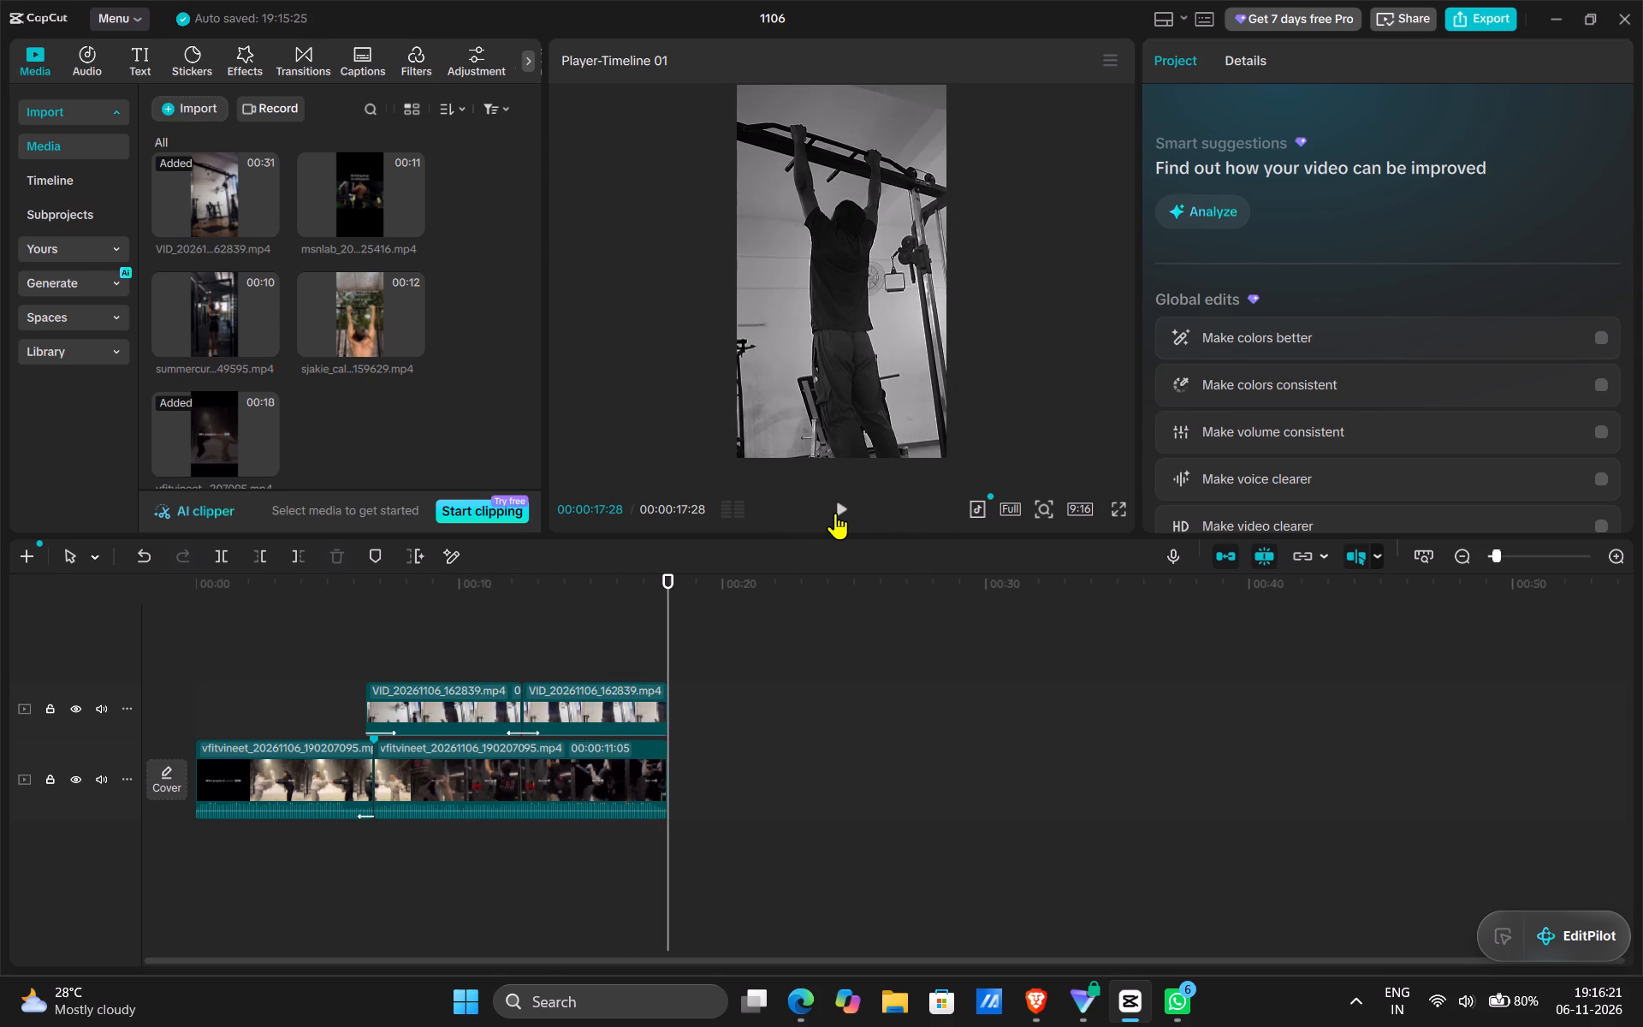
pyautogui.click(476, 638)
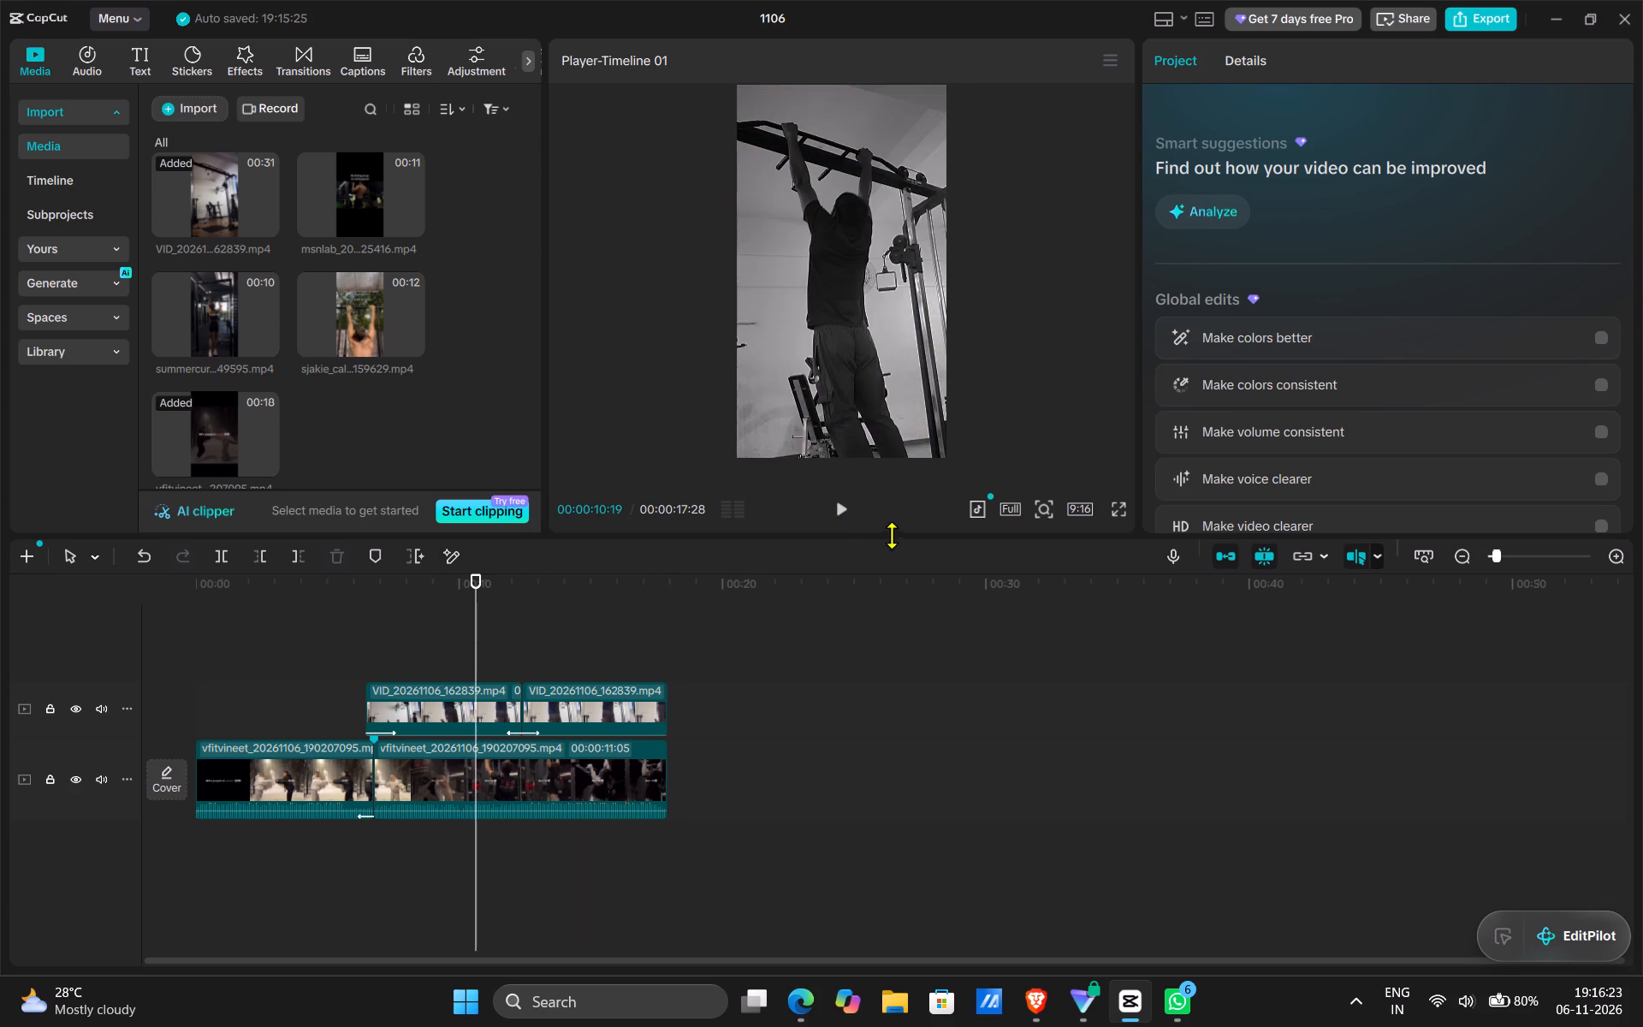
pyautogui.click(837, 503)
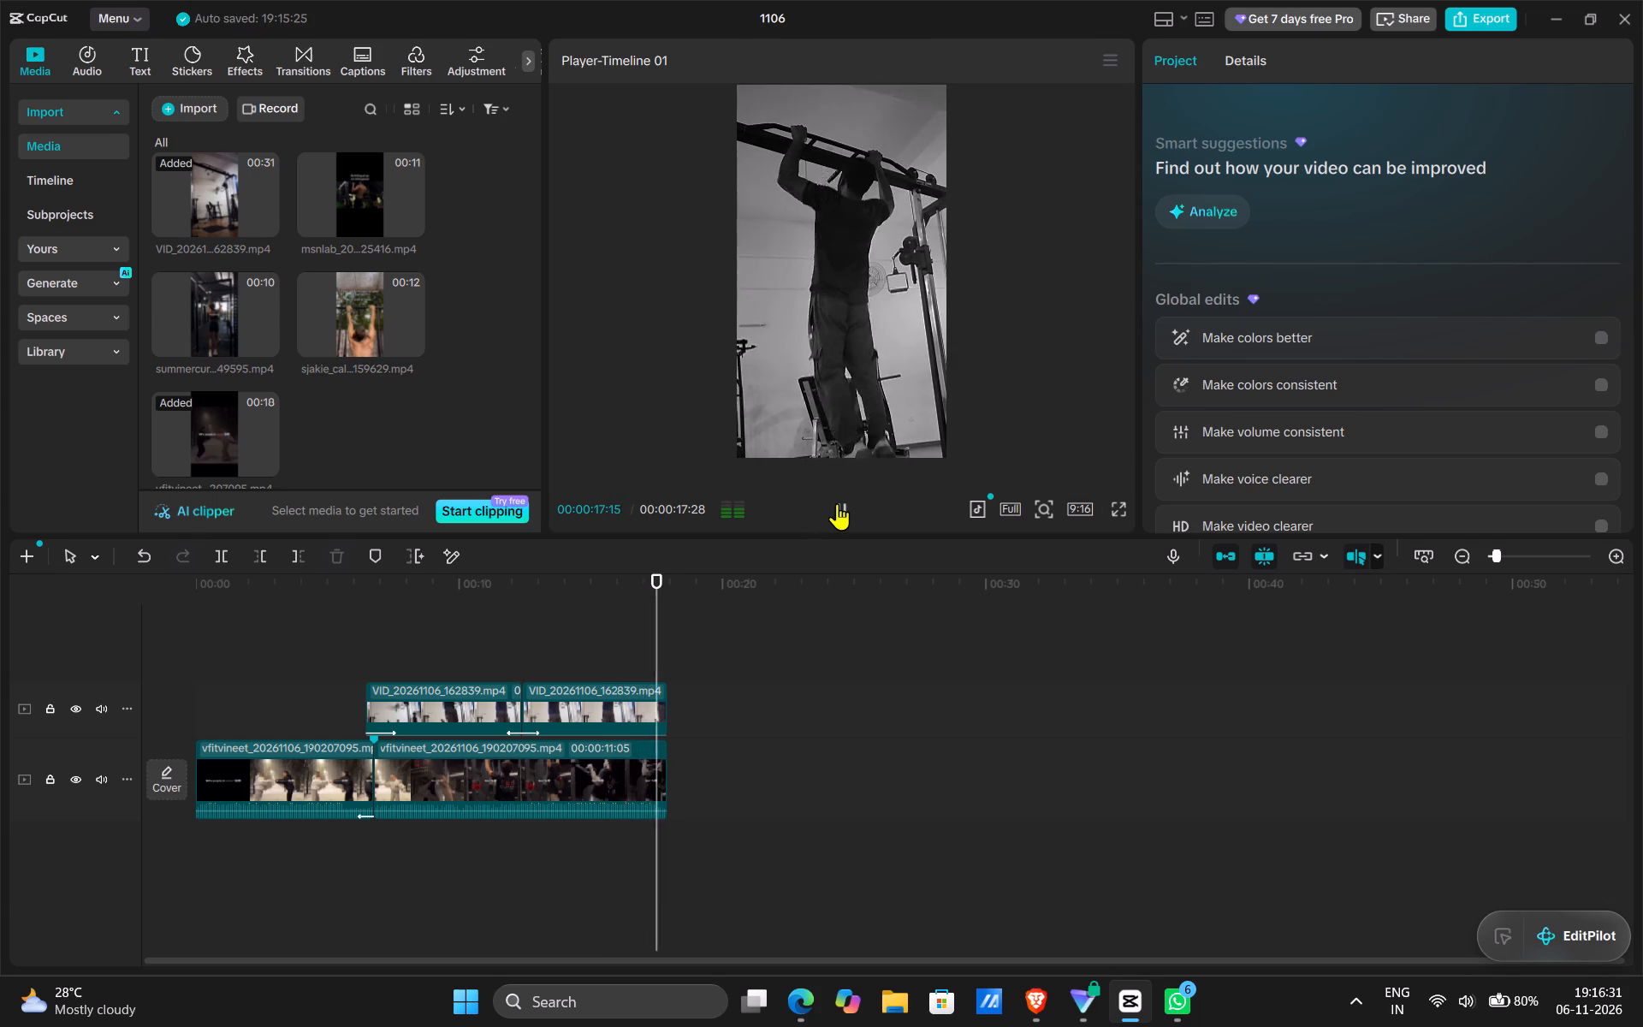
# Hide the overlaid gym clip's track and move the playhead to about 9 s, where the reference's gym caption appears.
pyautogui.click(307, 599)
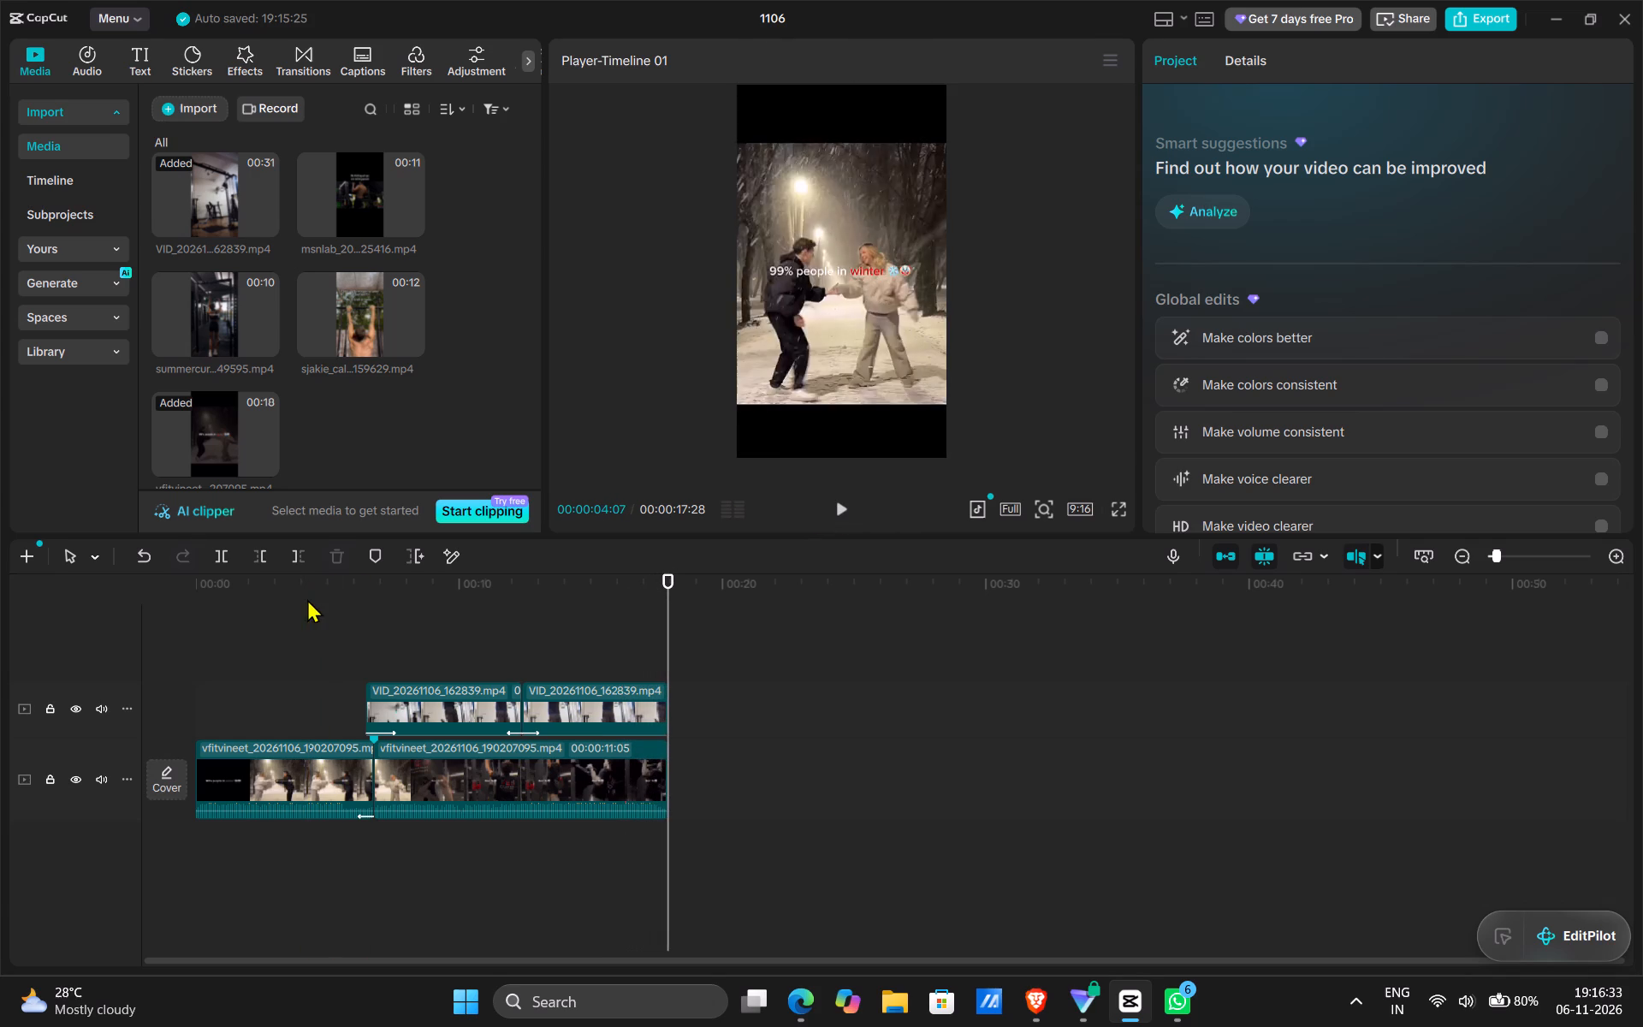
pyautogui.moveTo(306, 632); pyautogui.dragTo(362, 642)
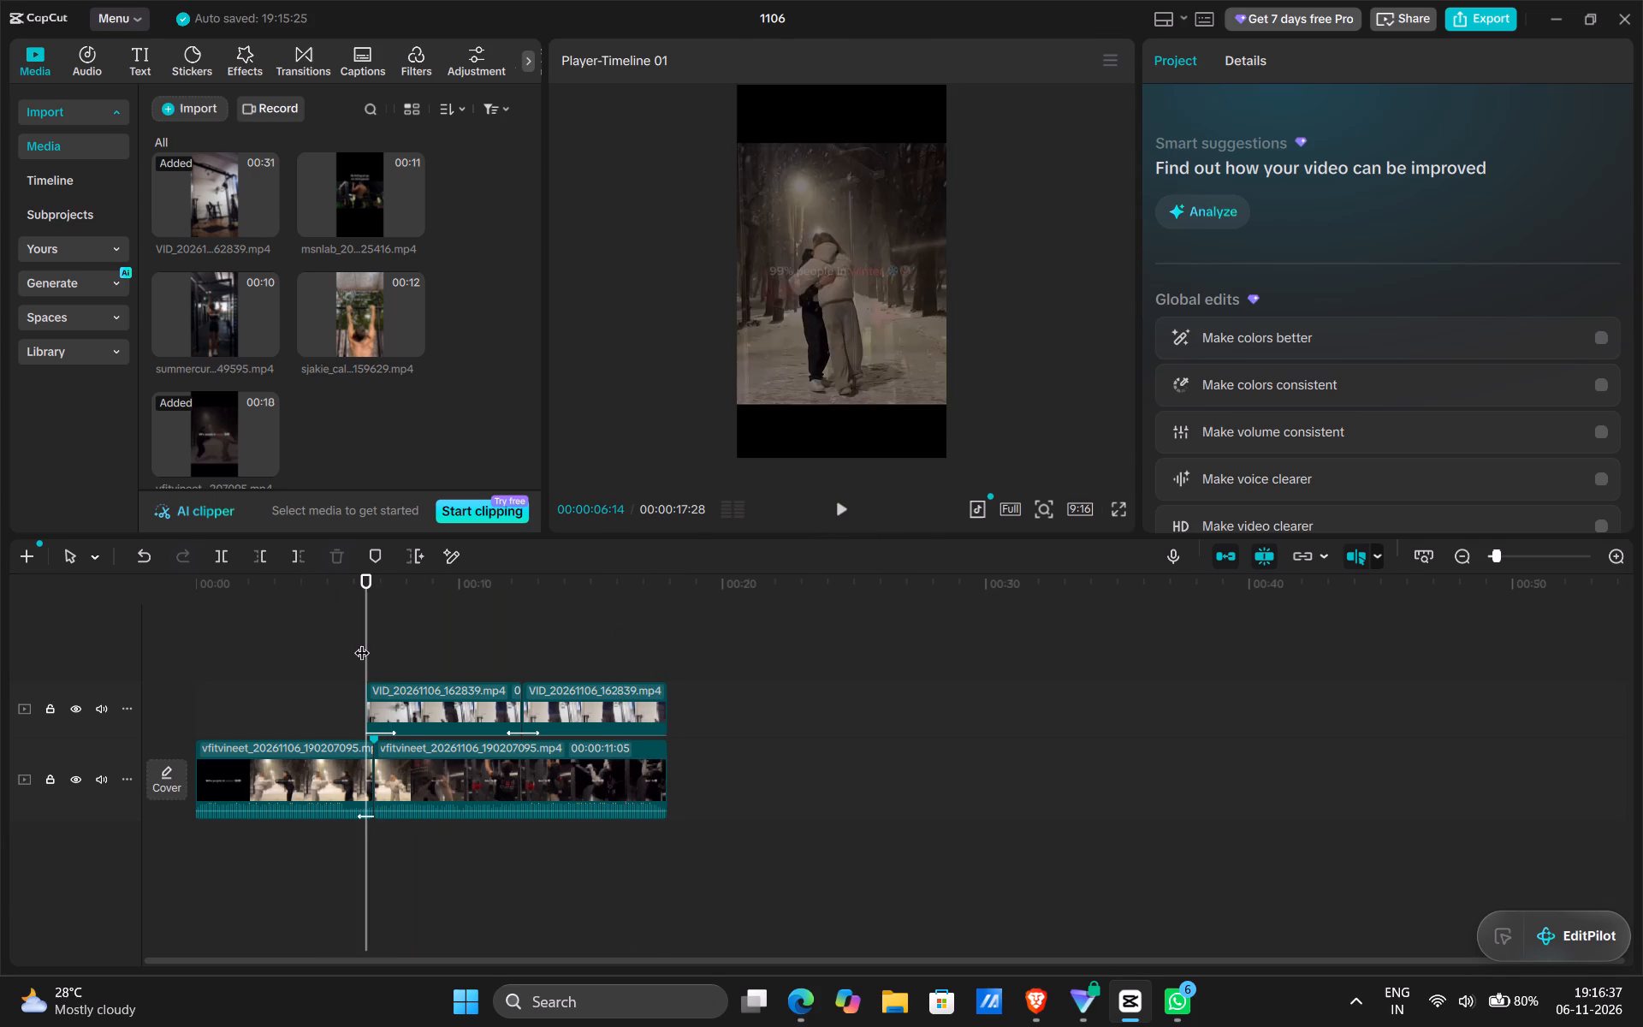
pyautogui.click(79, 705)
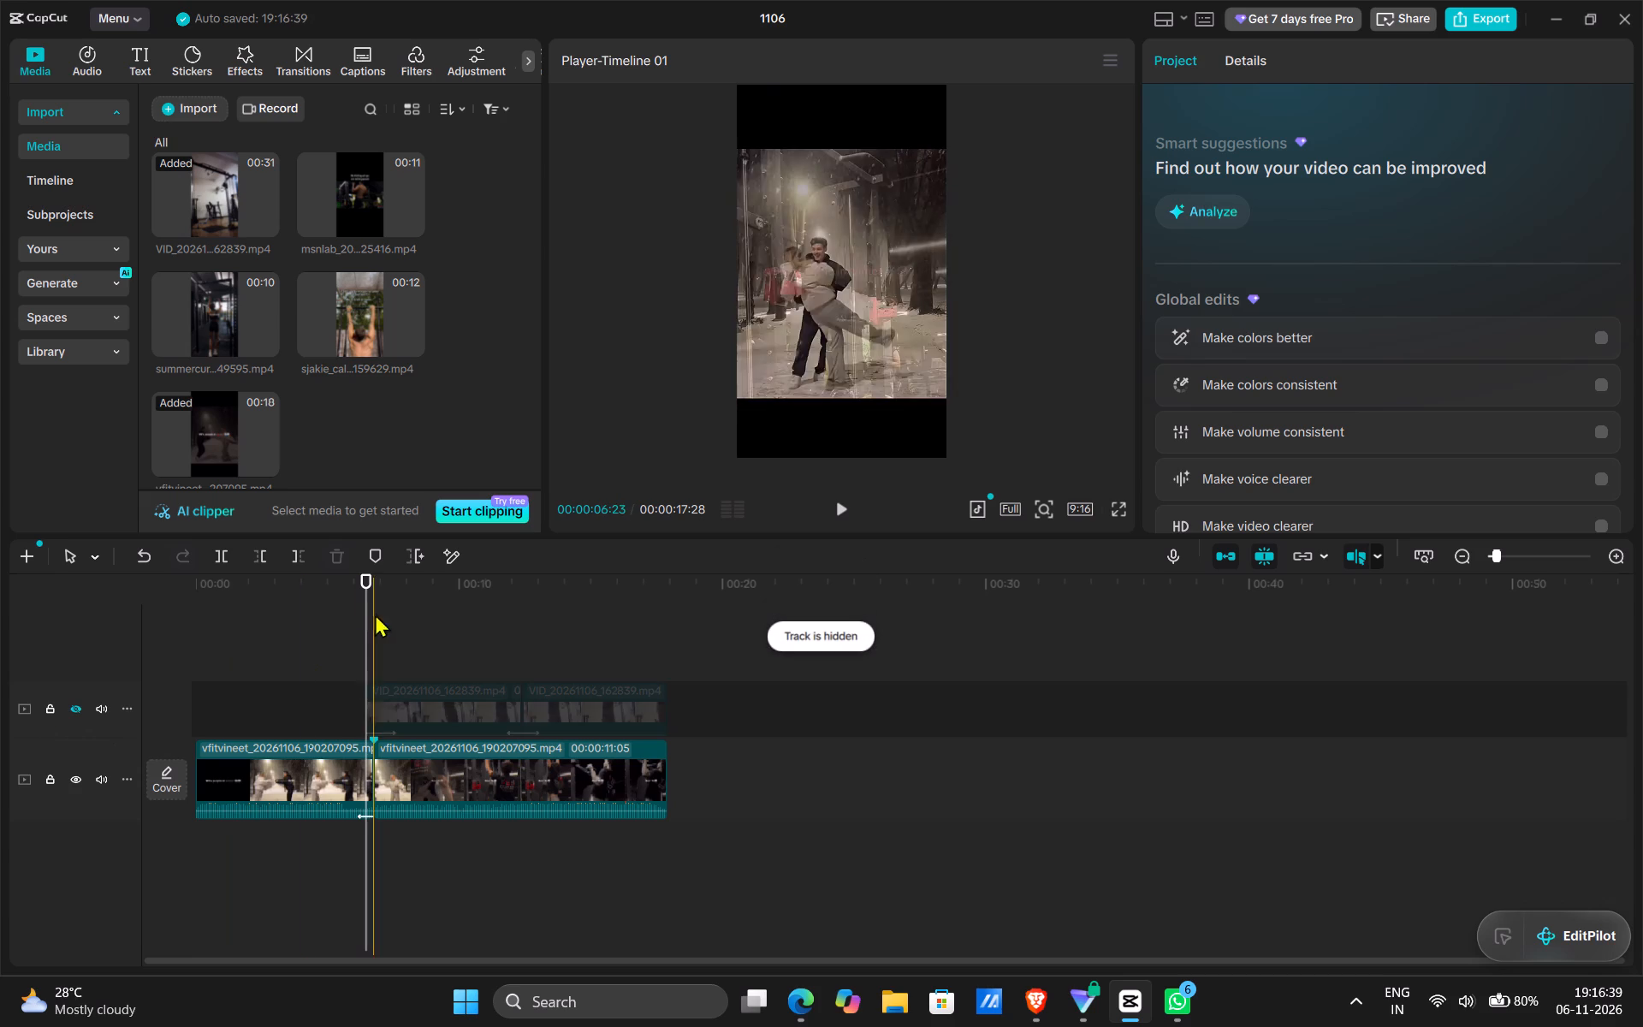
pyautogui.moveTo(368, 617); pyautogui.dragTo(434, 609)
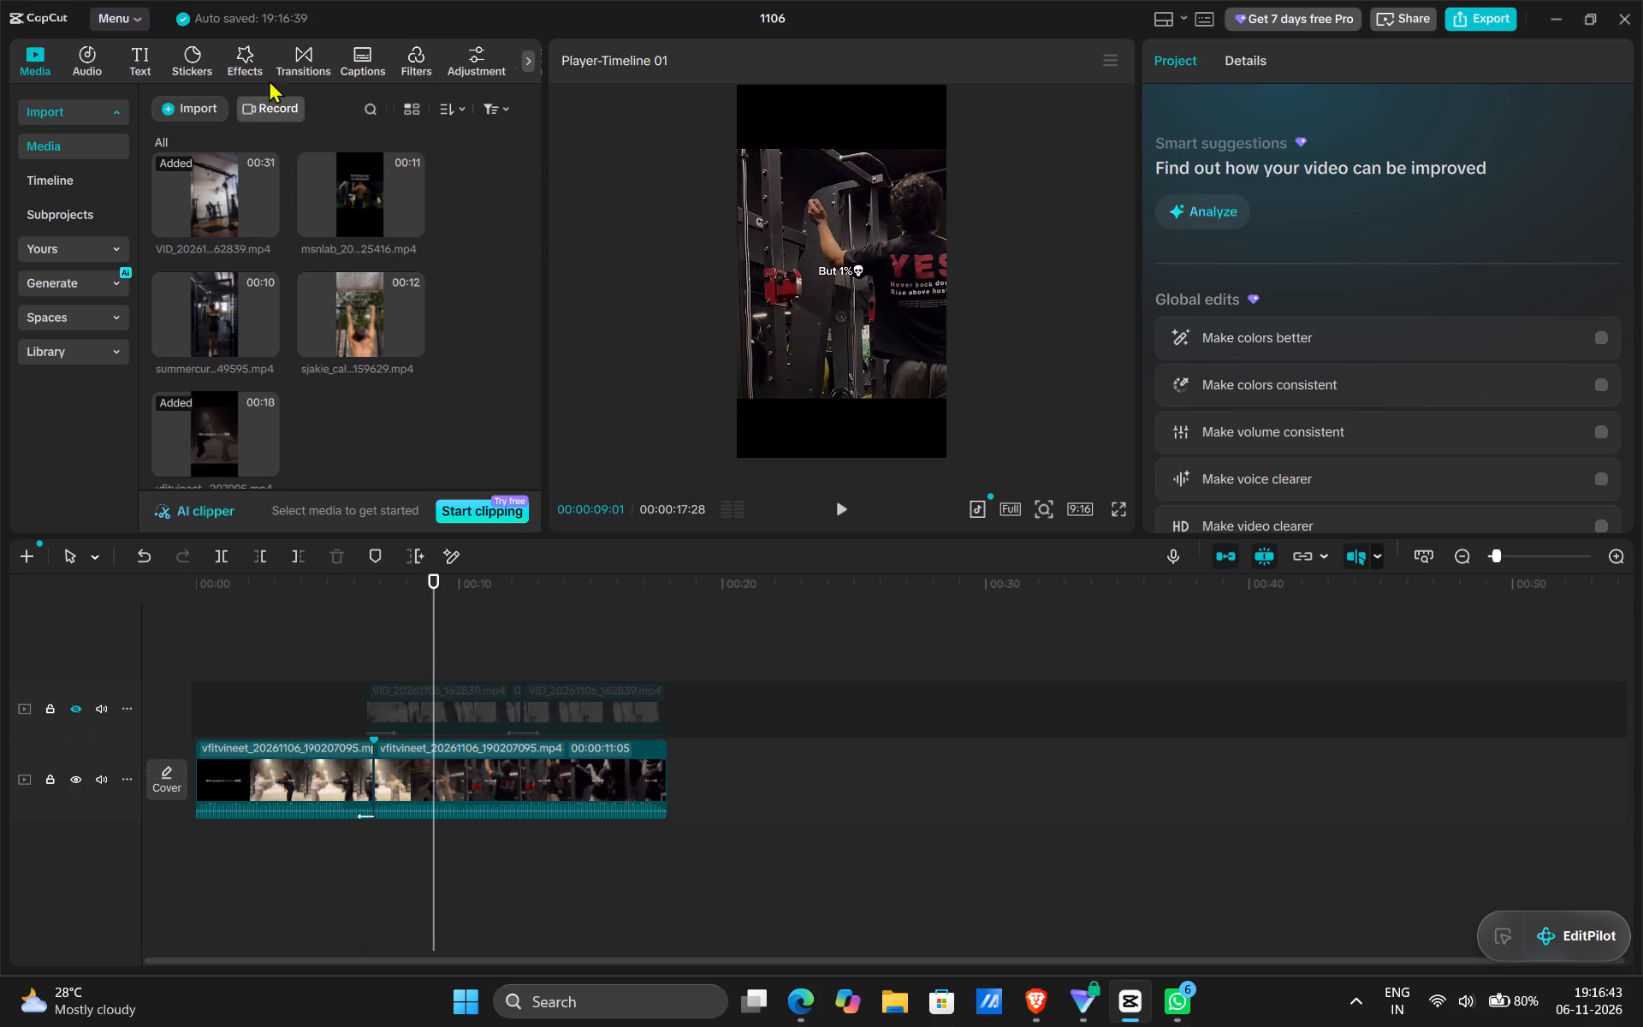
# Add a default text above the overlaid gym clip, starting where that clip starts and extended to the end of the video.
pyautogui.click(134, 59)
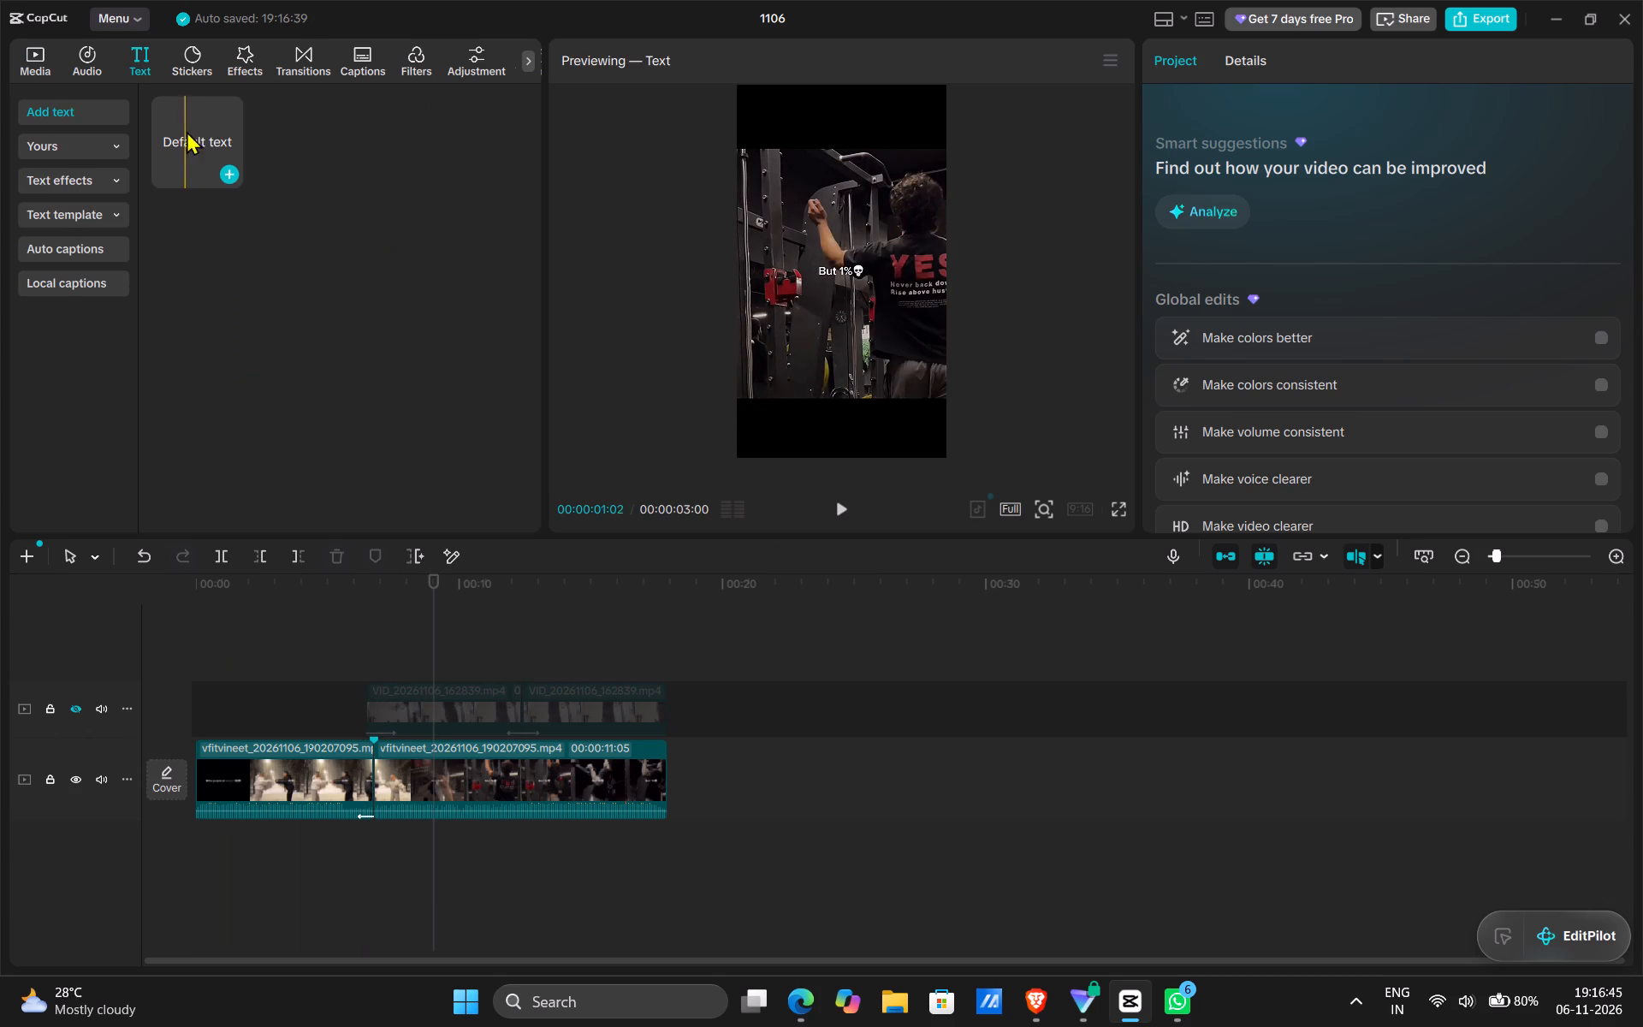
pyautogui.moveTo(193, 145); pyautogui.dragTo(344, 662)
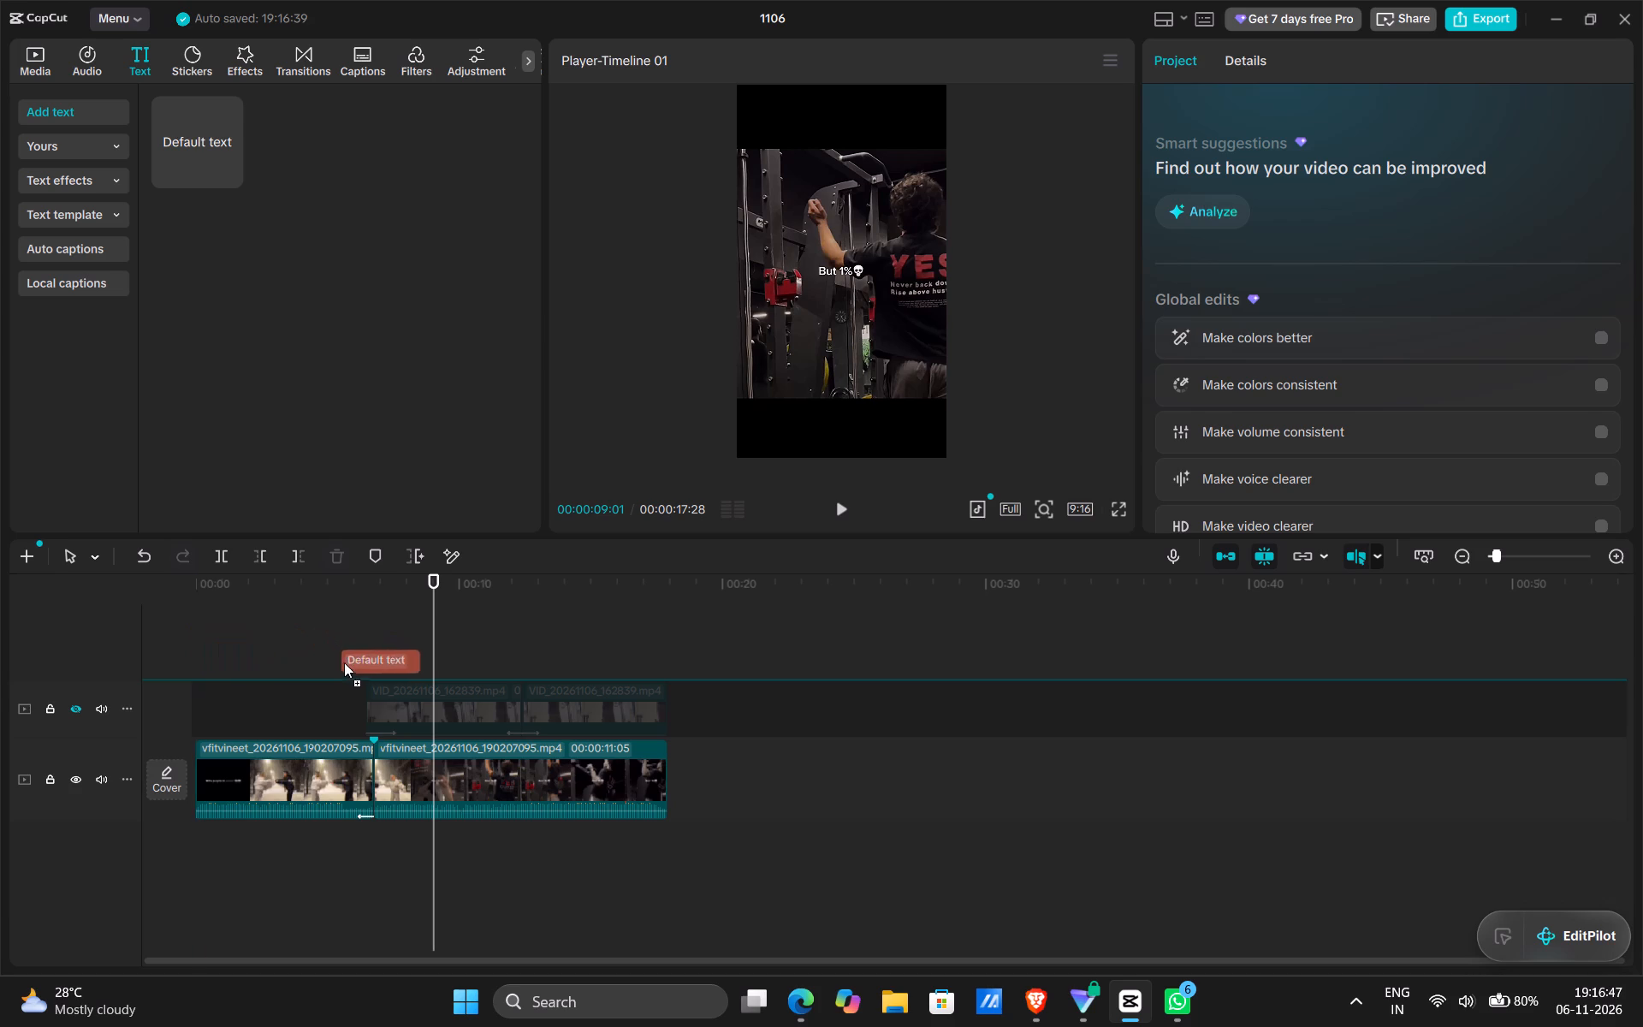
pyautogui.moveTo(344, 662); pyautogui.dragTo(363, 669)
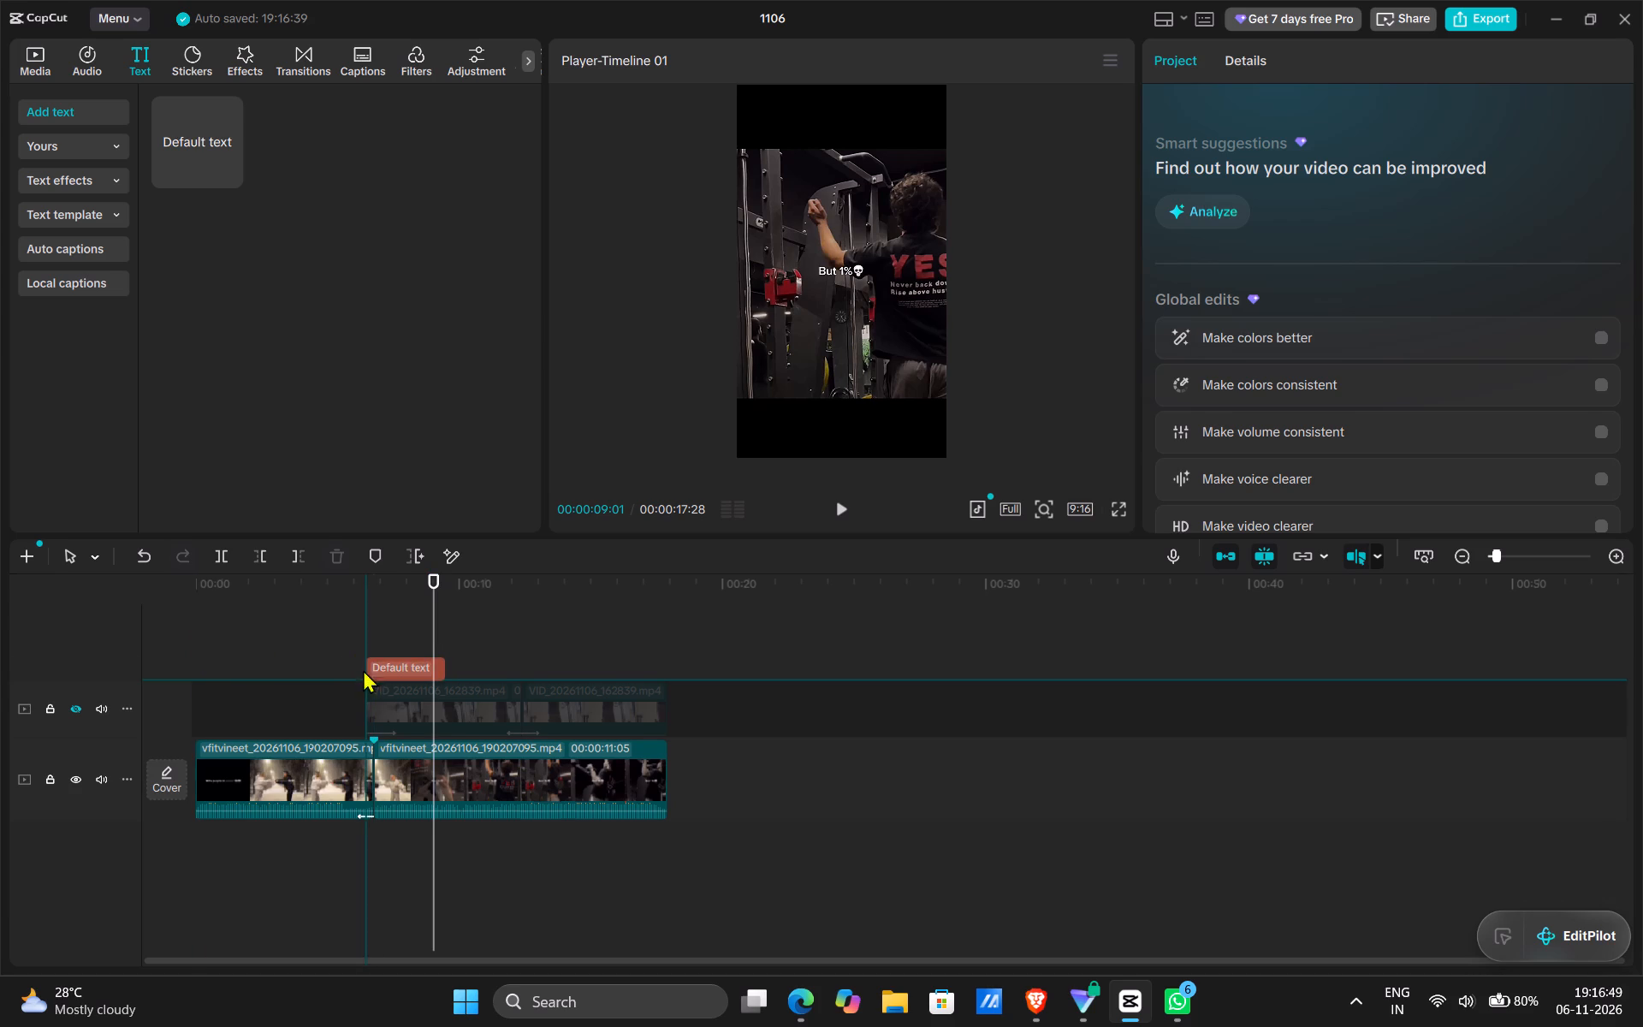
pyautogui.moveTo(449, 668); pyautogui.dragTo(664, 734)
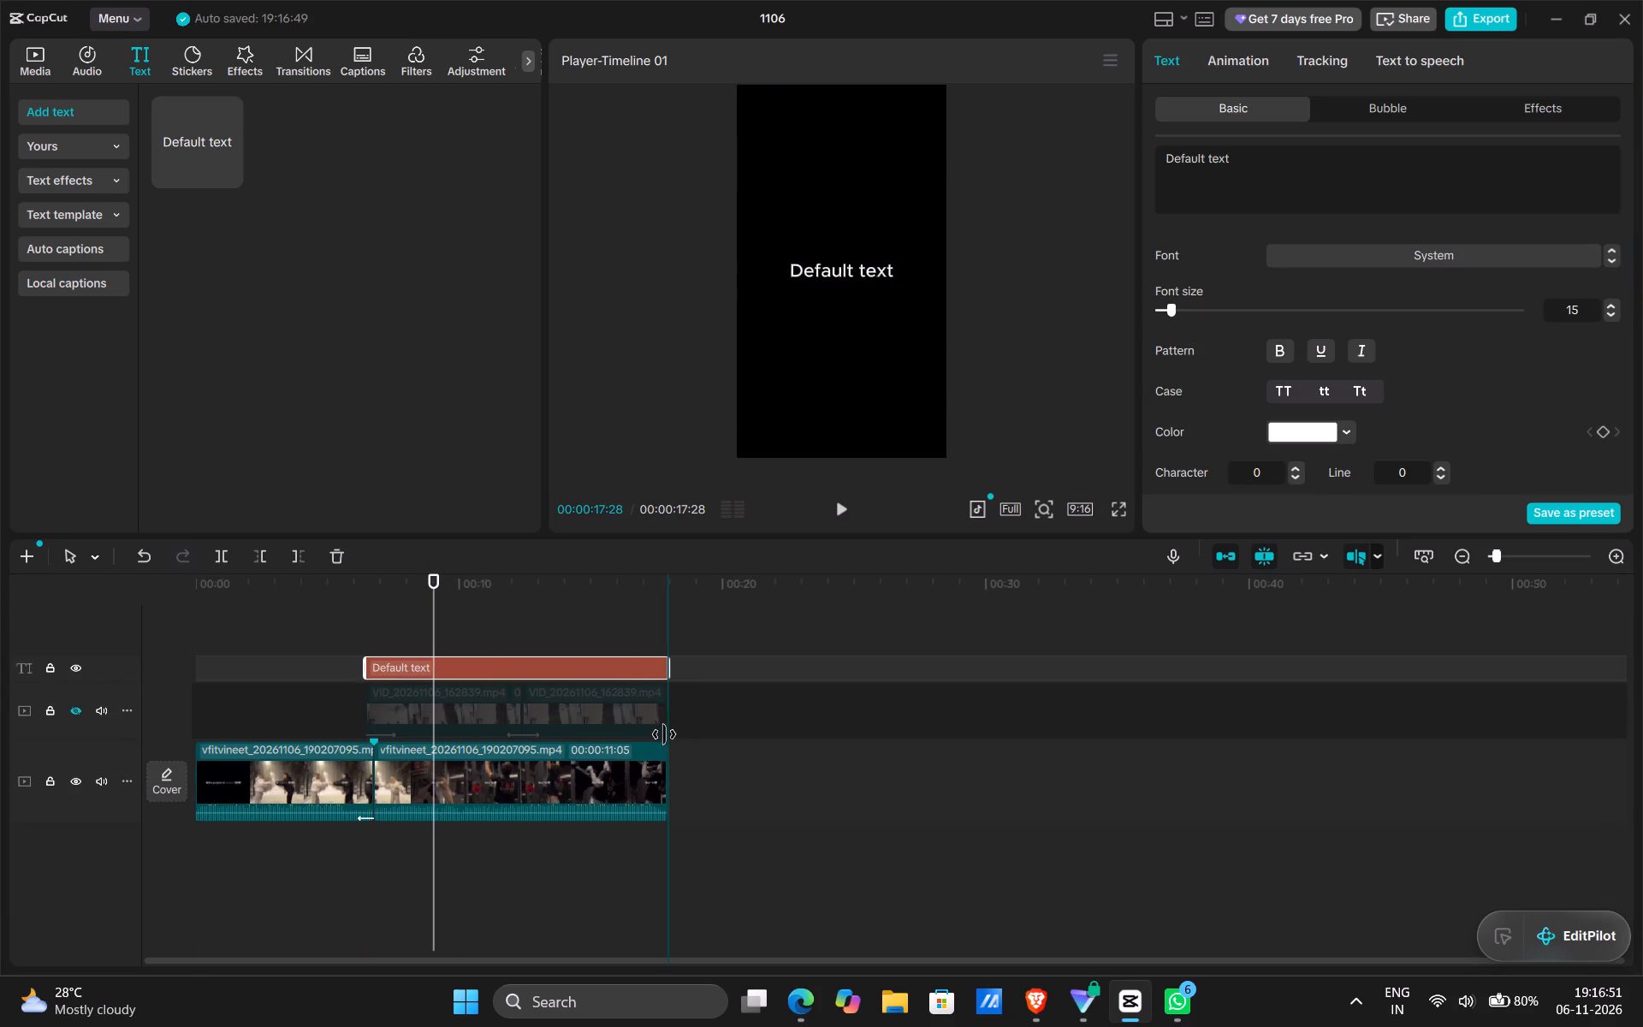
pyautogui.moveTo(664, 734); pyautogui.dragTo(660, 735)
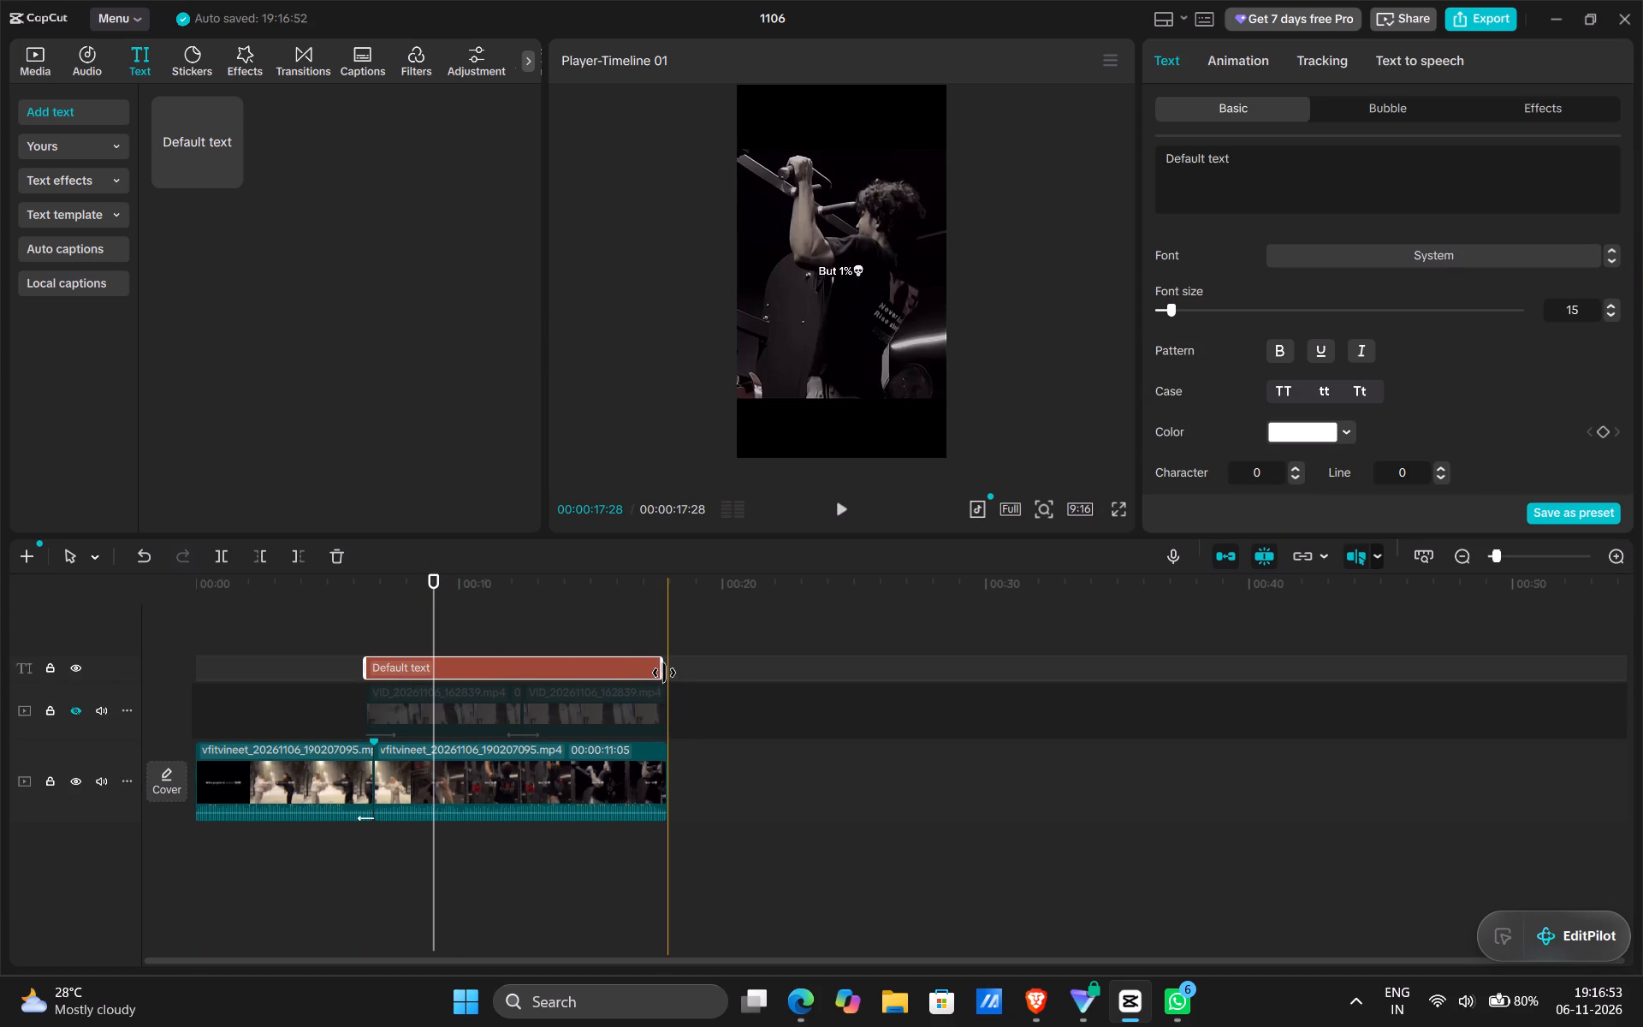
pyautogui.click(664, 673)
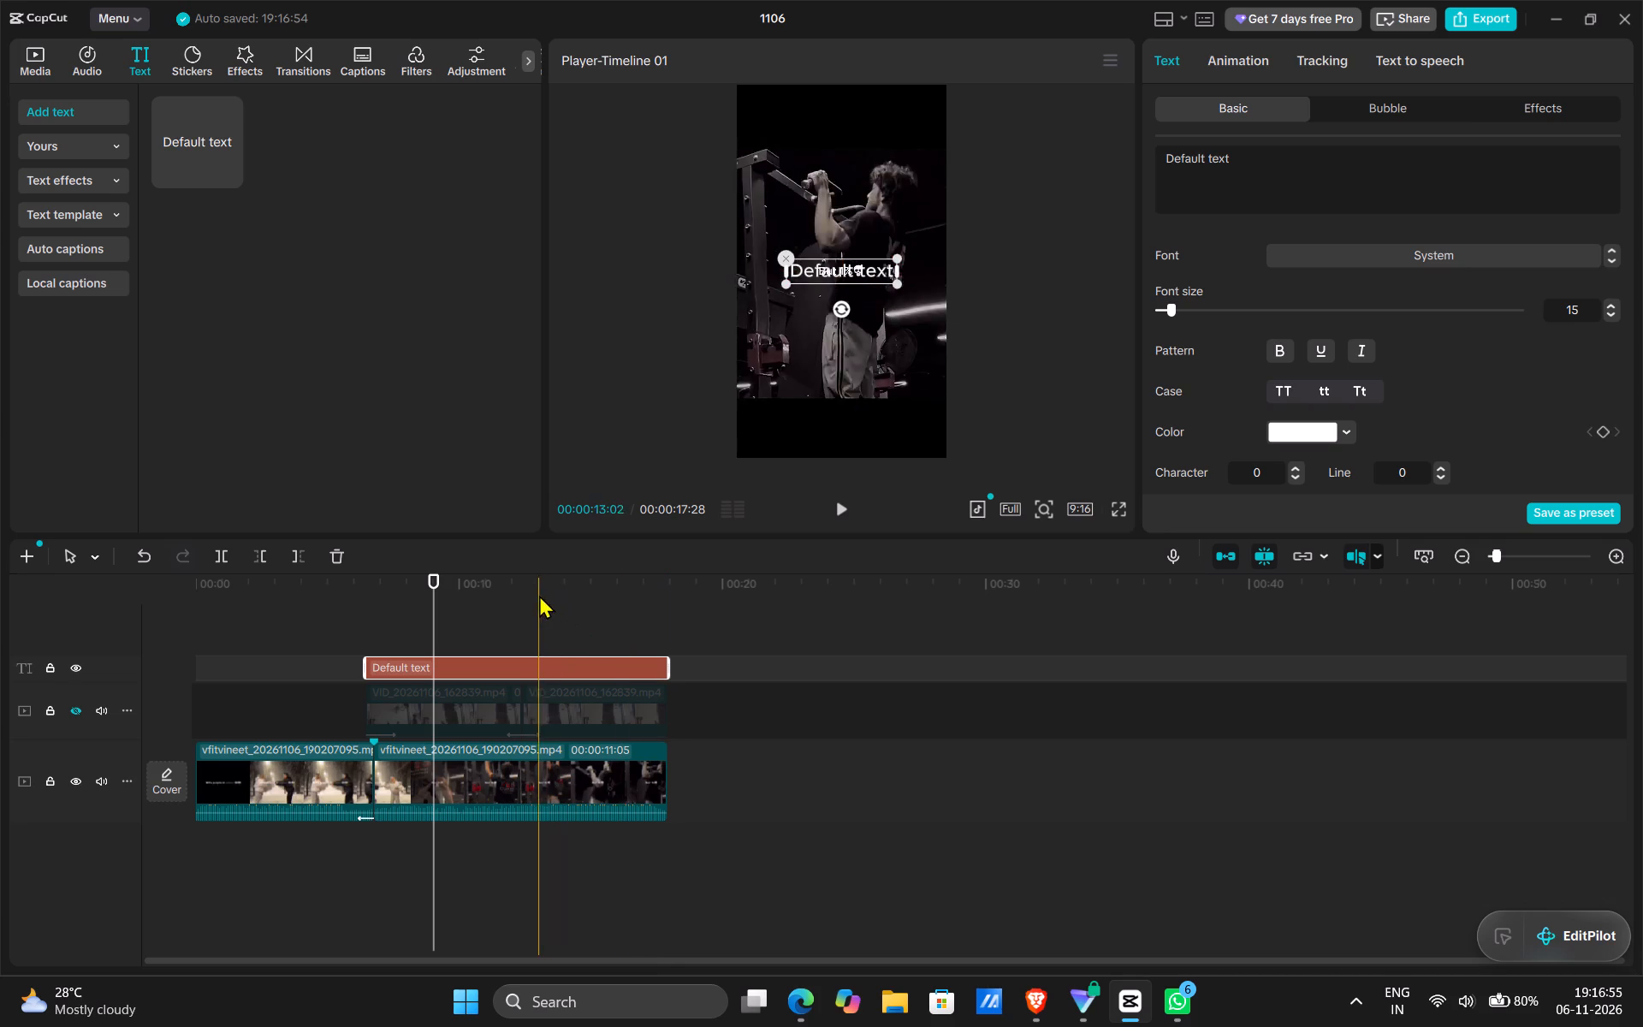
# Move the new text in the preview to just below the reference's "But 1%" caption.
pyautogui.moveTo(849, 270); pyautogui.dragTo(849, 317)
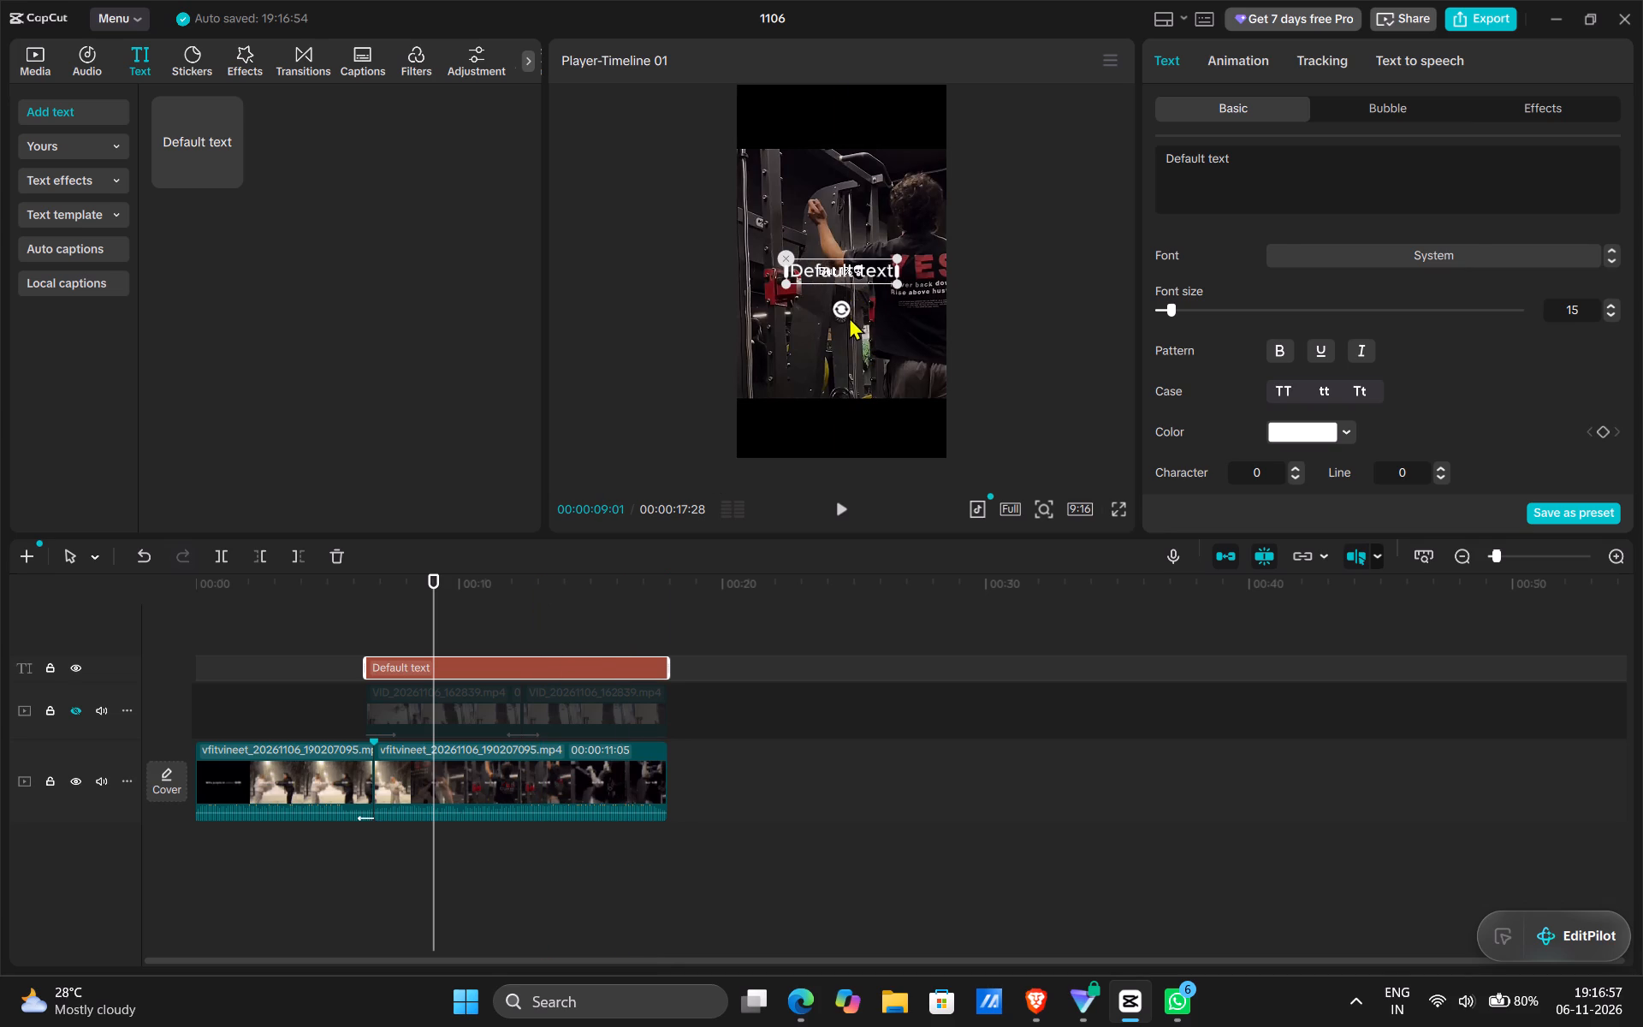
pyautogui.moveTo(849, 317); pyautogui.dragTo(847, 302)
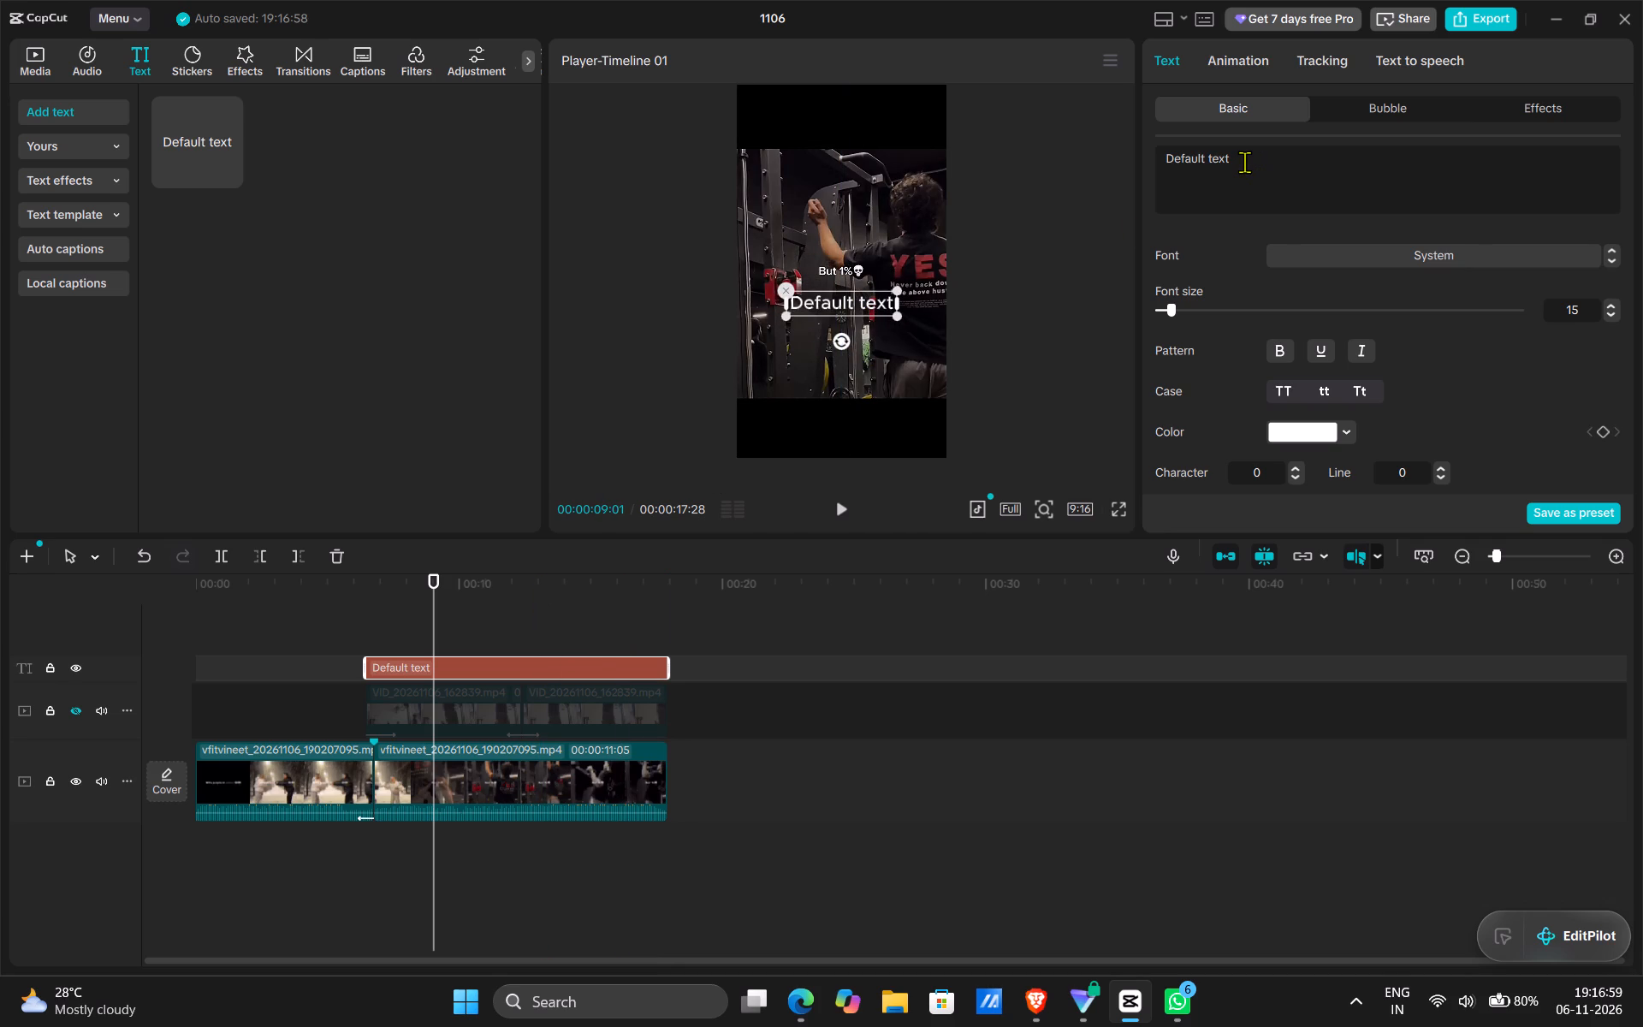
# Replace the default text's content with "But 1%".
pyautogui.moveTo(1244, 162); pyautogui.dragTo(1156, 161)
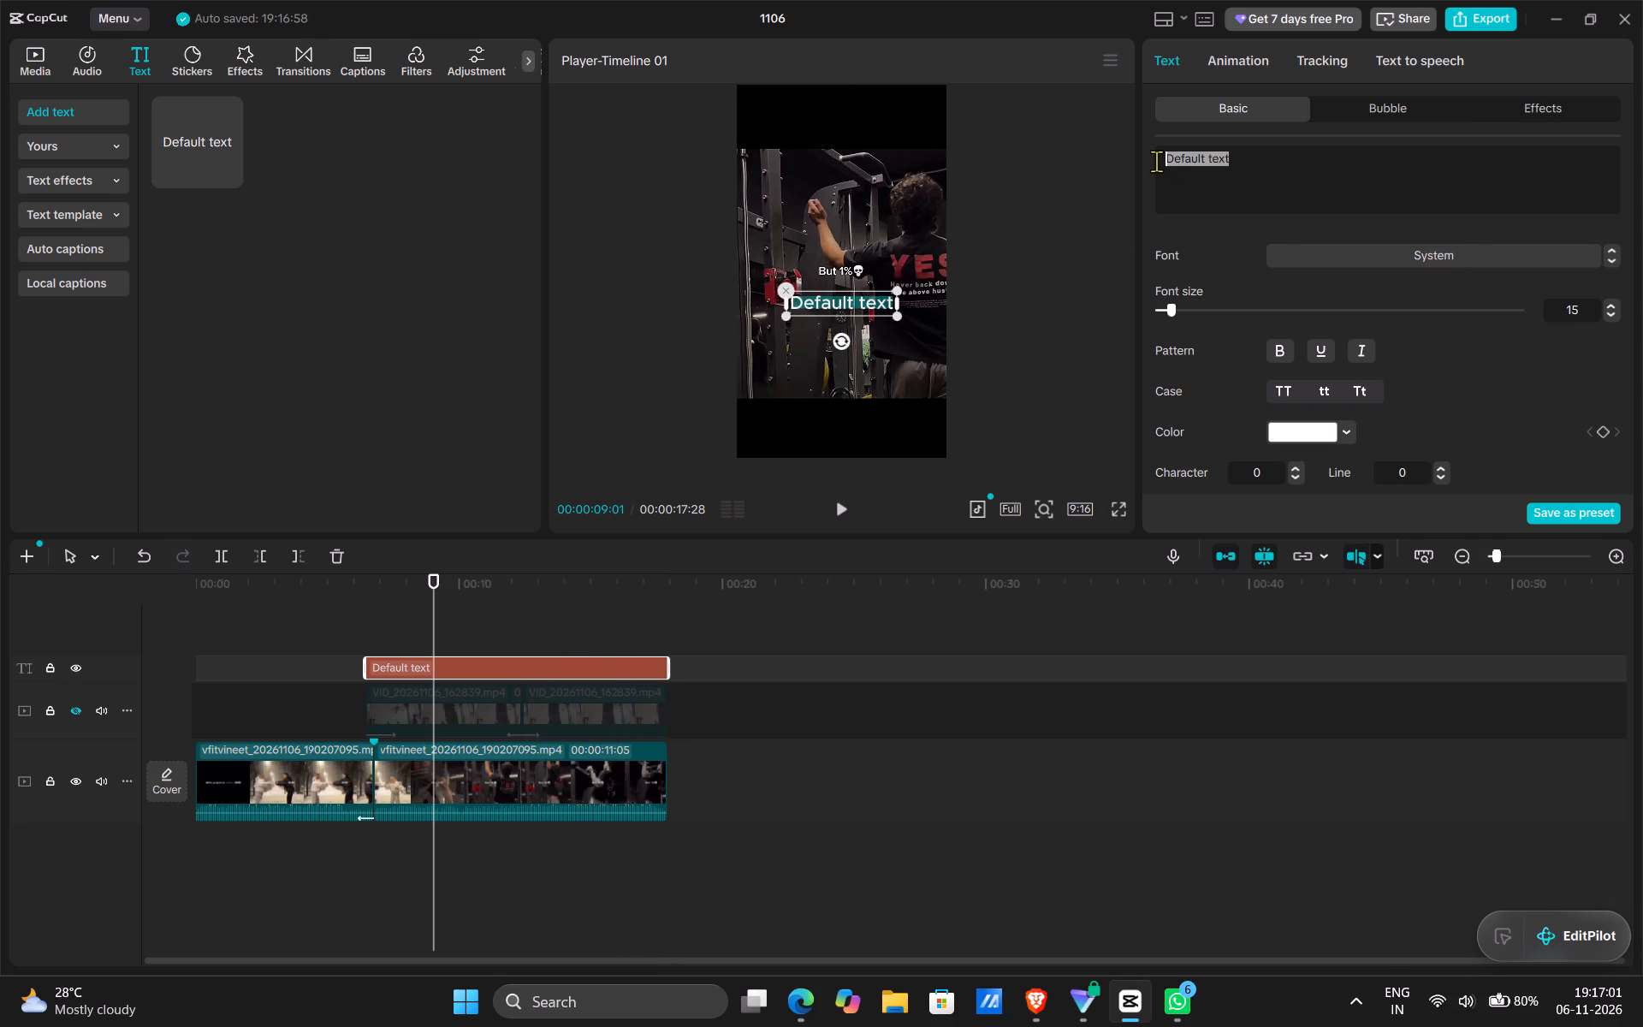
pyautogui.write('ut')
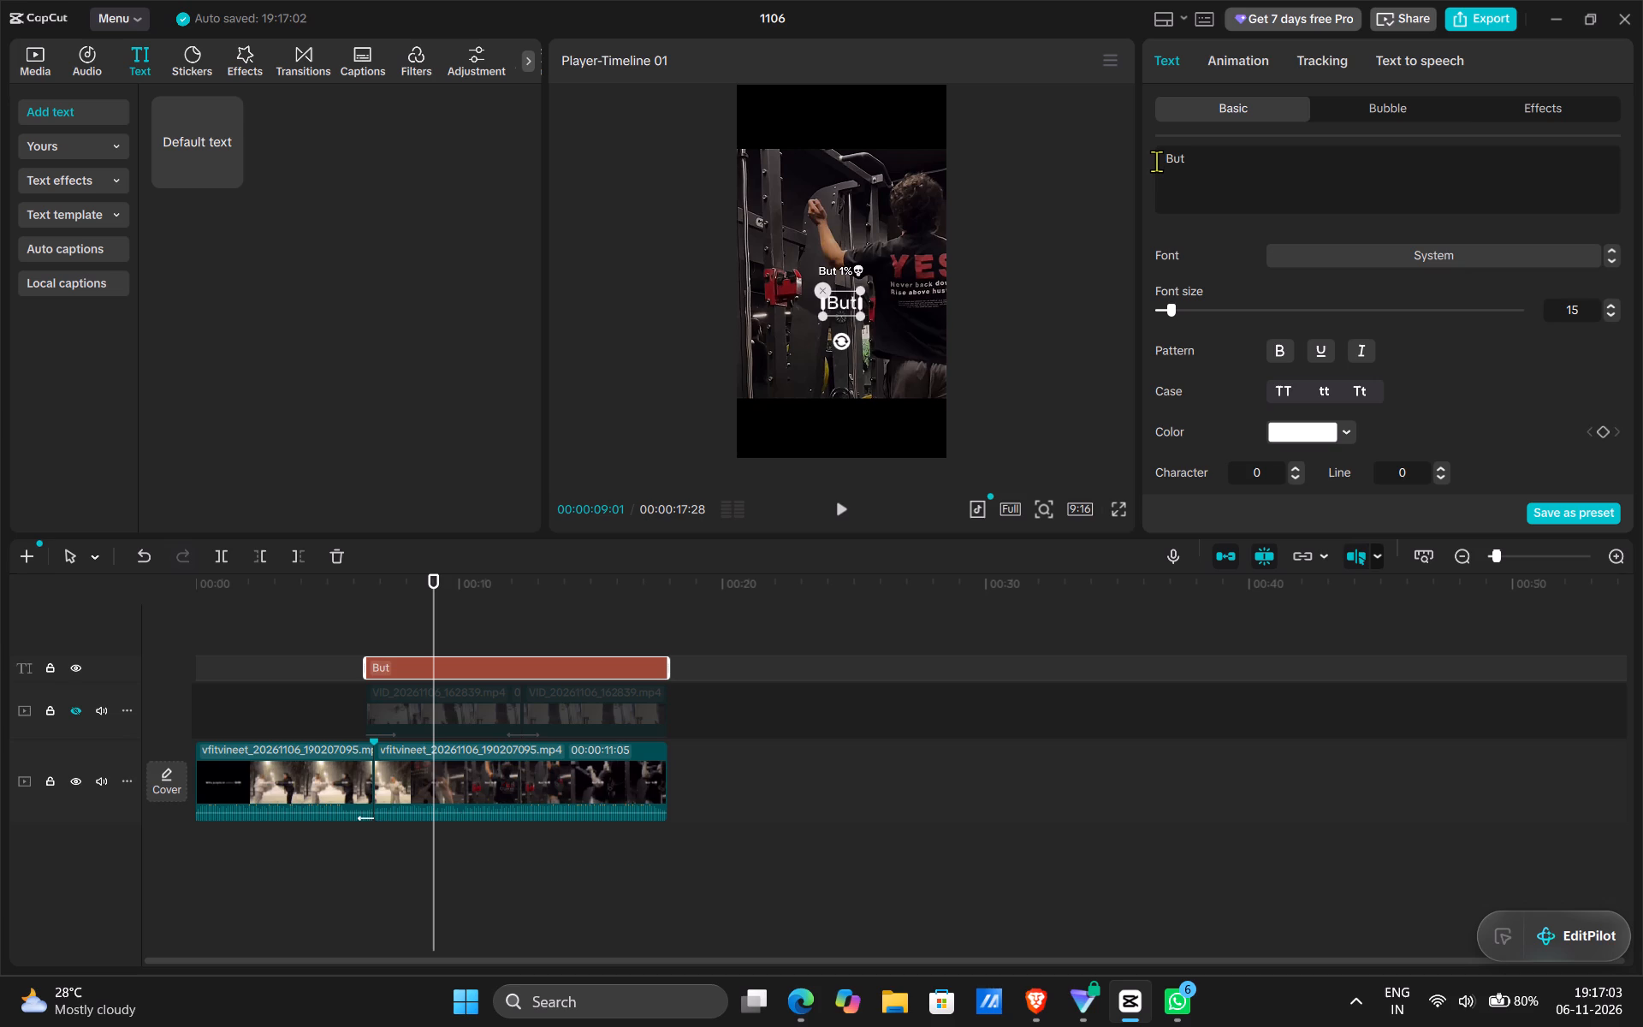
pyautogui.press('space')
pyautogui.press('1')
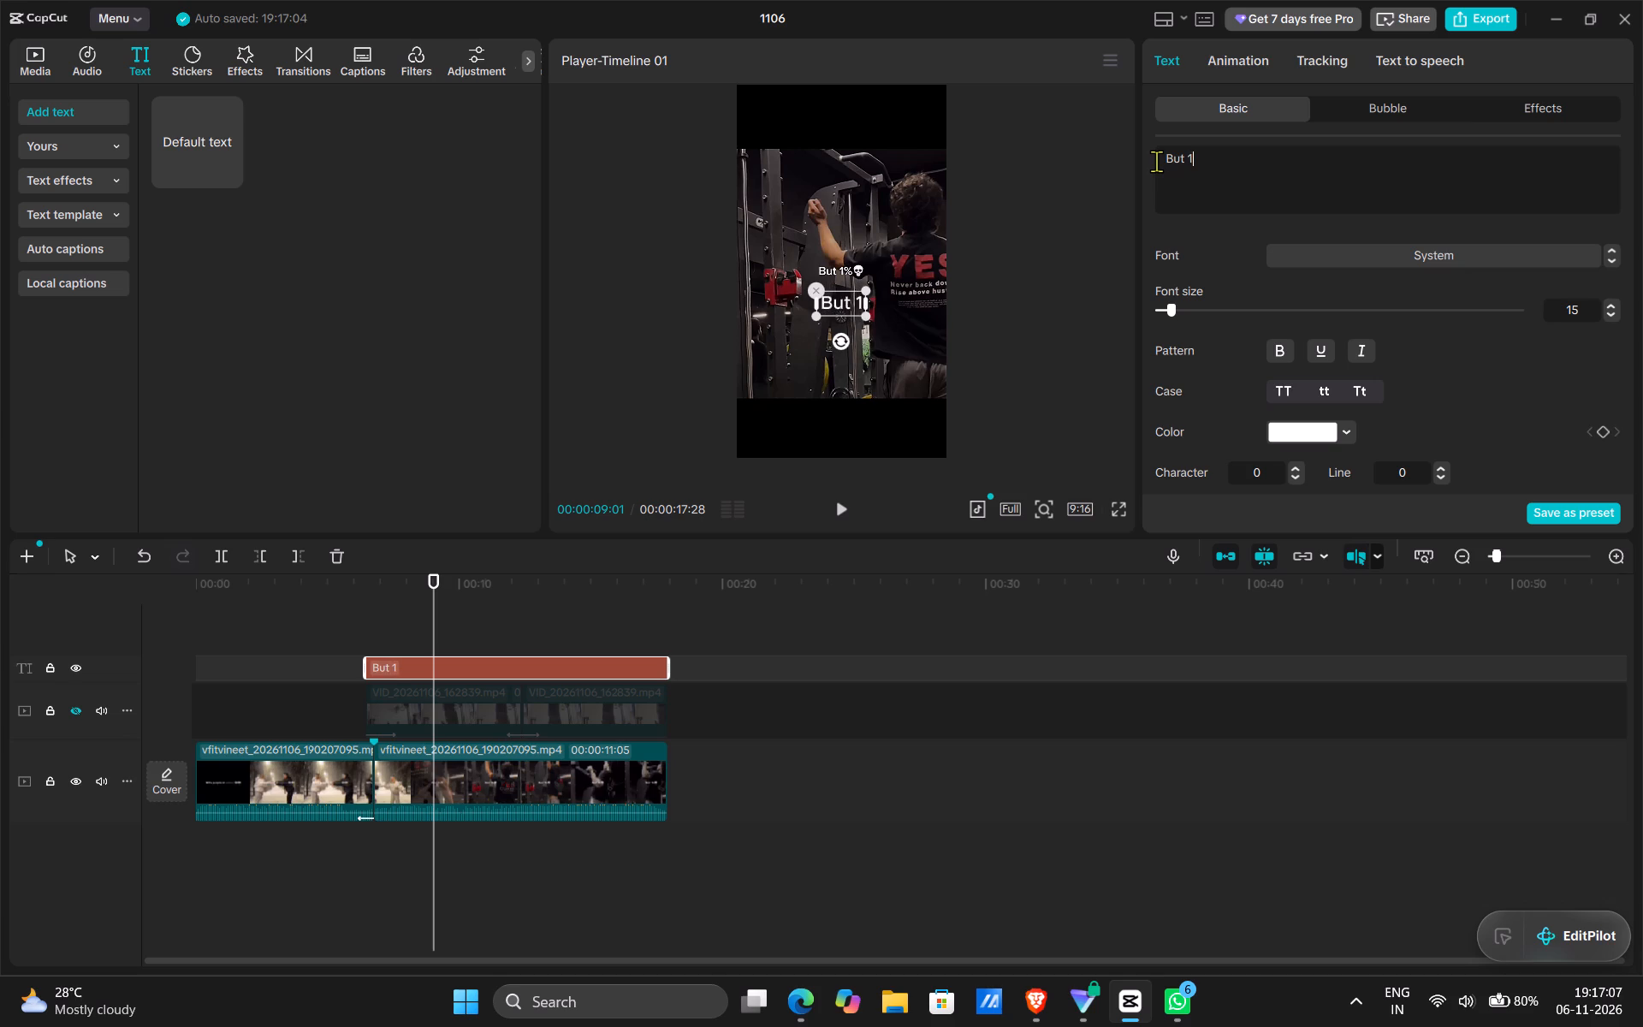
pyautogui.hotkey('shift', '%')
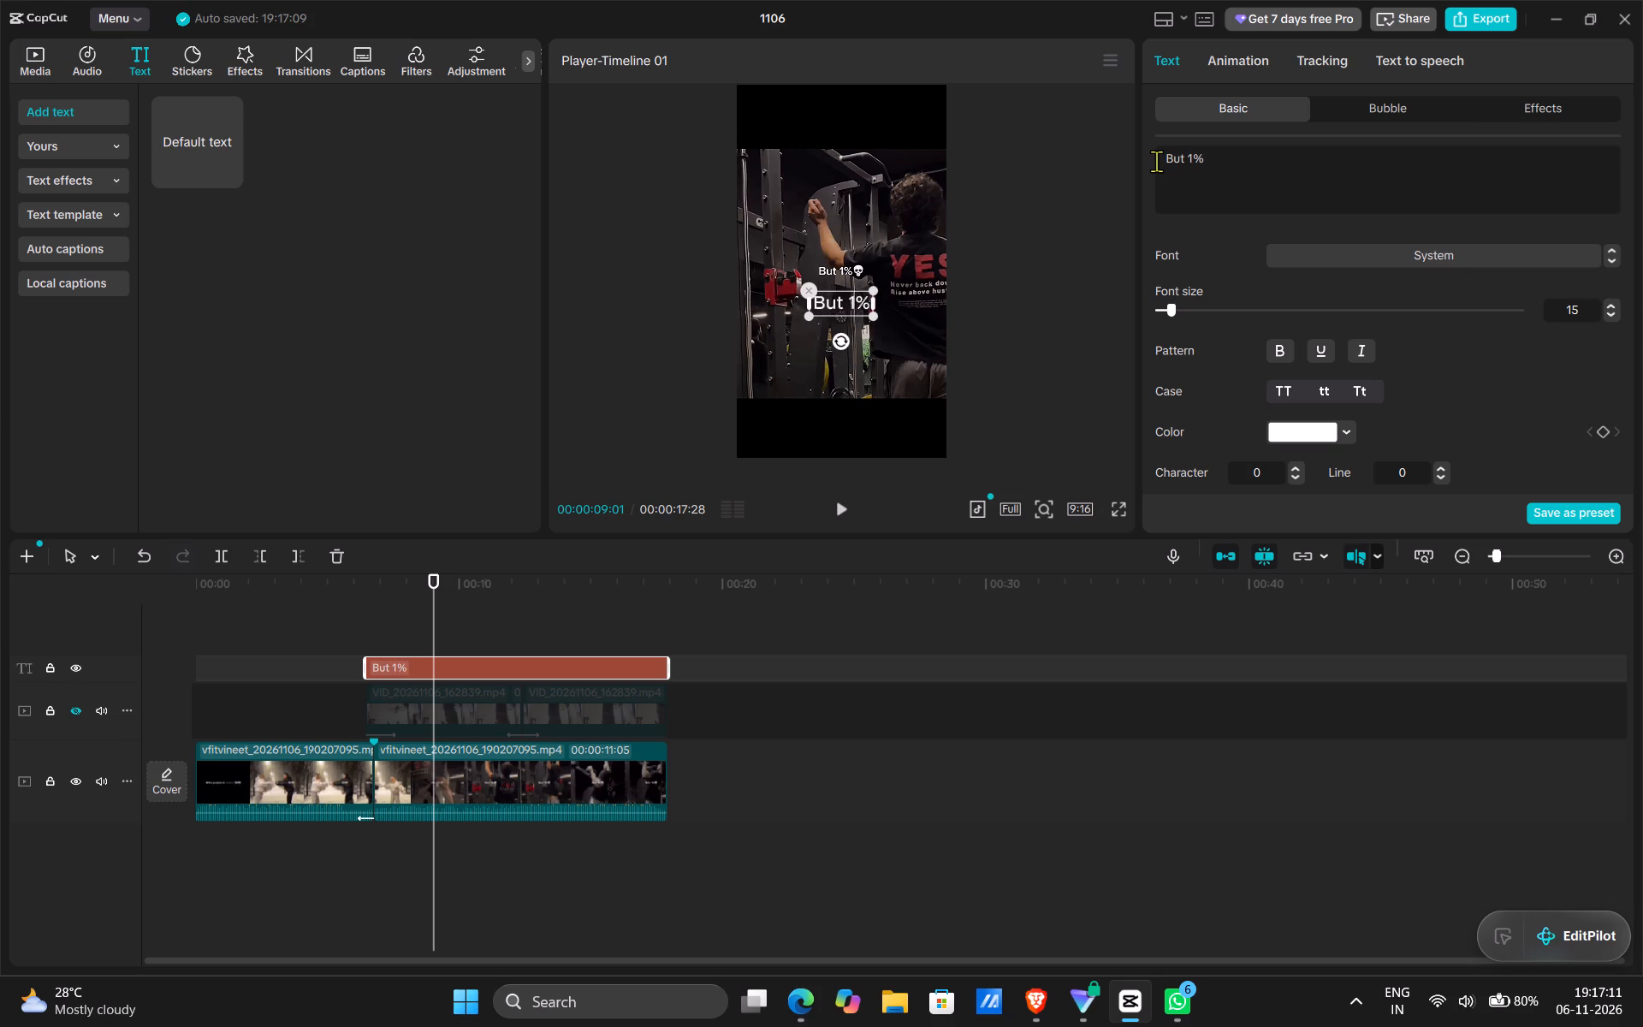
# Find the skull emoji by searching for "skull" and insert it after "But 1%" in the caption text.
pyautogui.press('super+period')
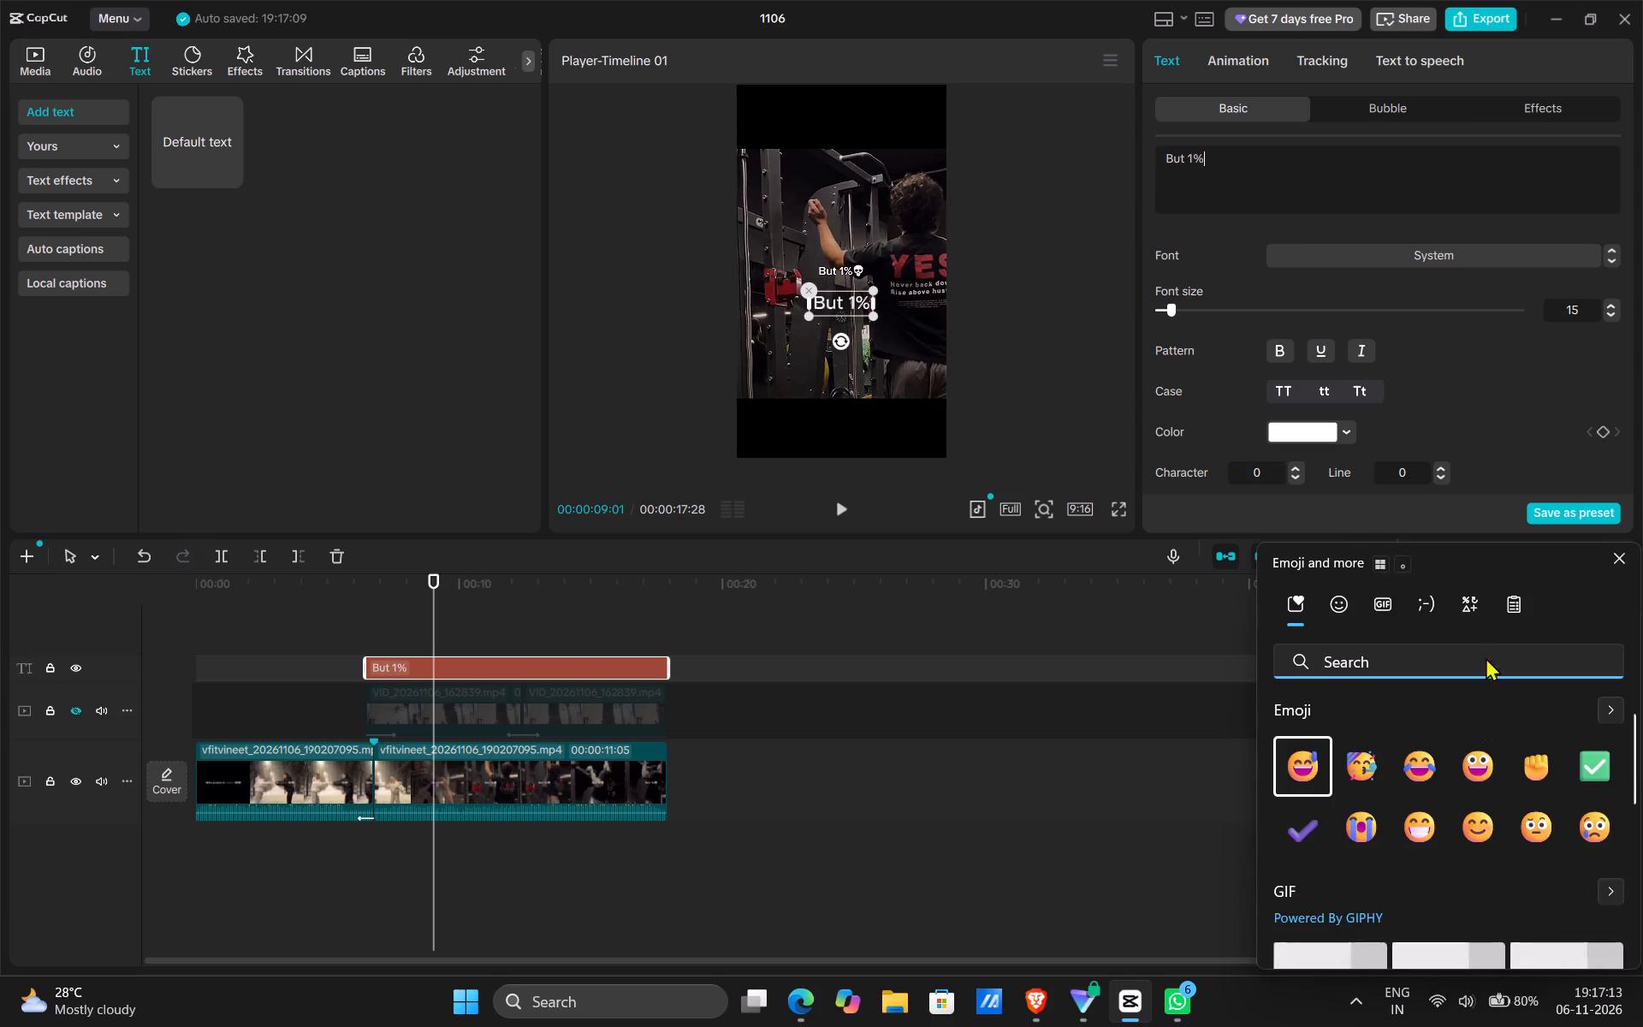
pyautogui.scroll(-1, 1454, 796)
pyautogui.scroll(2, 1454, 796)
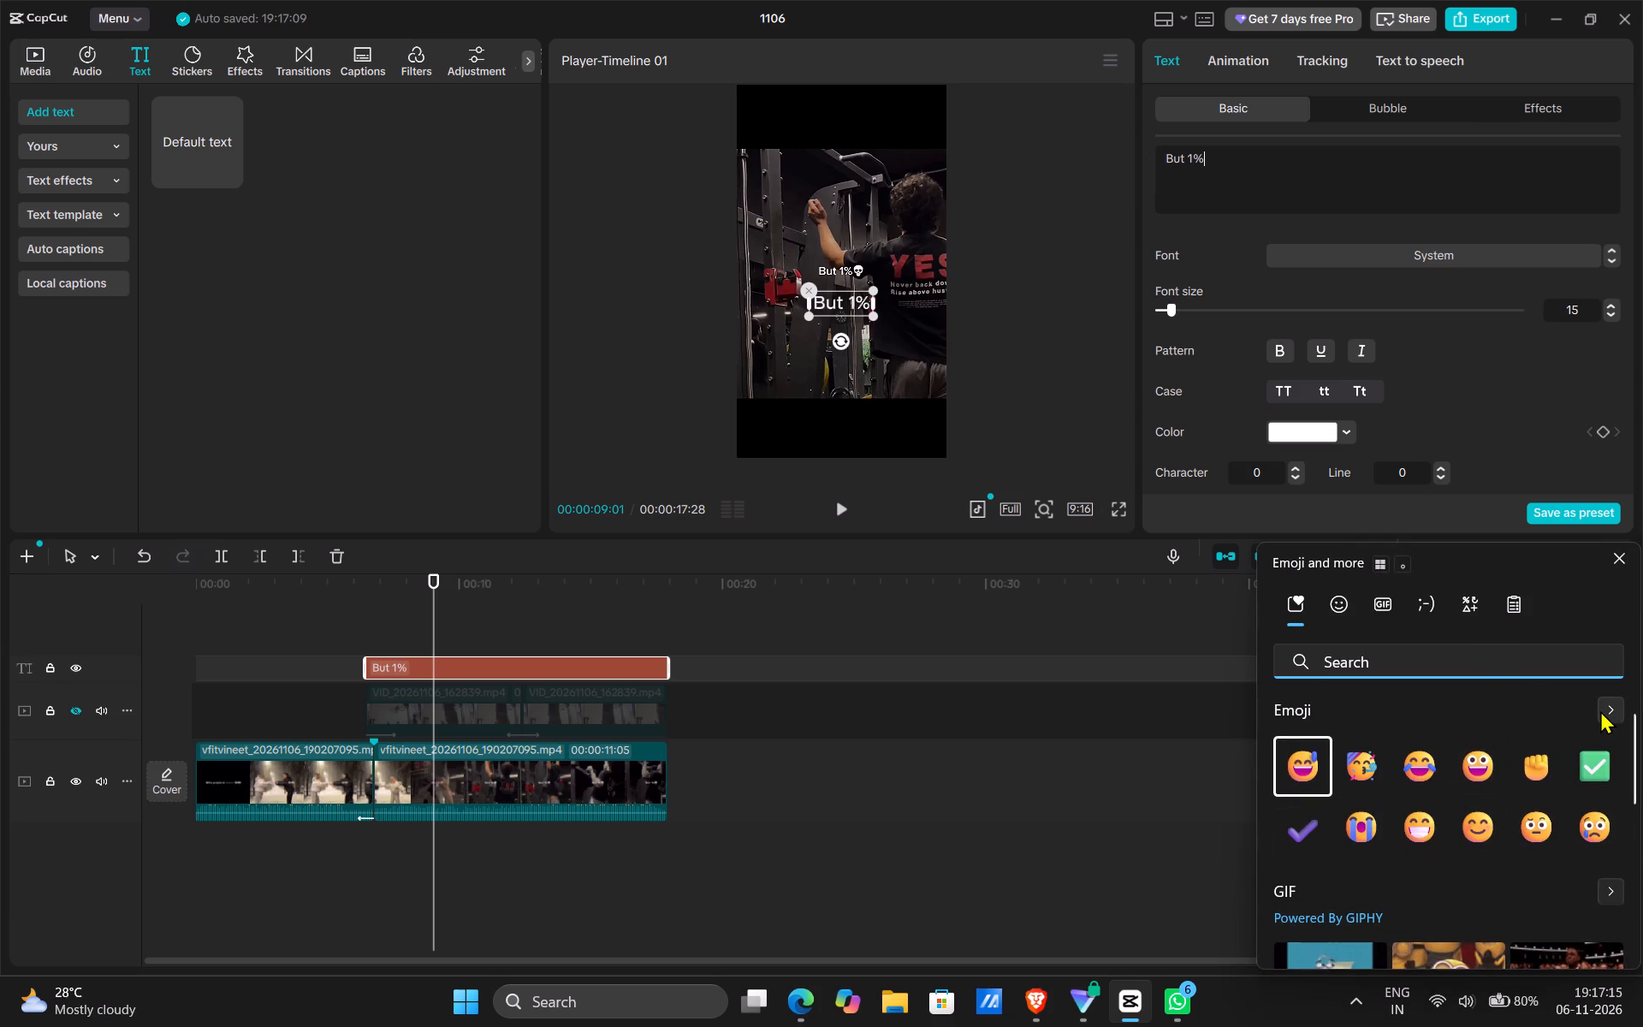
pyautogui.click(1600, 710)
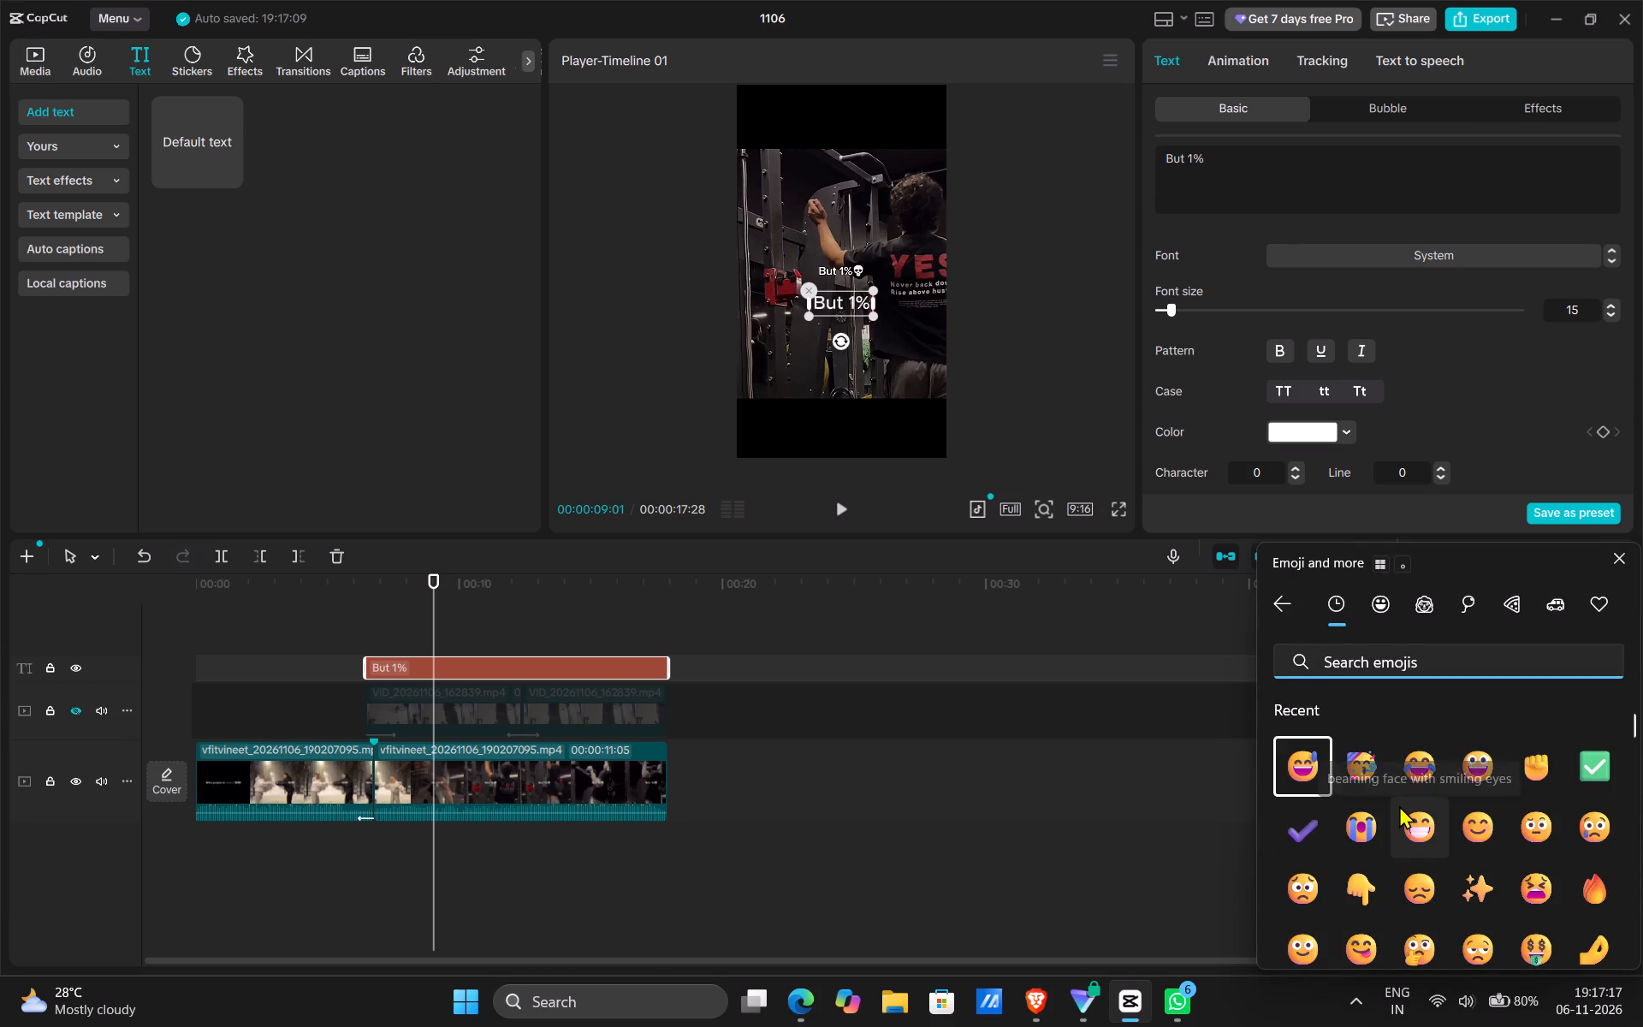
pyautogui.scroll(-7, 1399, 805)
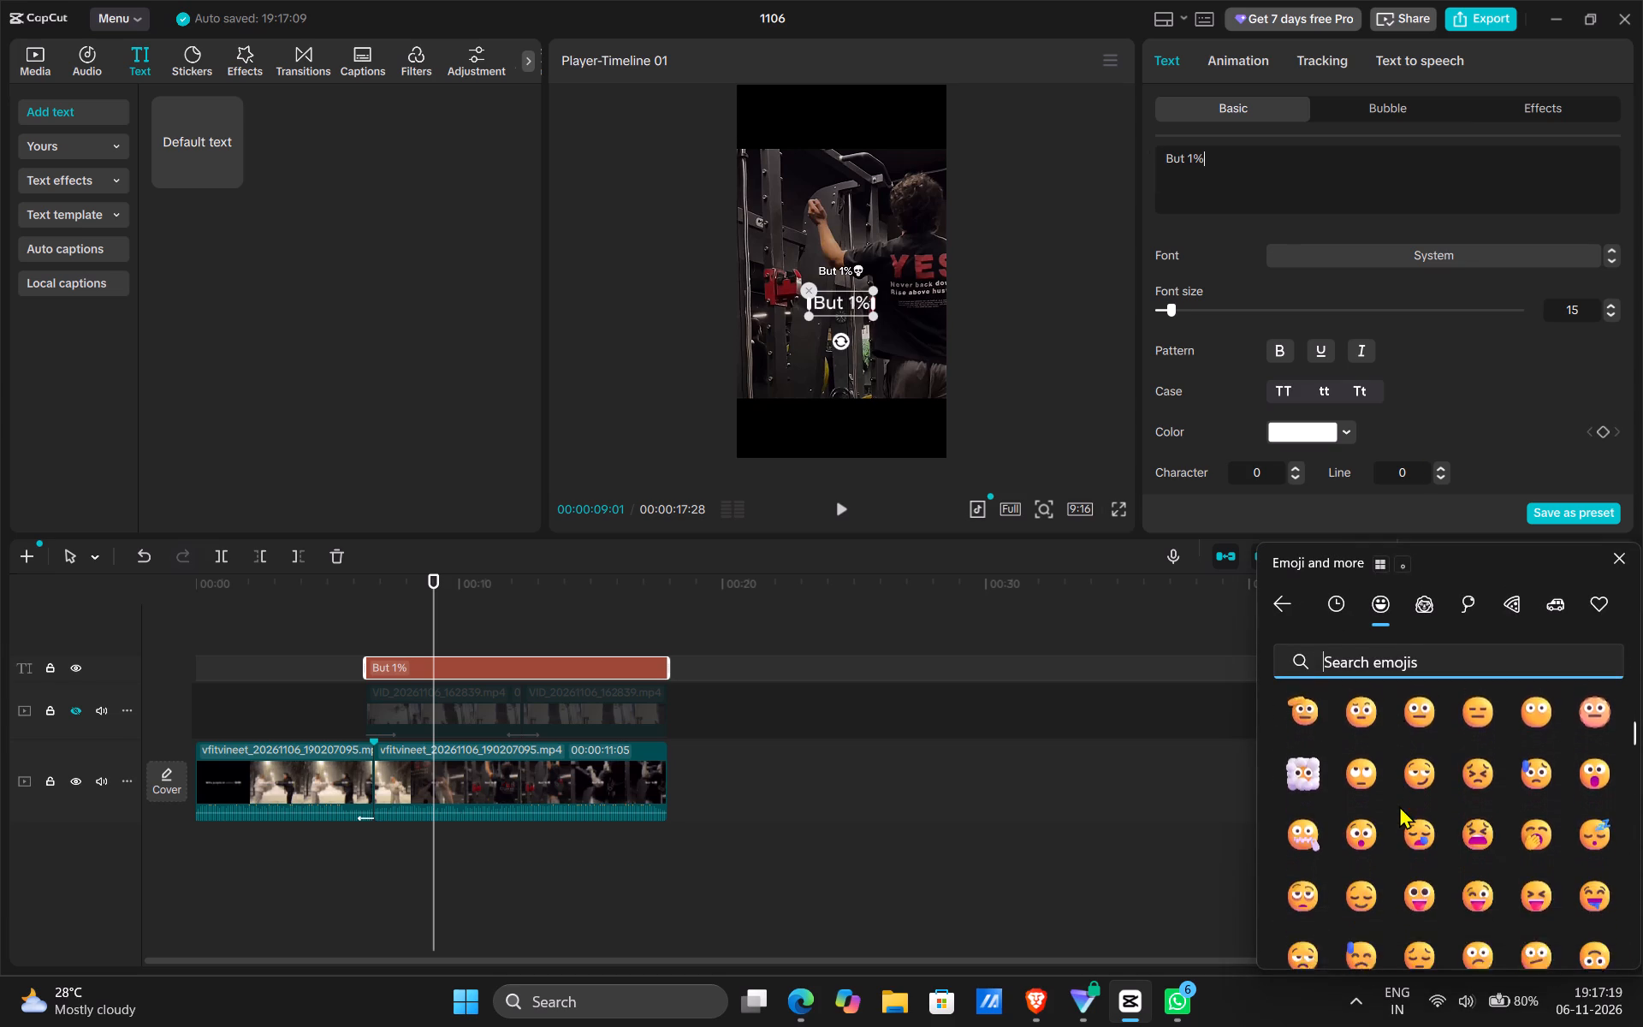
pyautogui.scroll(-7, 1399, 805)
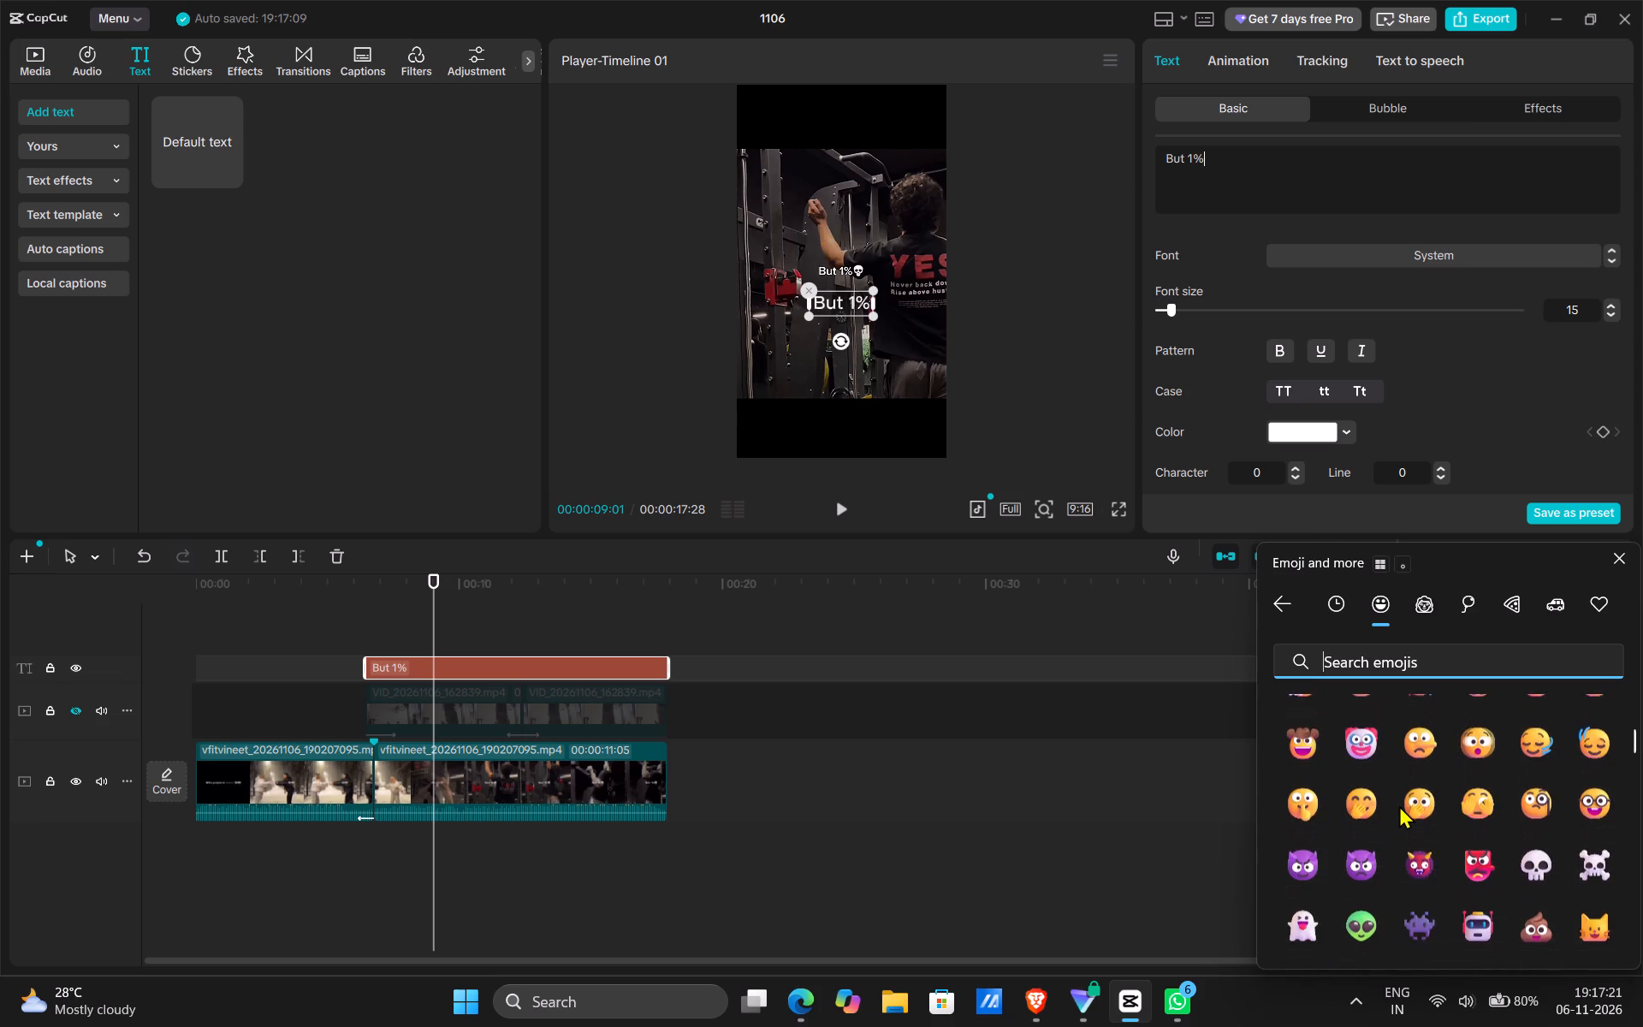
pyautogui.scroll(-1, 1399, 805)
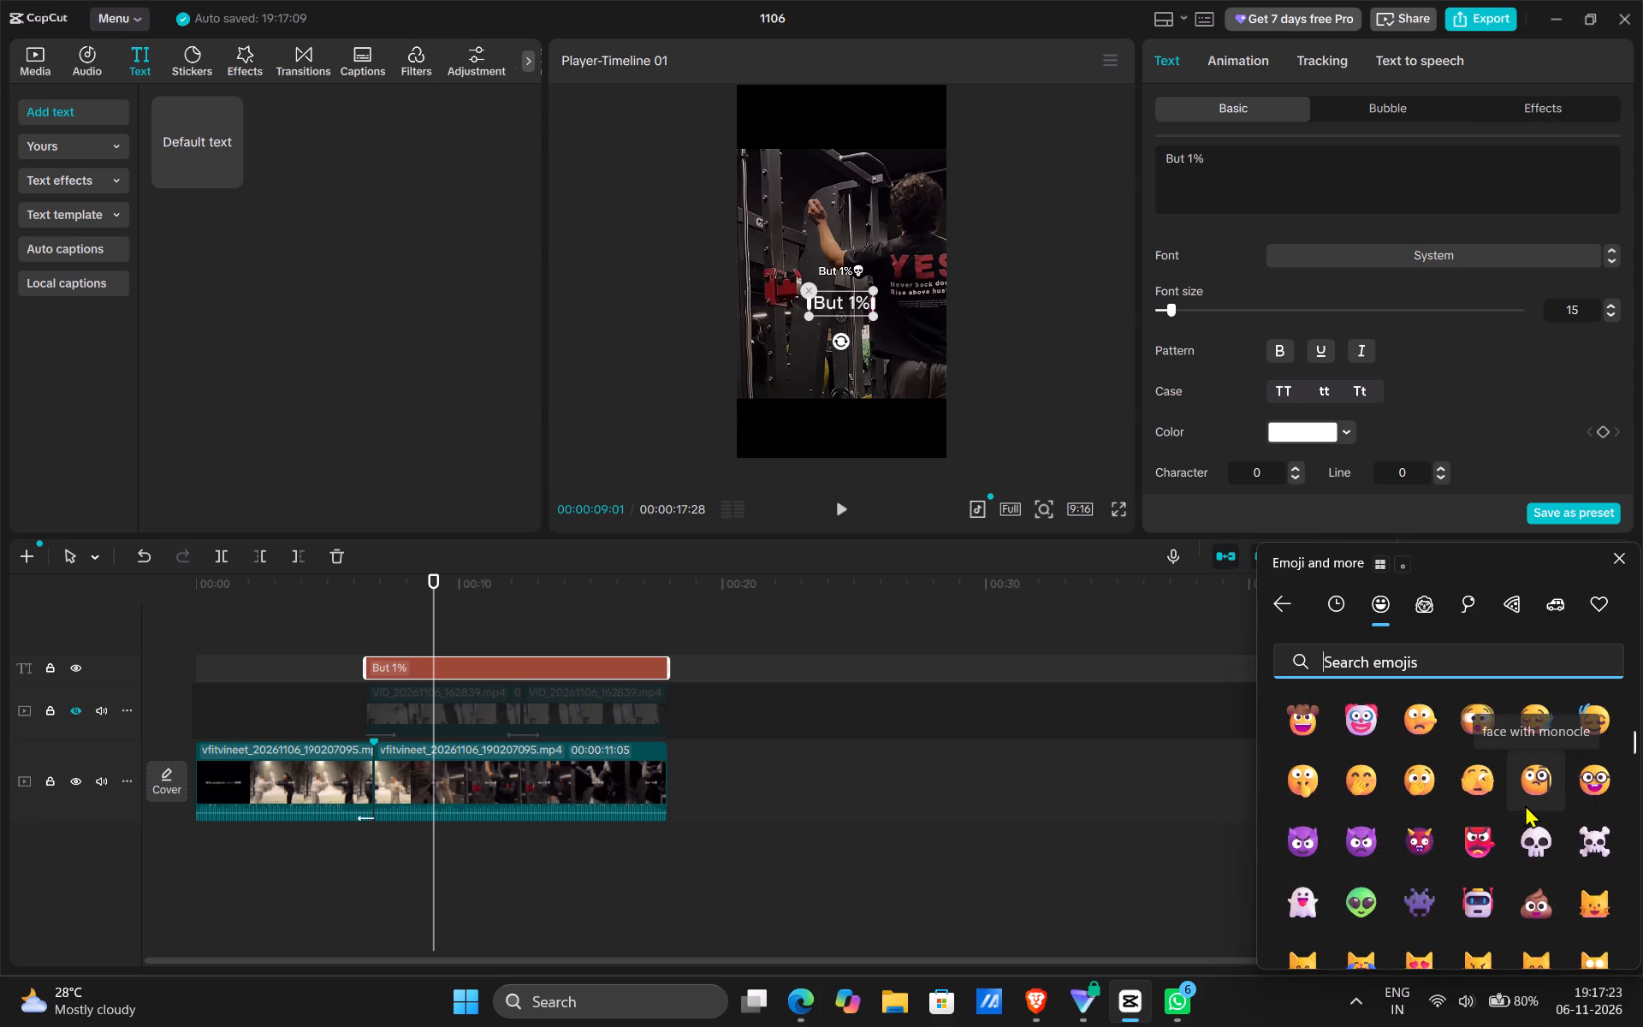
pyautogui.scroll(-1, 1533, 835)
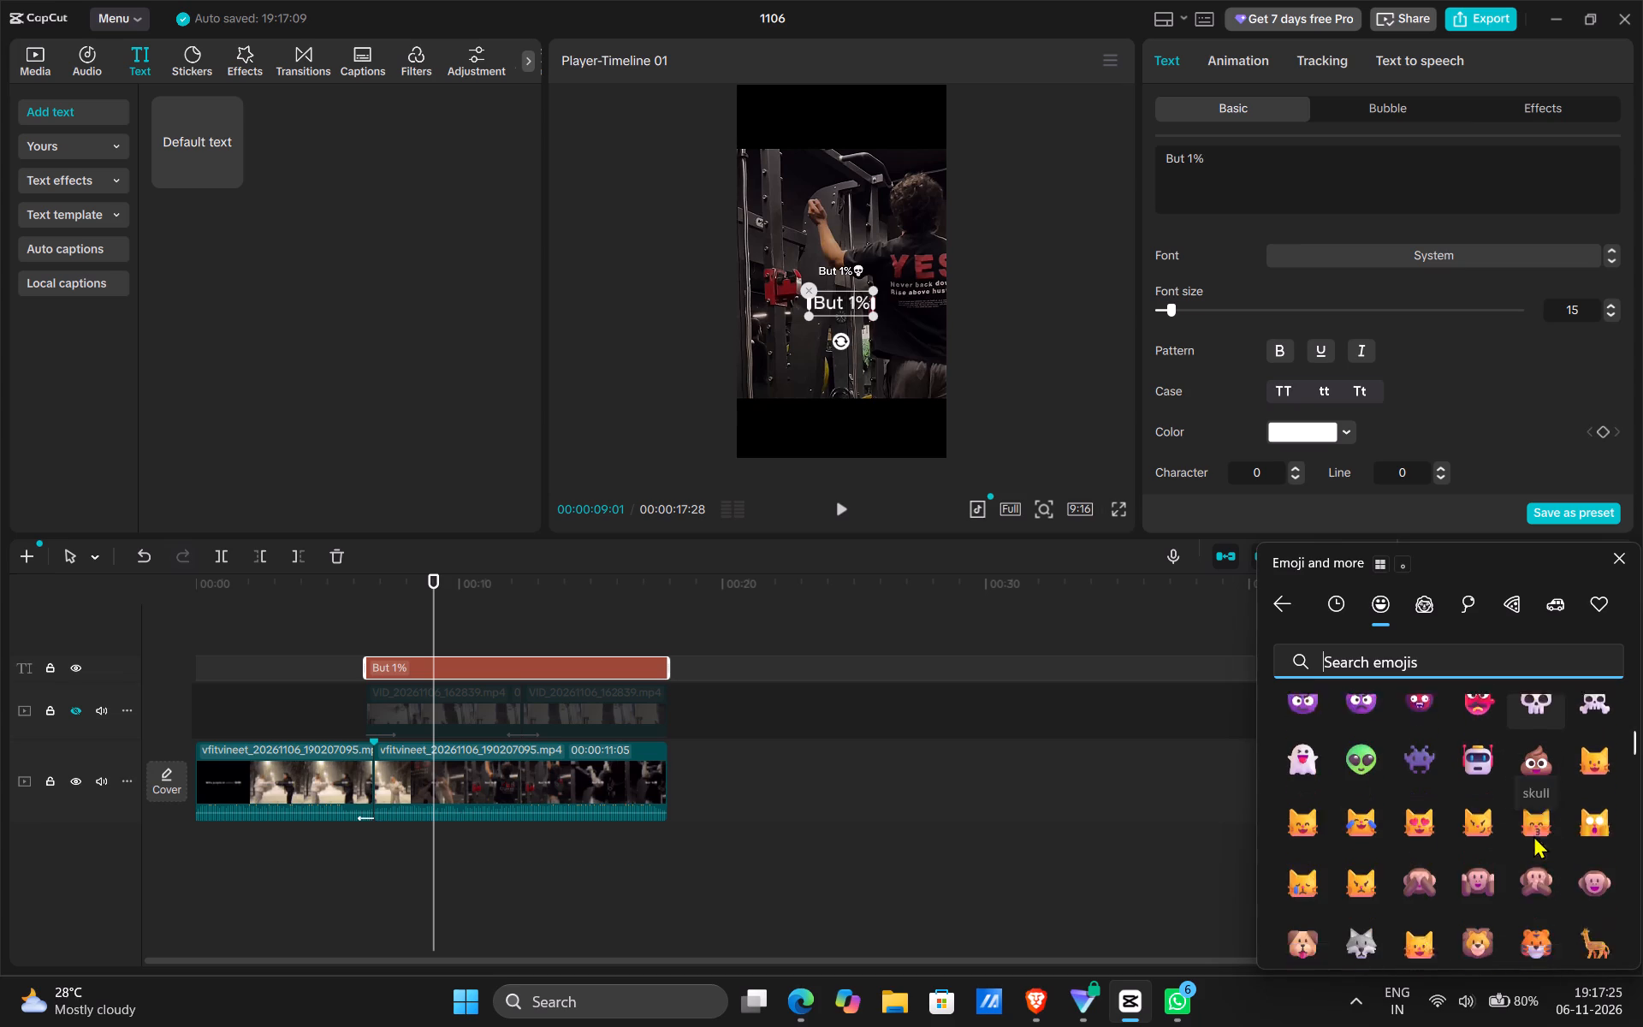
pyautogui.scroll(-10, 1533, 835)
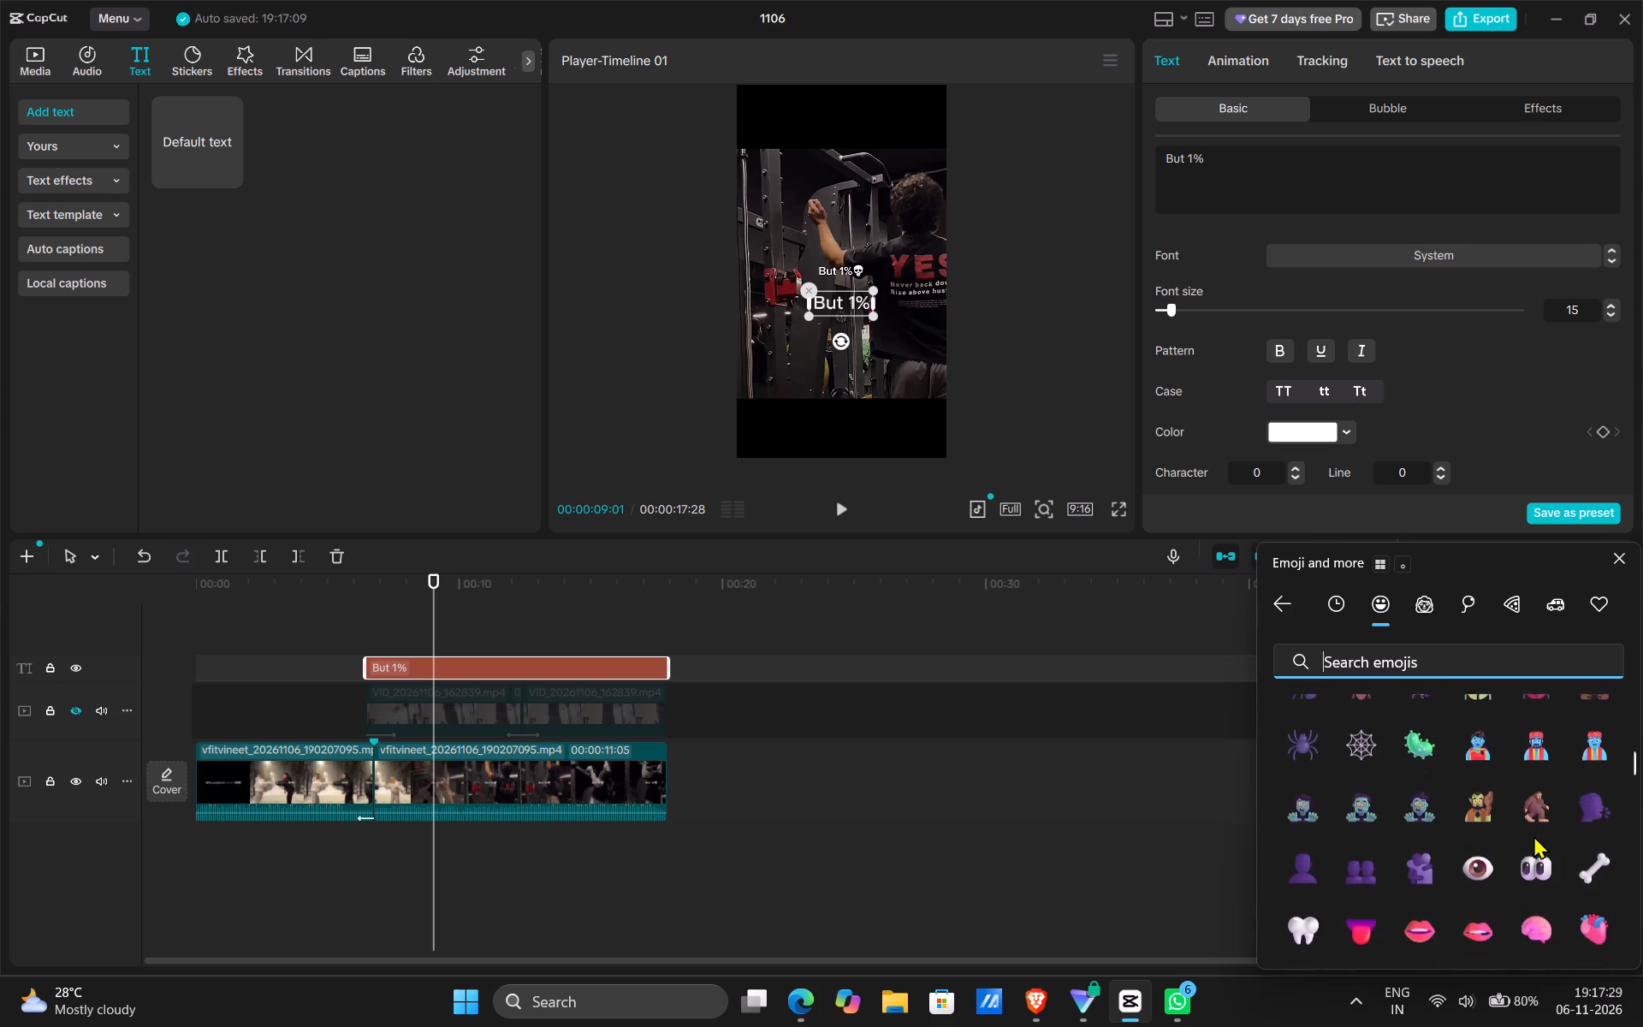
pyautogui.scroll(-1, 1533, 835)
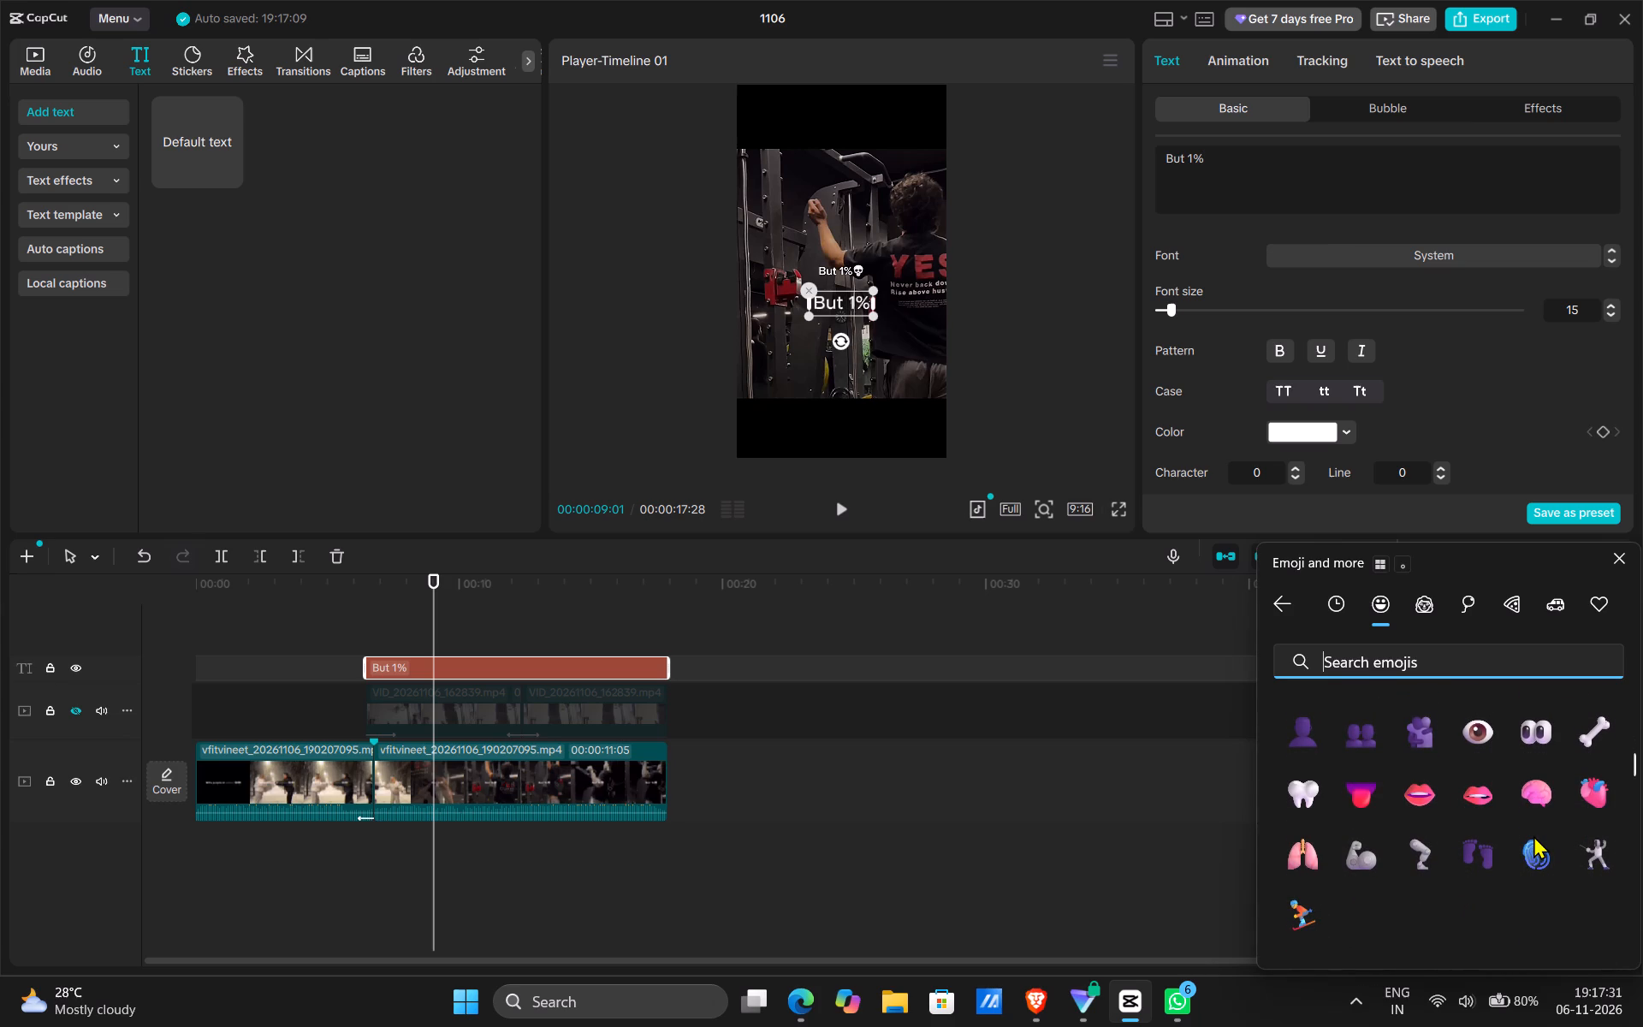
pyautogui.scroll(-3, 1533, 835)
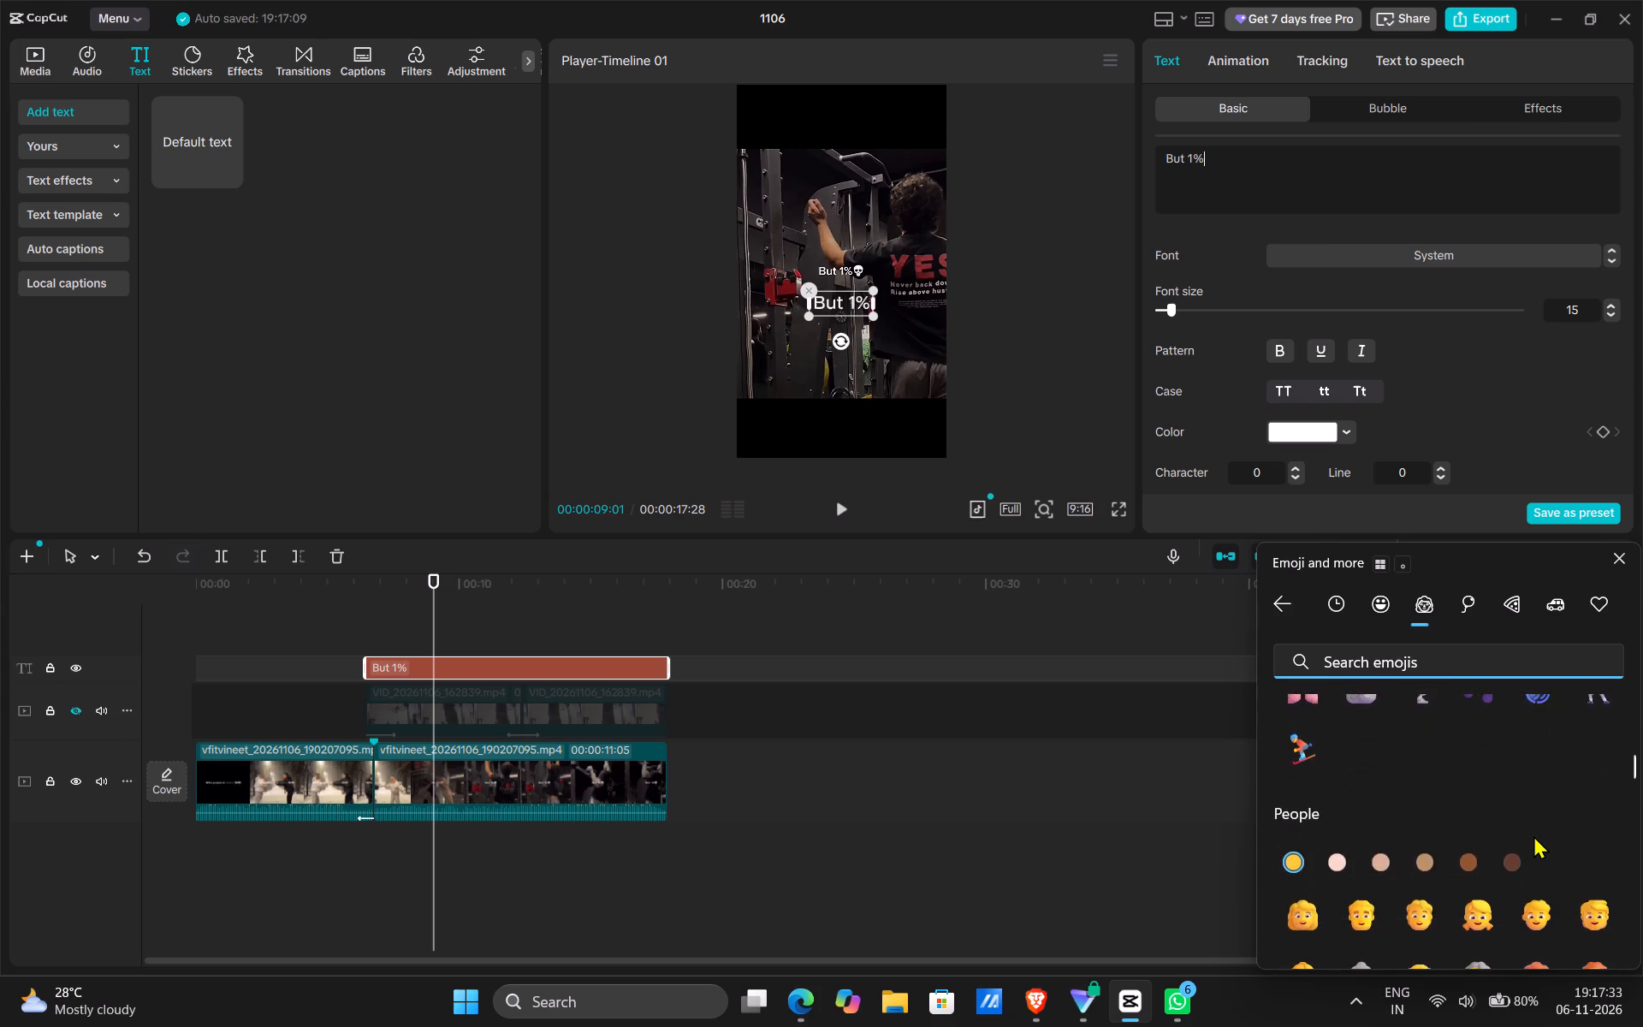
pyautogui.scroll(-8, 1533, 835)
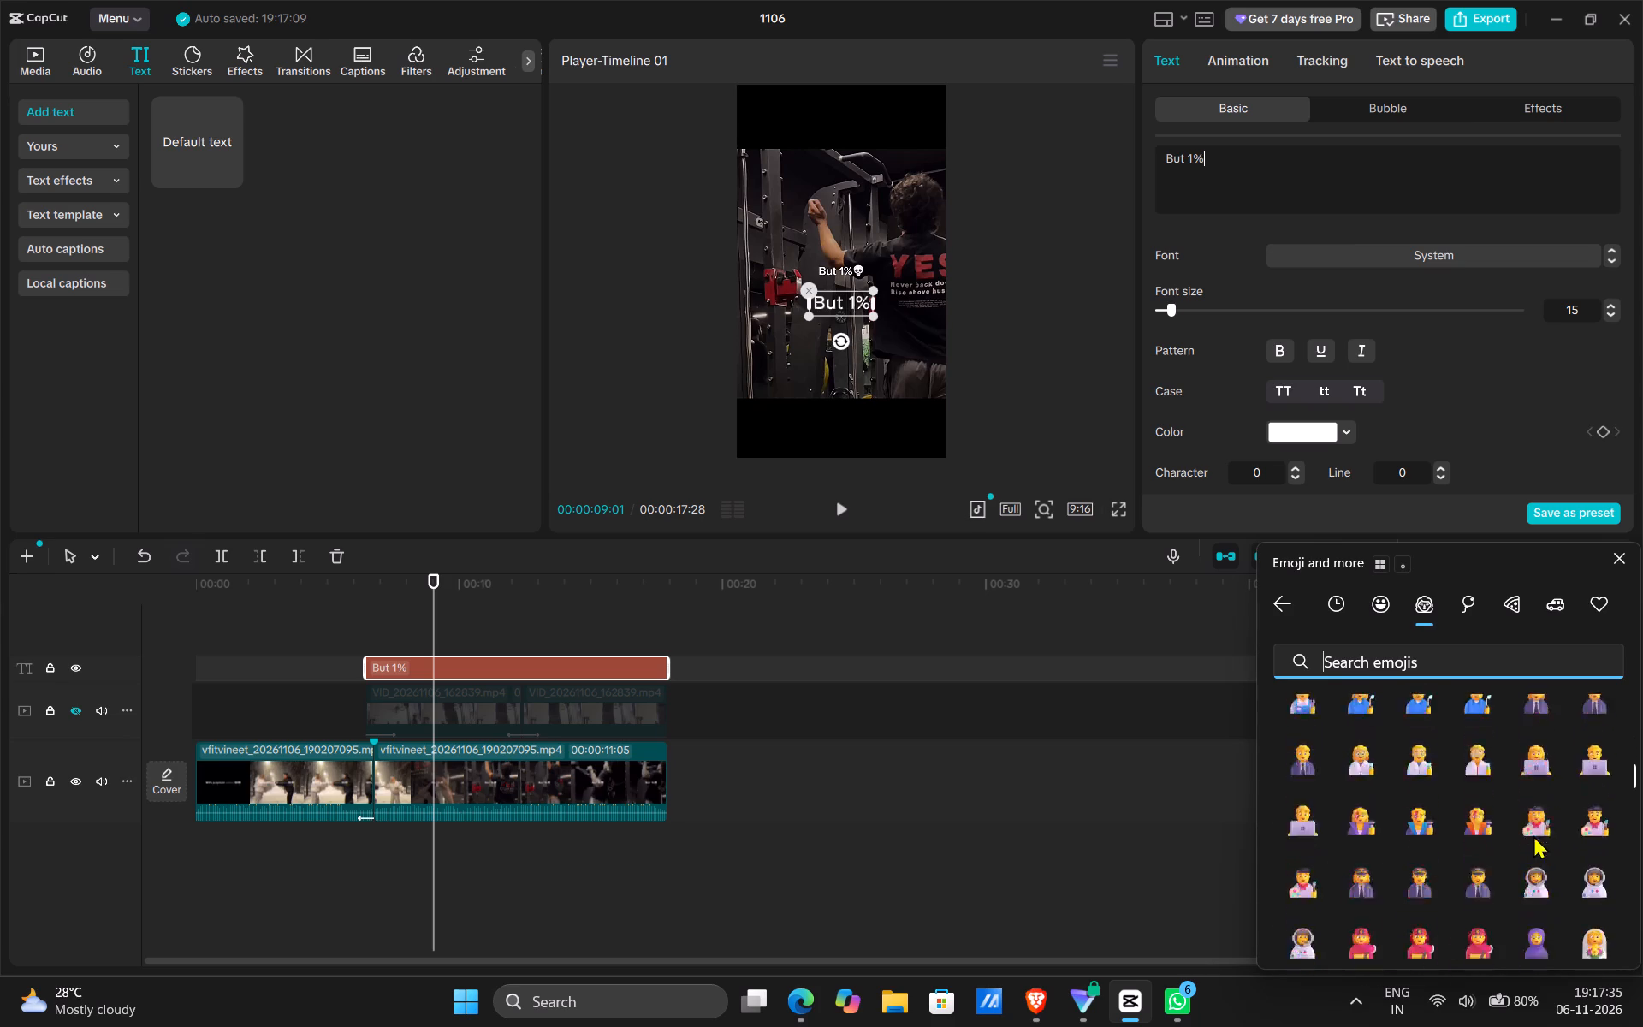
pyautogui.scroll(-6, 1533, 835)
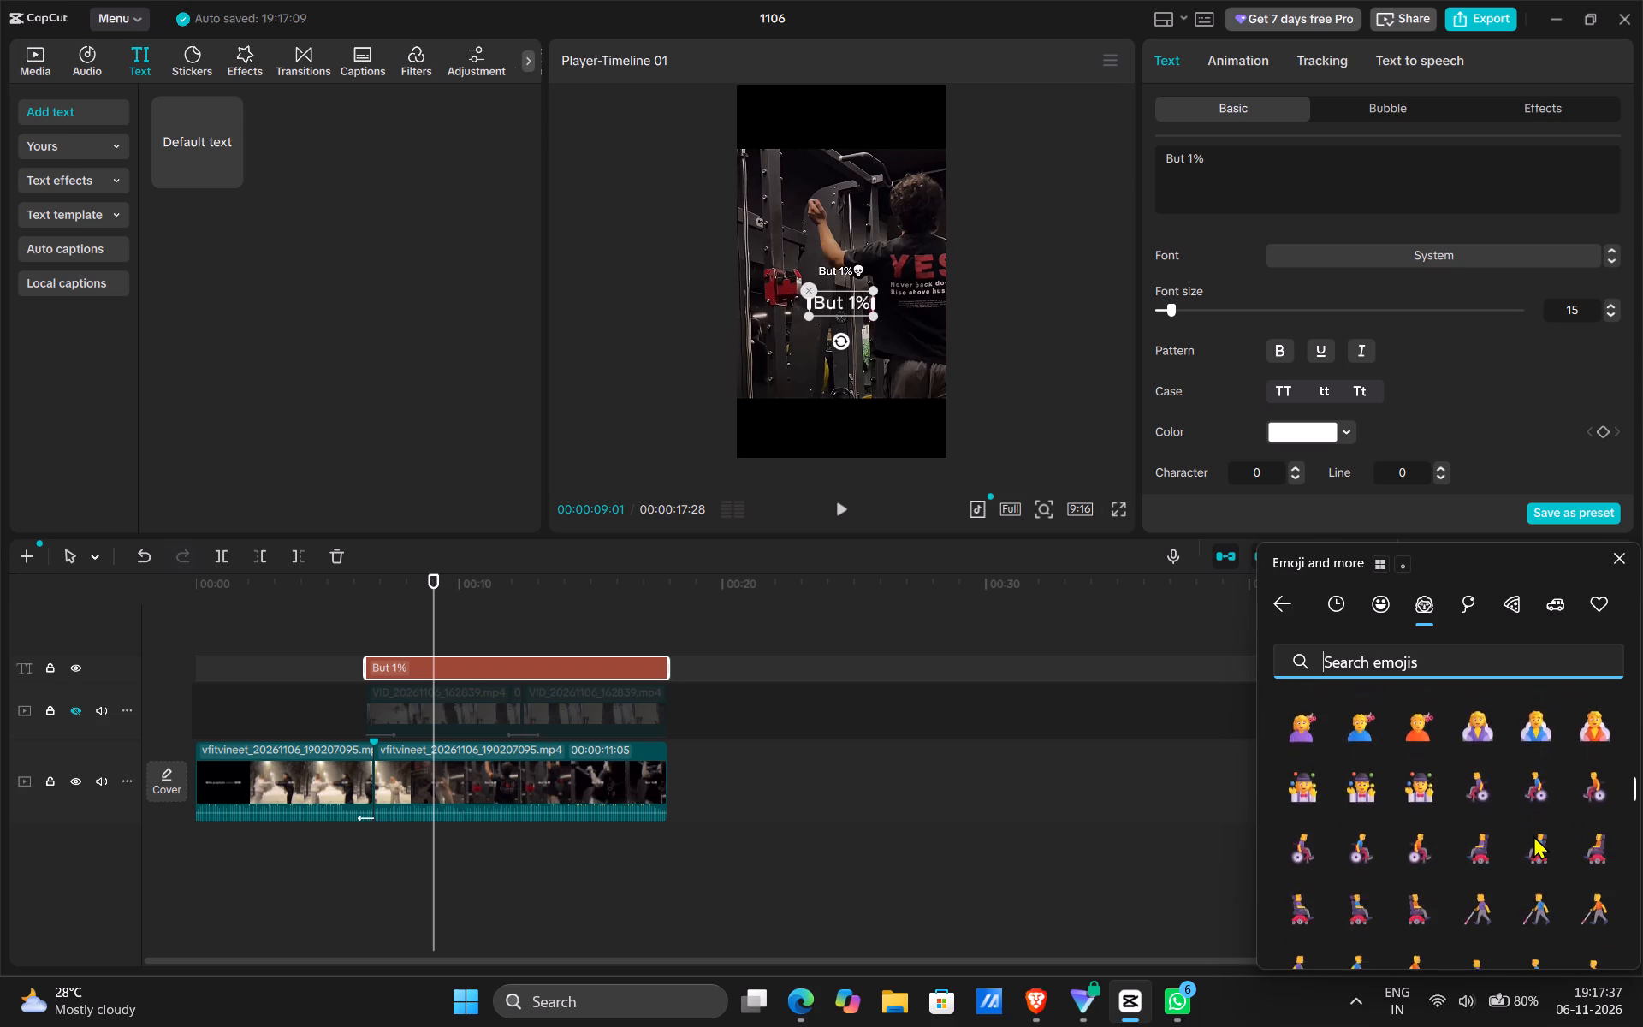
pyautogui.scroll(-1, 1533, 835)
pyautogui.scroll(2, 1533, 835)
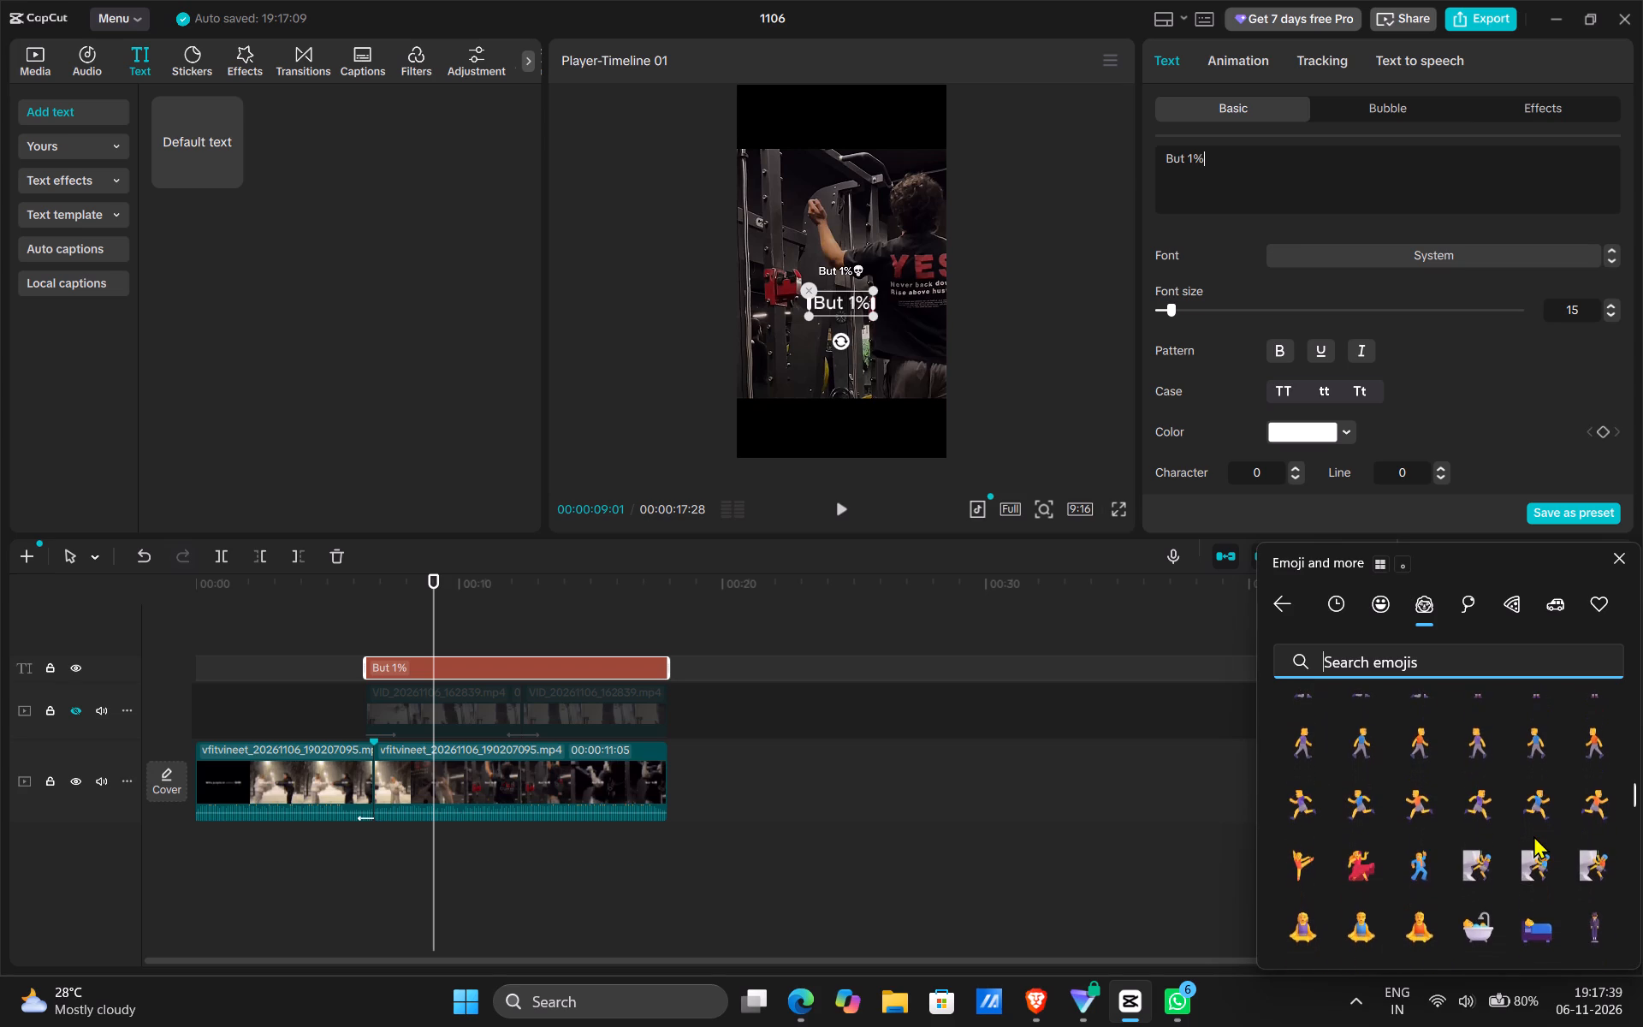
pyautogui.scroll(1, 1533, 835)
pyautogui.click(1398, 660)
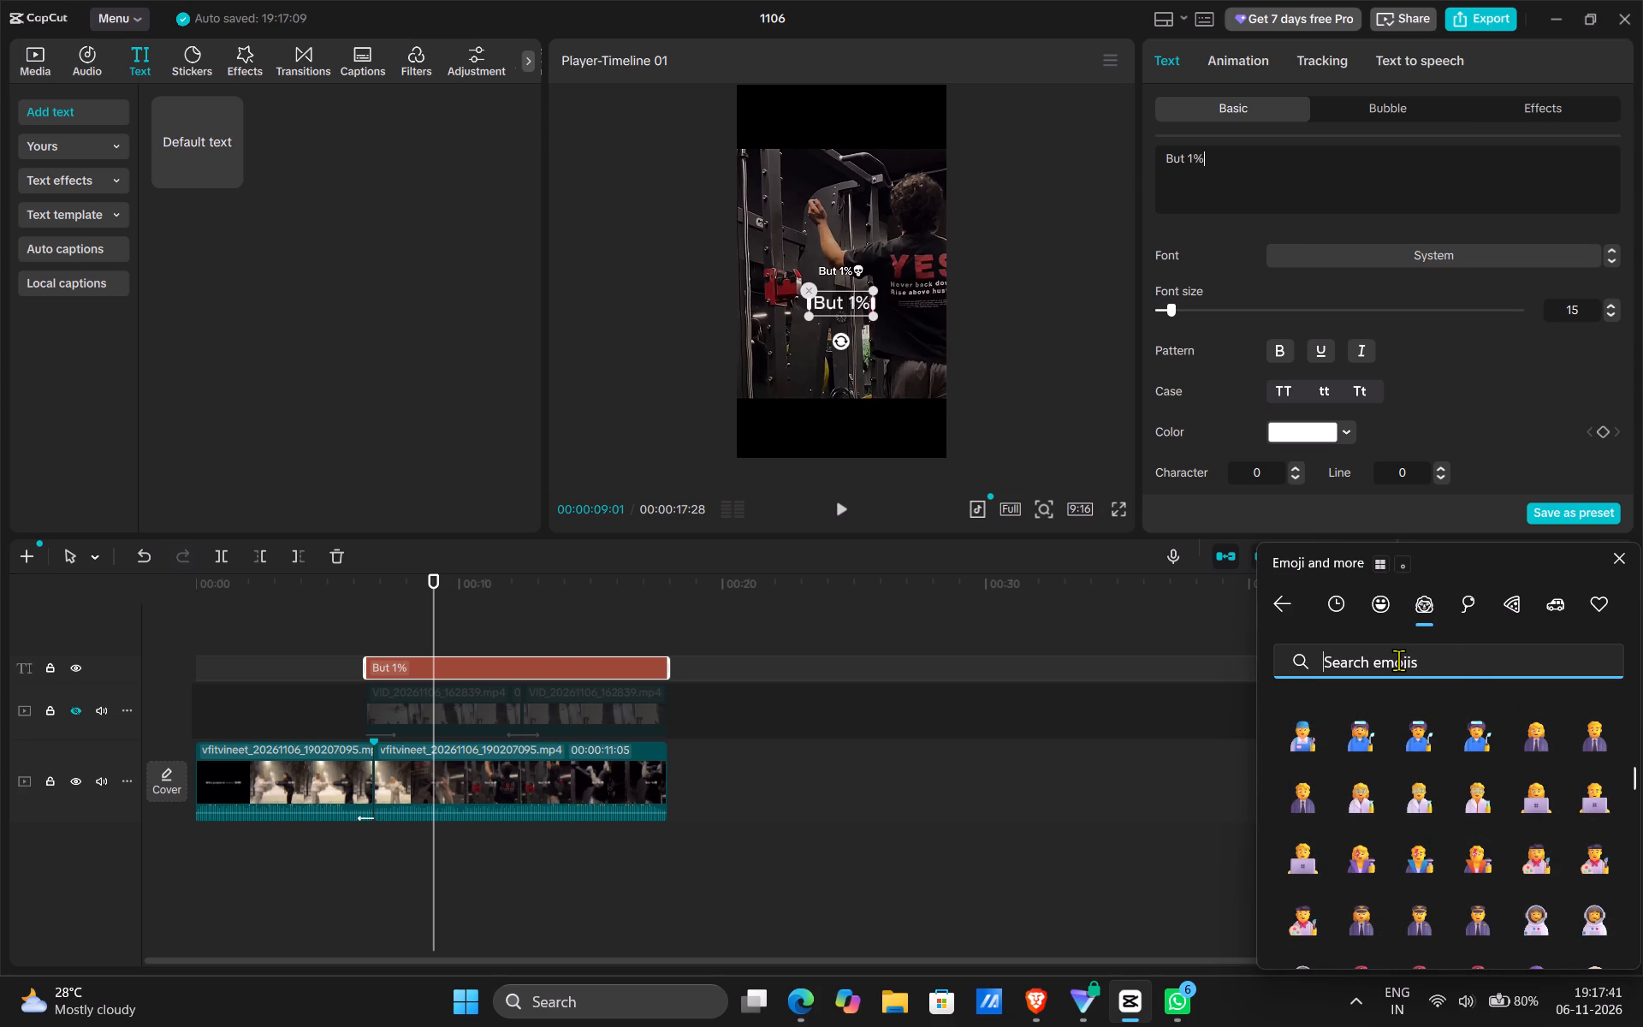
pyautogui.write('skull')
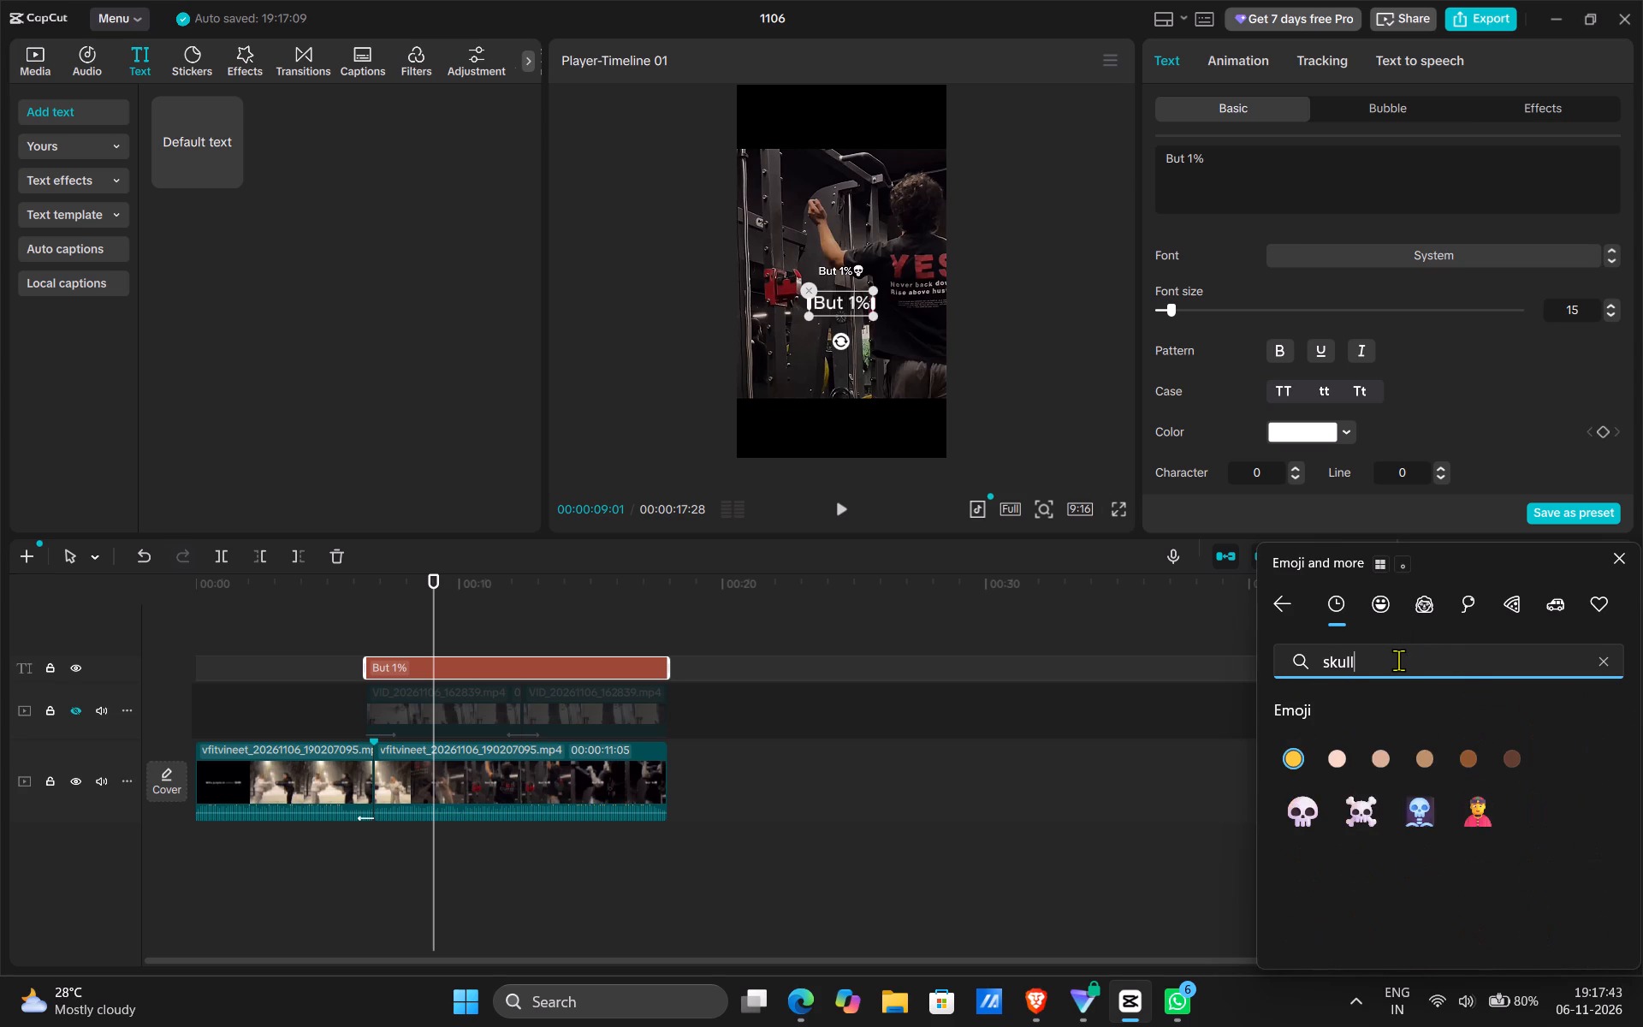
pyautogui.click(1295, 806)
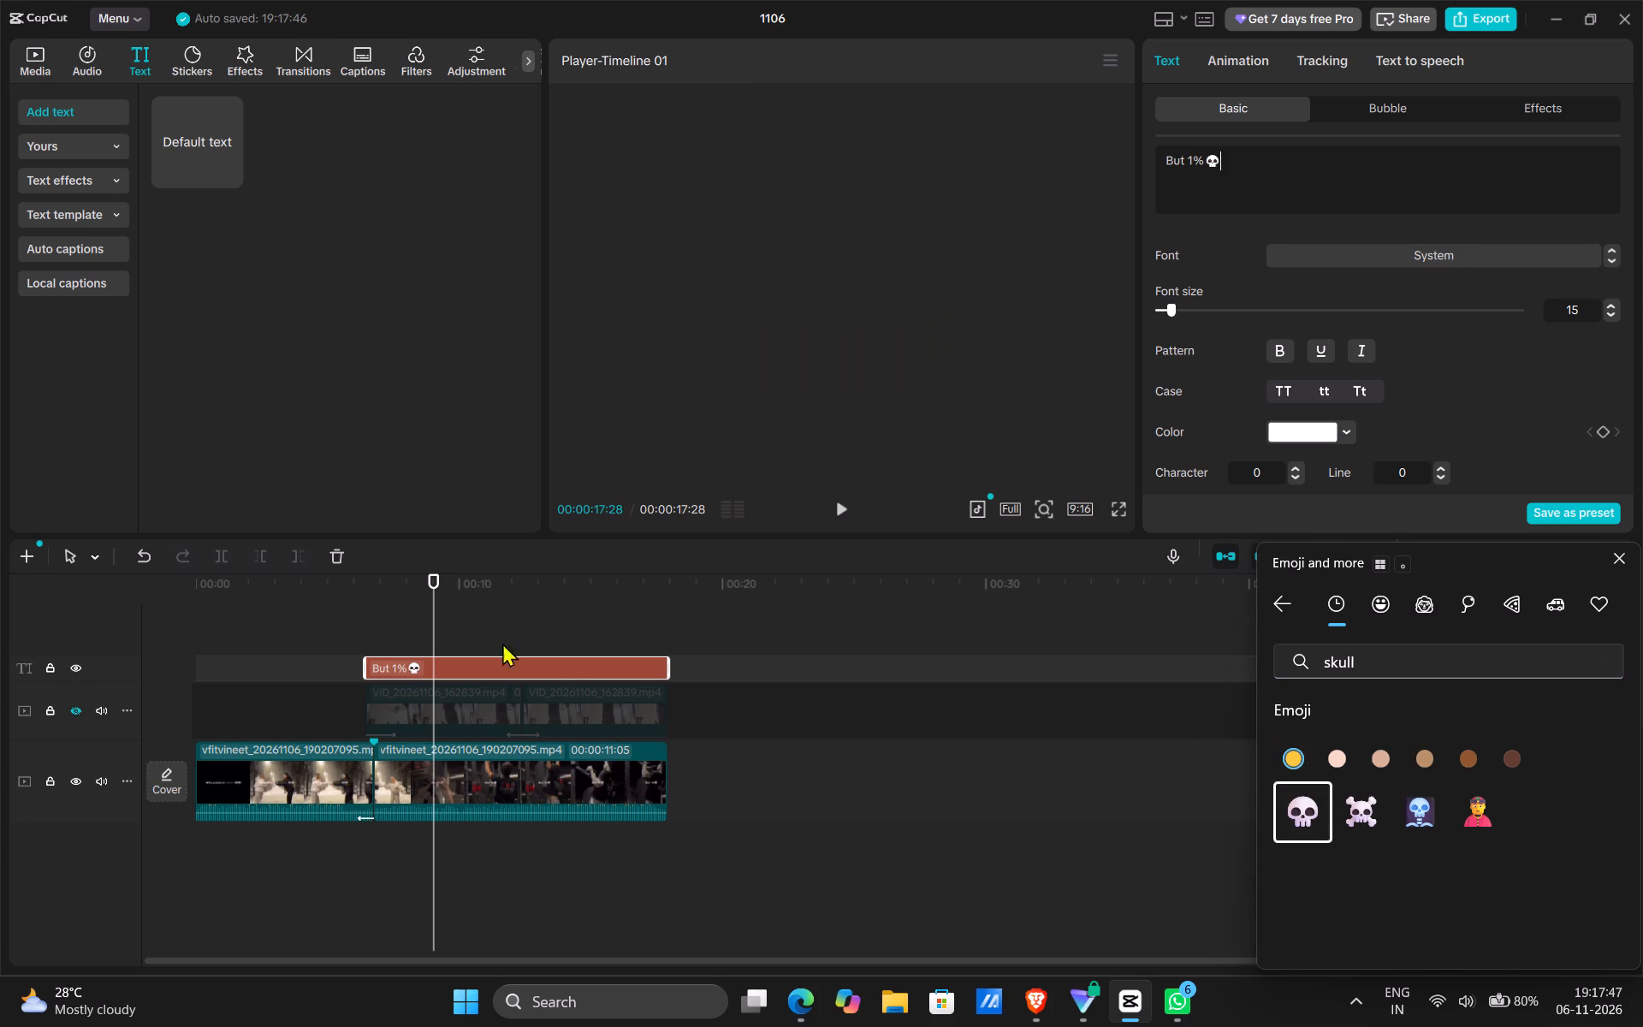
pyautogui.click(437, 619)
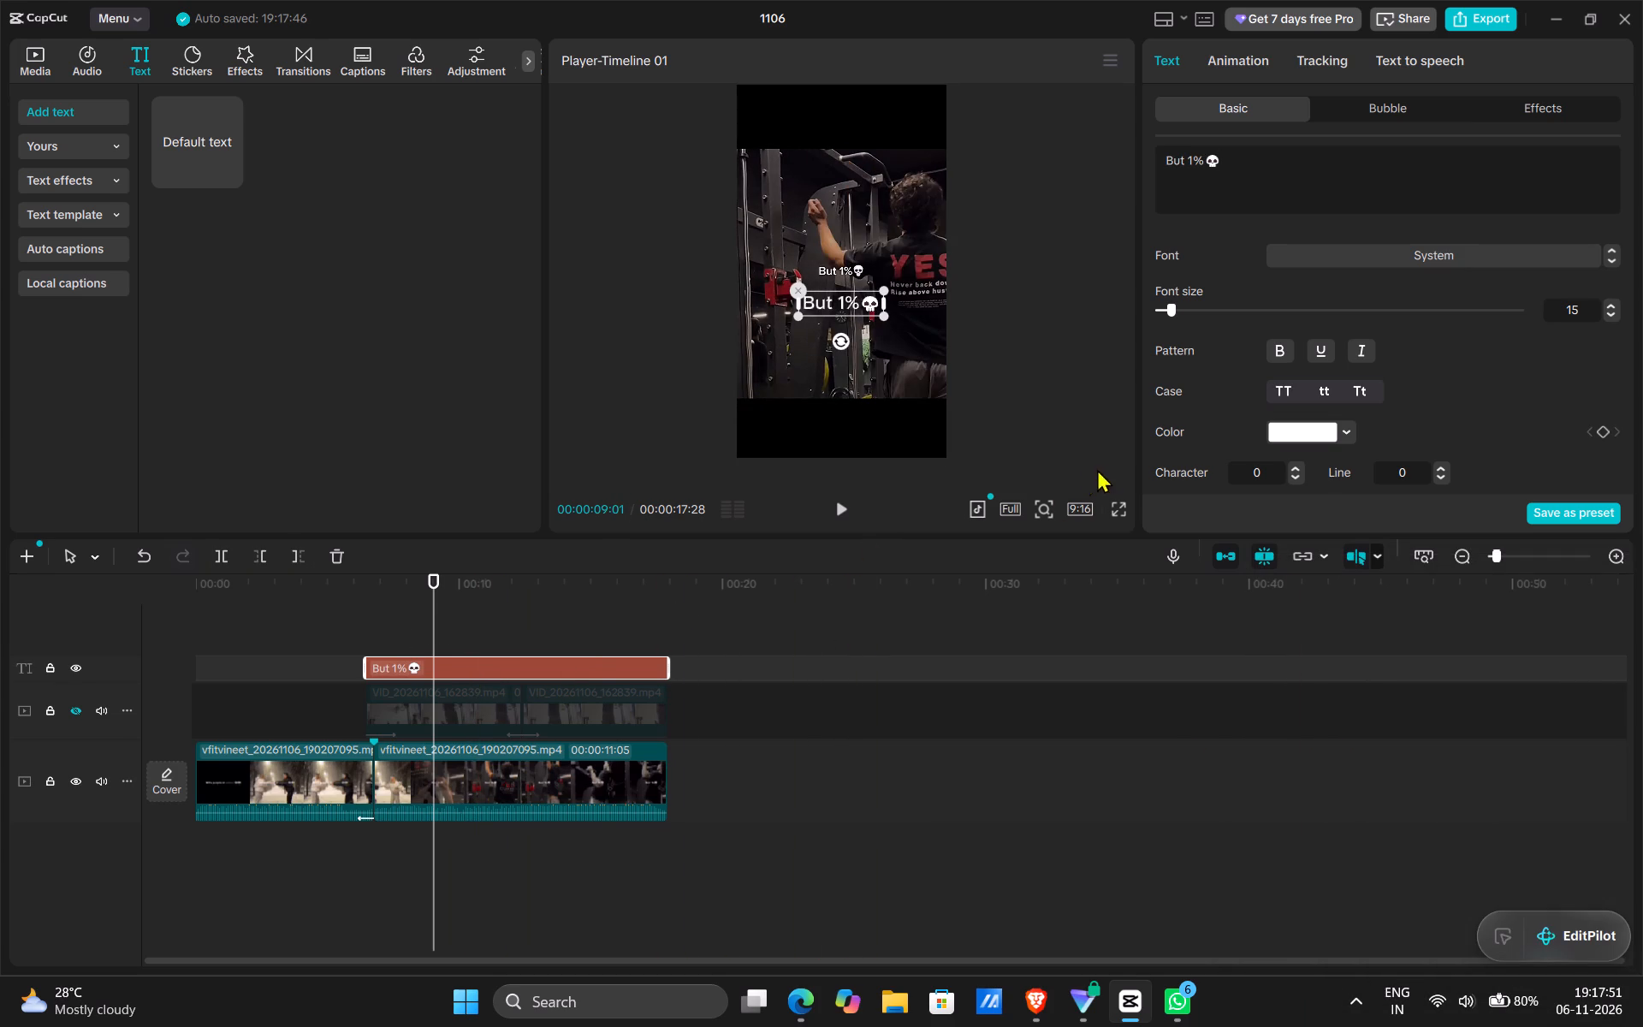
# Reduce the new caption's font size to 8, move it over the reference's skull caption and compare them full screen.
pyautogui.click(1117, 505)
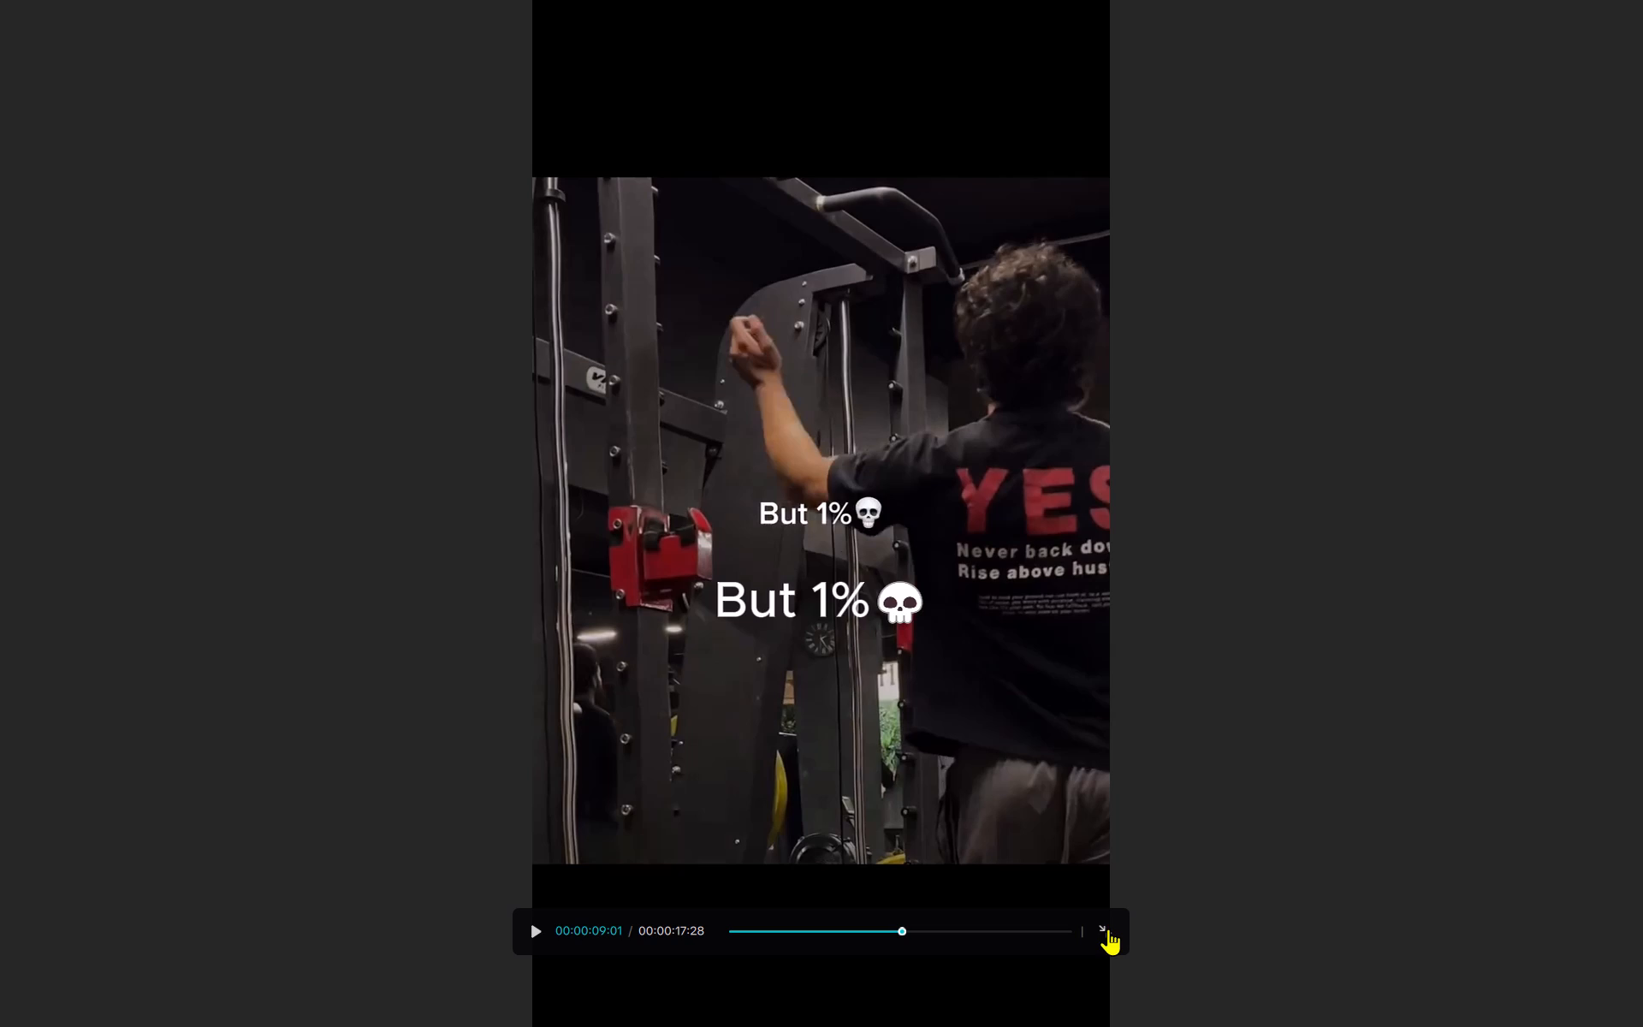
pyautogui.click(1108, 929)
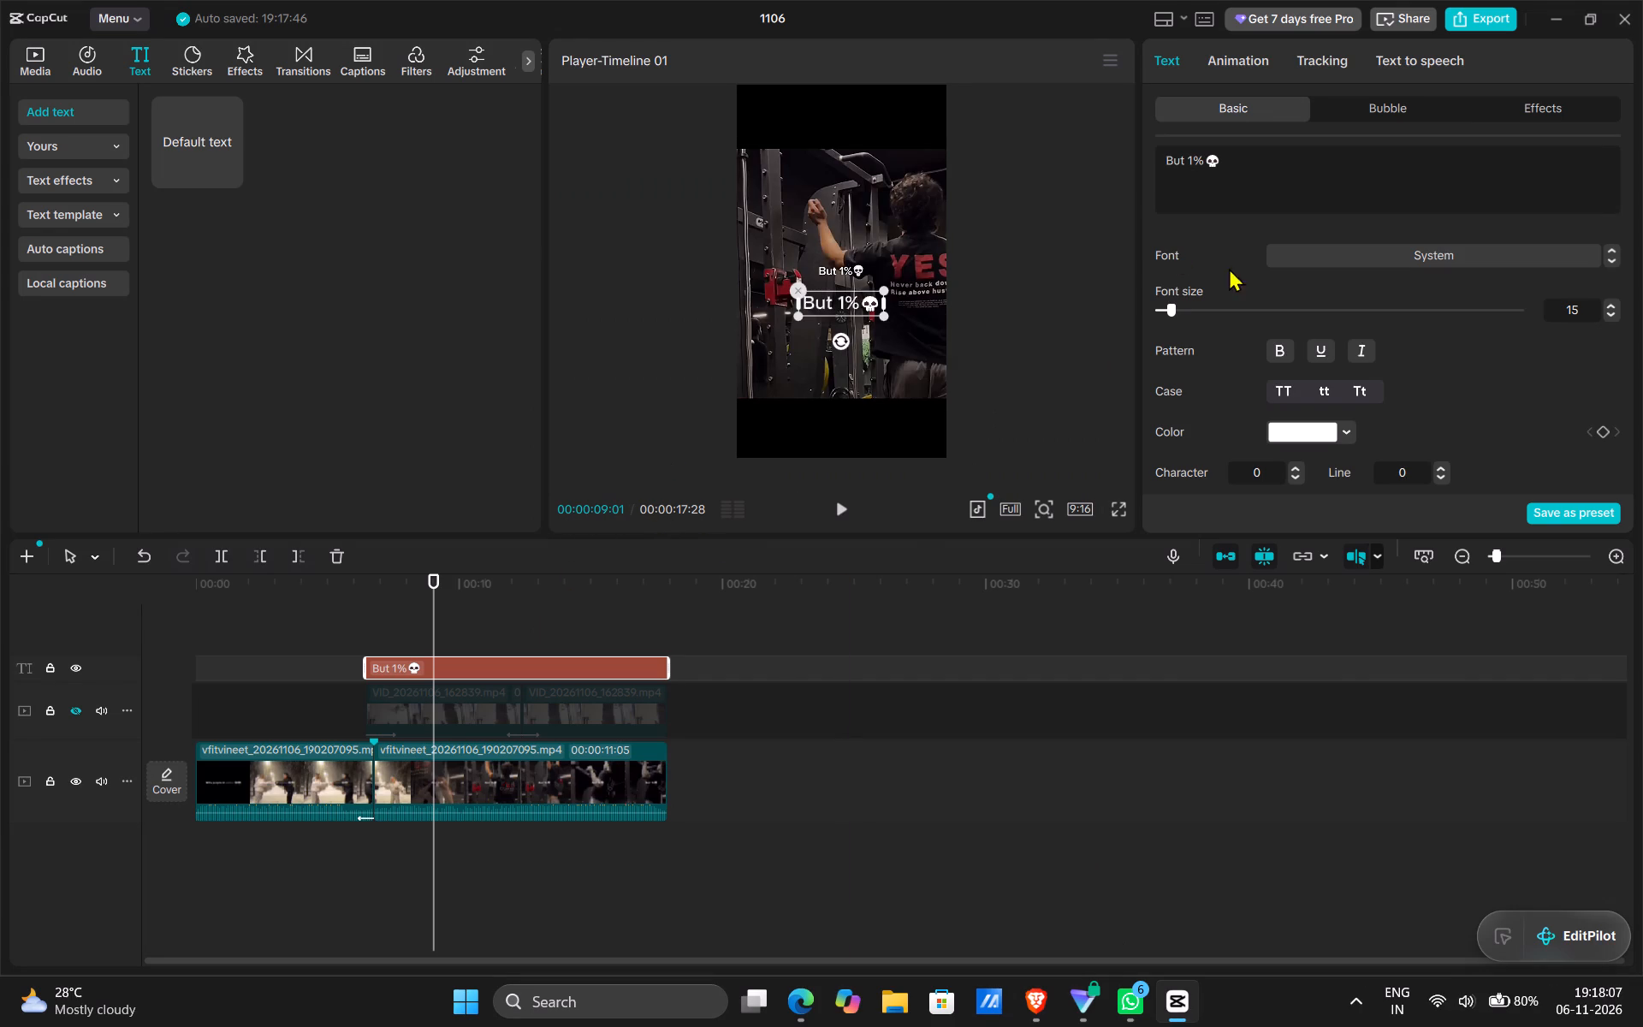
pyautogui.tripleClick(1610, 312)
pyautogui.tripleClick(1610, 312)
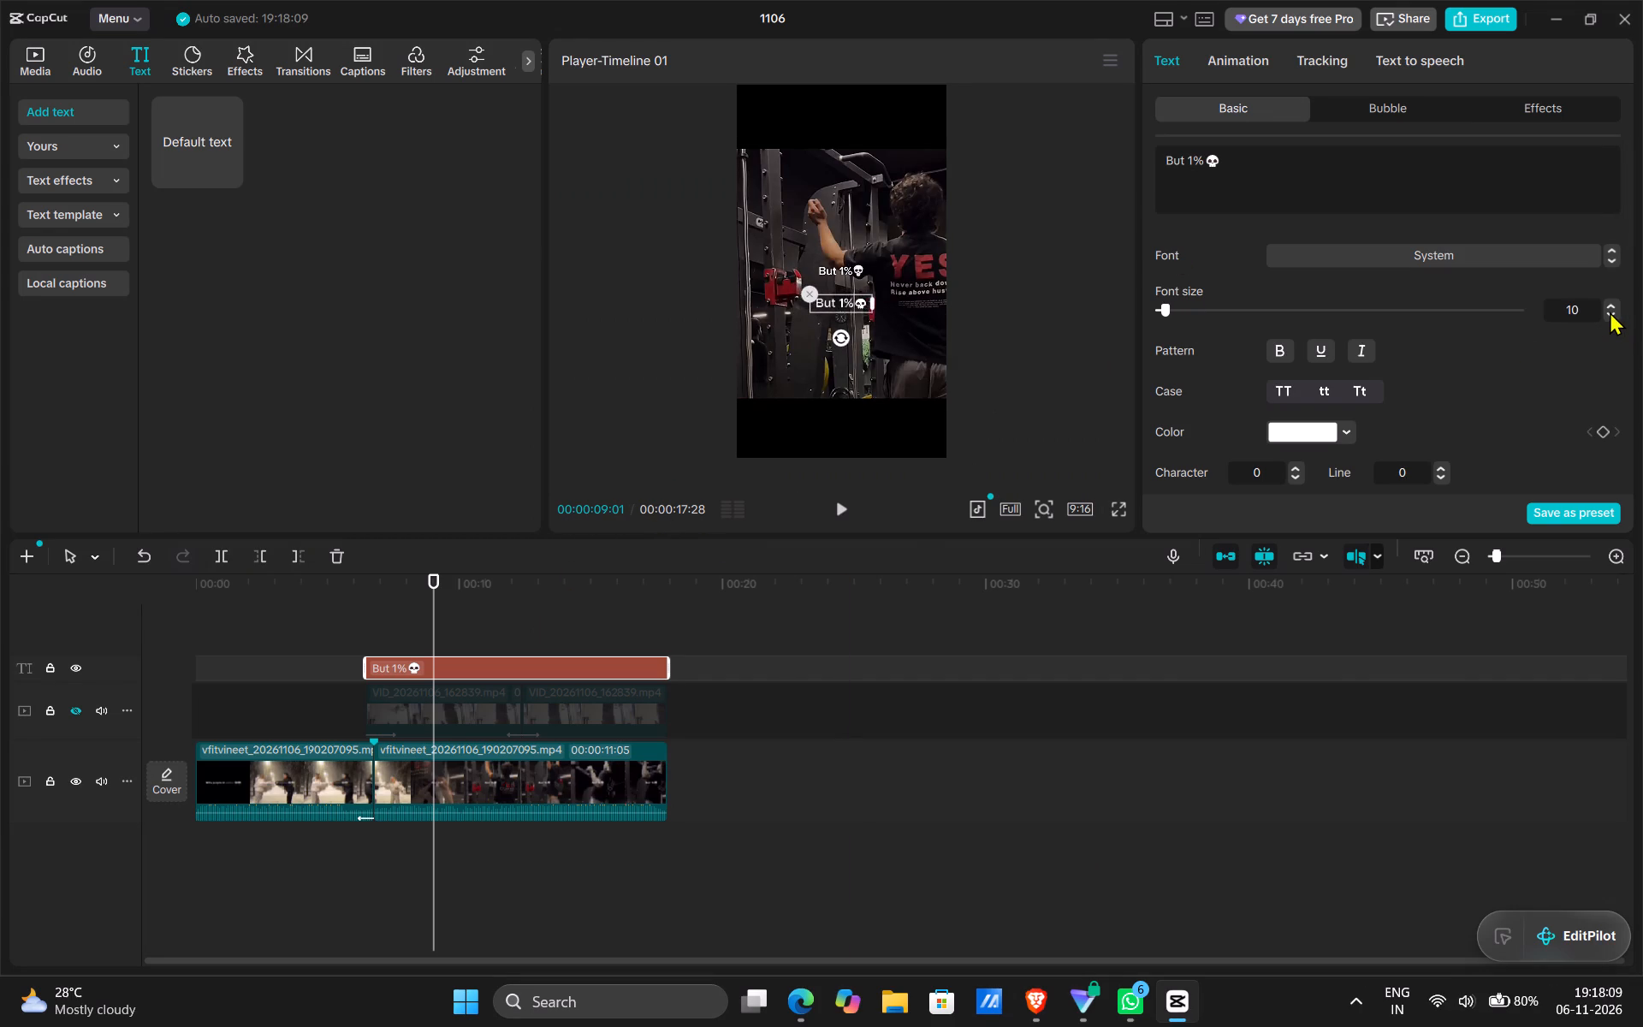
pyautogui.click(1610, 312)
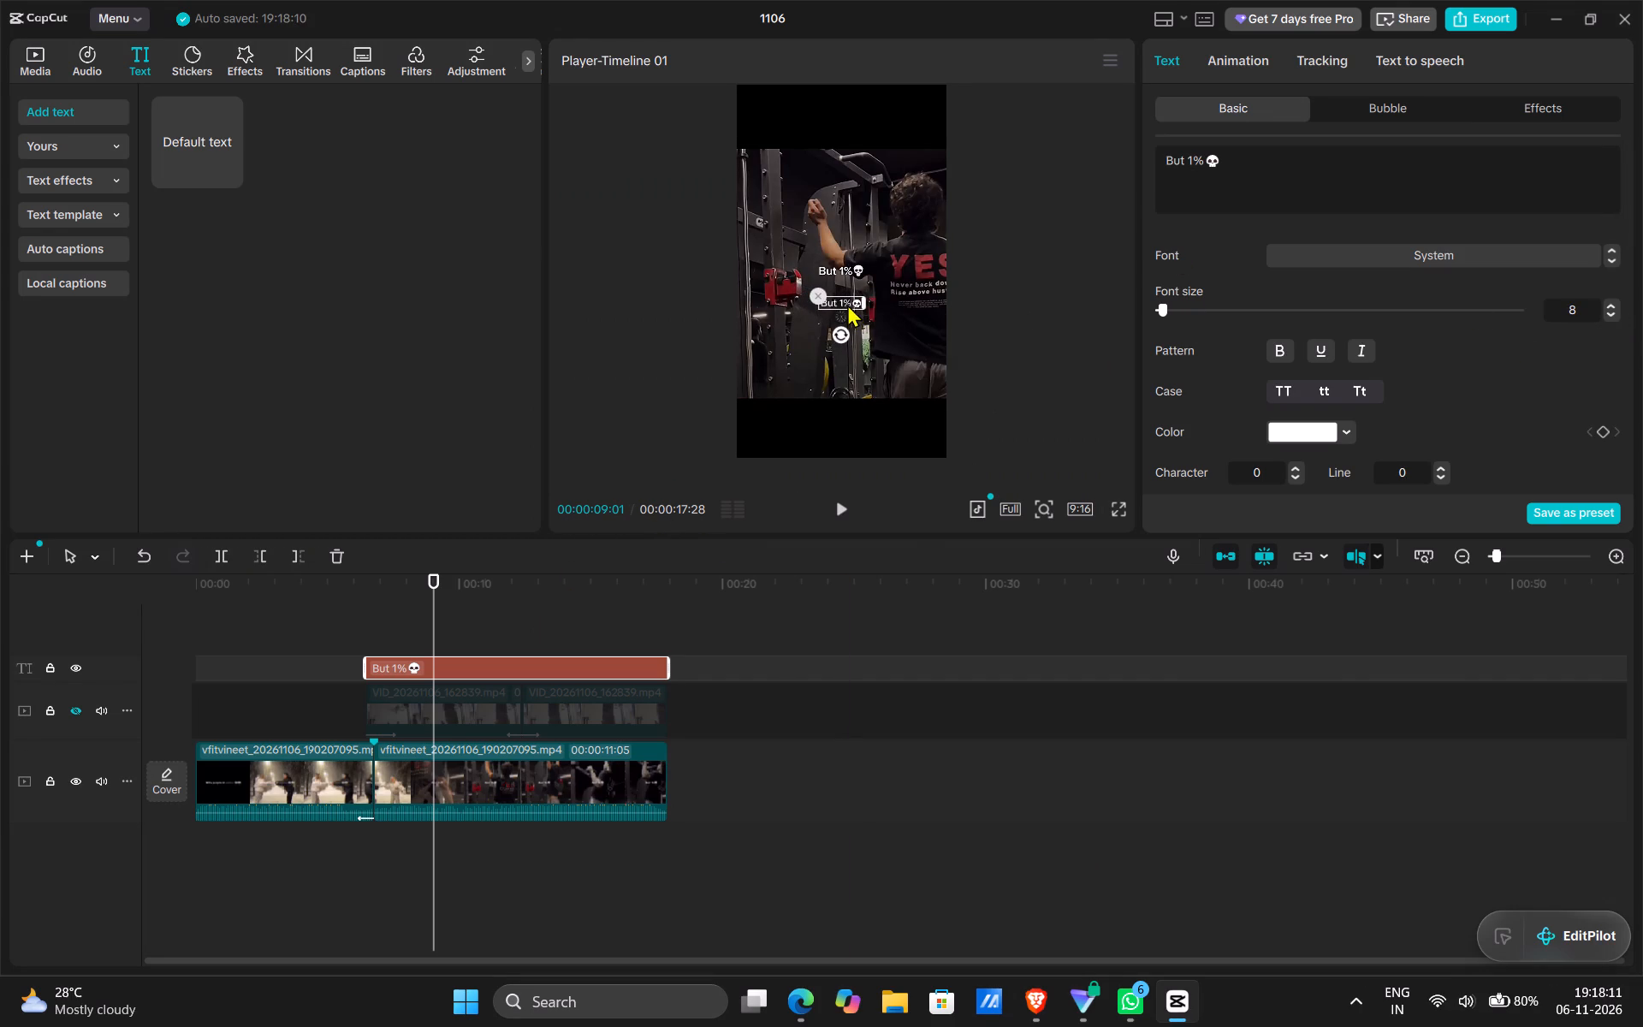
pyautogui.moveTo(847, 301); pyautogui.dragTo(851, 270)
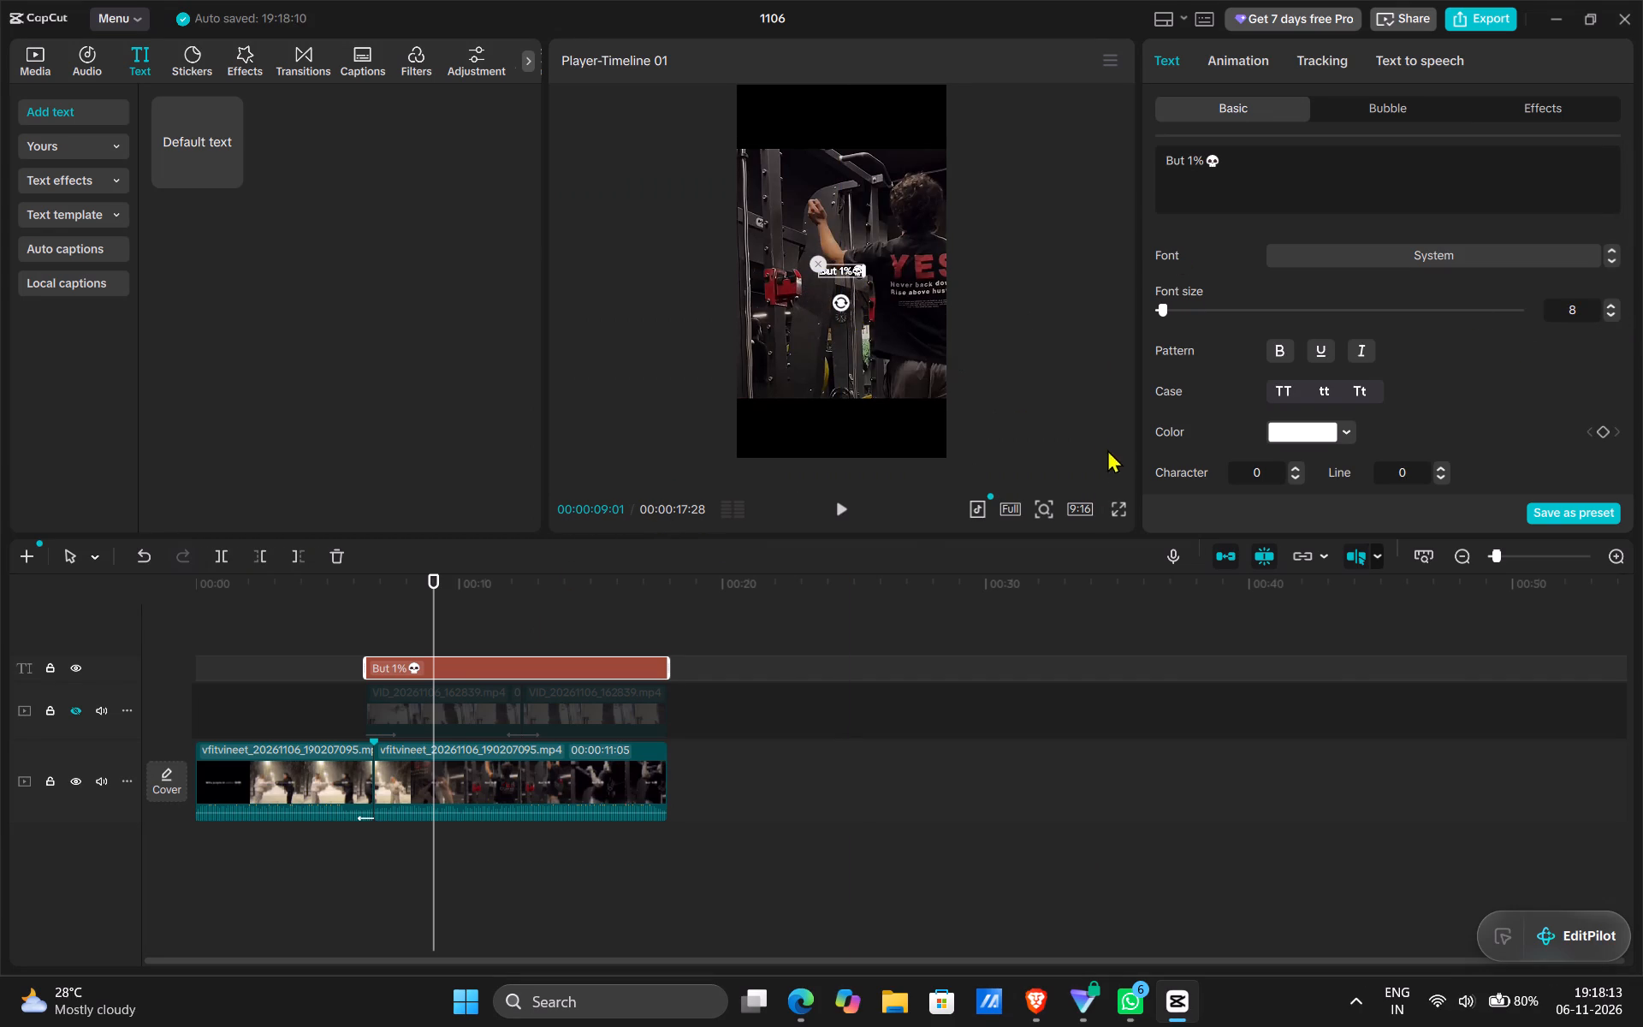
pyautogui.click(1115, 510)
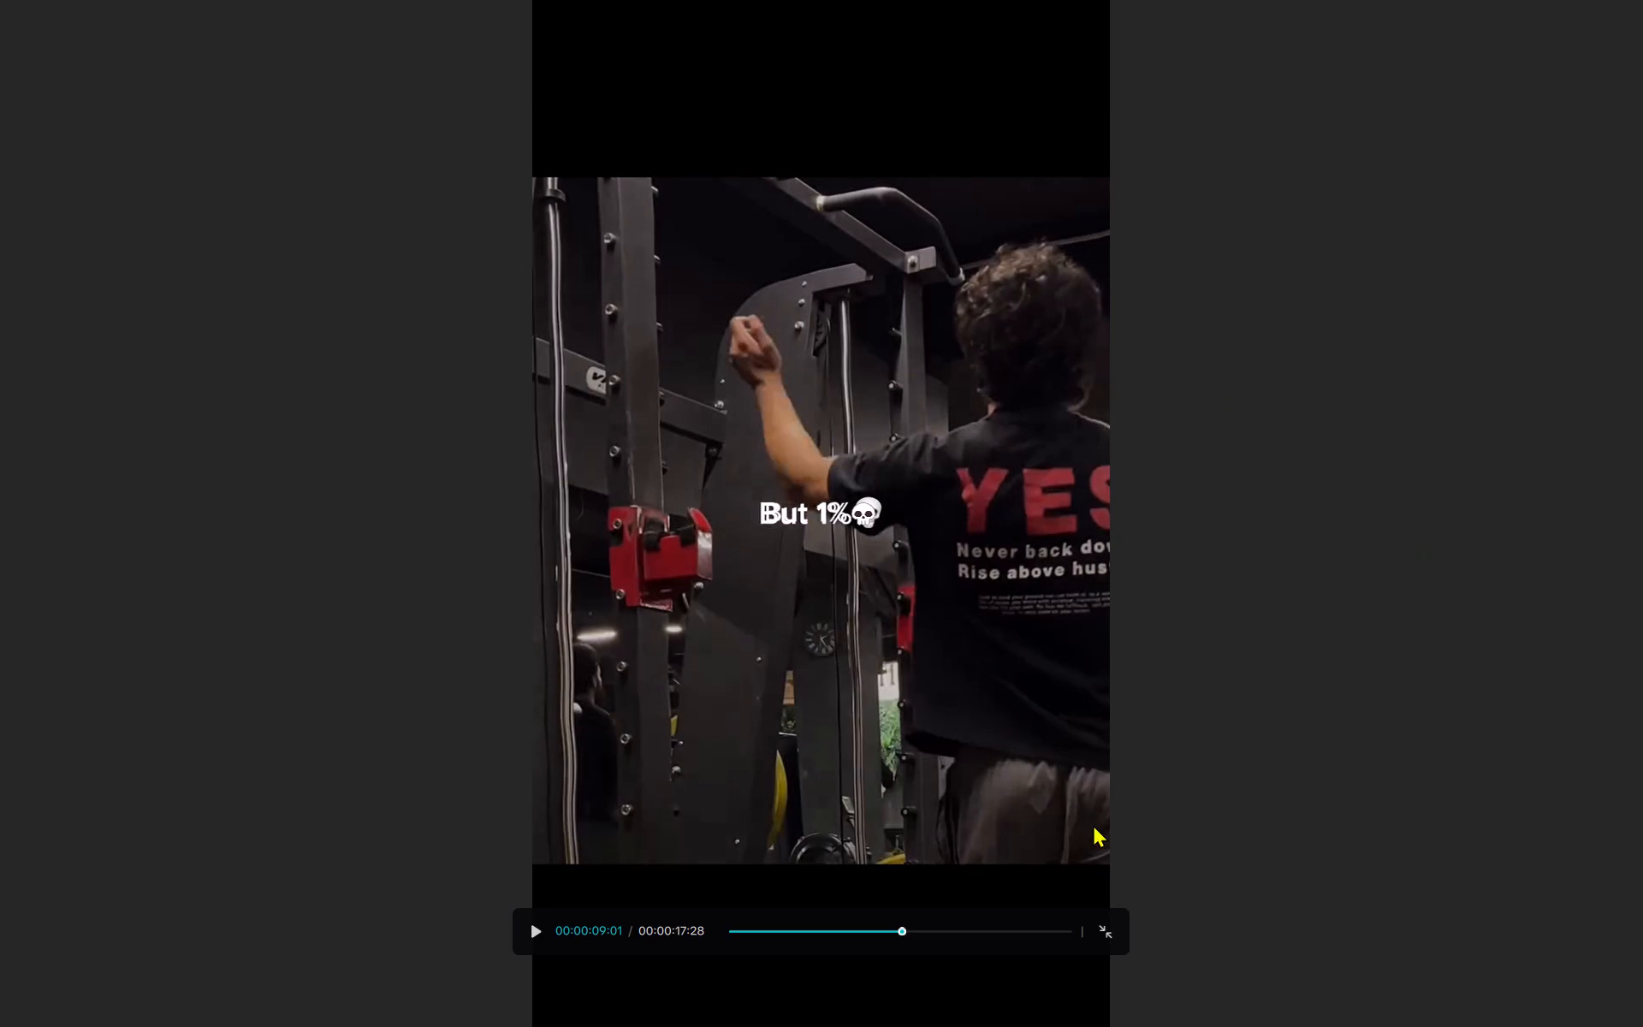
pyautogui.click(1104, 933)
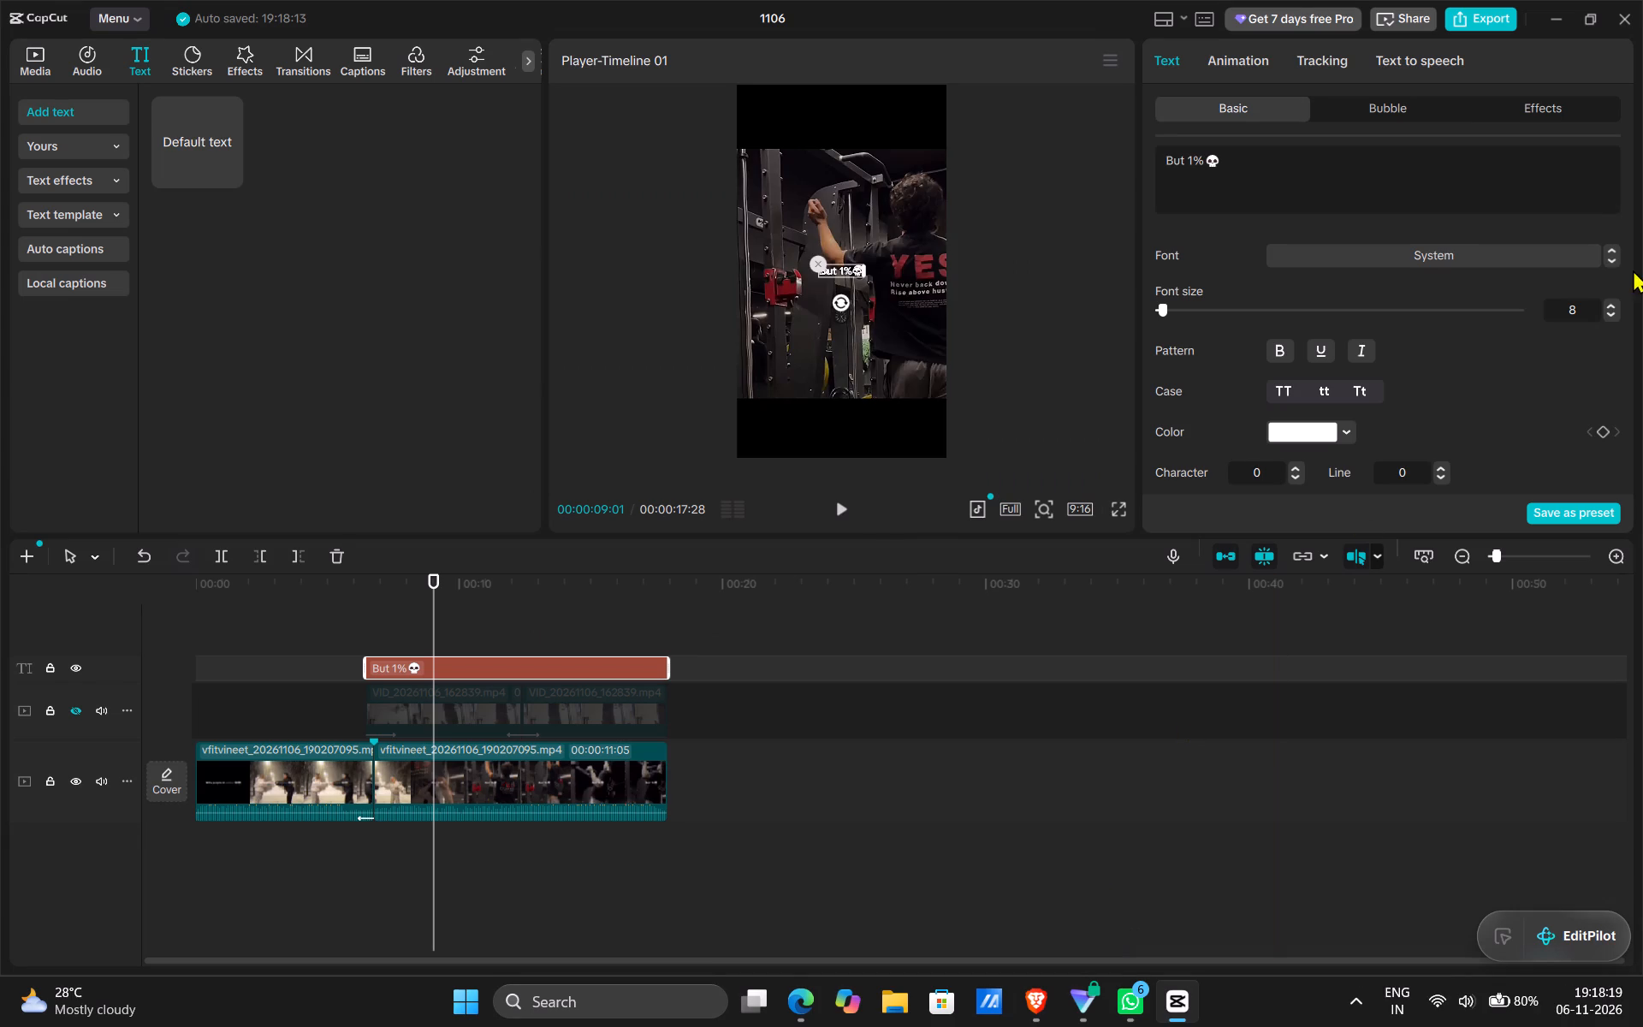
# Set the caption's font size to 9 and check its match with the reference caption in full screen.
pyautogui.click(1611, 306)
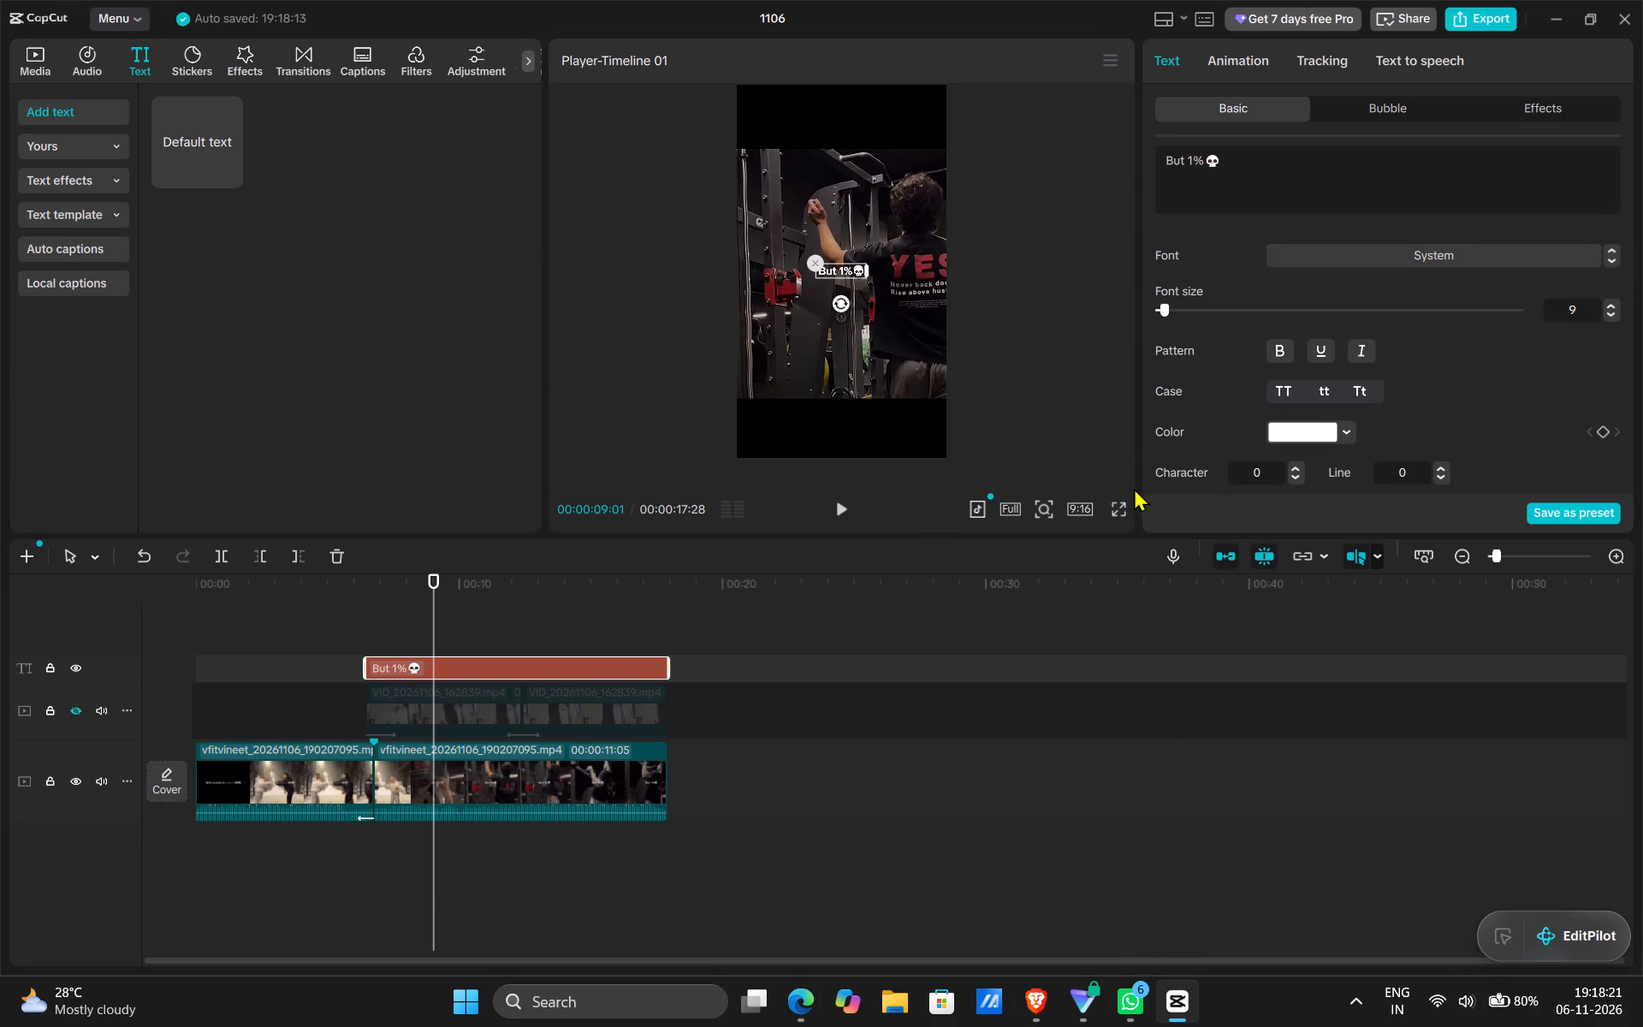
pyautogui.click(1113, 507)
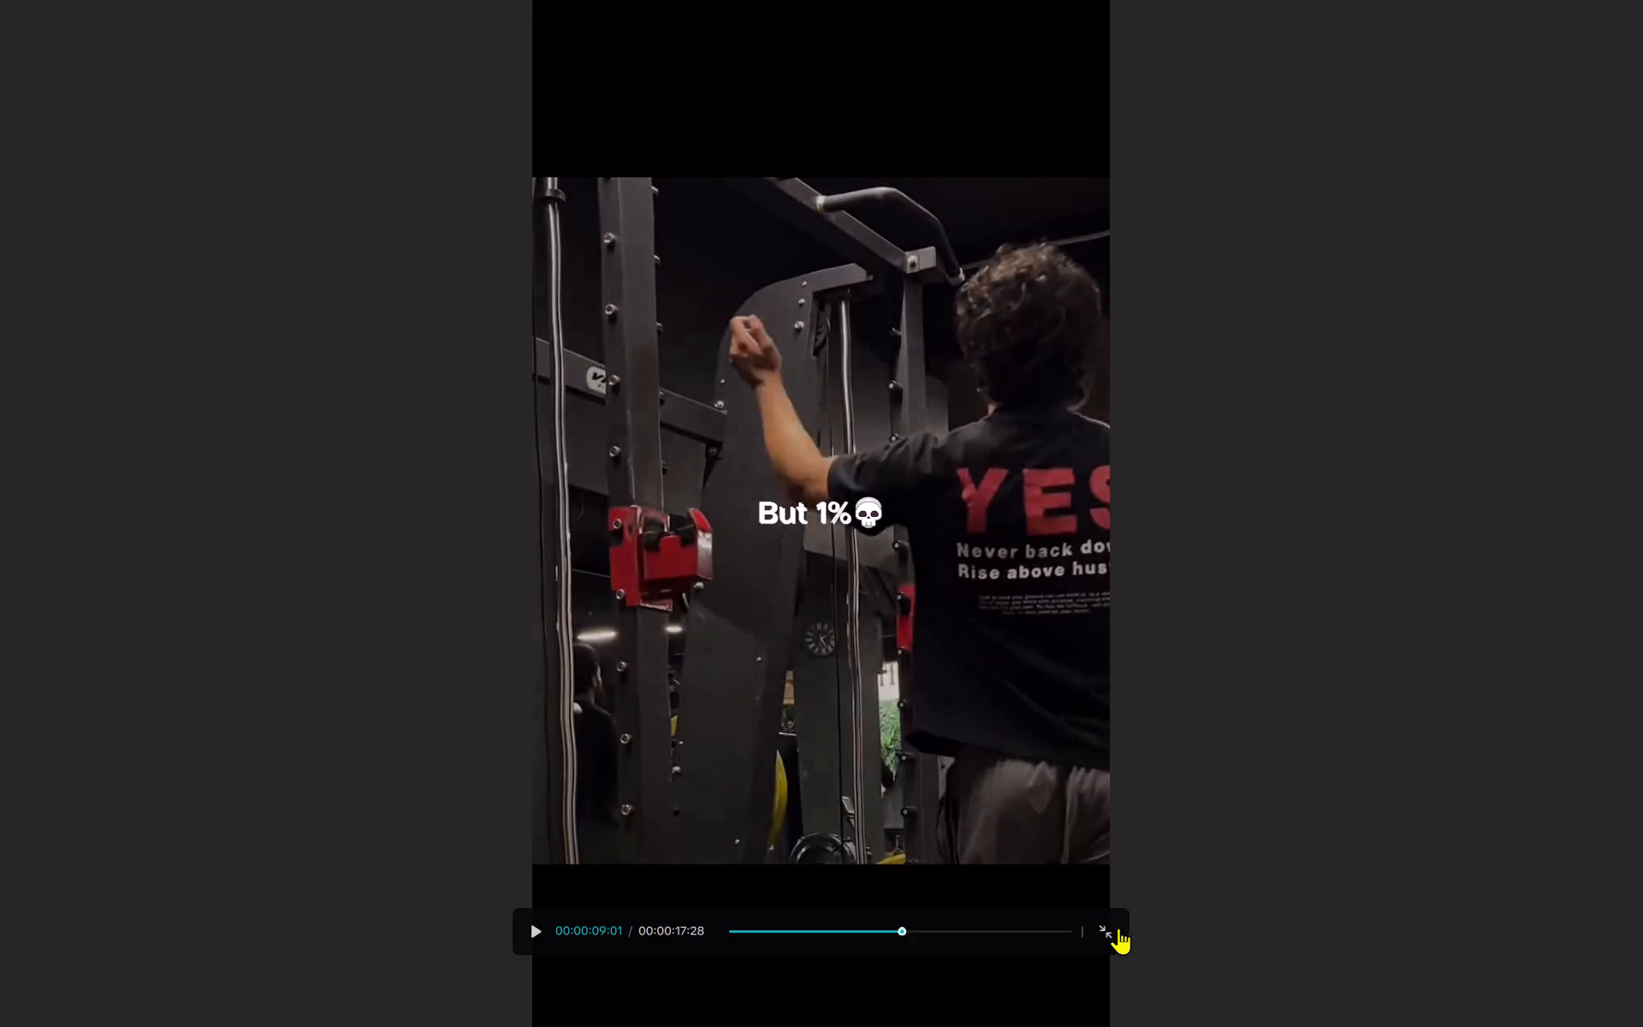
pyautogui.click(1100, 929)
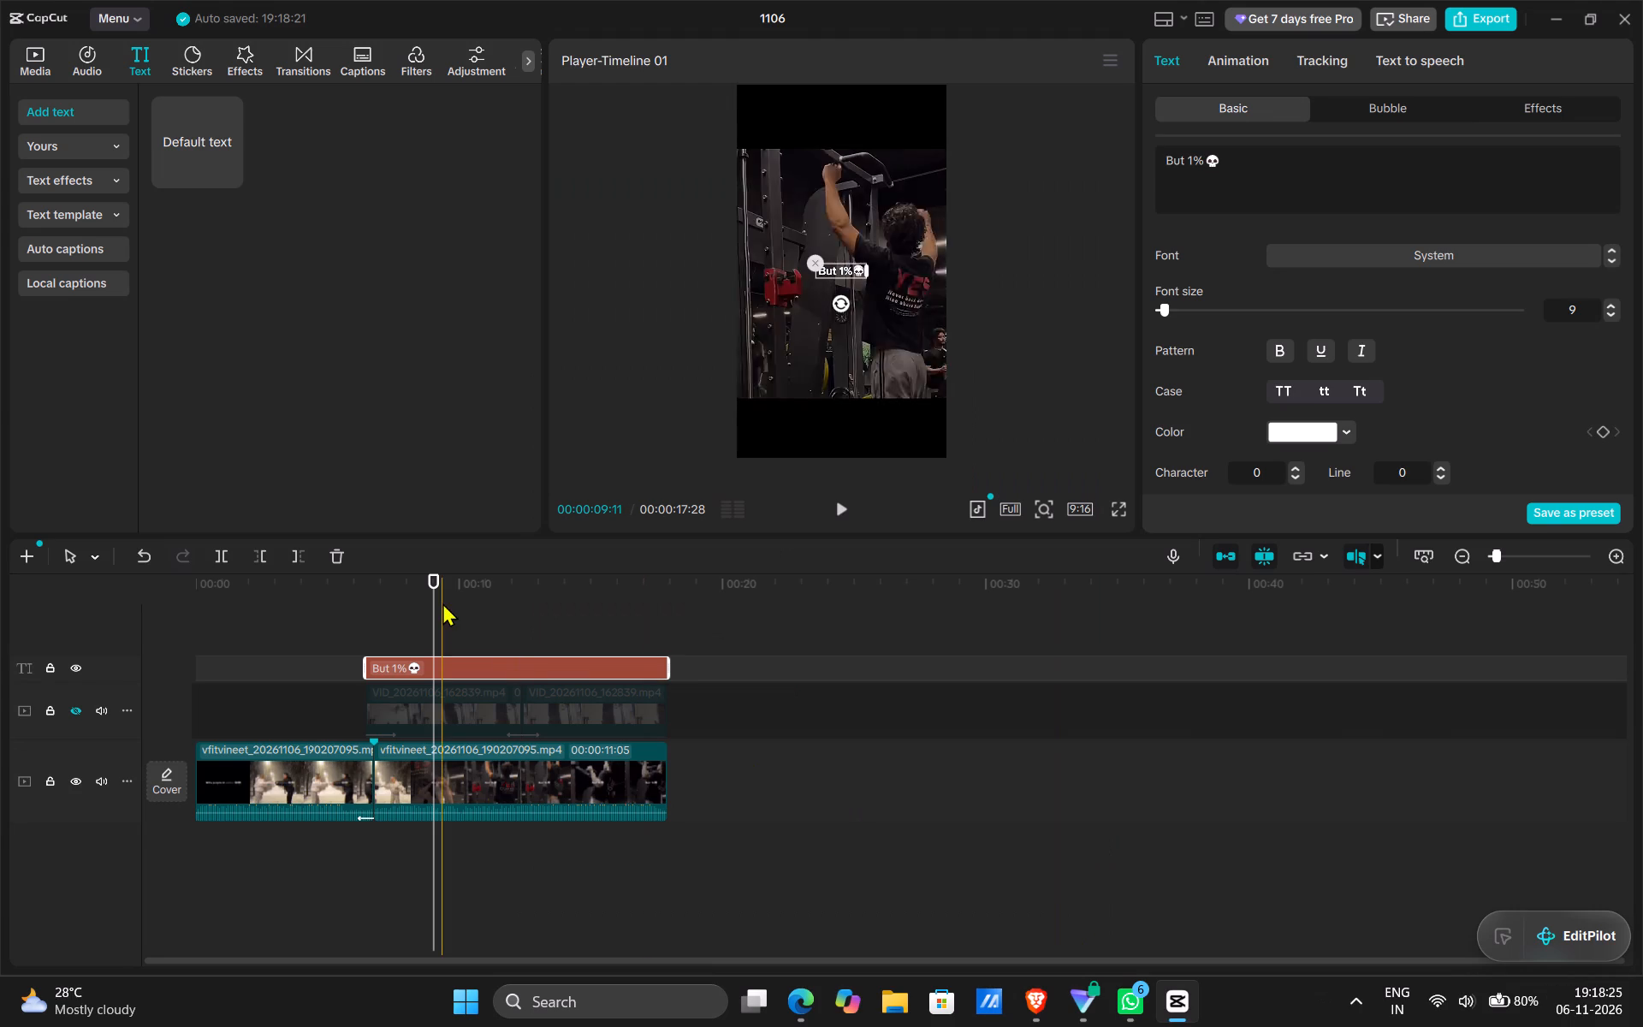
# Search the entrance animations for "fade in" and apply Fade In to the skull caption with a 1.0 s duration.
pyautogui.click(1235, 66)
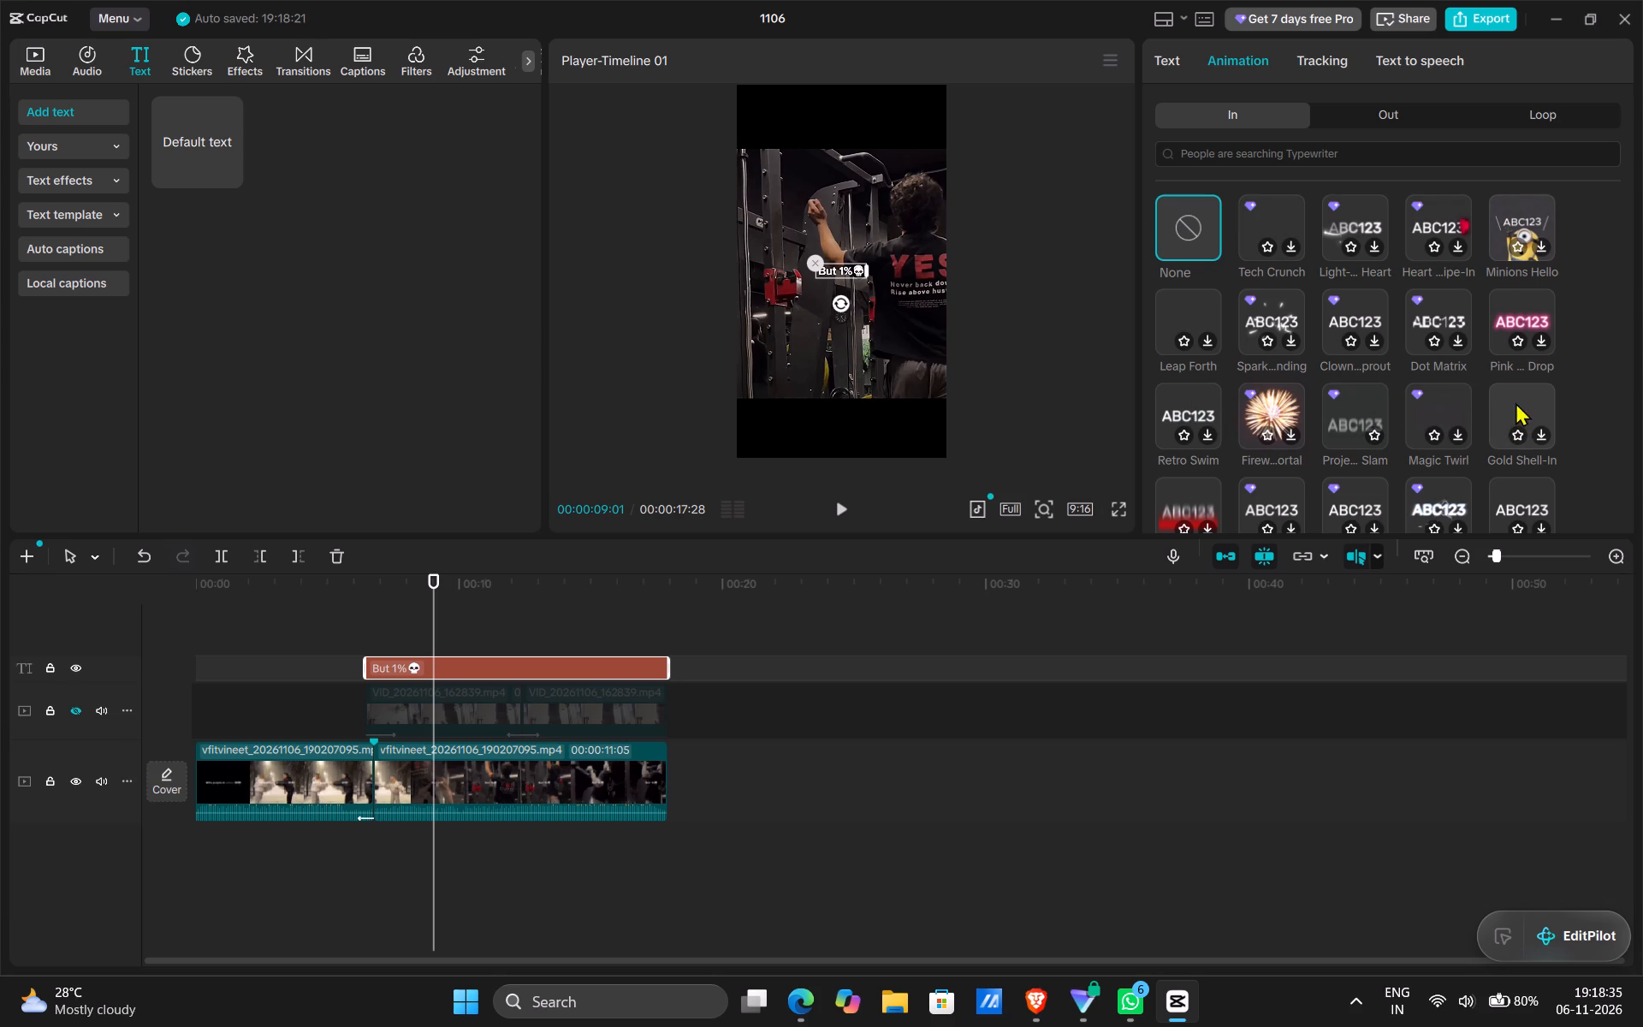
pyautogui.scroll(-1, 1499, 415)
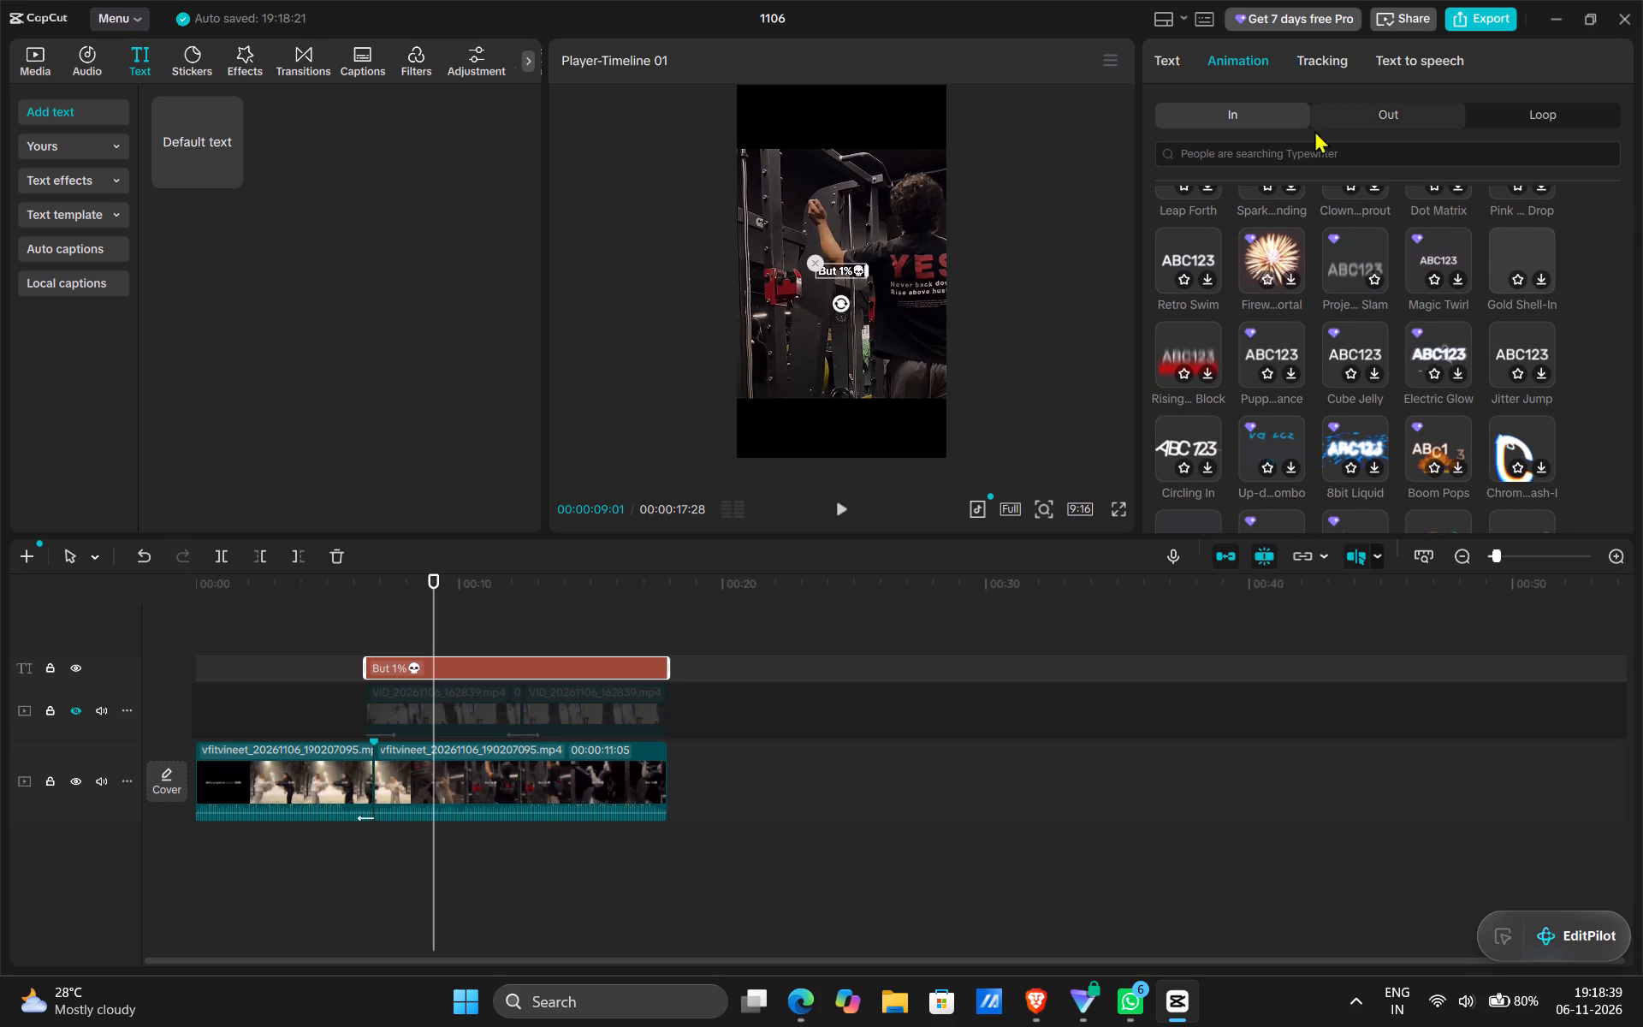
pyautogui.click(1319, 161)
pyautogui.write('fade')
pyautogui.press('space')
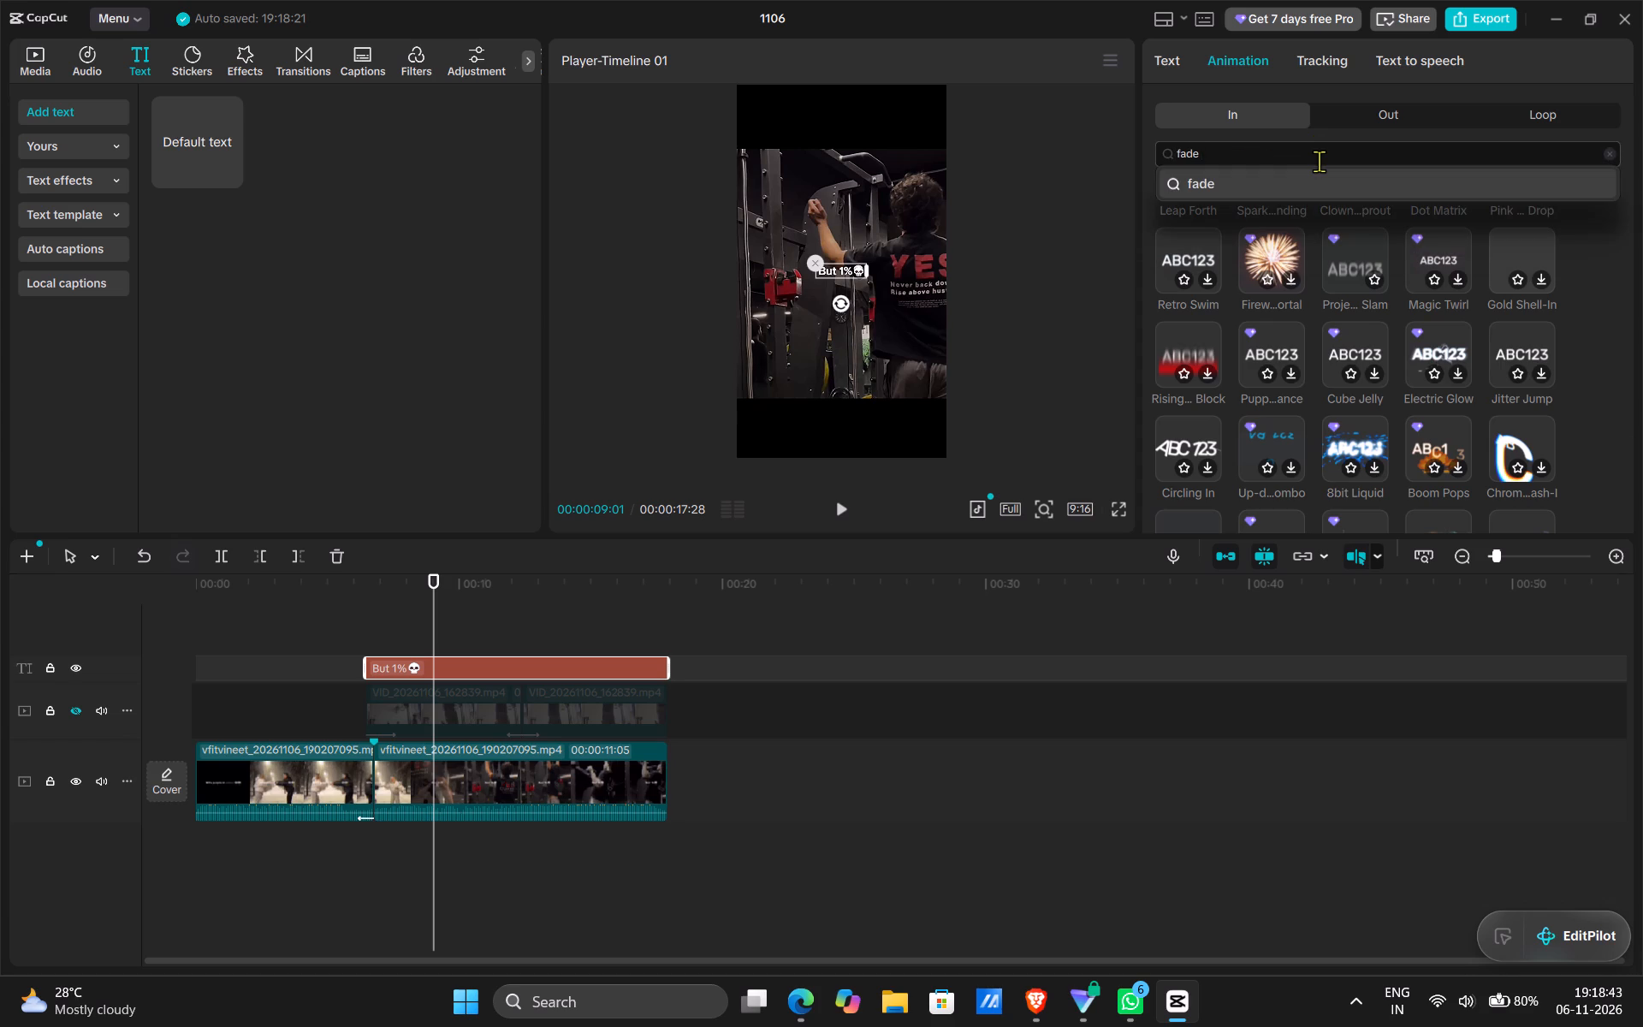
pyautogui.write('in')
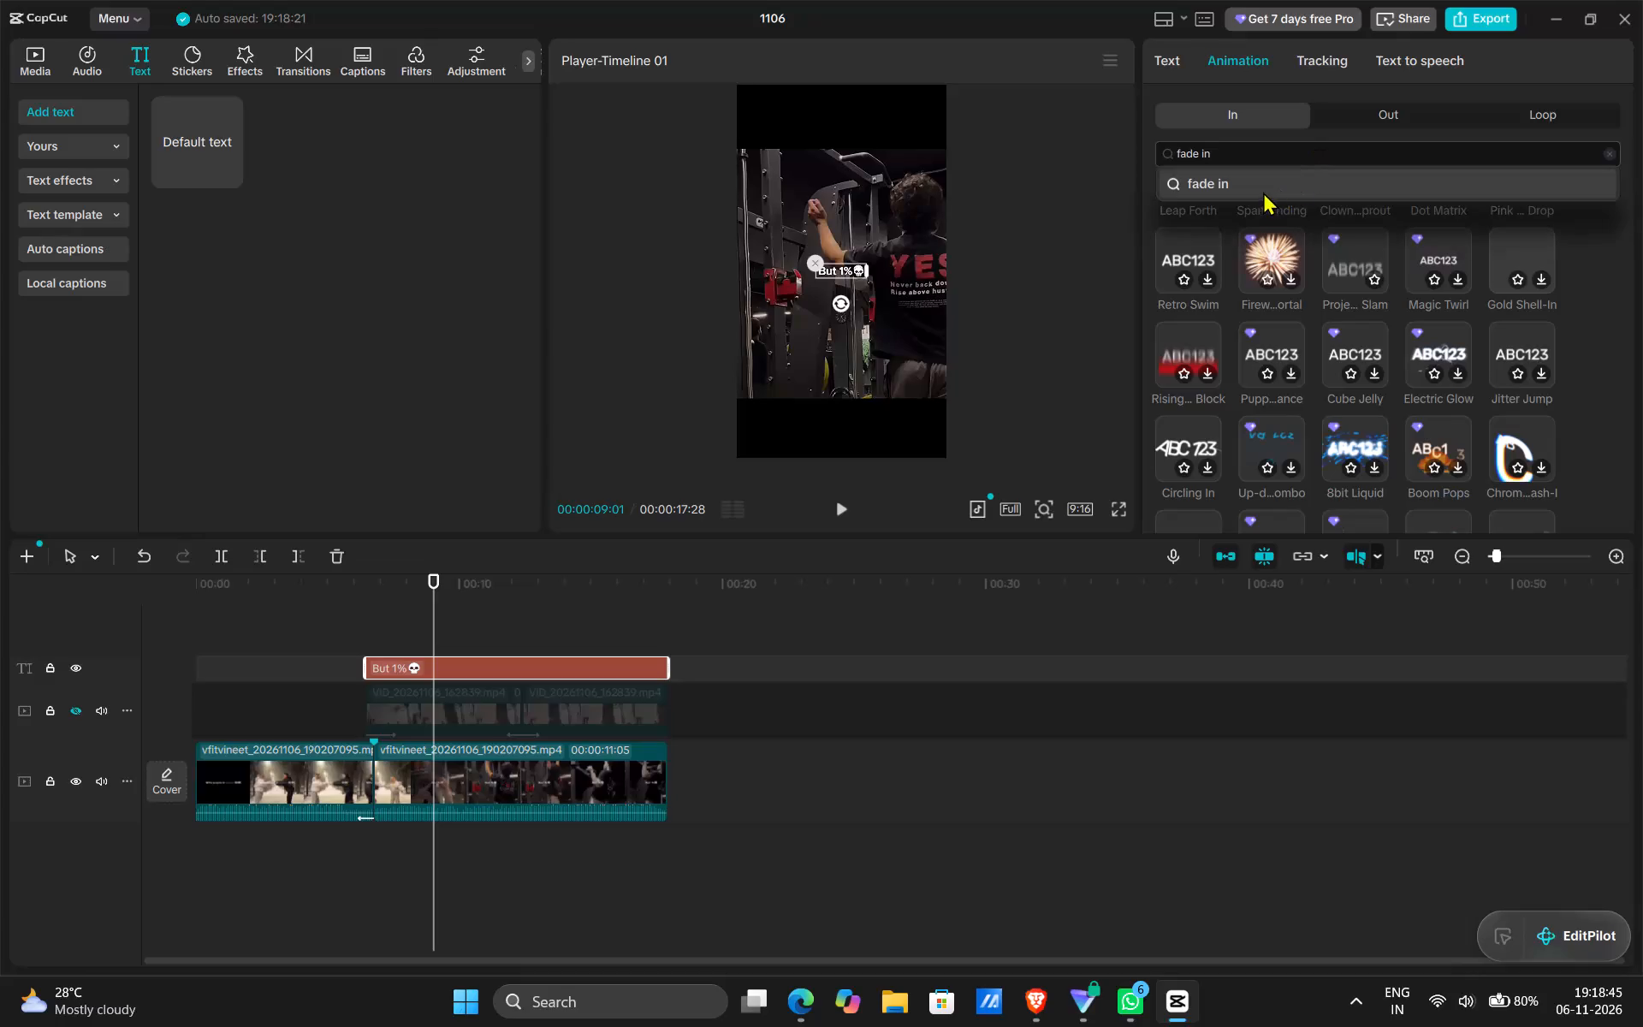
pyautogui.press('Return')
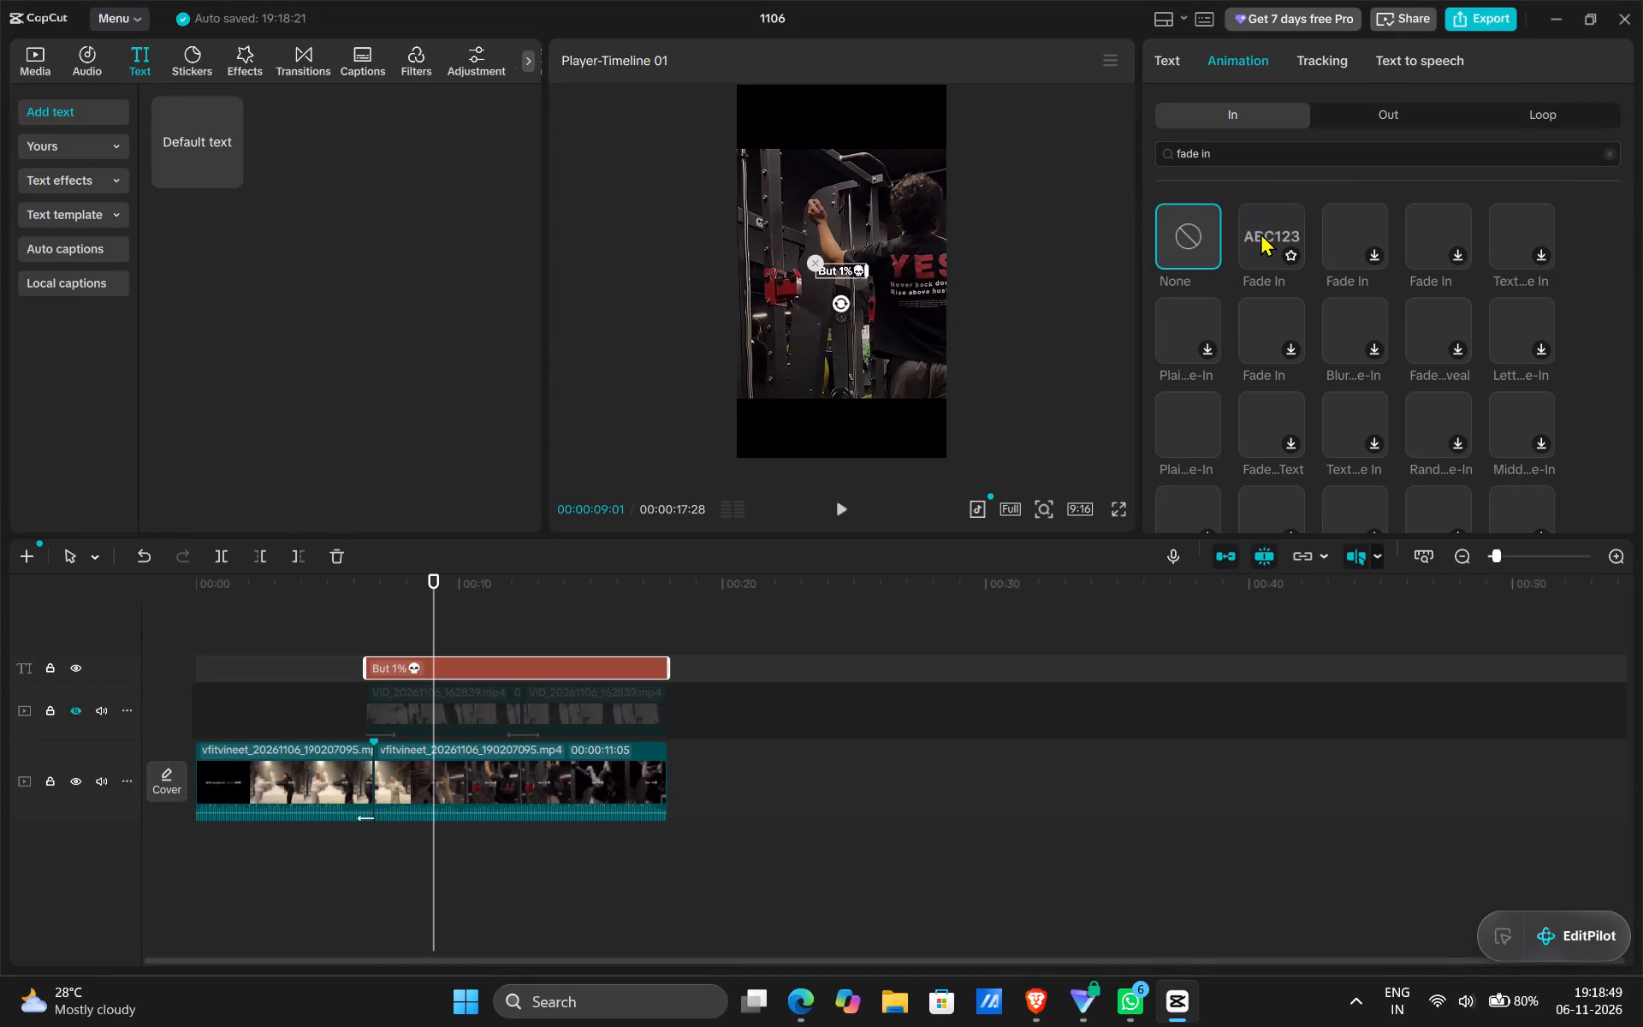
pyautogui.click(1260, 233)
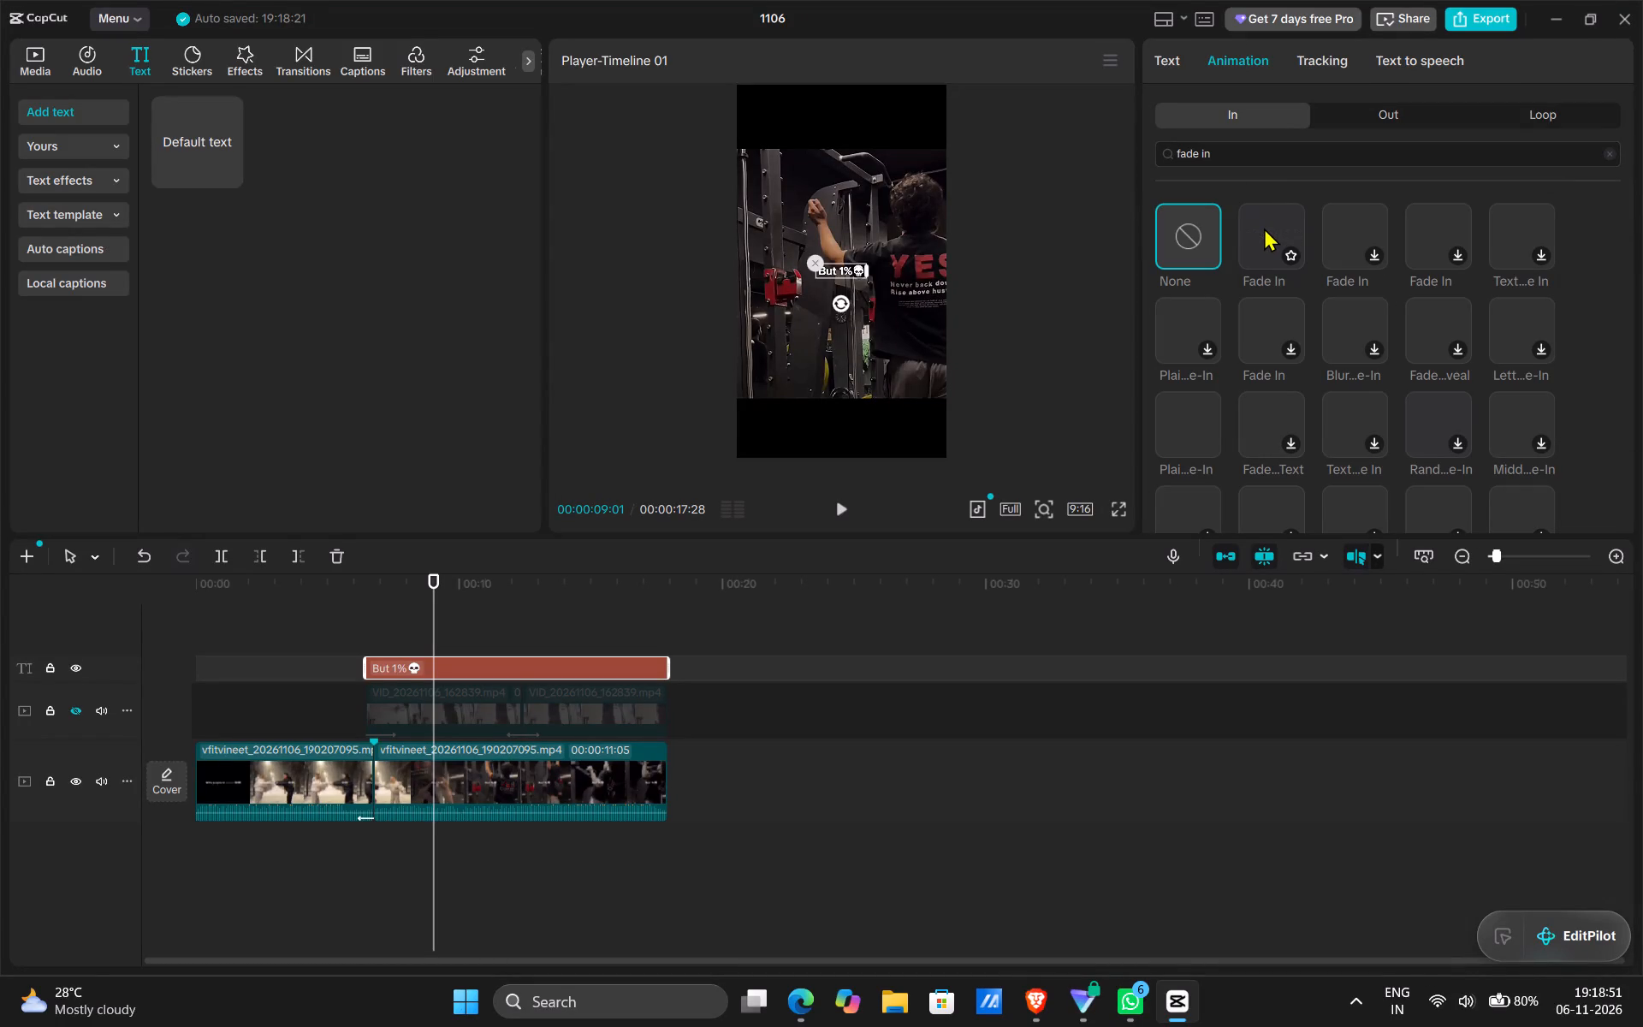
pyautogui.click(1264, 228)
pyautogui.click(1264, 228)
pyautogui.doubleClick(1264, 228)
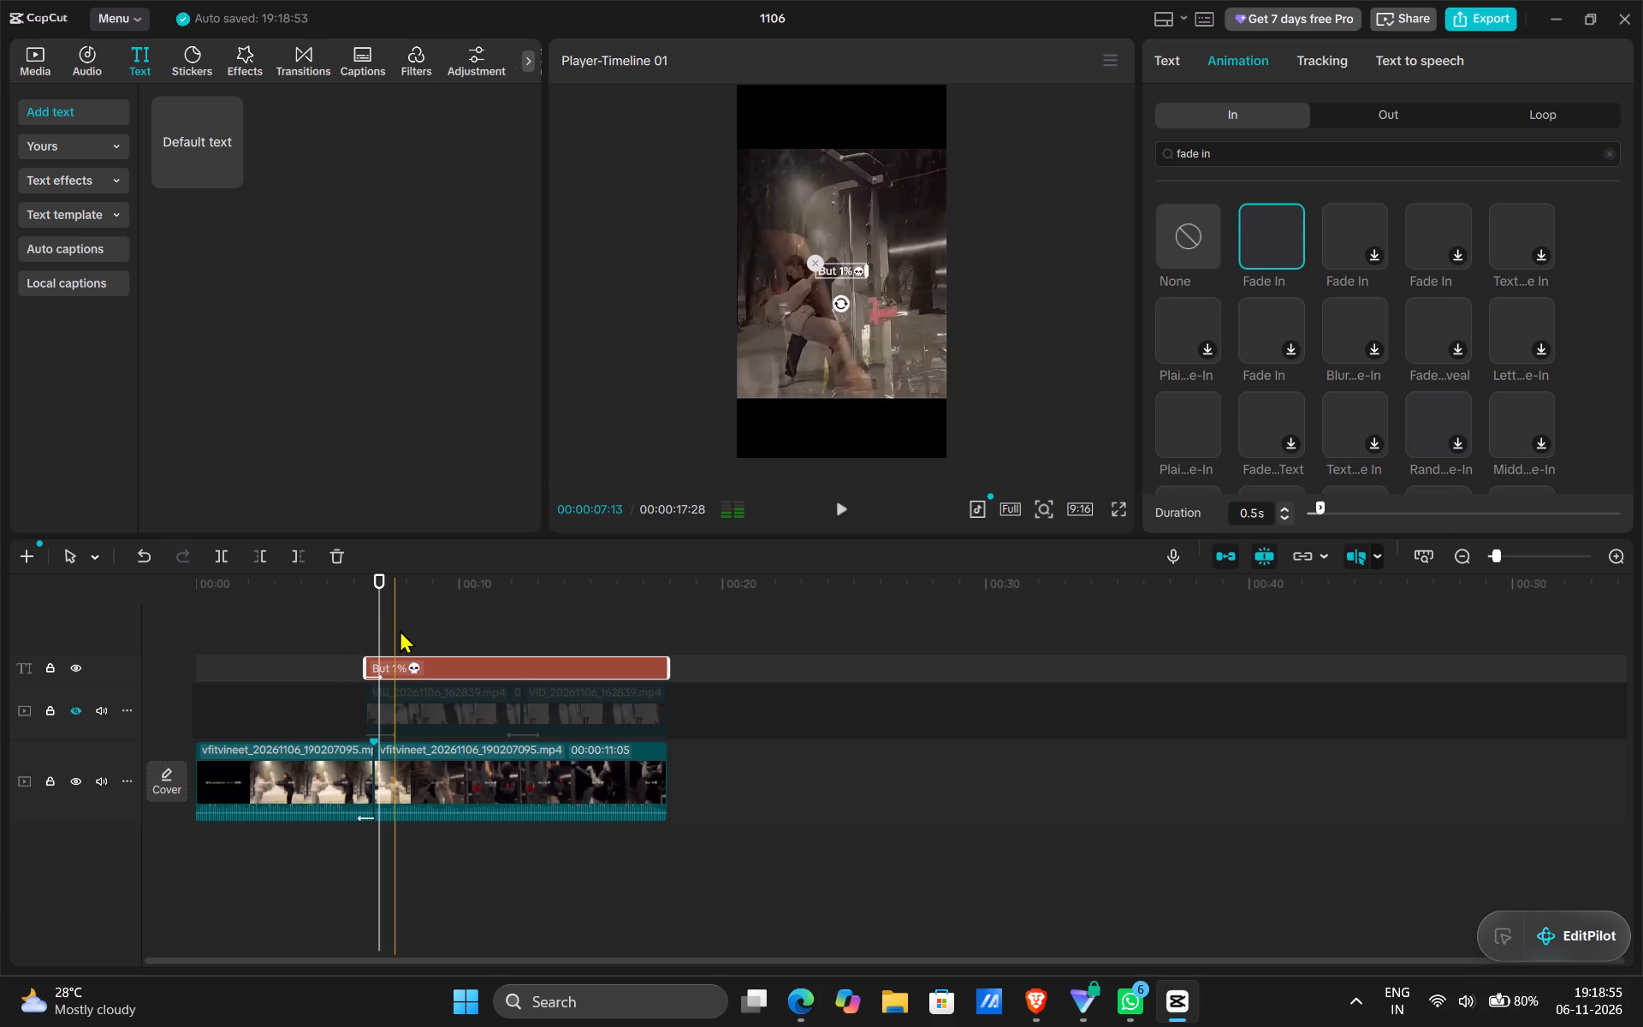
pyautogui.moveTo(1315, 506); pyautogui.dragTo(1335, 508)
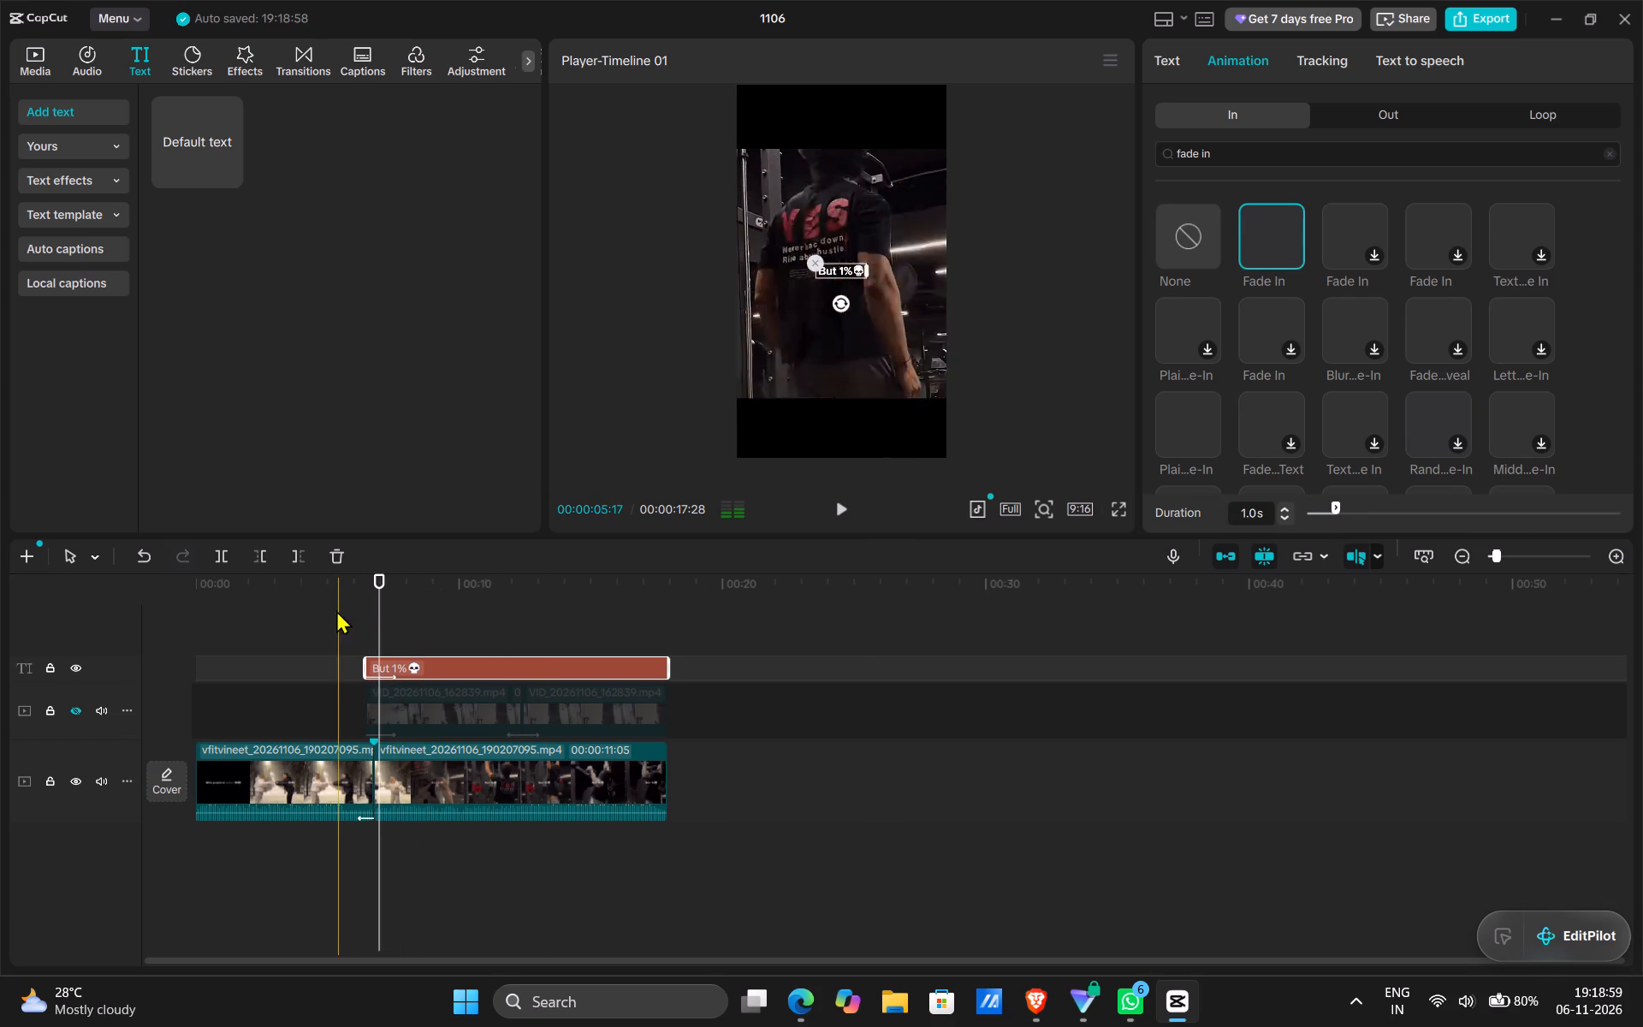
# Unhide the video track that holds the pull-up footage.
pyautogui.click(153, 635)
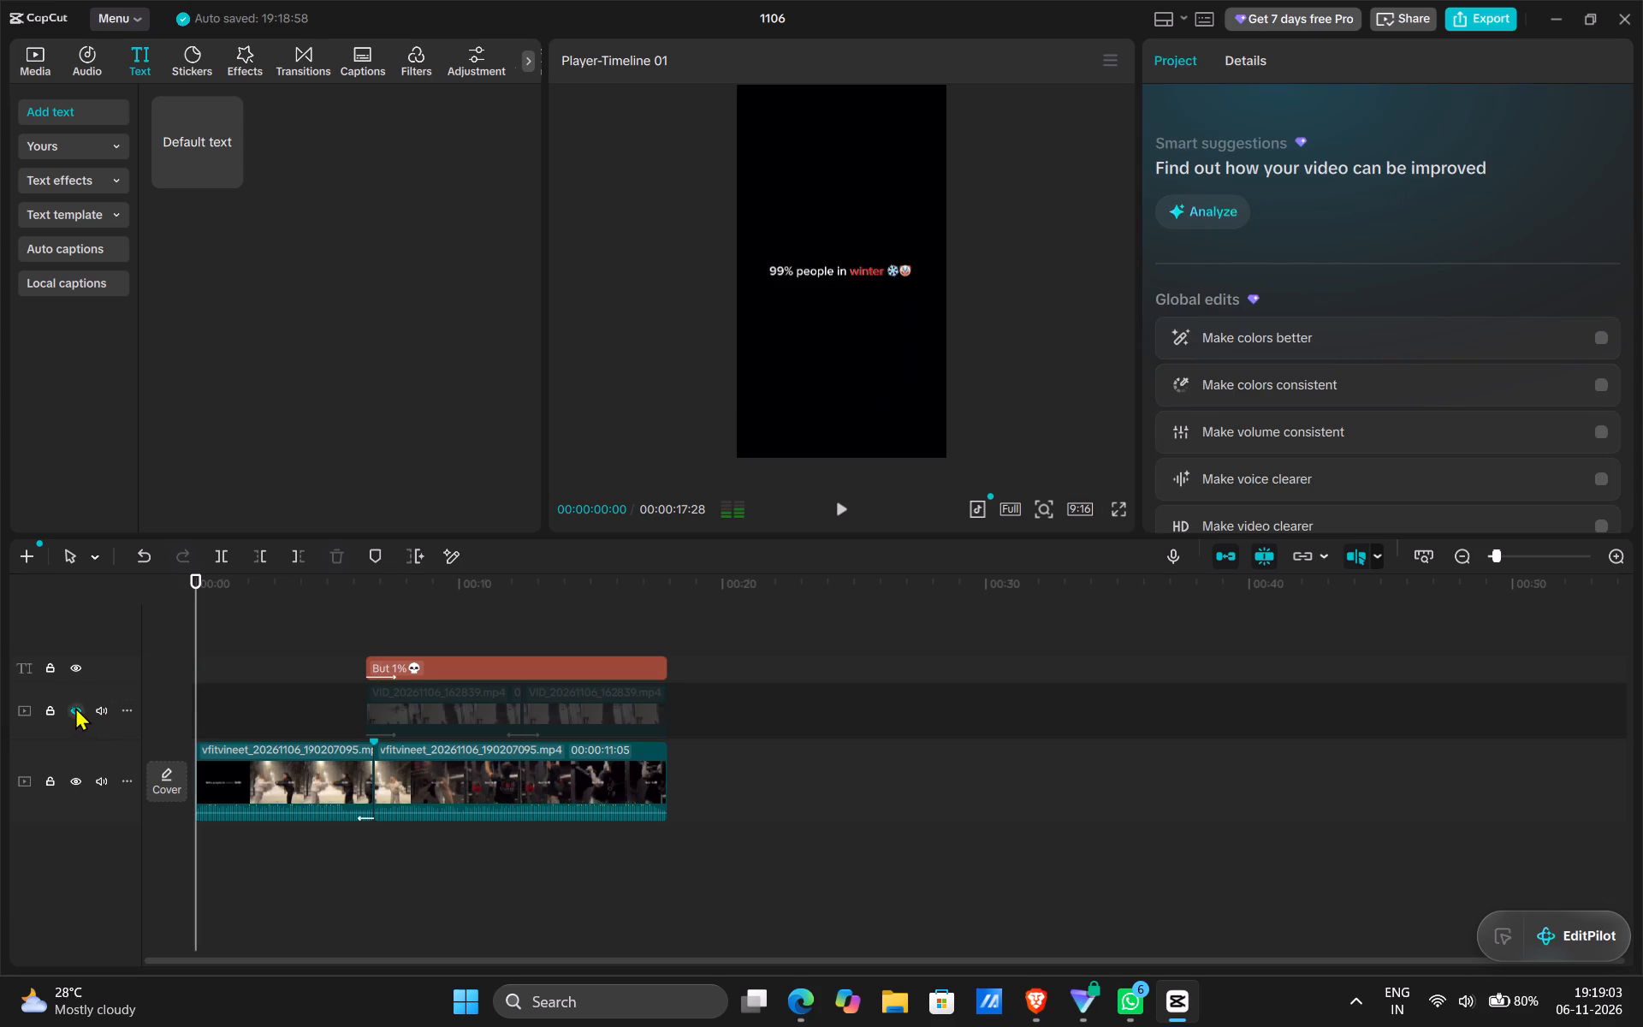
pyautogui.click(75, 707)
# Play the whole edit from the start in full screen and review the clips, transition and captions.
pyautogui.click(840, 504)
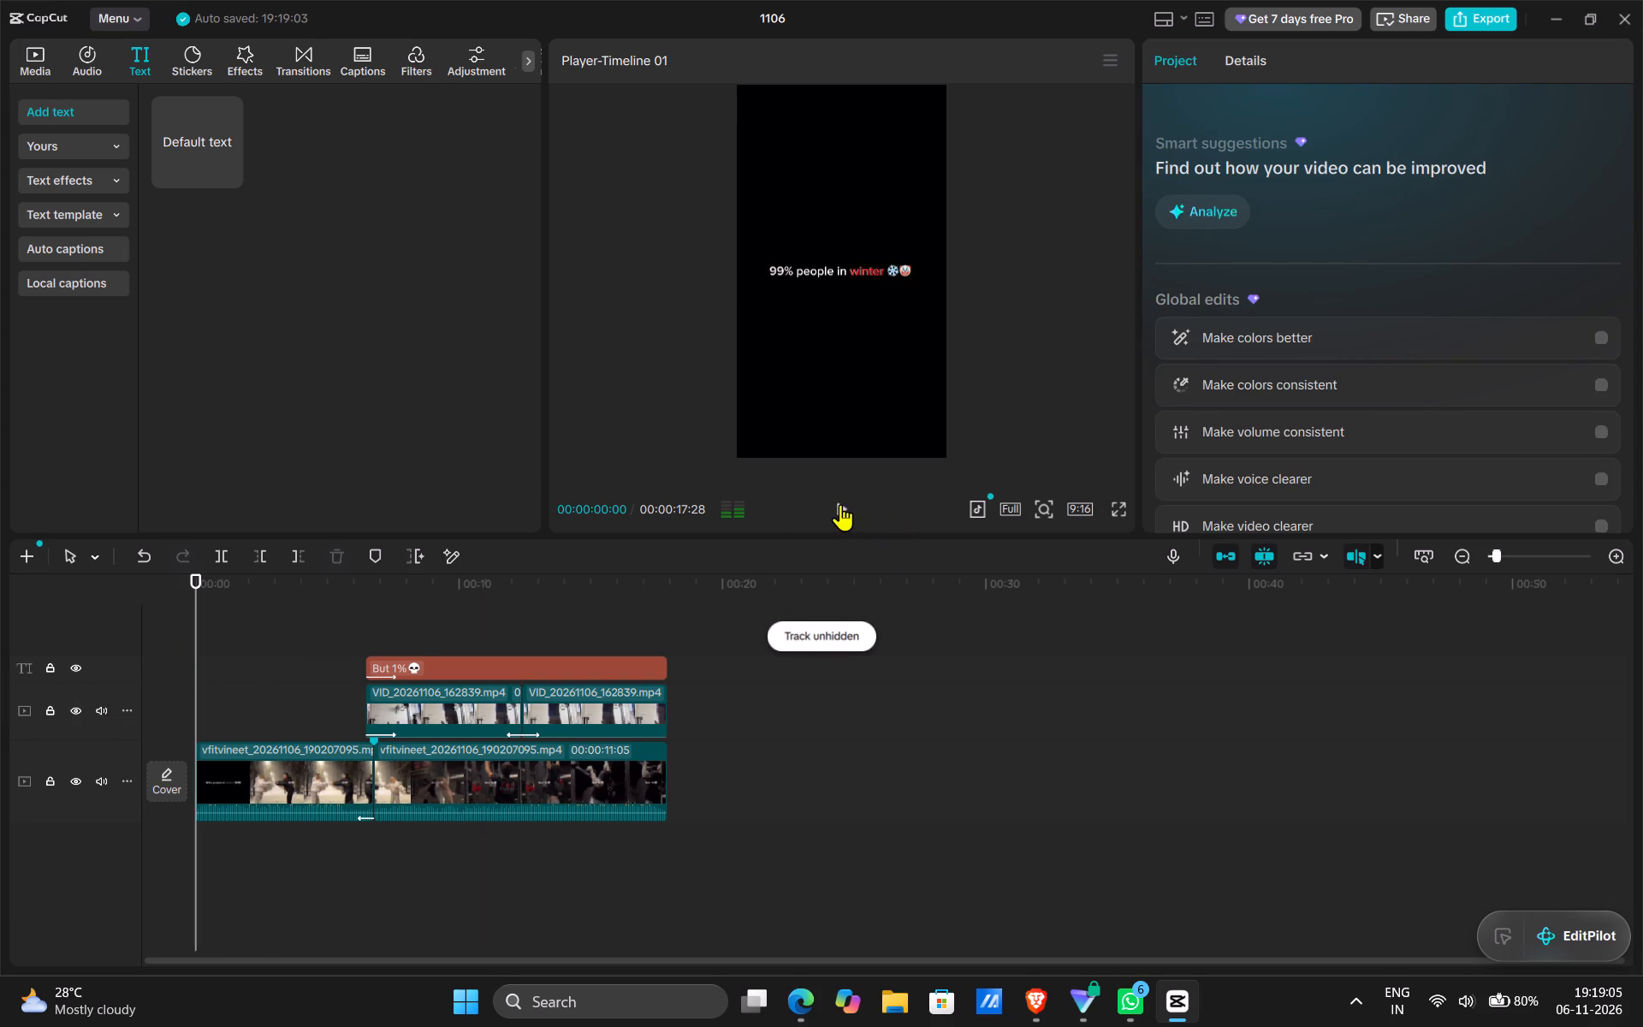
pyautogui.click(844, 502)
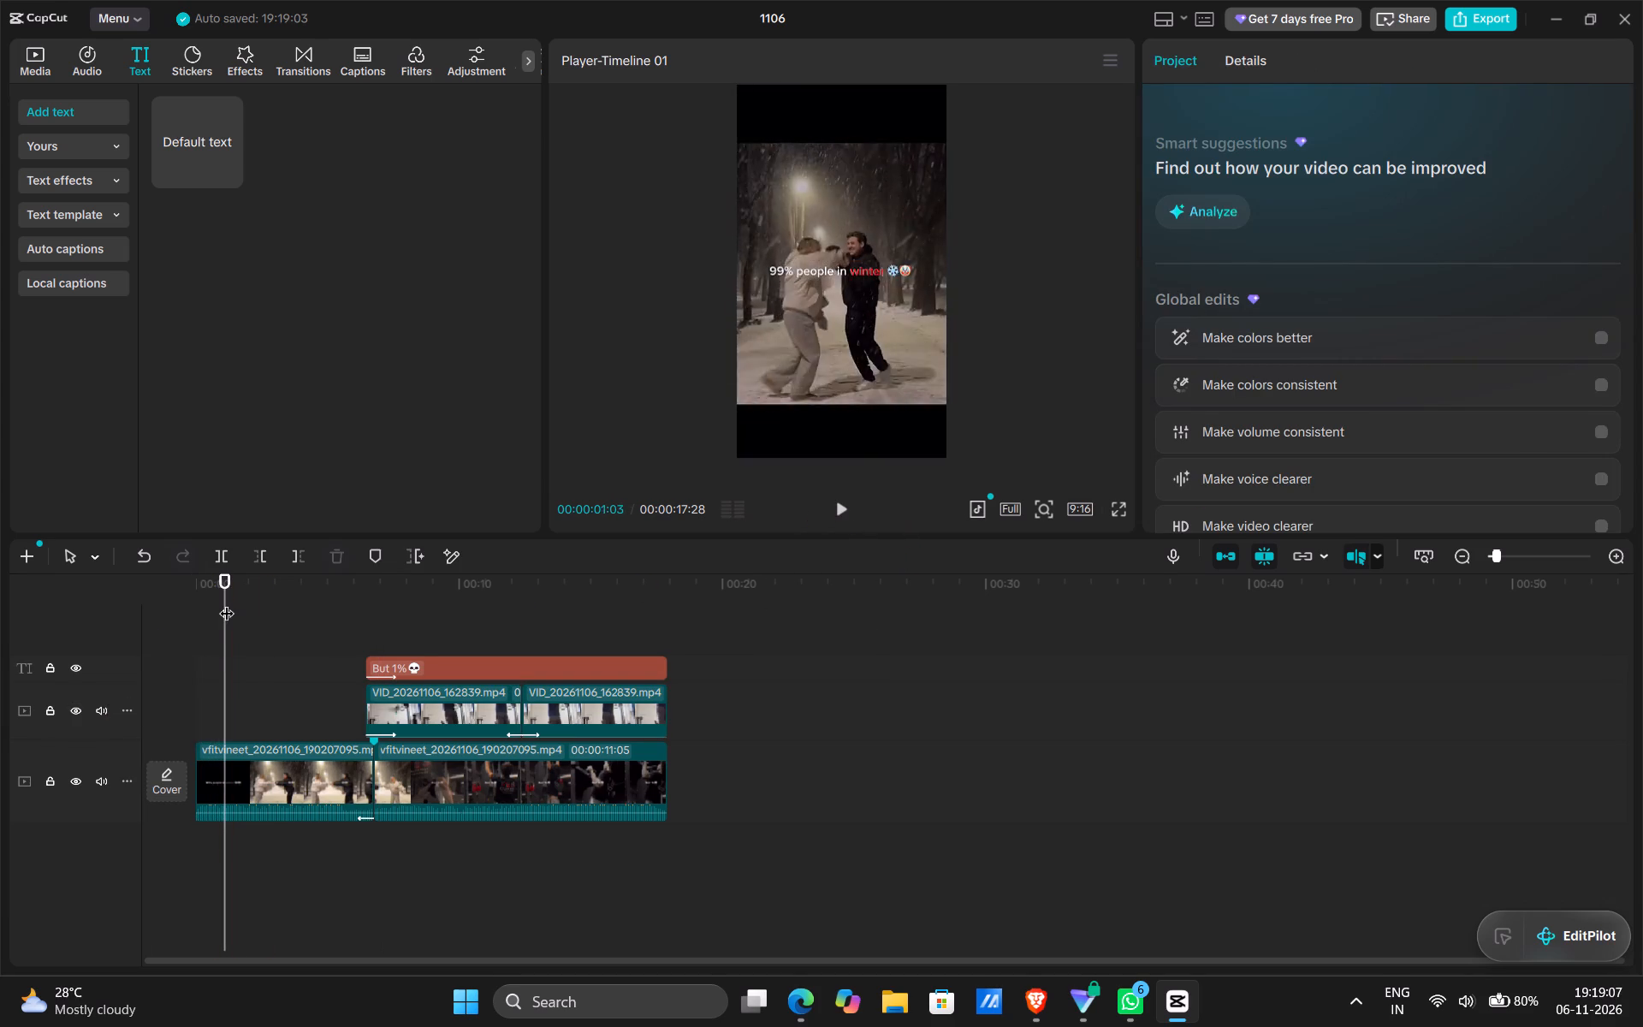
pyautogui.moveTo(224, 606); pyautogui.dragTo(164, 610)
pyautogui.click(1125, 501)
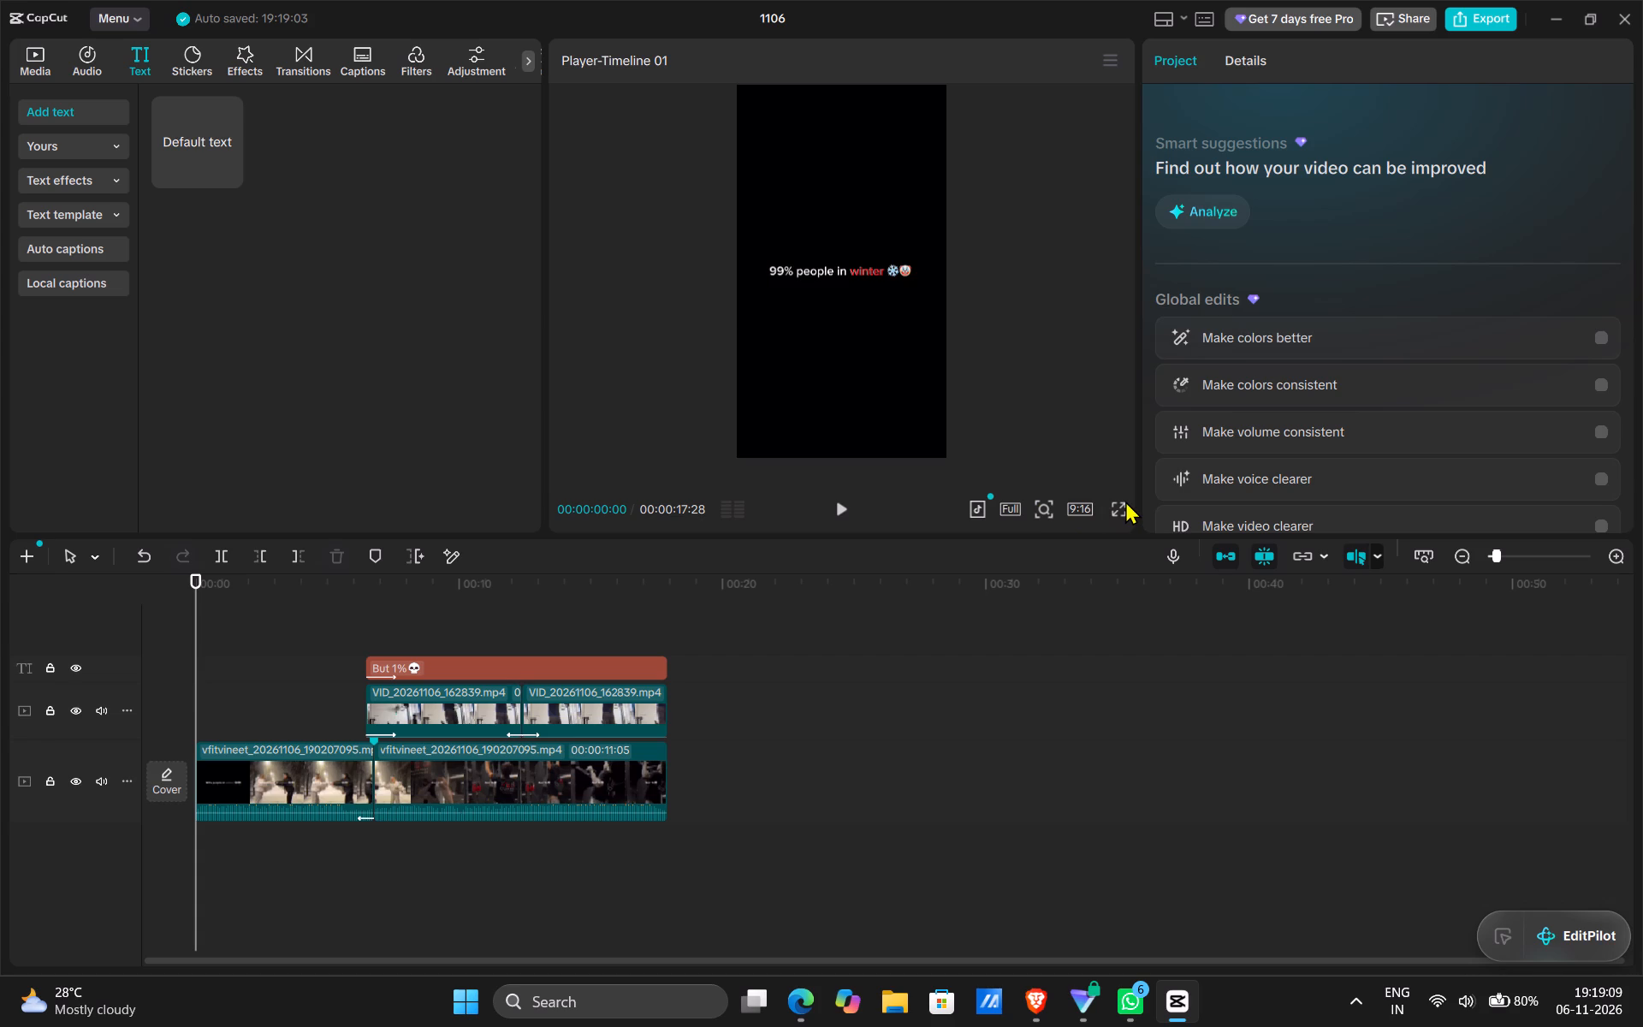
pyautogui.click(1118, 508)
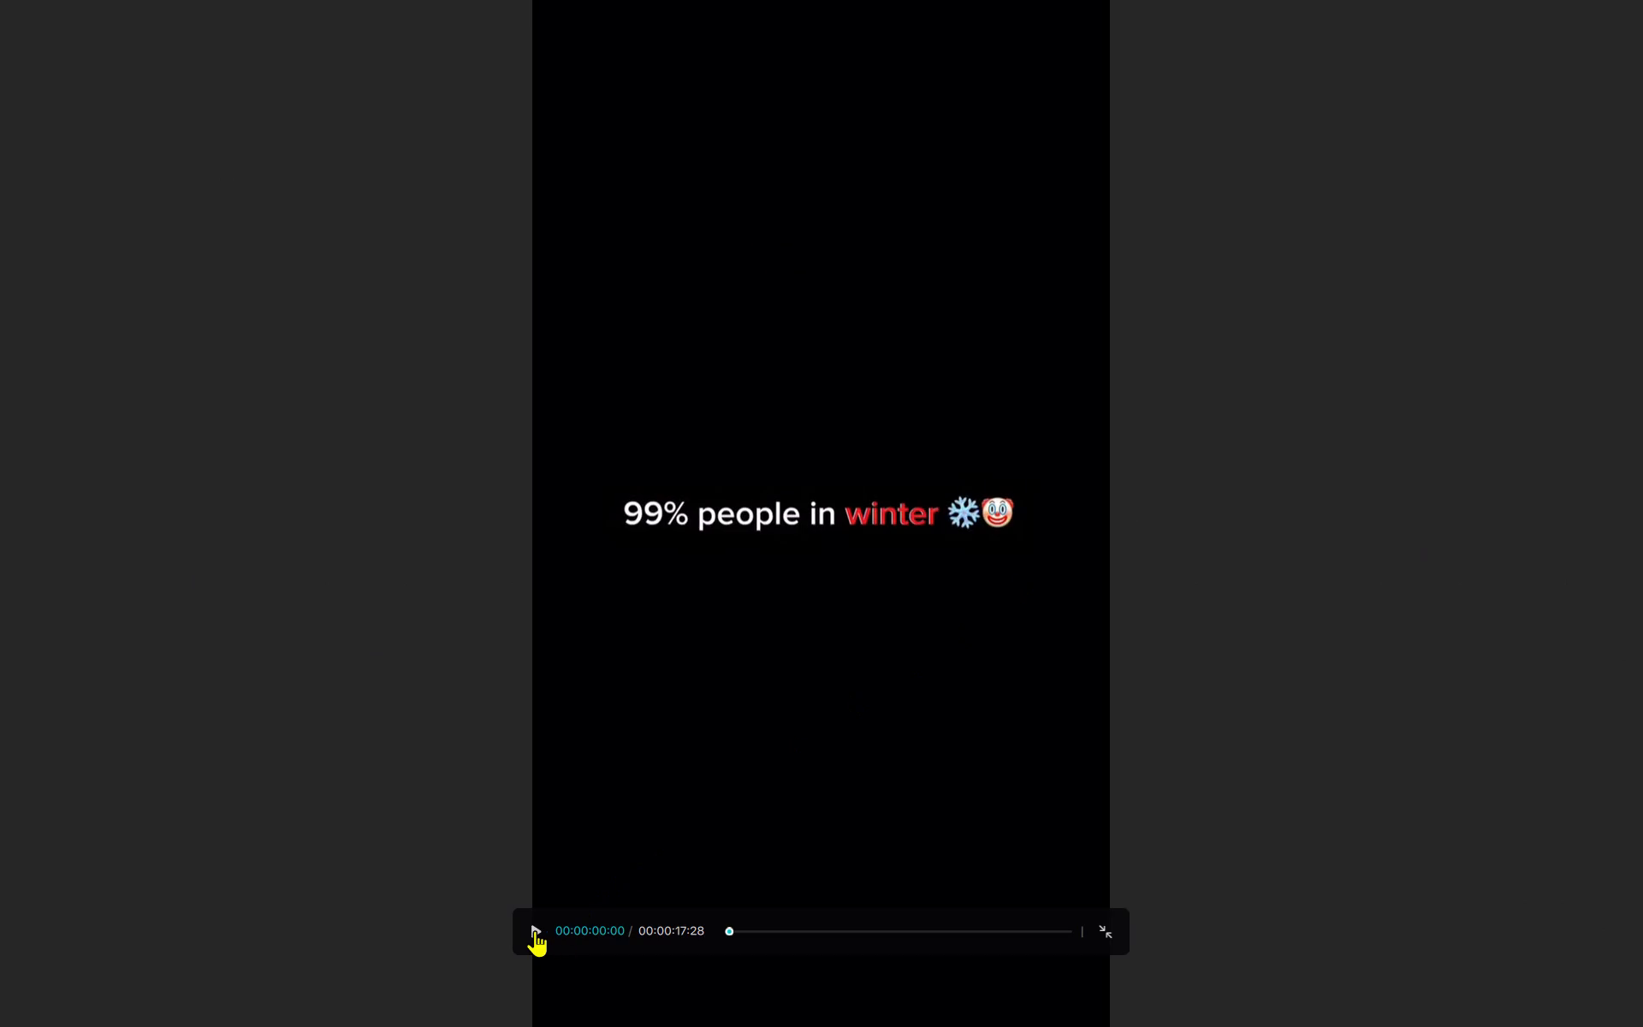
pyautogui.click(535, 929)
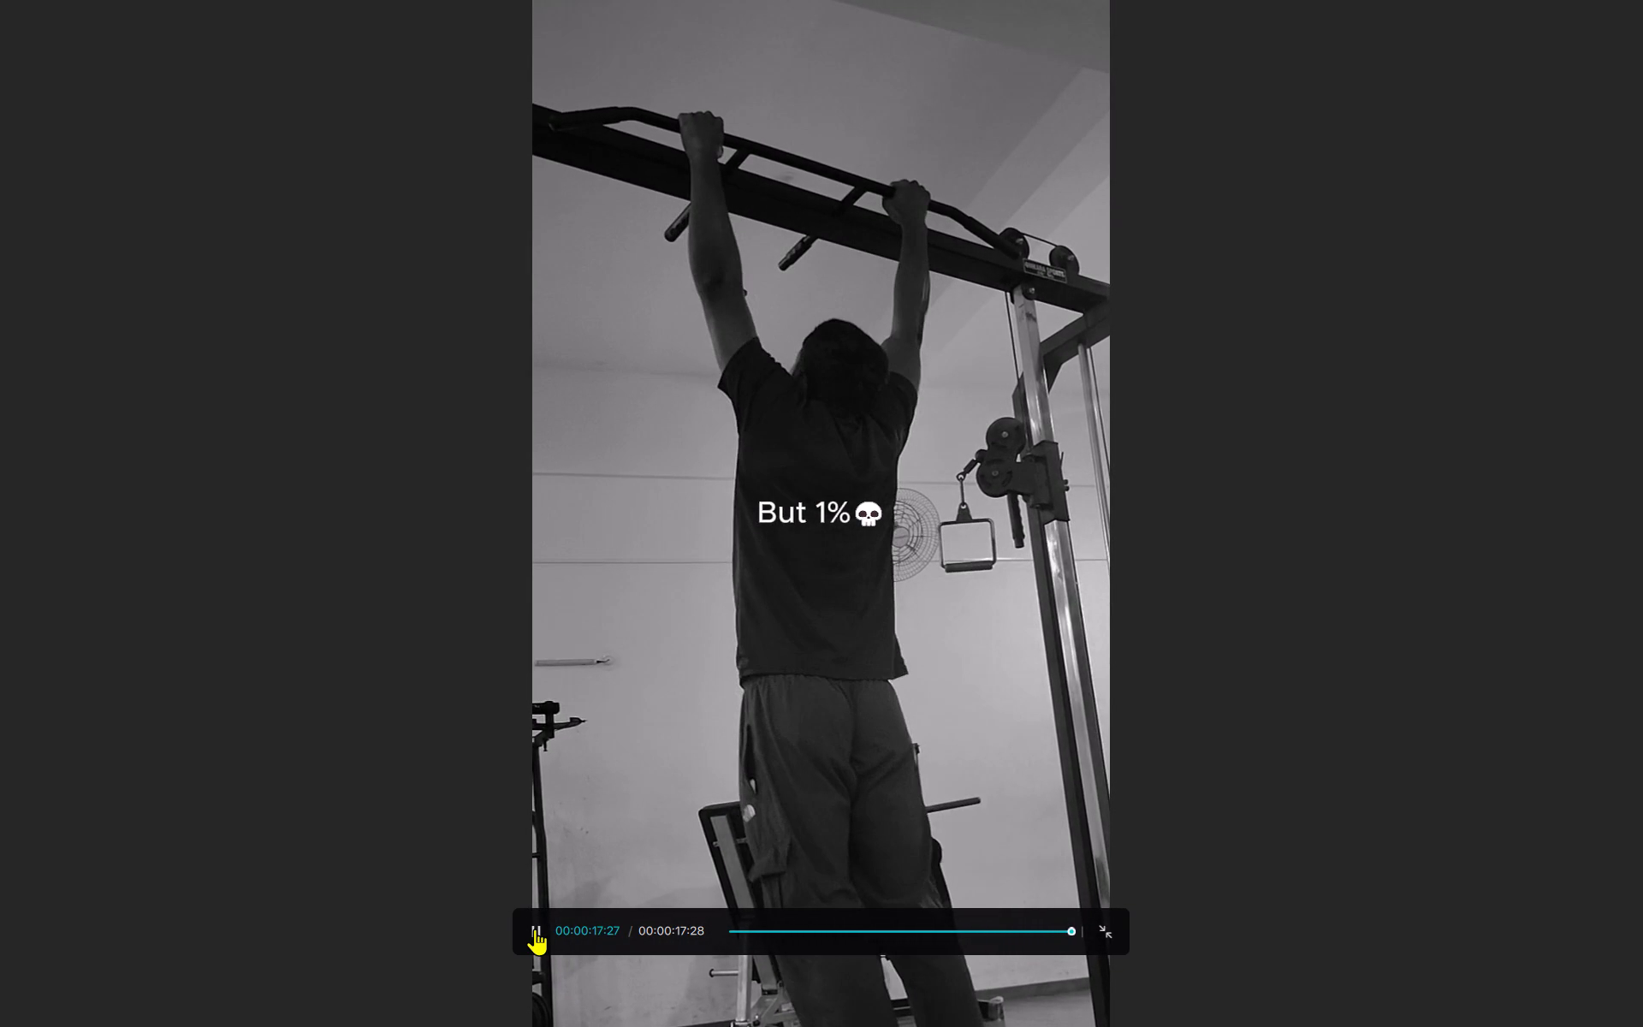
pyautogui.click(537, 925)
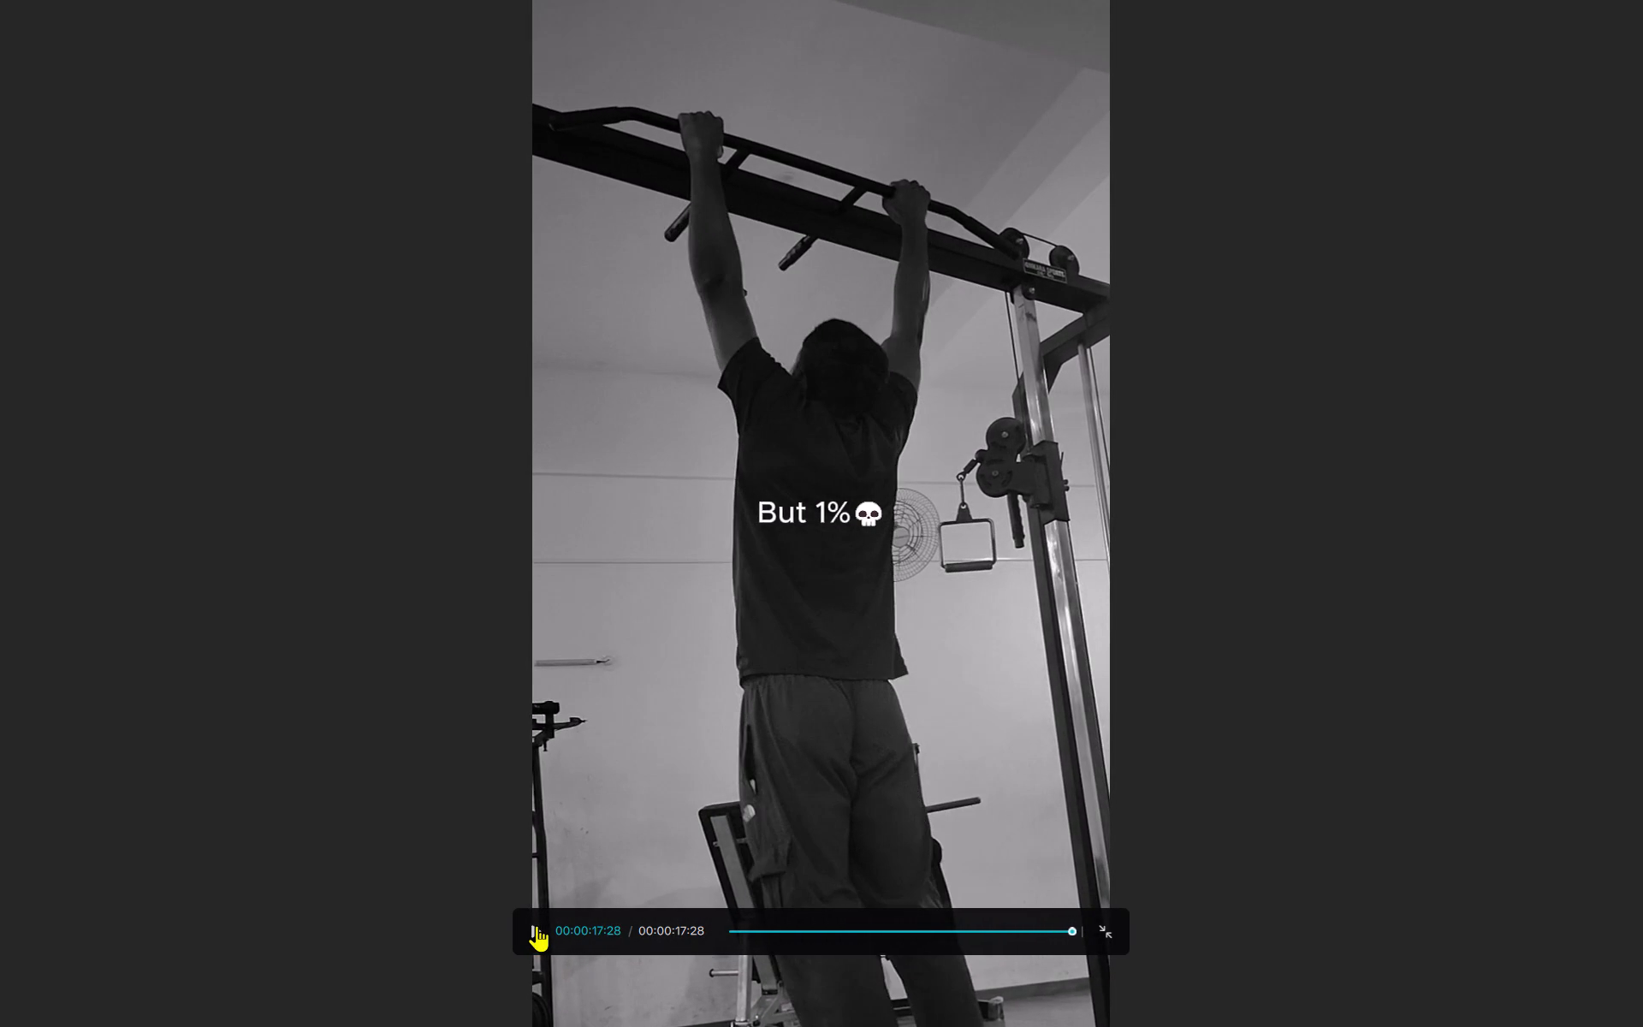
pyautogui.click(537, 925)
pyautogui.click(1109, 927)
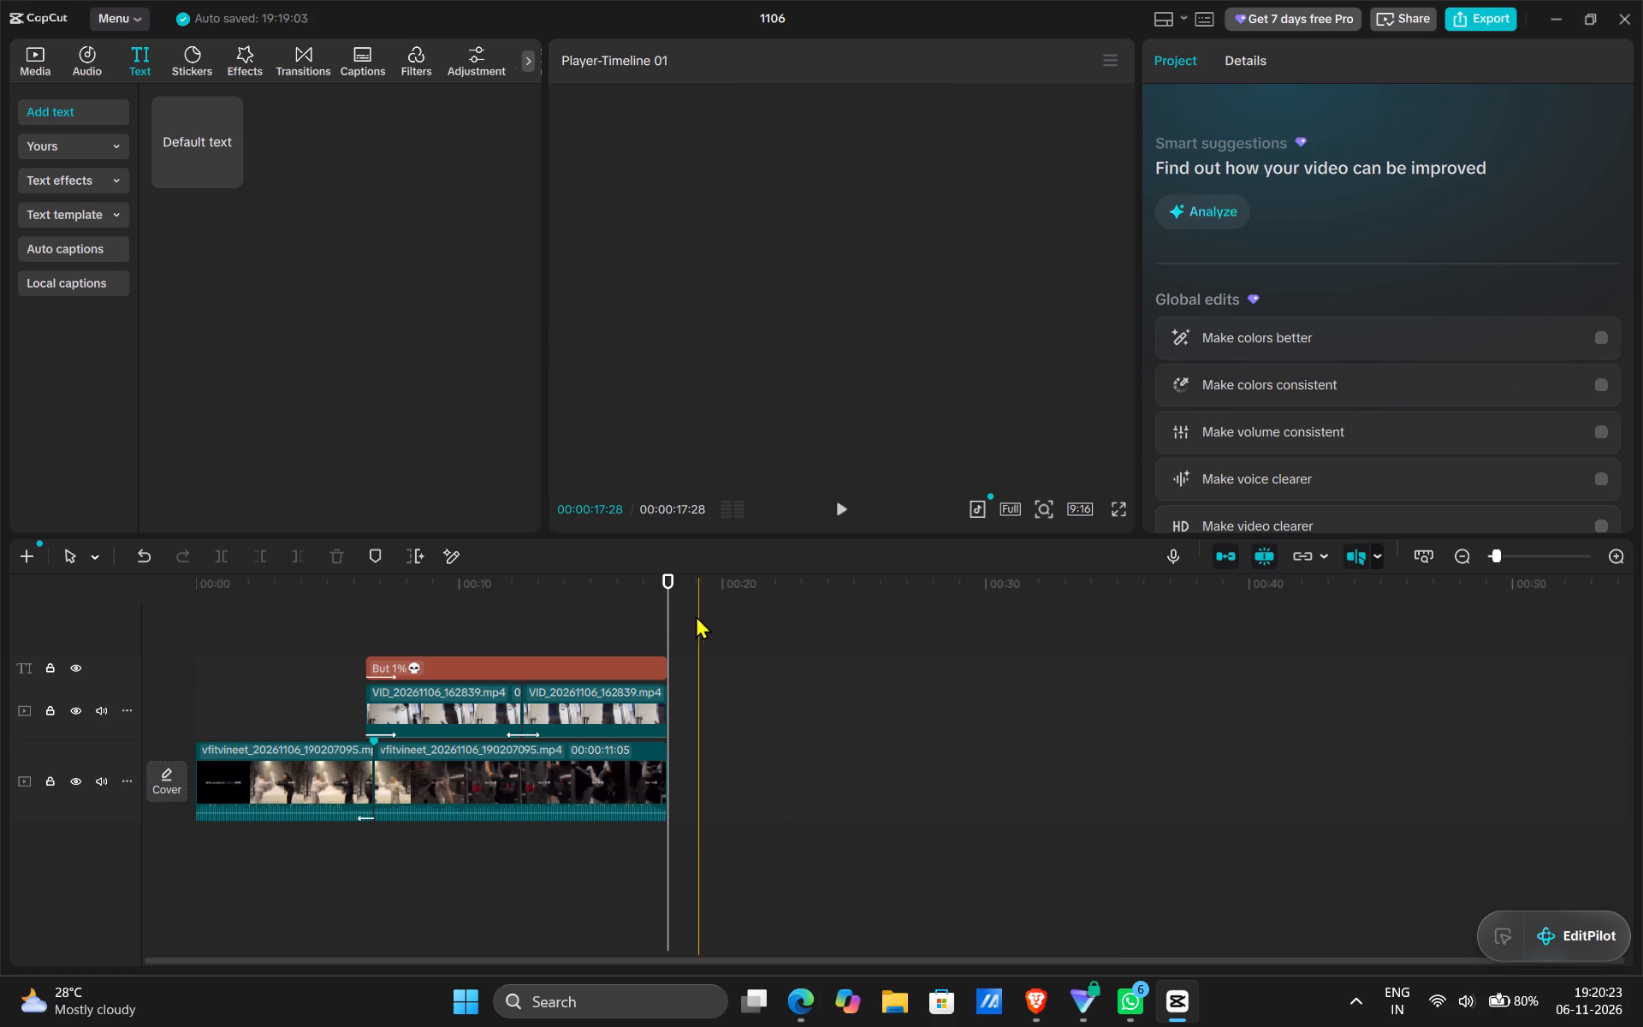
# Add a default text clip on the caption track beyond the end of the footage, starting at about 23 s.
pyautogui.moveTo(667, 614); pyautogui.dragTo(567, 632)
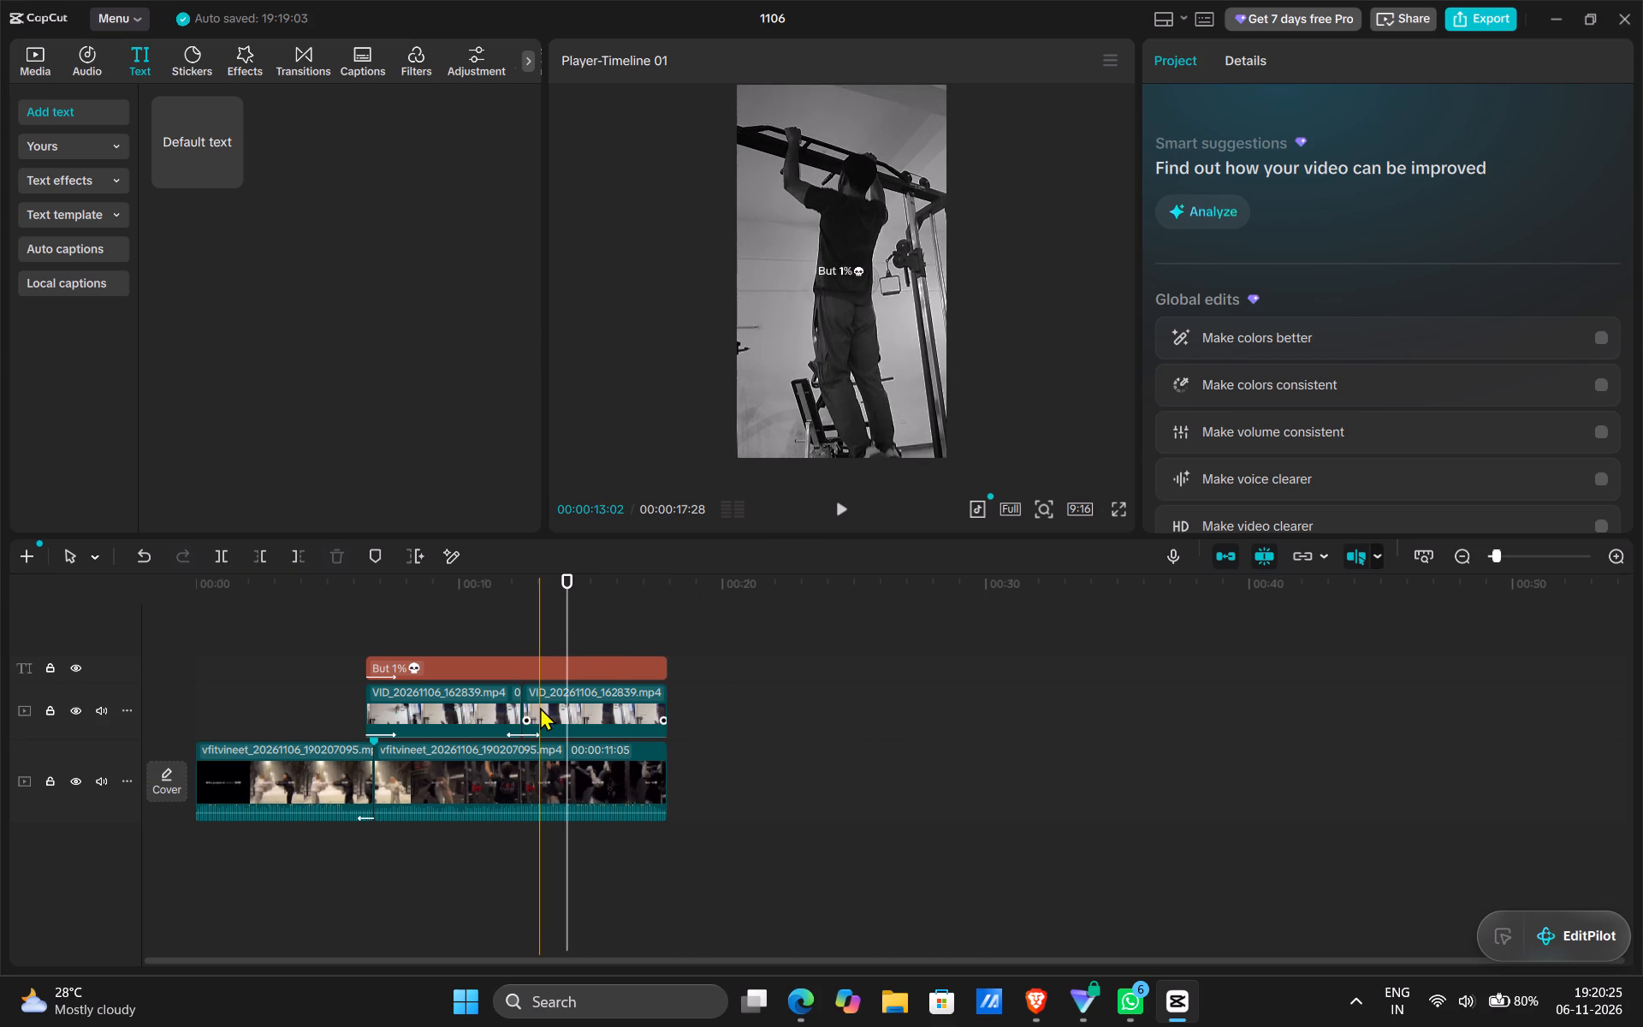
pyautogui.click(540, 707)
pyautogui.click(1377, 59)
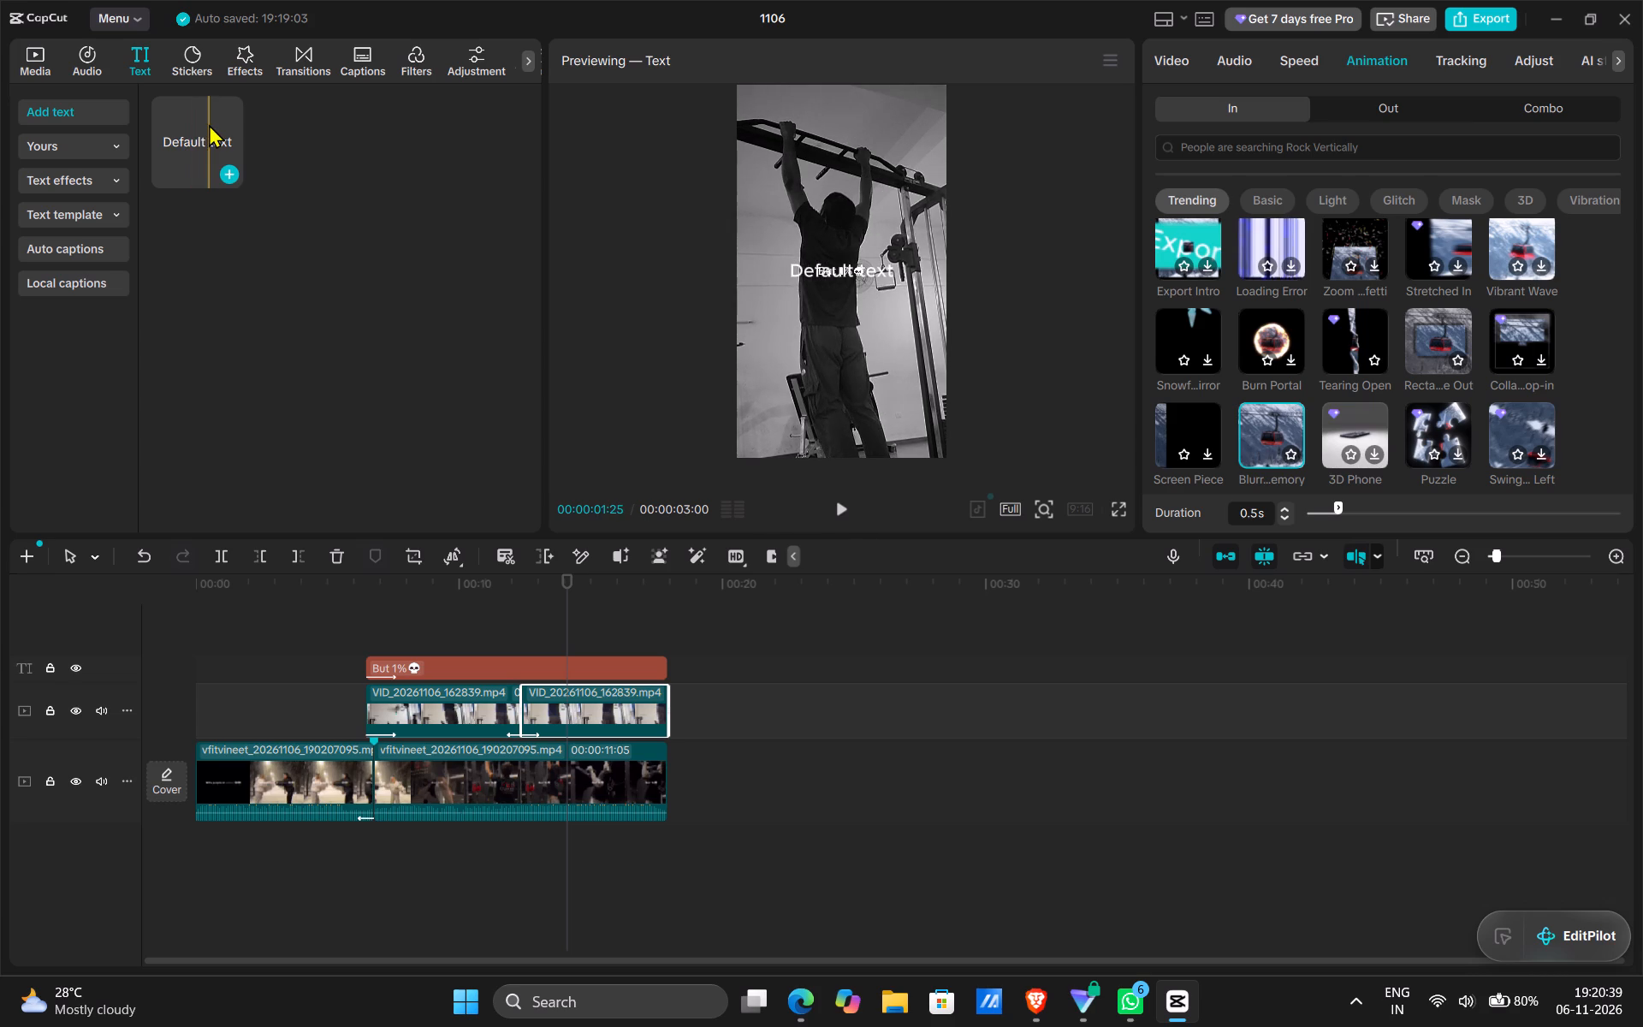
pyautogui.moveTo(209, 124); pyautogui.dragTo(794, 667)
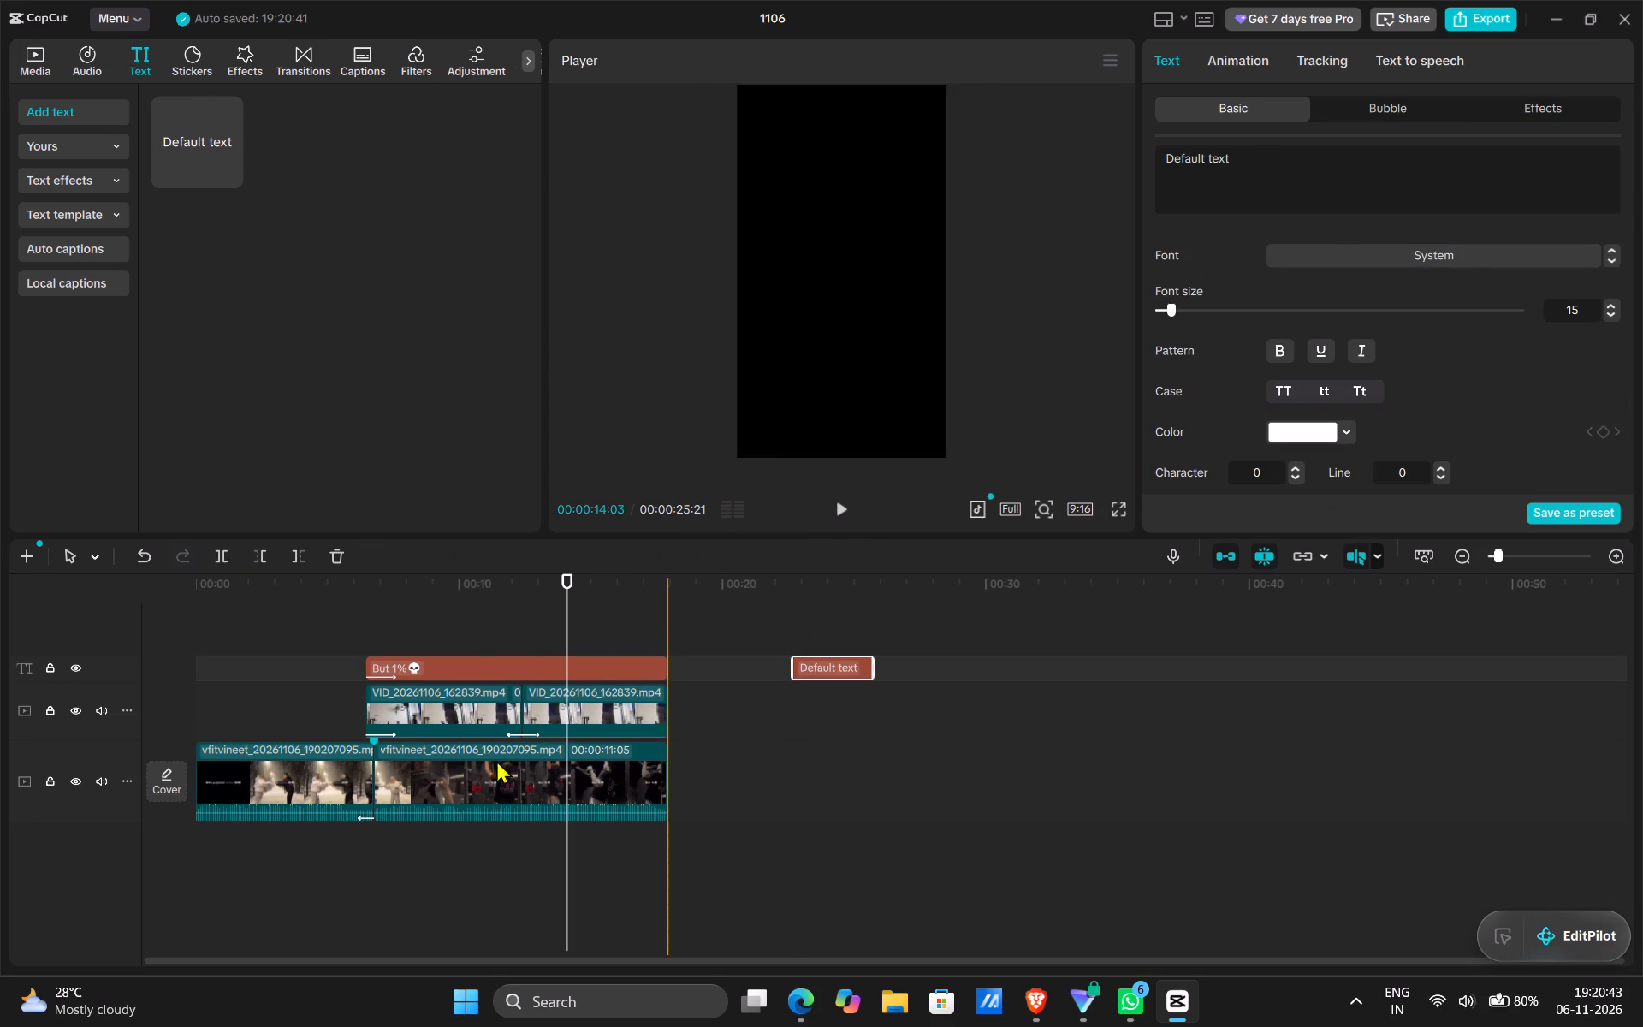
# Check the second pull-up clip's entrance animation and note it as "blurred memory,," in the new text clip.
pyautogui.click(600, 683)
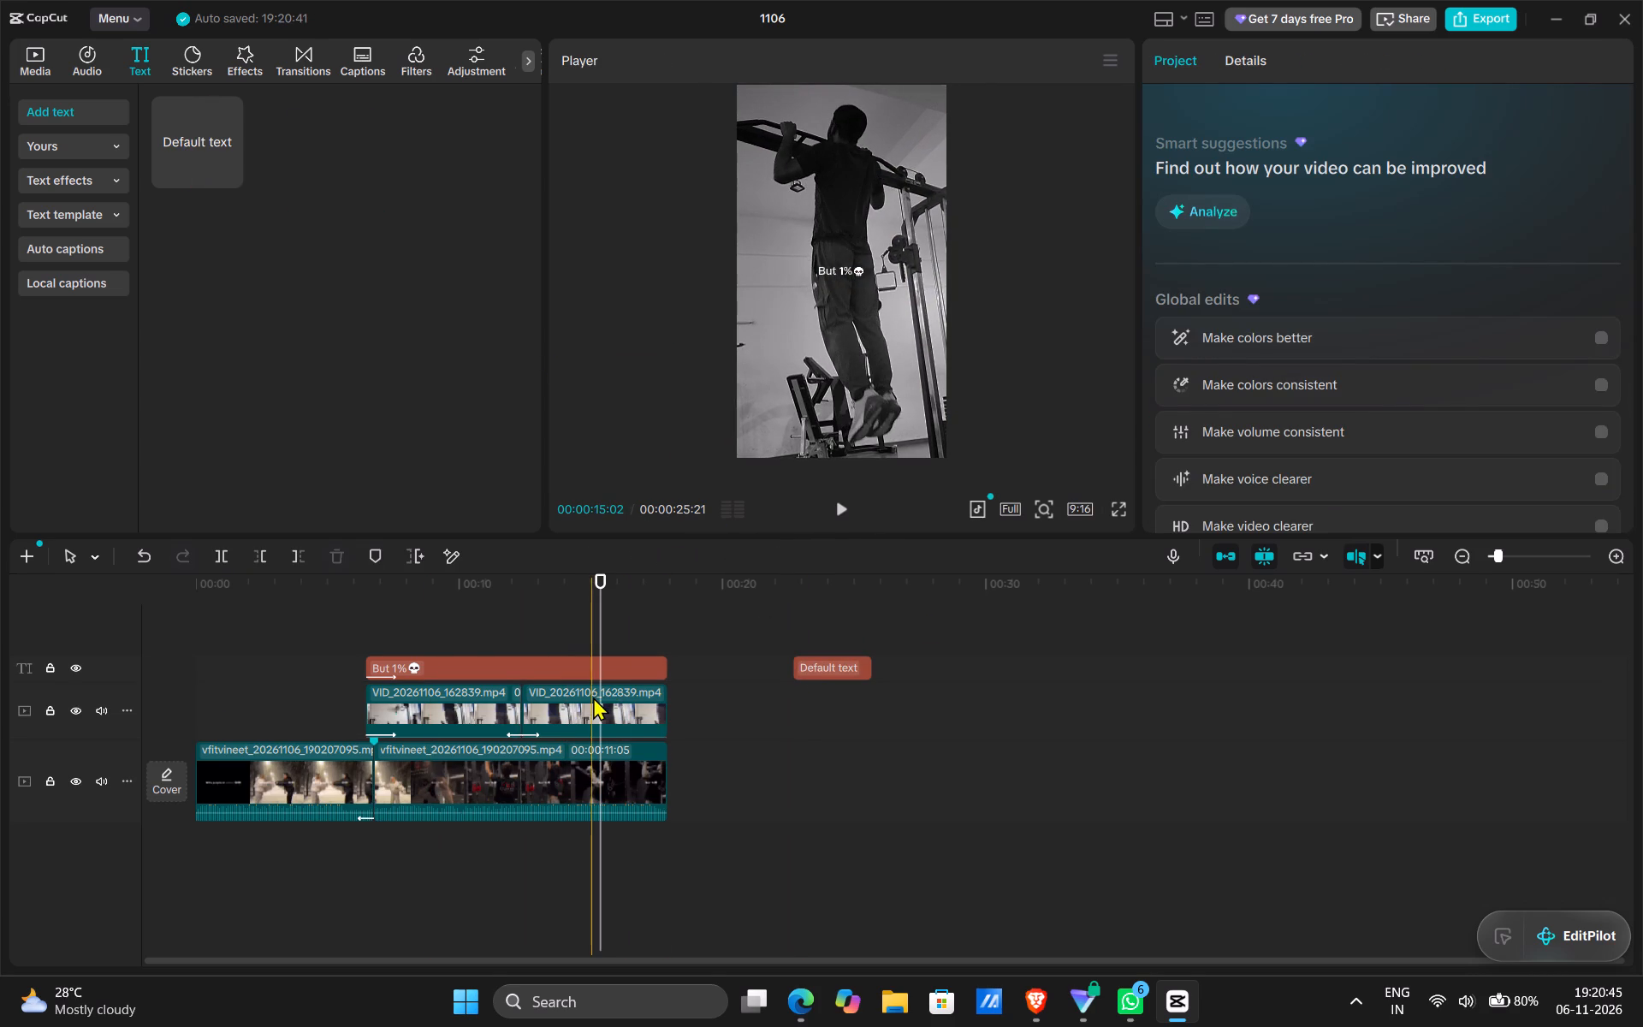
pyautogui.click(593, 697)
pyautogui.click(1376, 56)
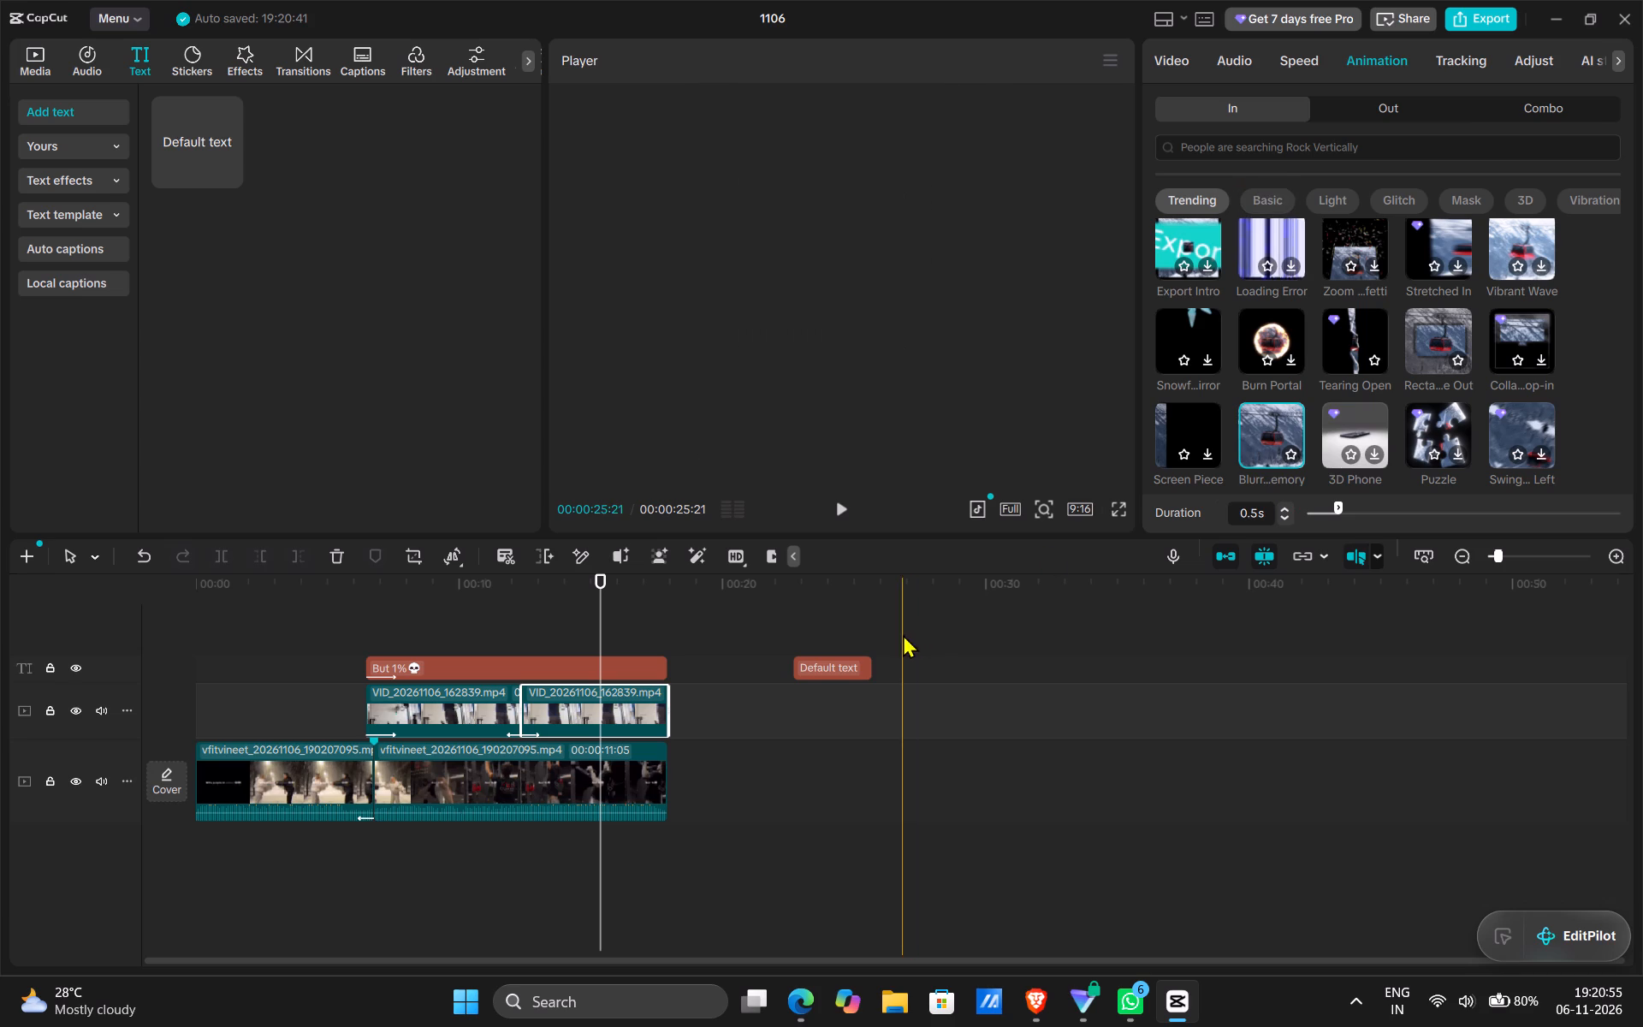
pyautogui.click(833, 651)
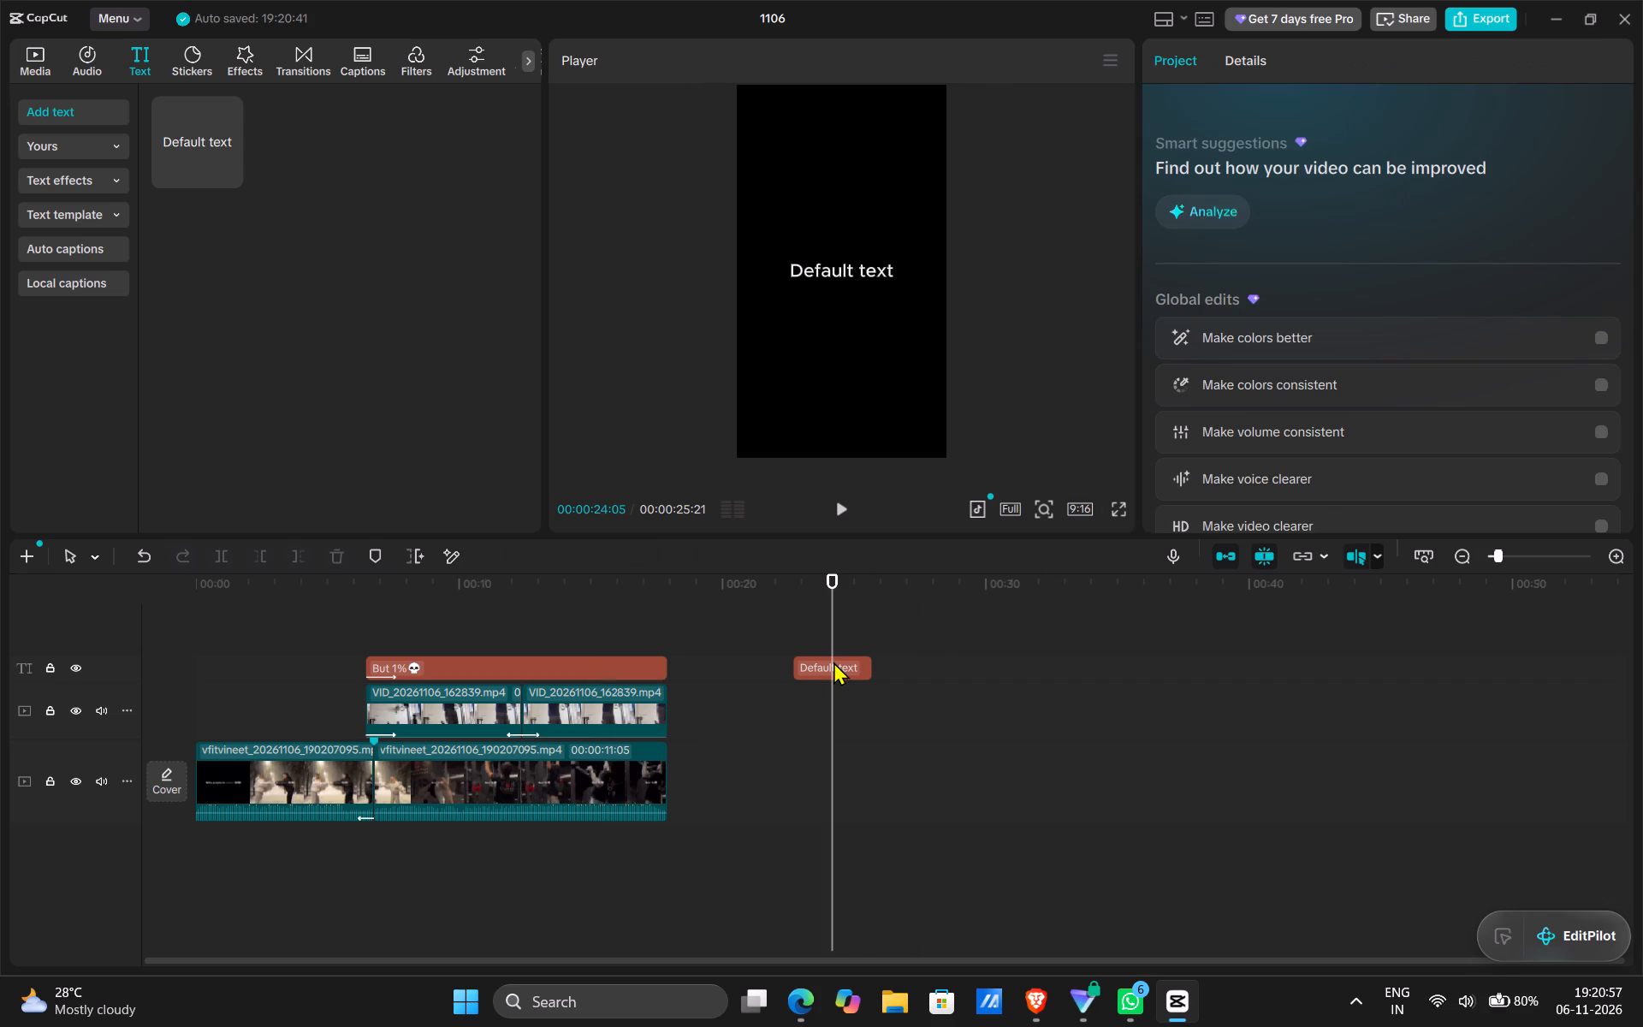
pyautogui.click(833, 662)
pyautogui.moveTo(1237, 162); pyautogui.dragTo(1126, 160)
pyautogui.write('blurred memory')
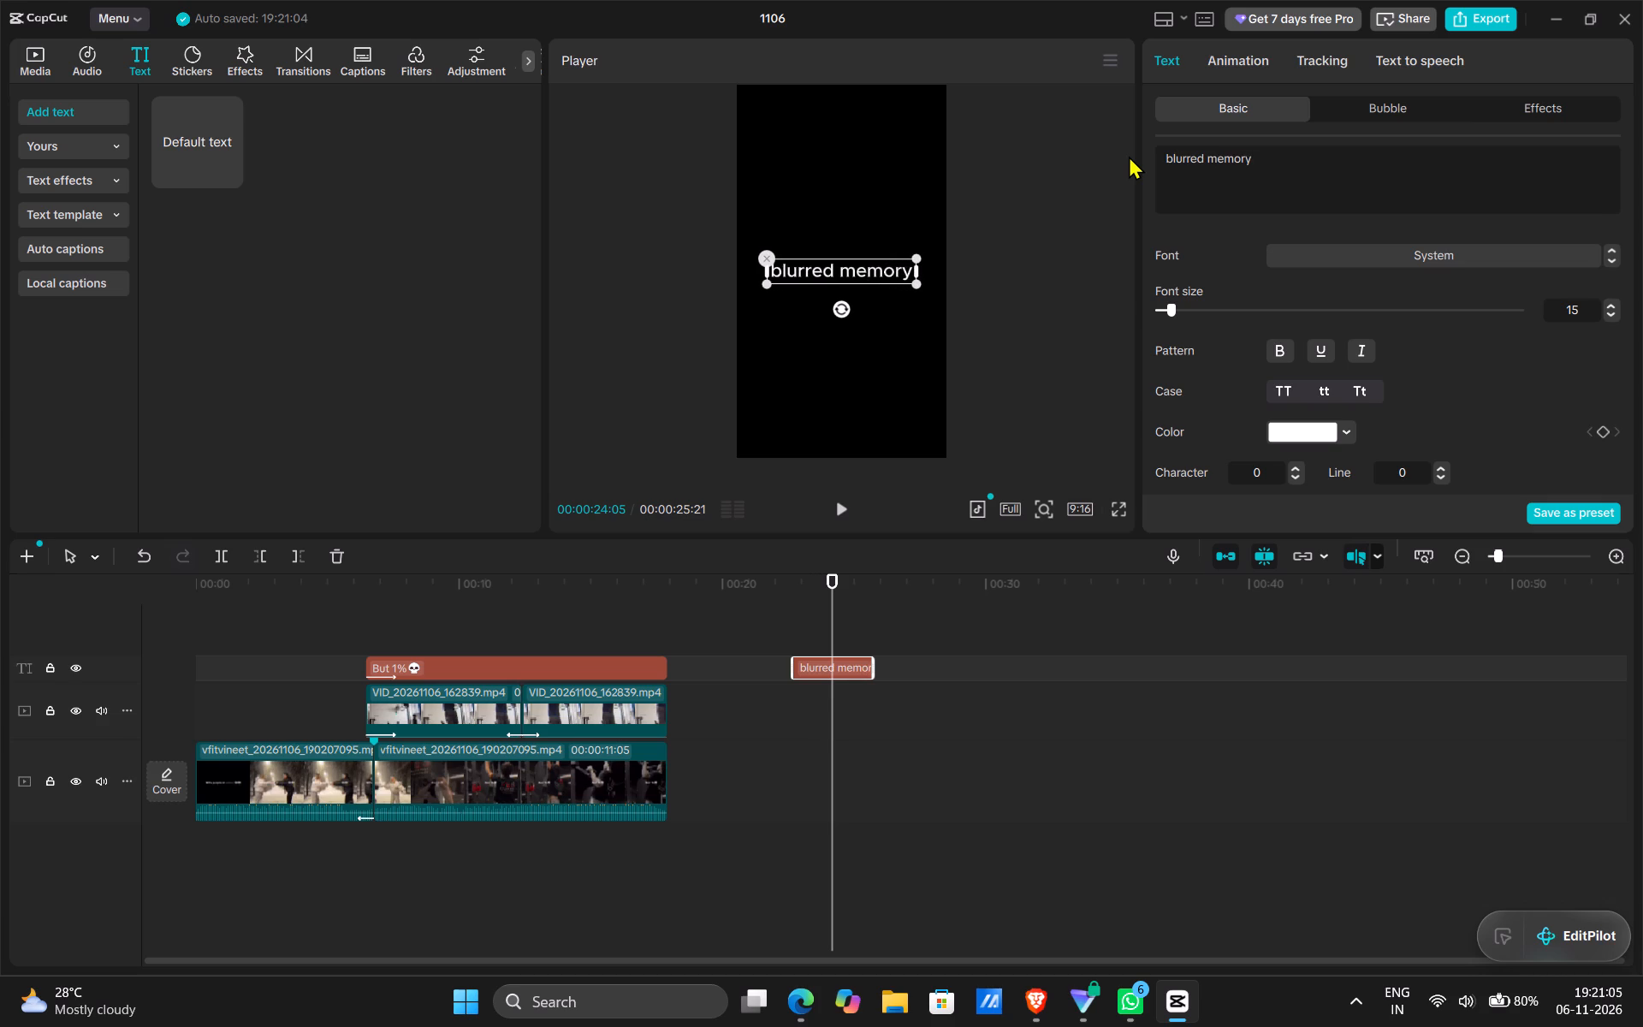
pyautogui.press(',')
pyautogui.press(',')
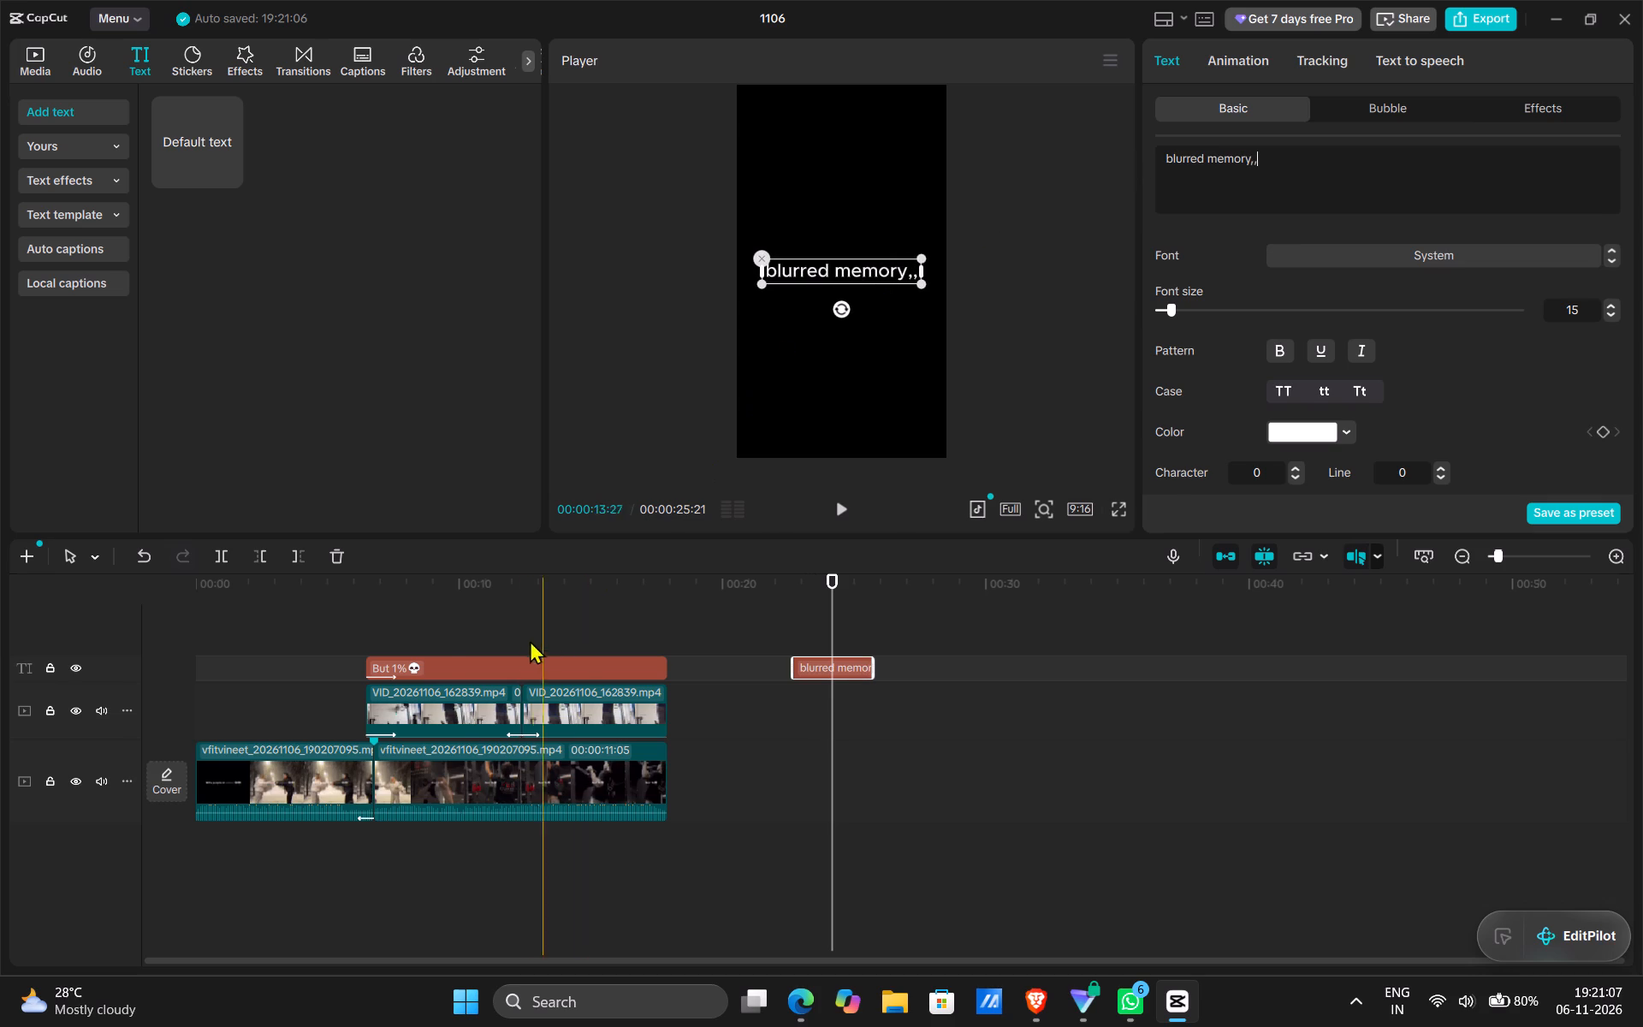
# Check the first pull-up clip's exit animation and append "unstable view" to the note text after the commas.
pyautogui.click(466, 713)
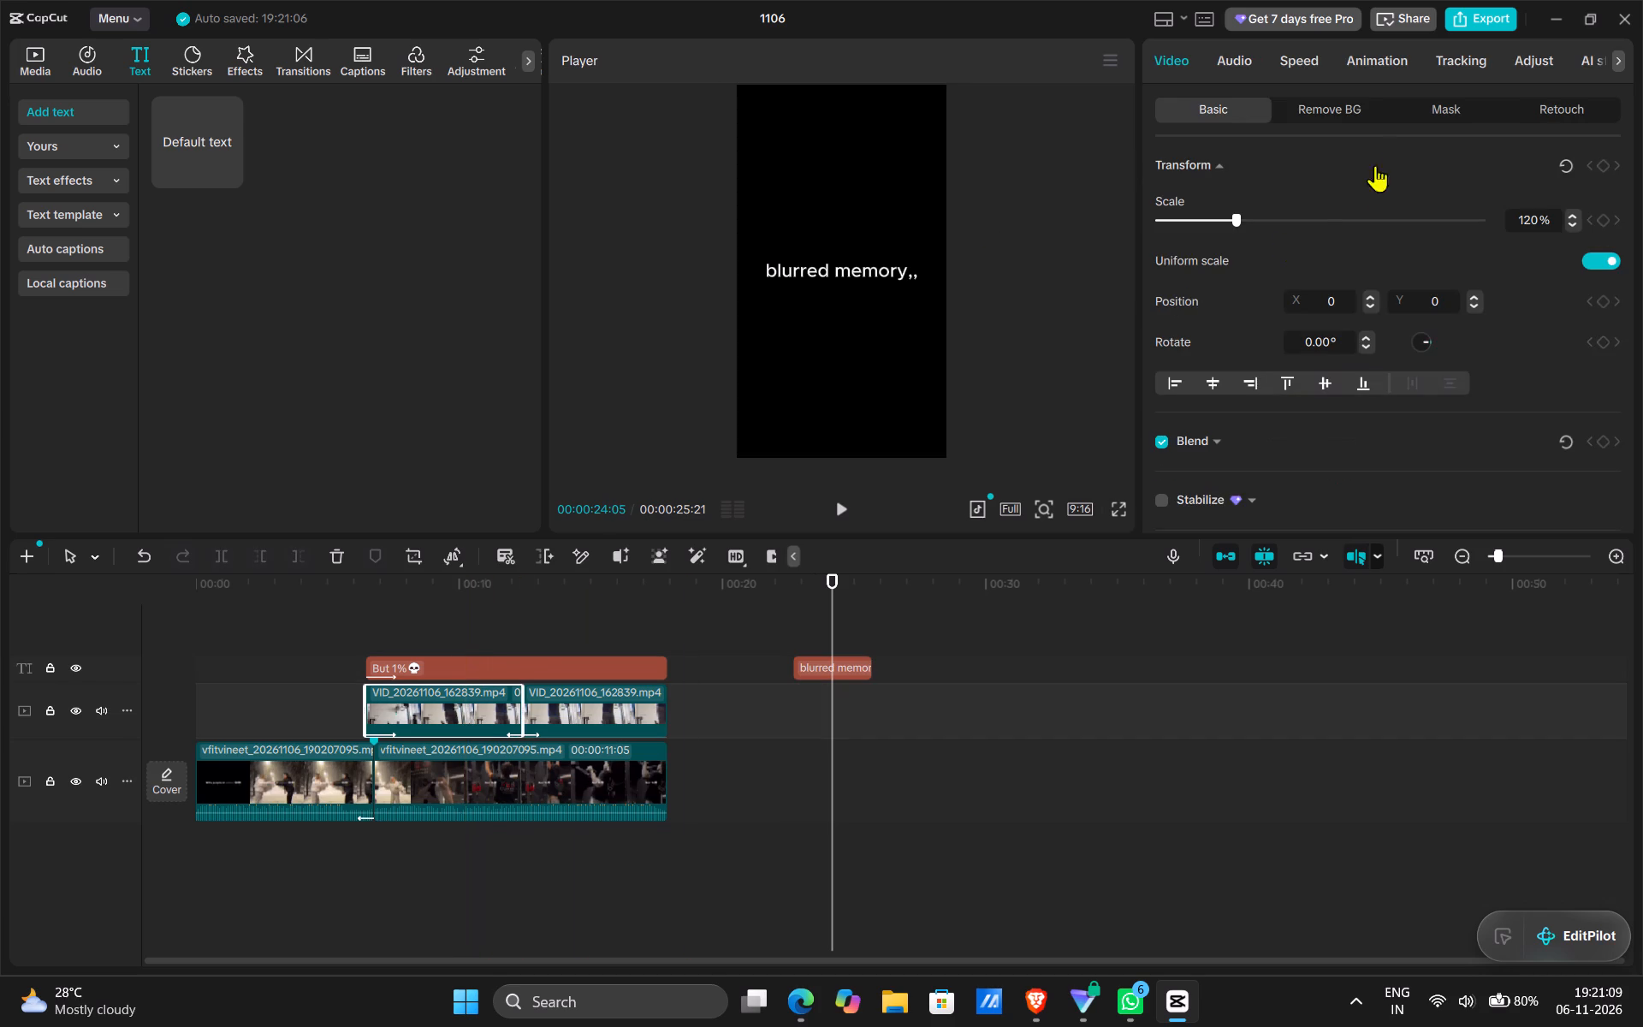
pyautogui.click(1389, 53)
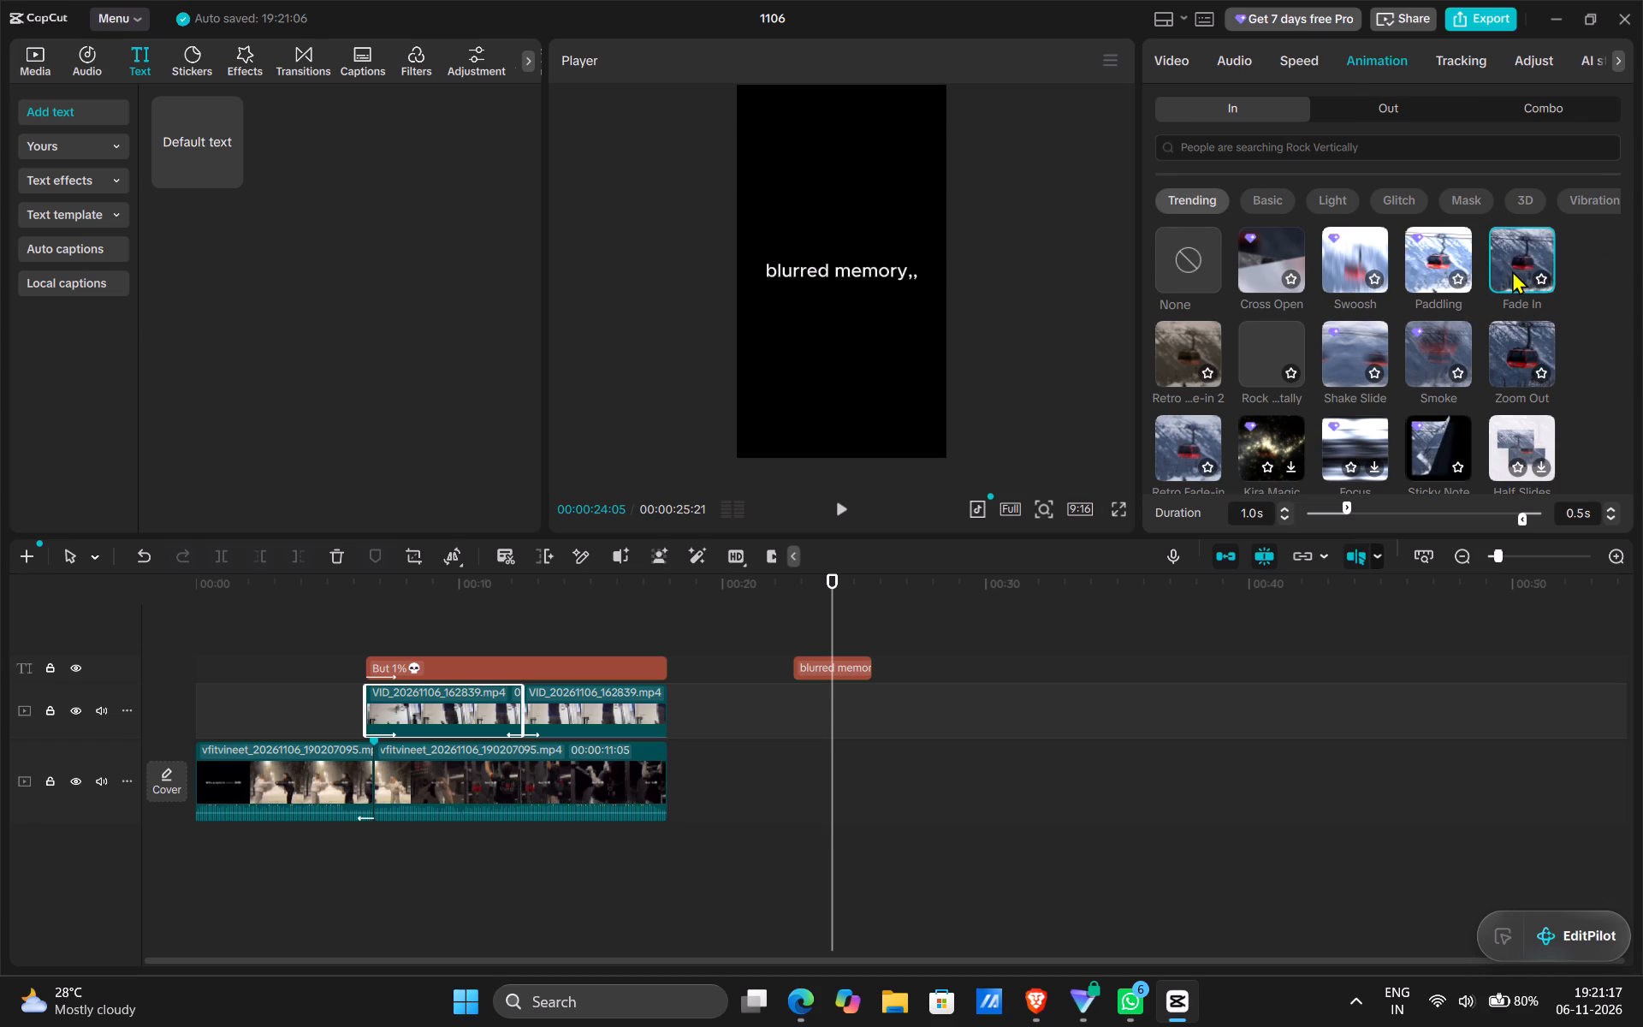
pyautogui.click(1350, 110)
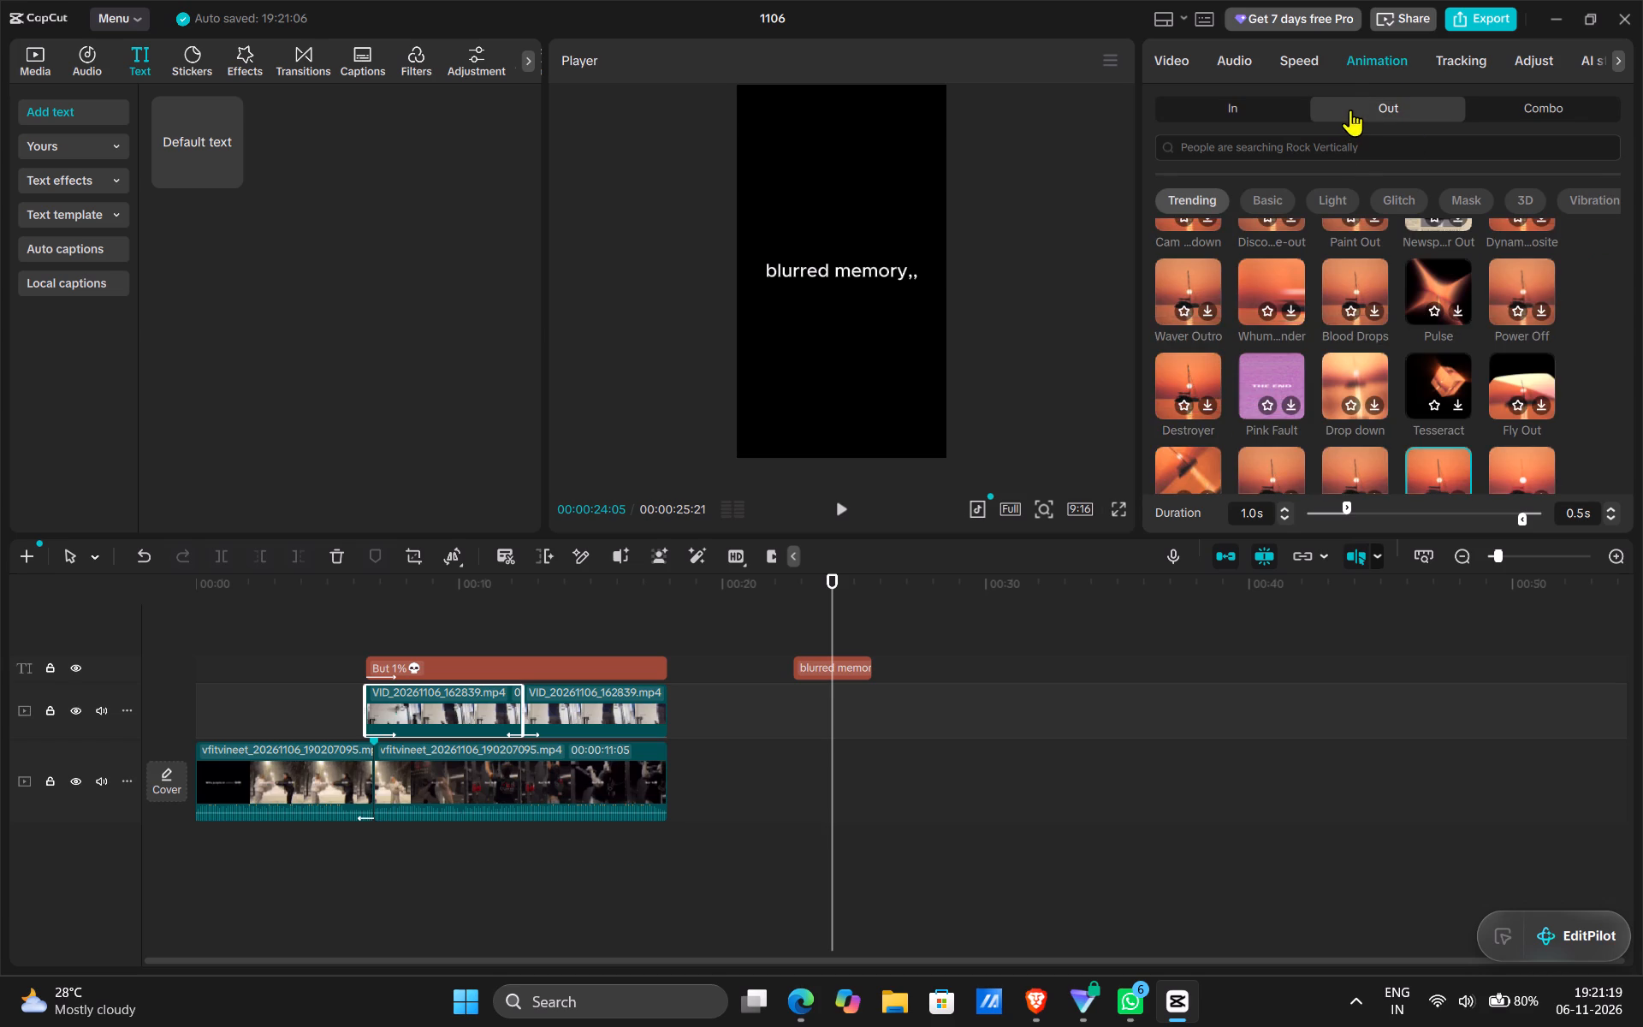
pyautogui.scroll(-1, 1412, 368)
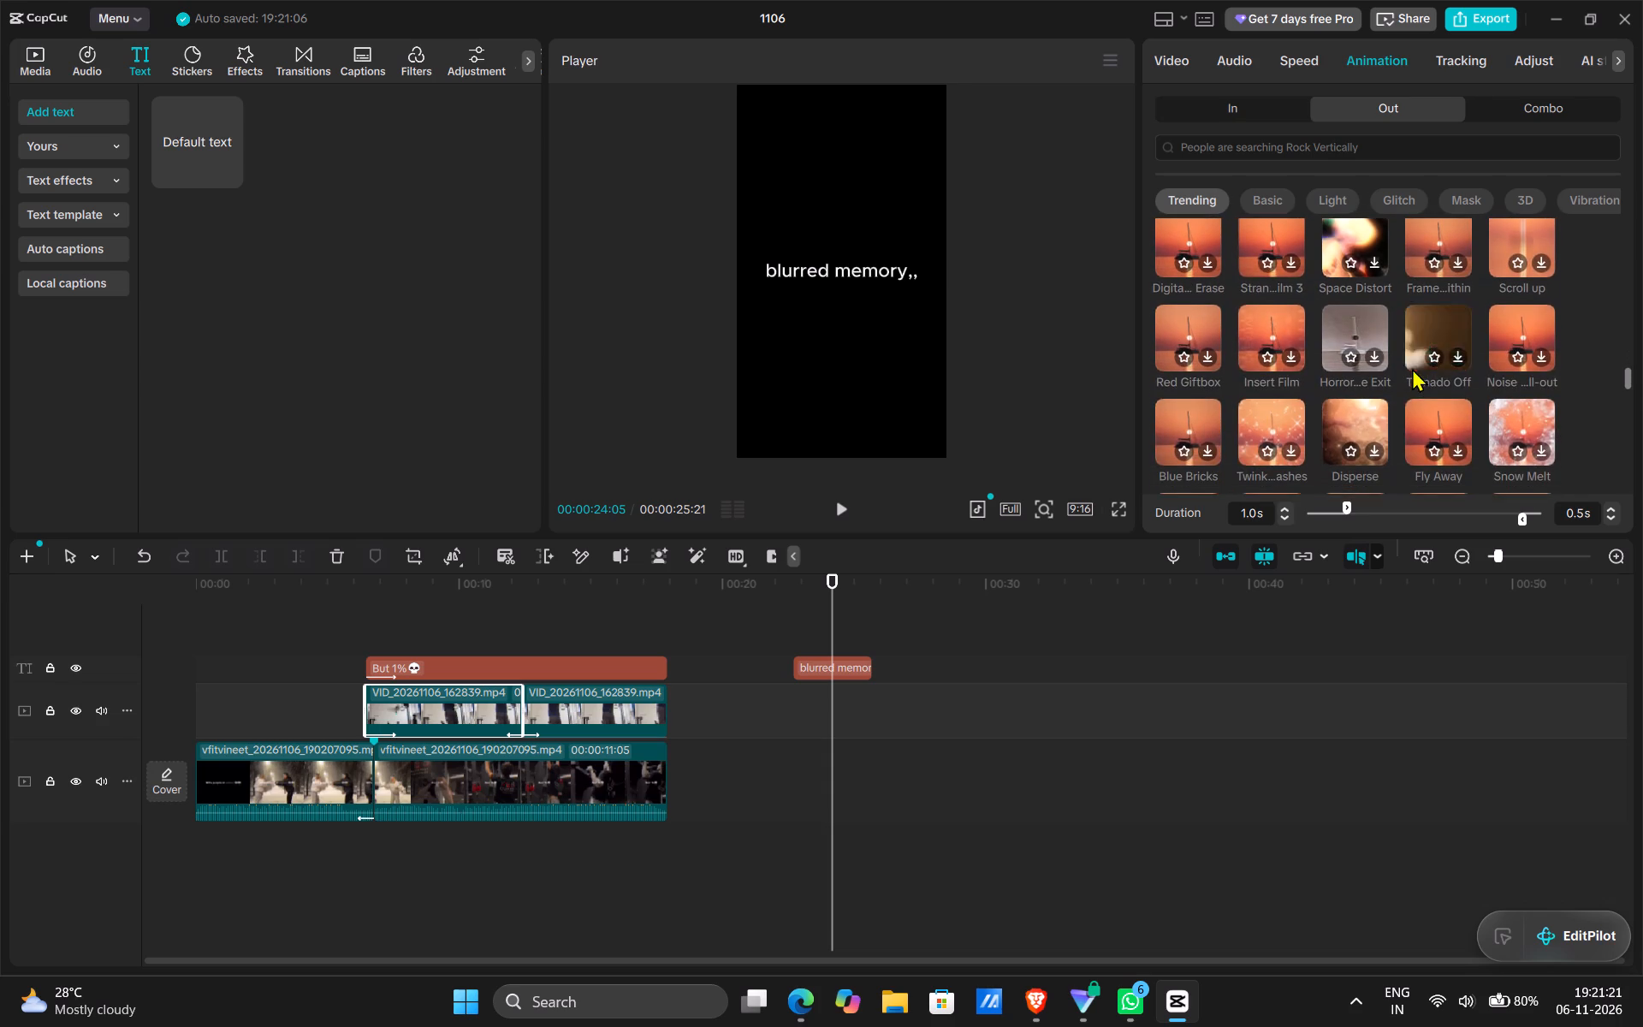
pyautogui.scroll(1, 1412, 368)
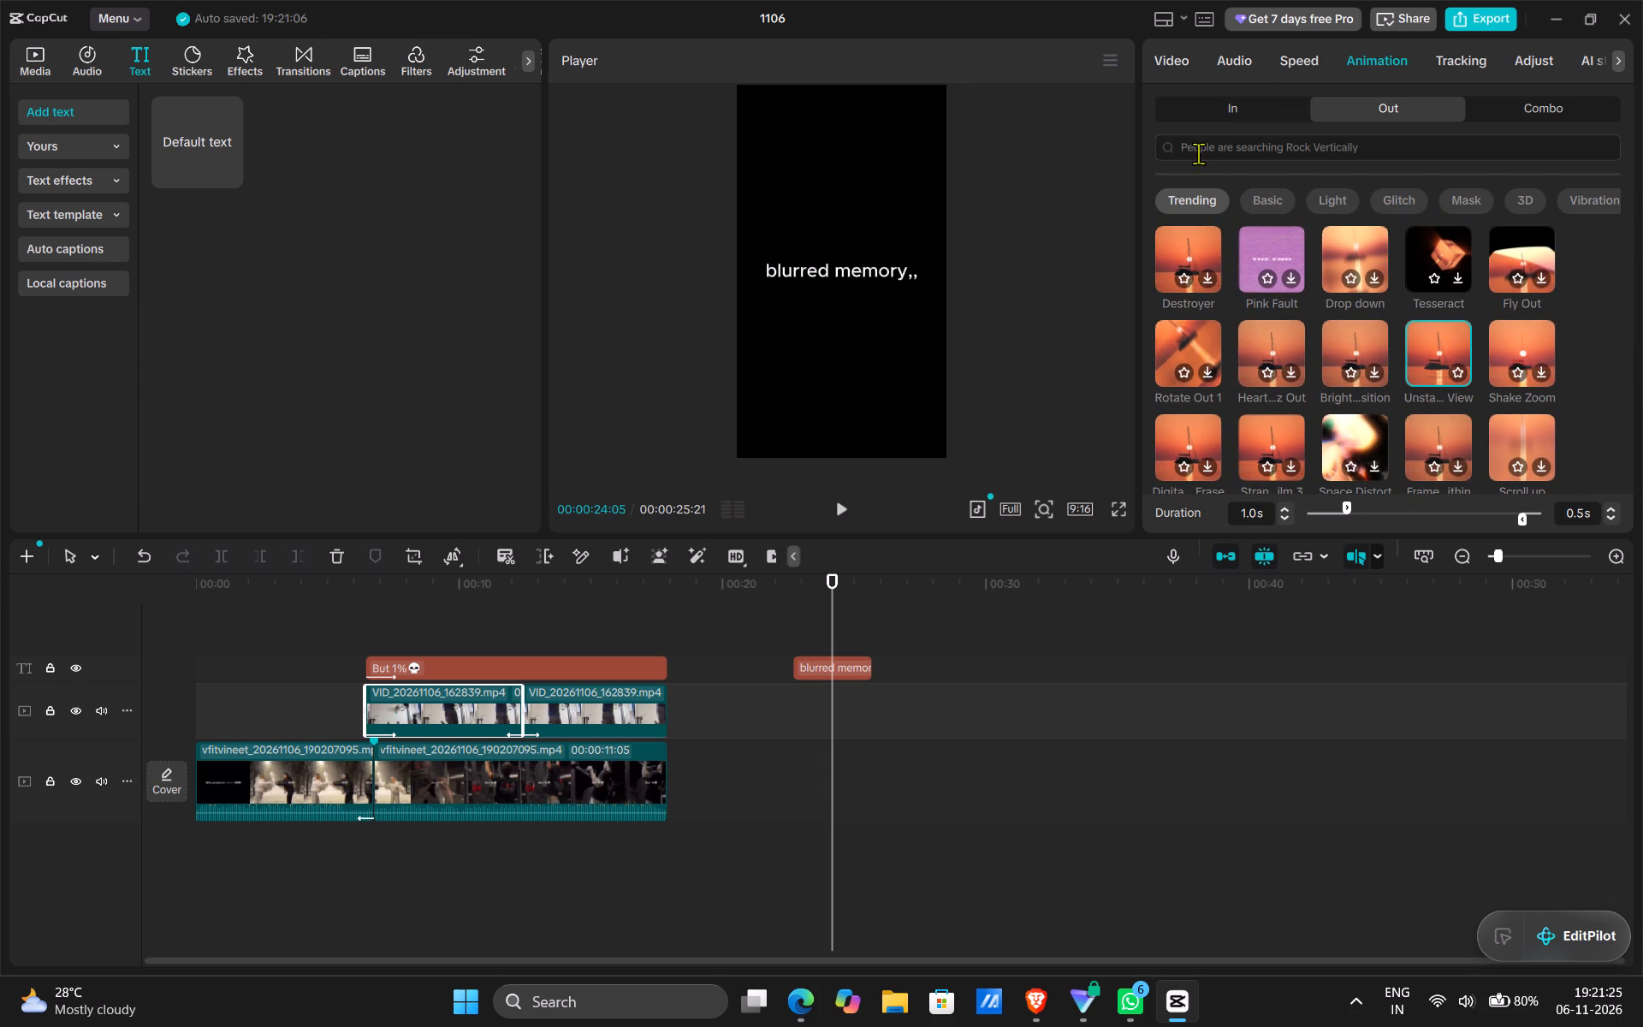
pyautogui.click(845, 665)
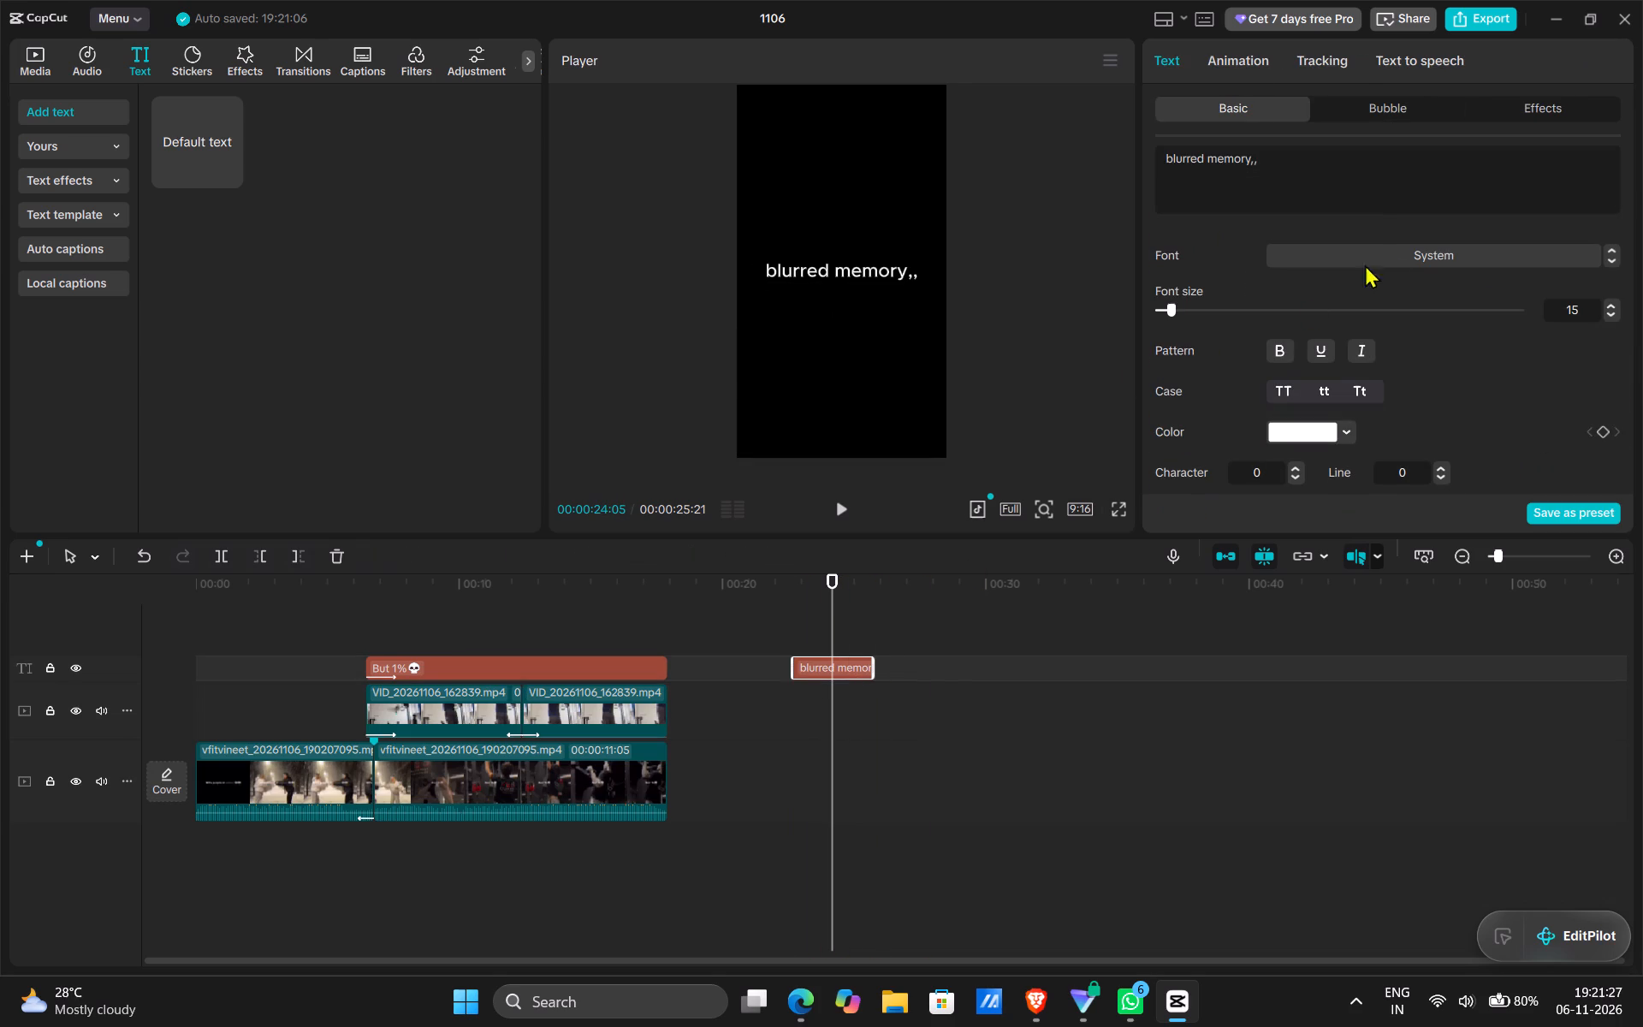
pyautogui.click(1328, 169)
pyautogui.write('unstable view')
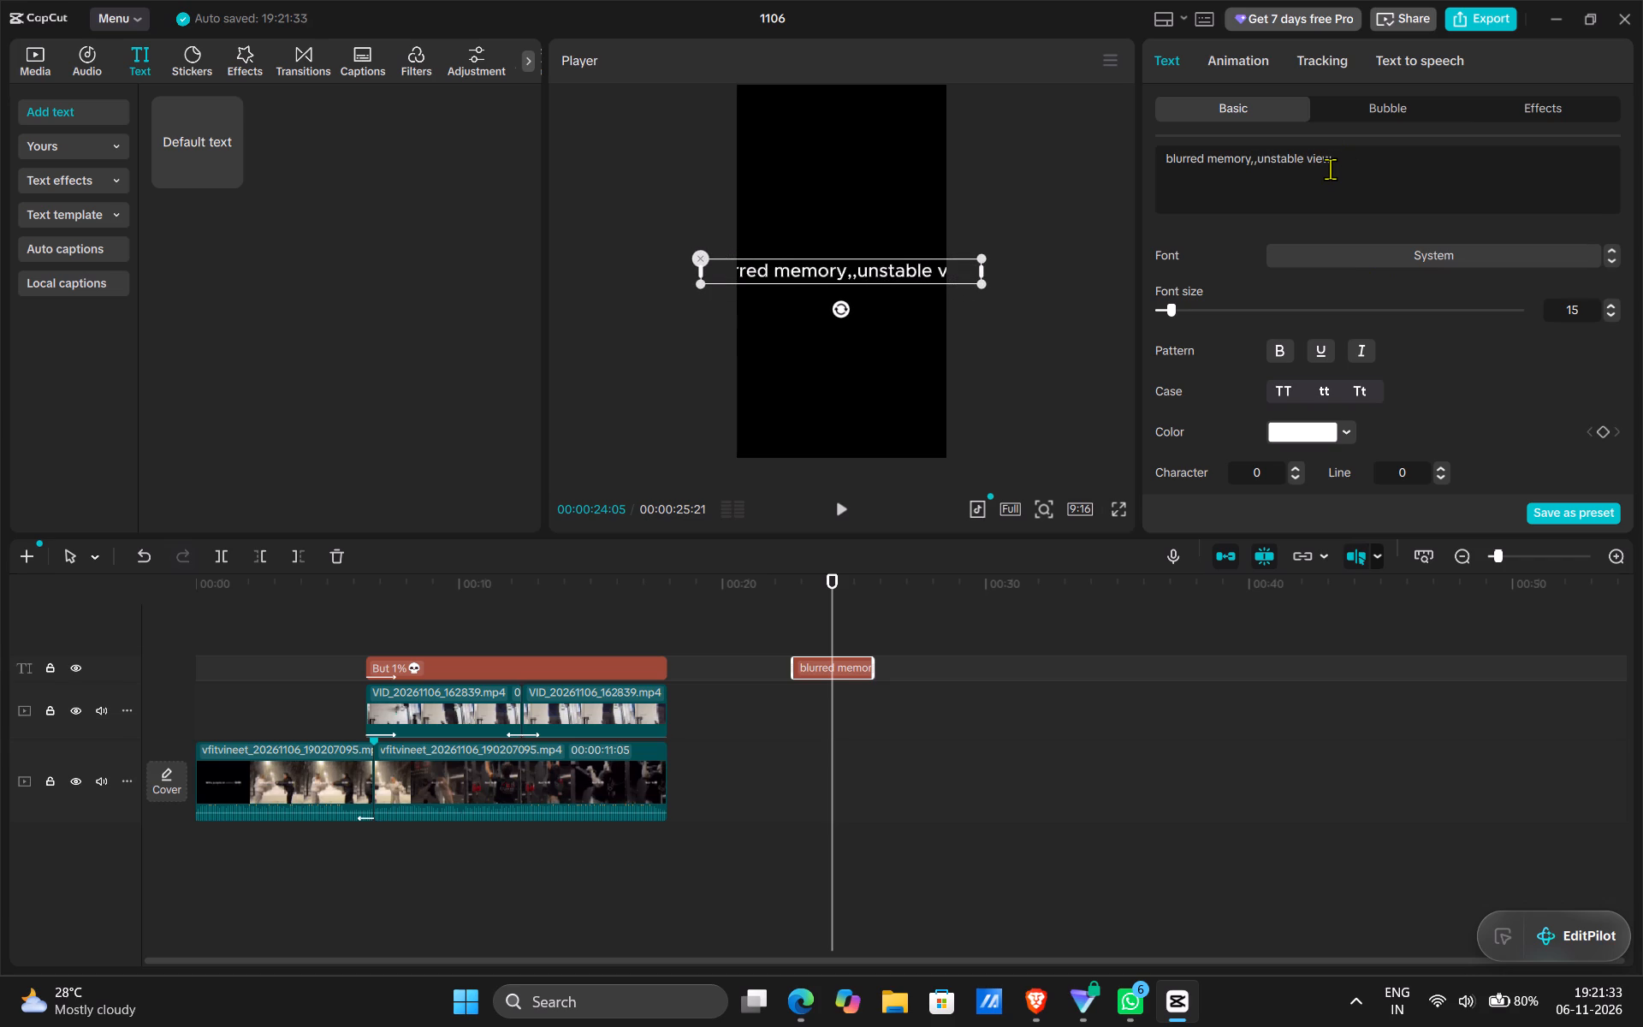
pyautogui.click(854, 628)
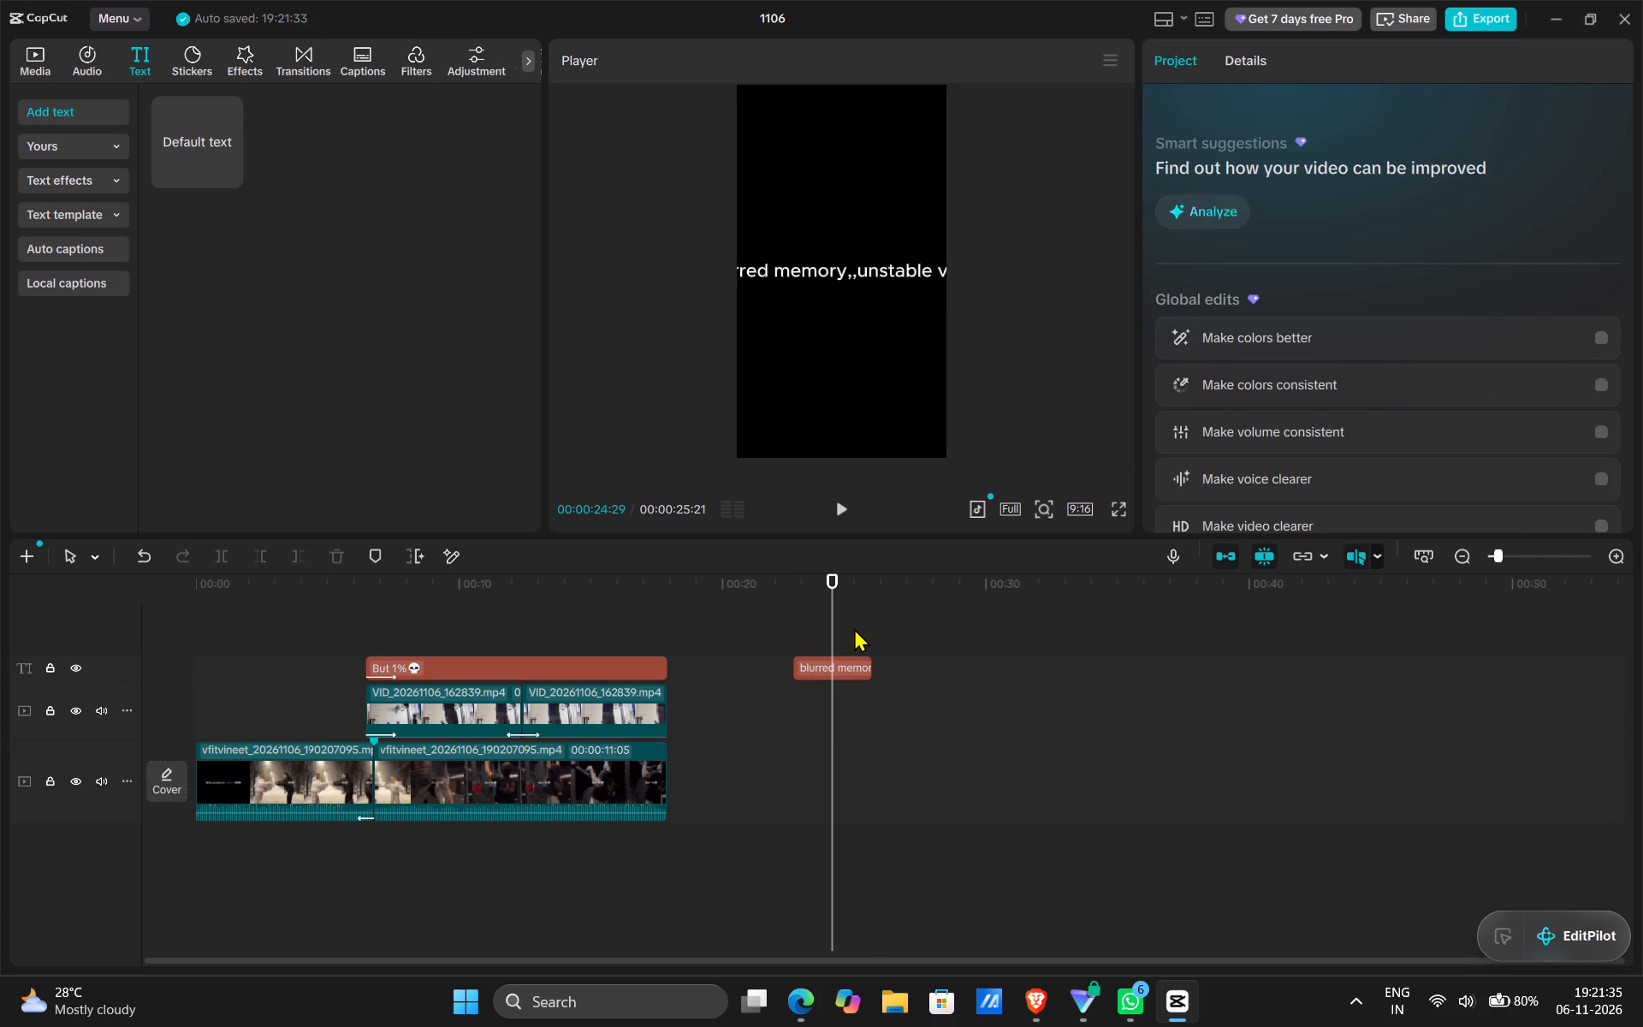
# Mark the end of the export range at 00:00:17:28, where the footage ends, leaving out the note text.
pyautogui.moveTo(849, 619); pyautogui.dragTo(543, 612)
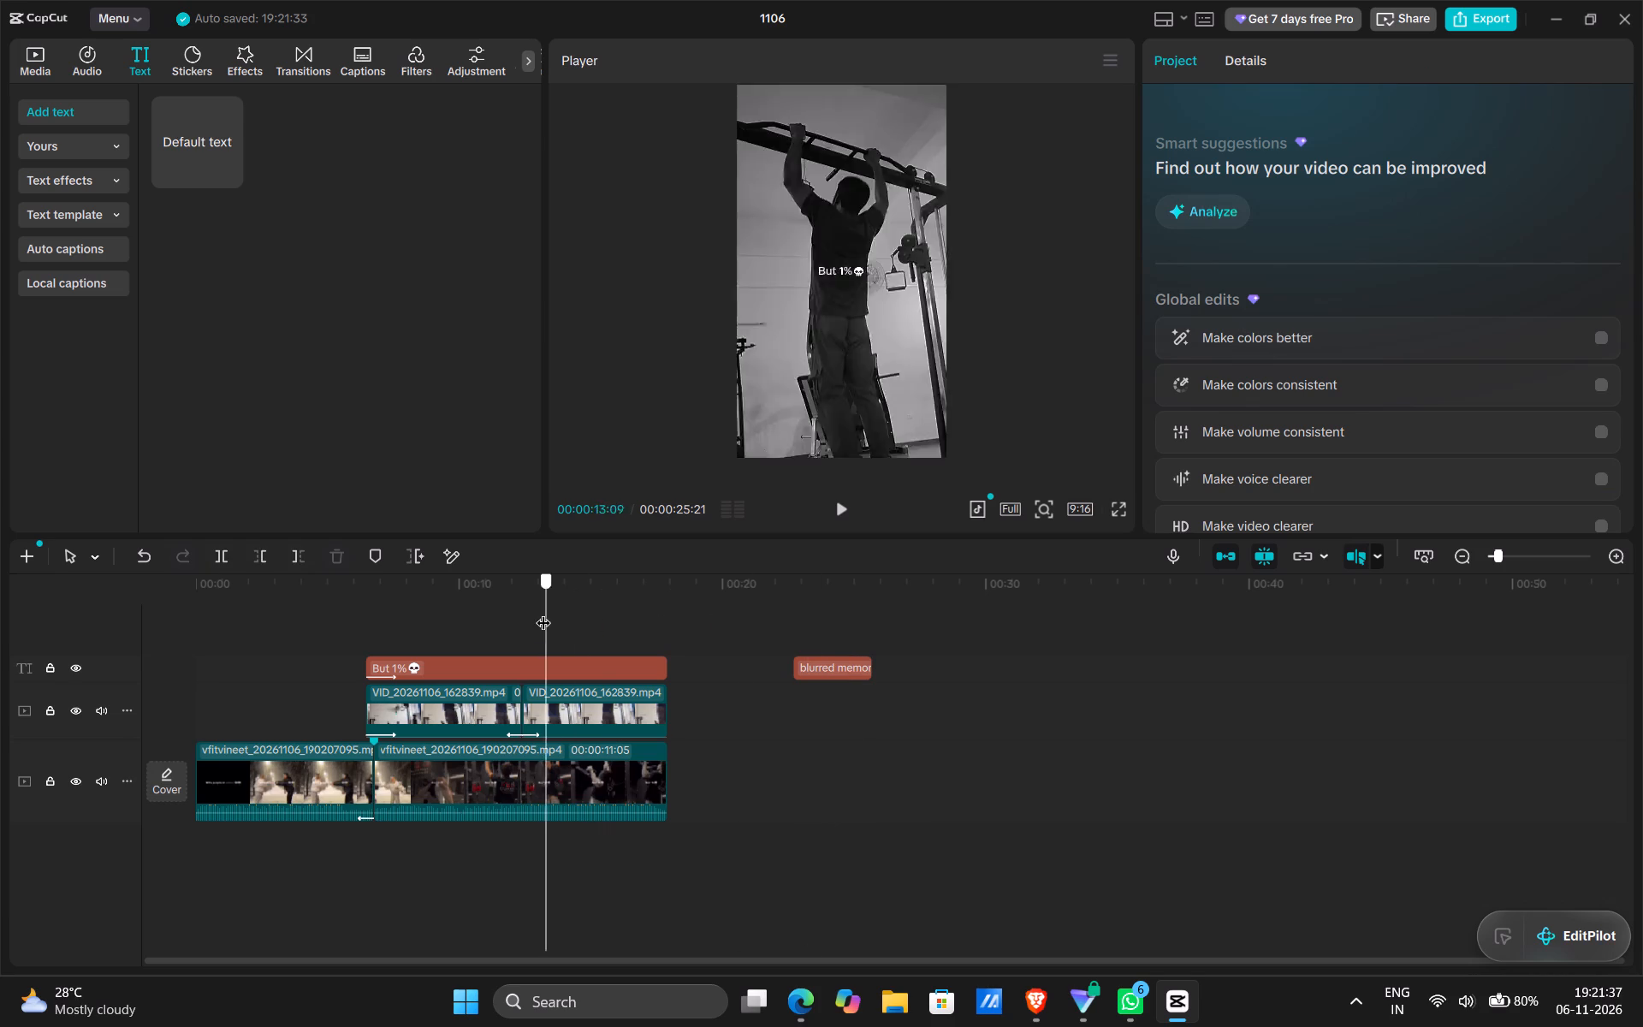
pyautogui.moveTo(543, 612); pyautogui.dragTo(387, 622)
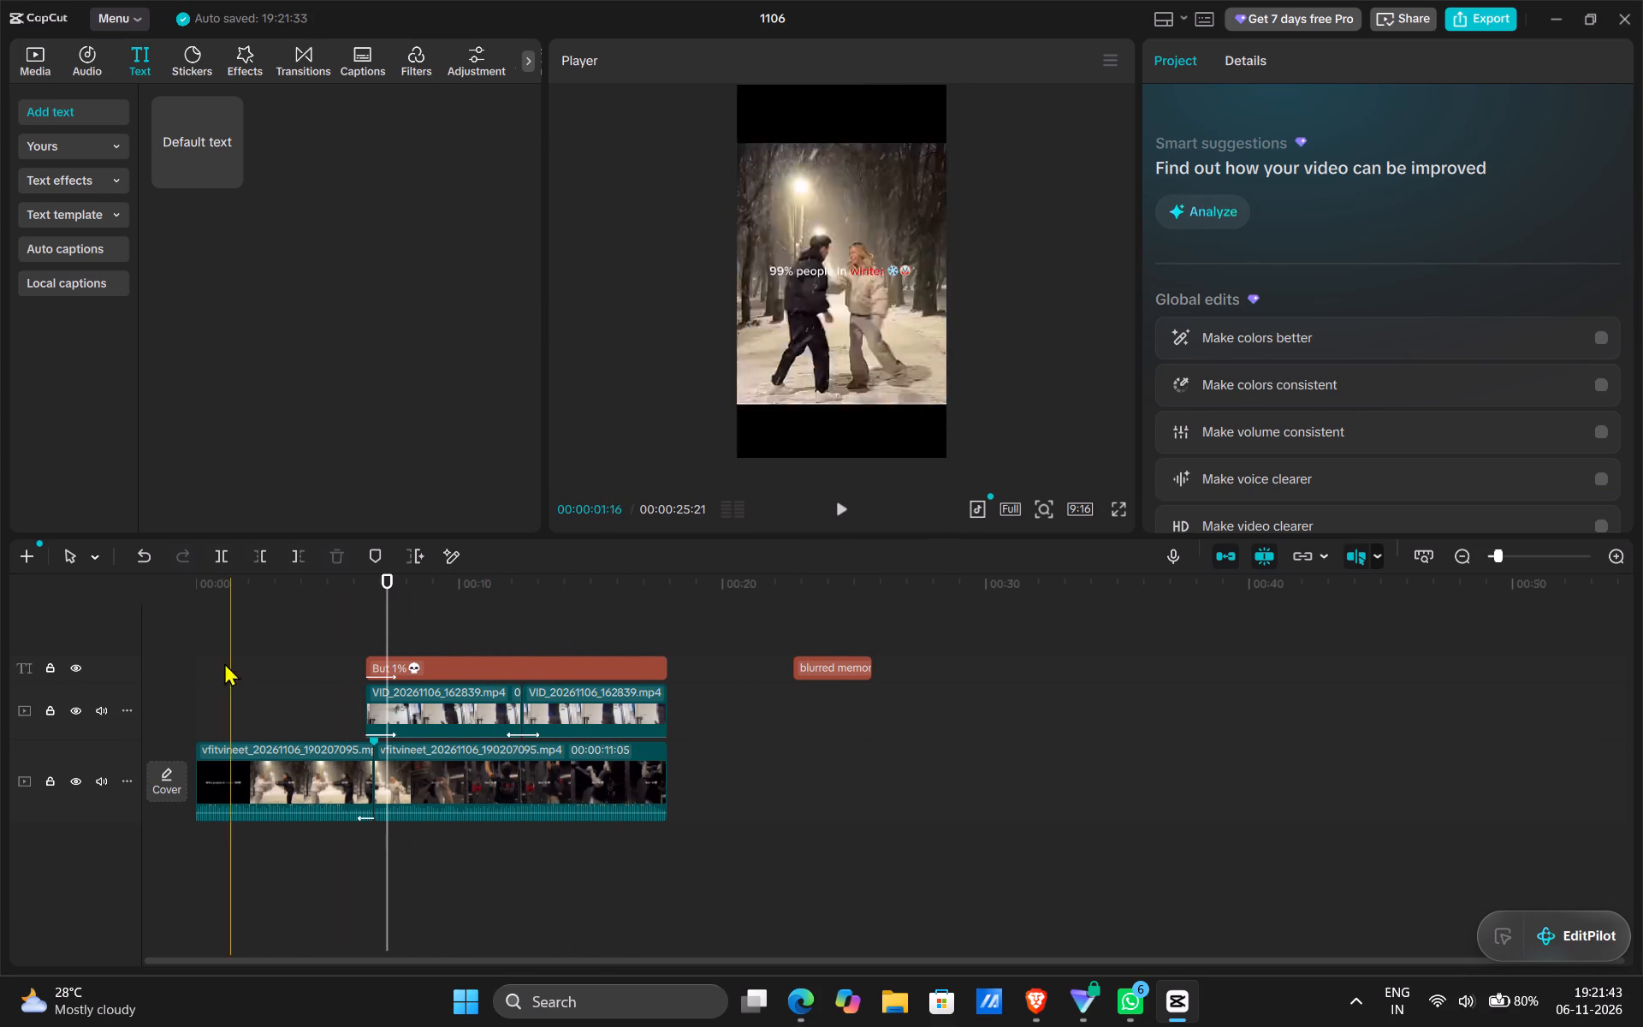
pyautogui.click(168, 660)
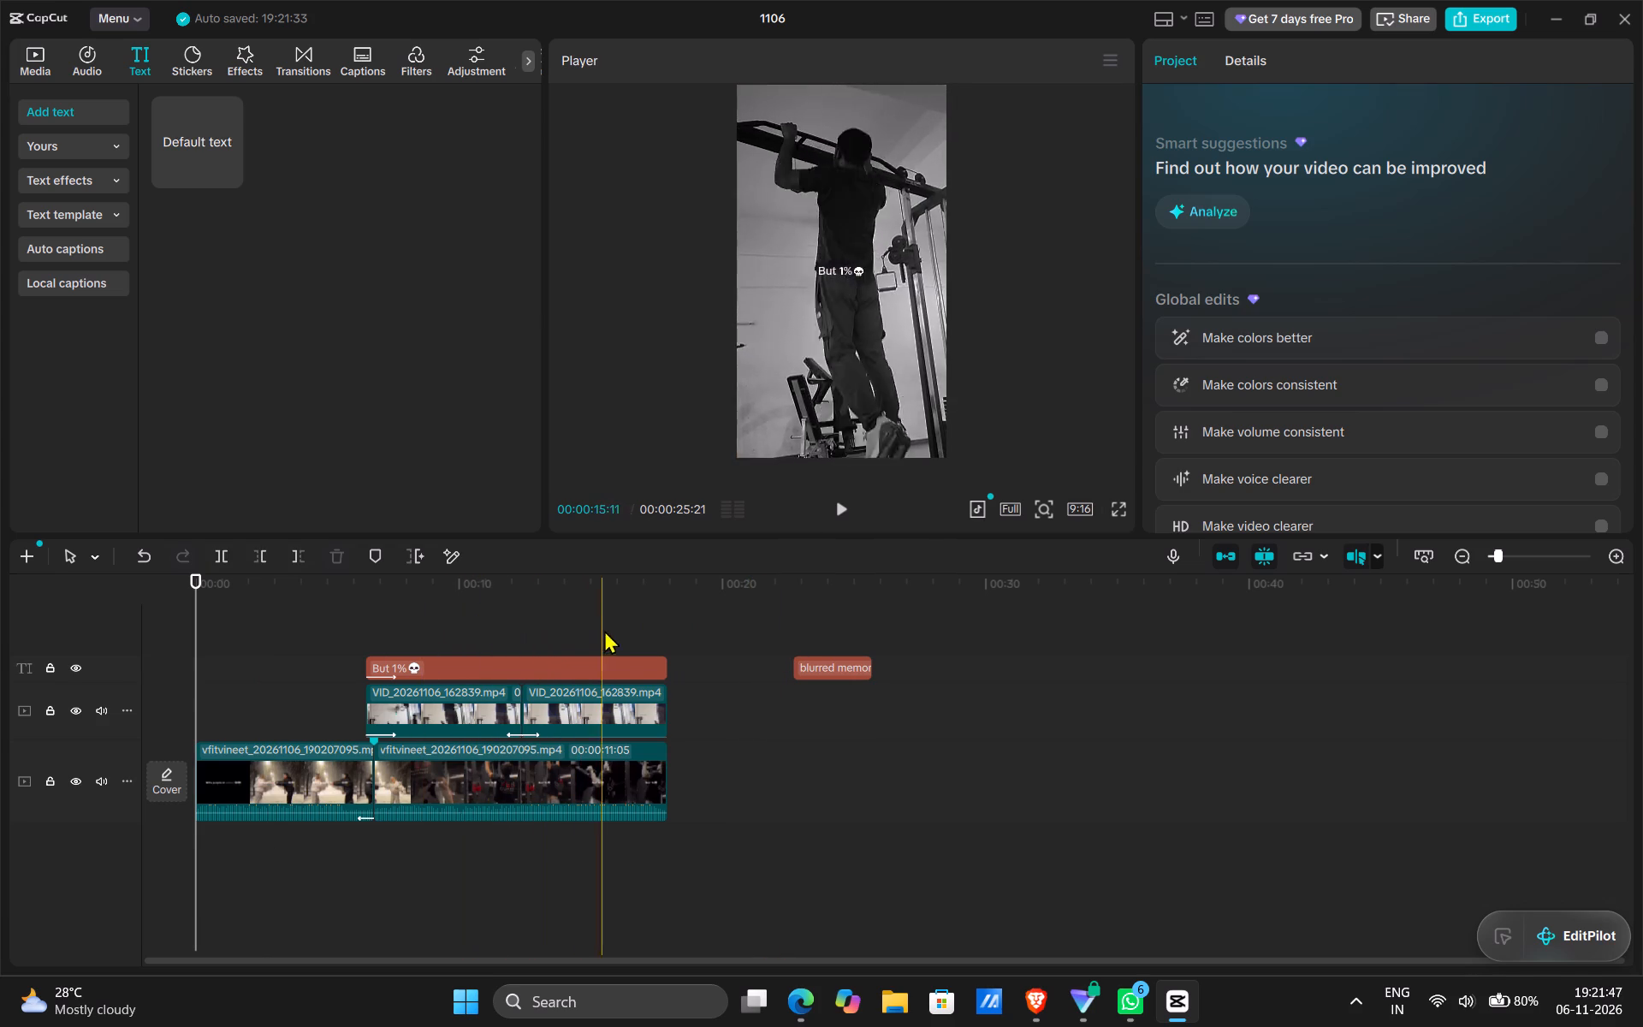
pyautogui.click(662, 617)
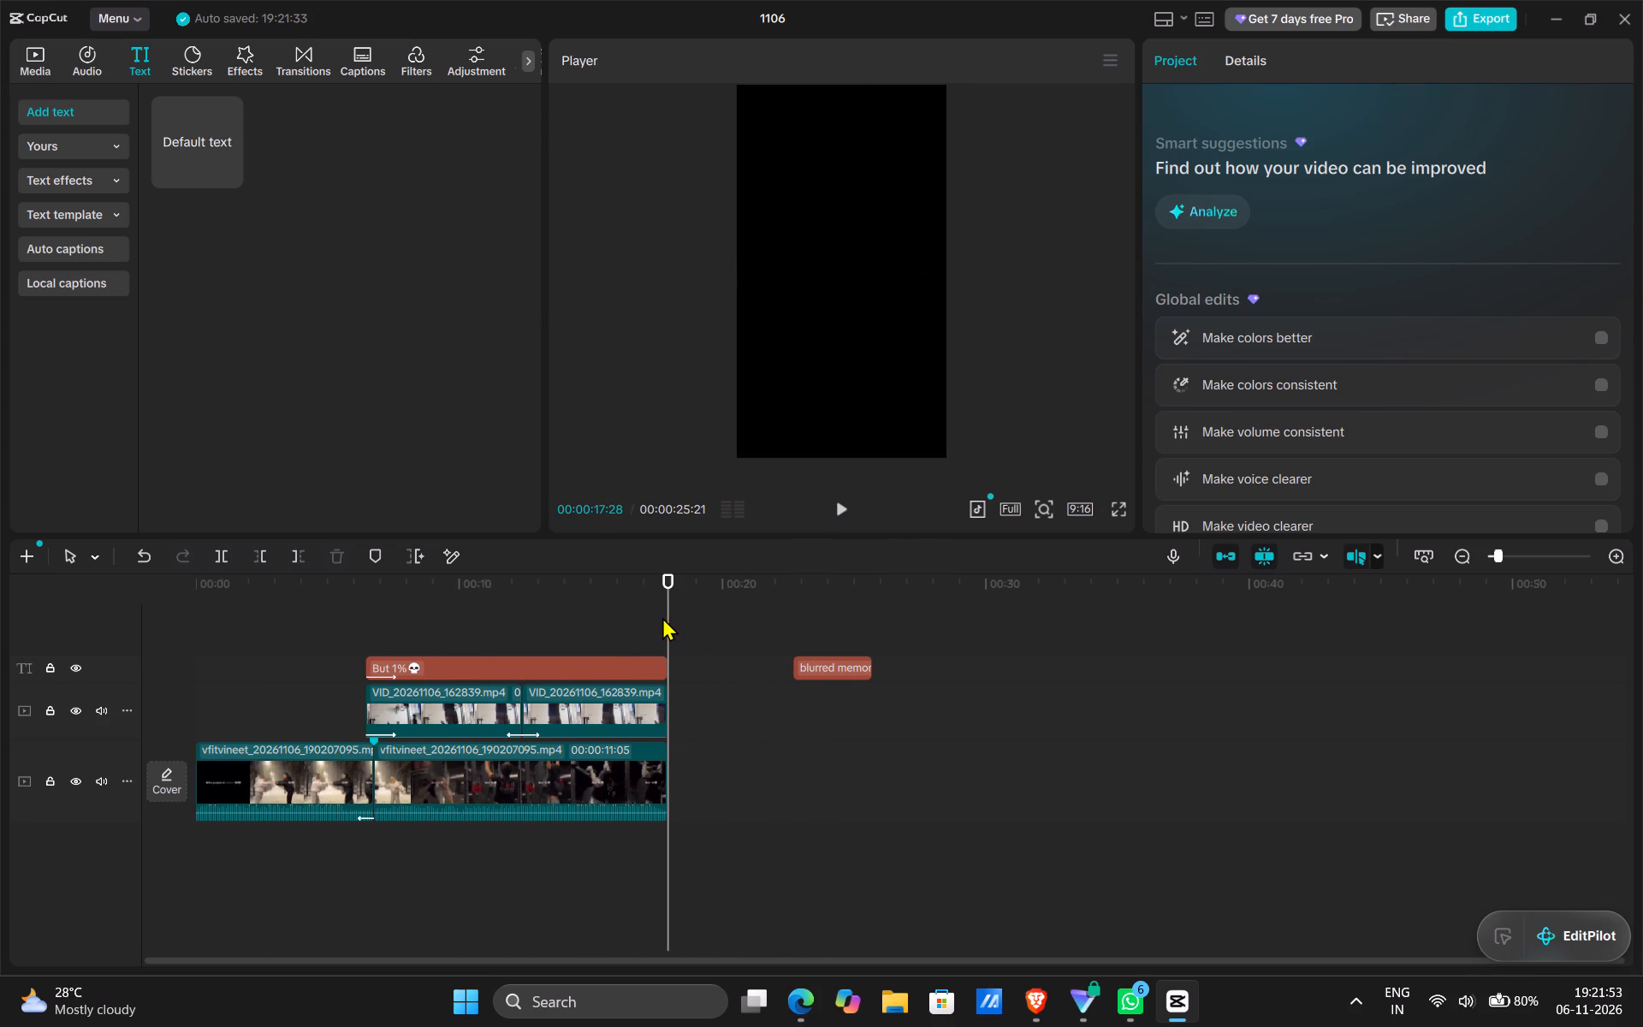
pyautogui.press('o')
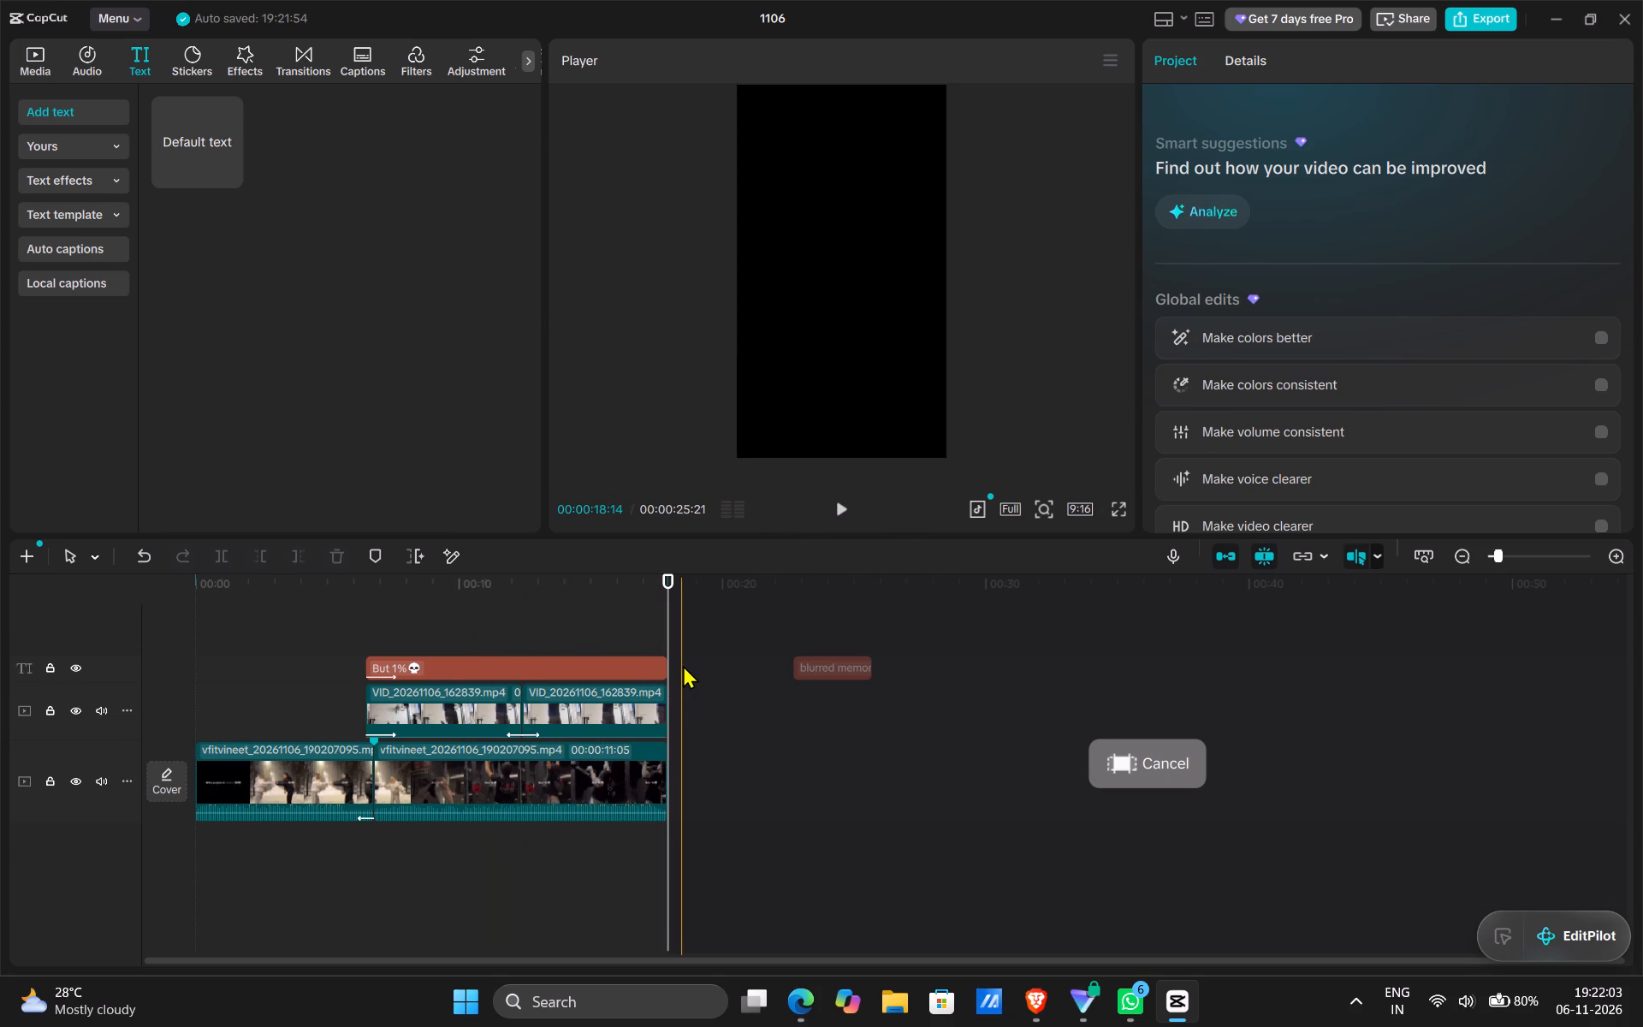
# Open the export settings, name the file "pull up winter" and set the frame rate to 60fps.
pyautogui.click(1480, 16)
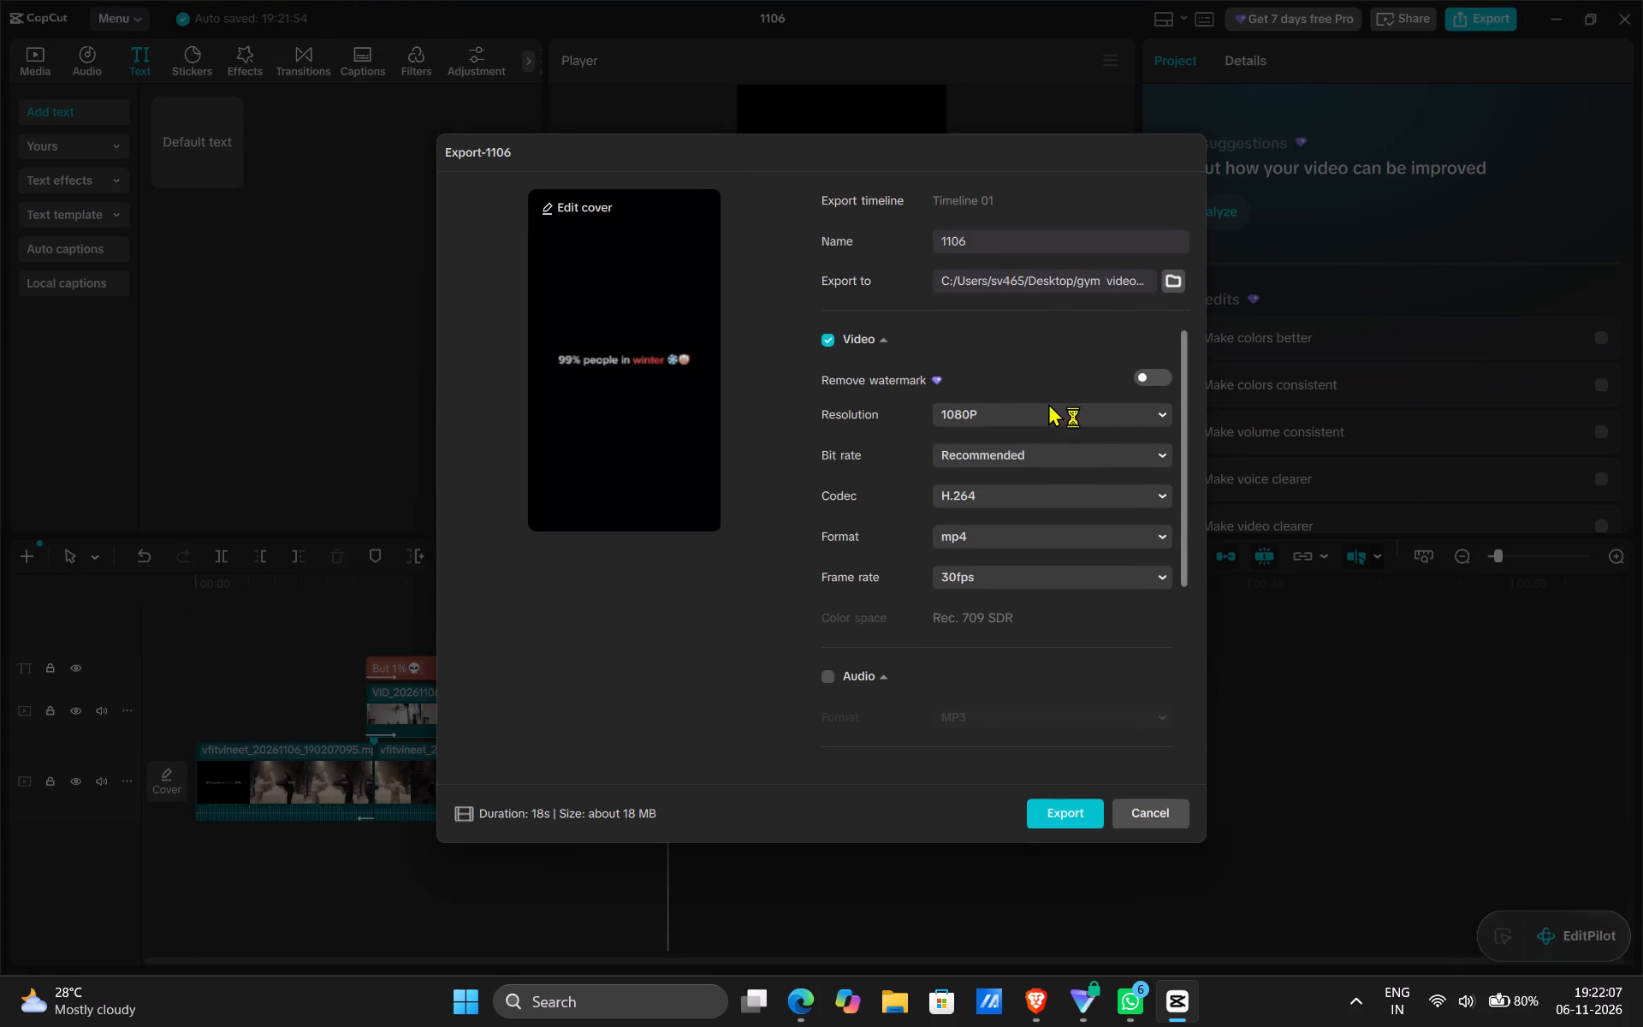
pyautogui.moveTo(968, 239); pyautogui.dragTo(932, 243)
pyautogui.write('pull up')
pyautogui.press('space')
pyautogui.write('winter')
pyautogui.click(1054, 576)
pyautogui.click(1036, 811)
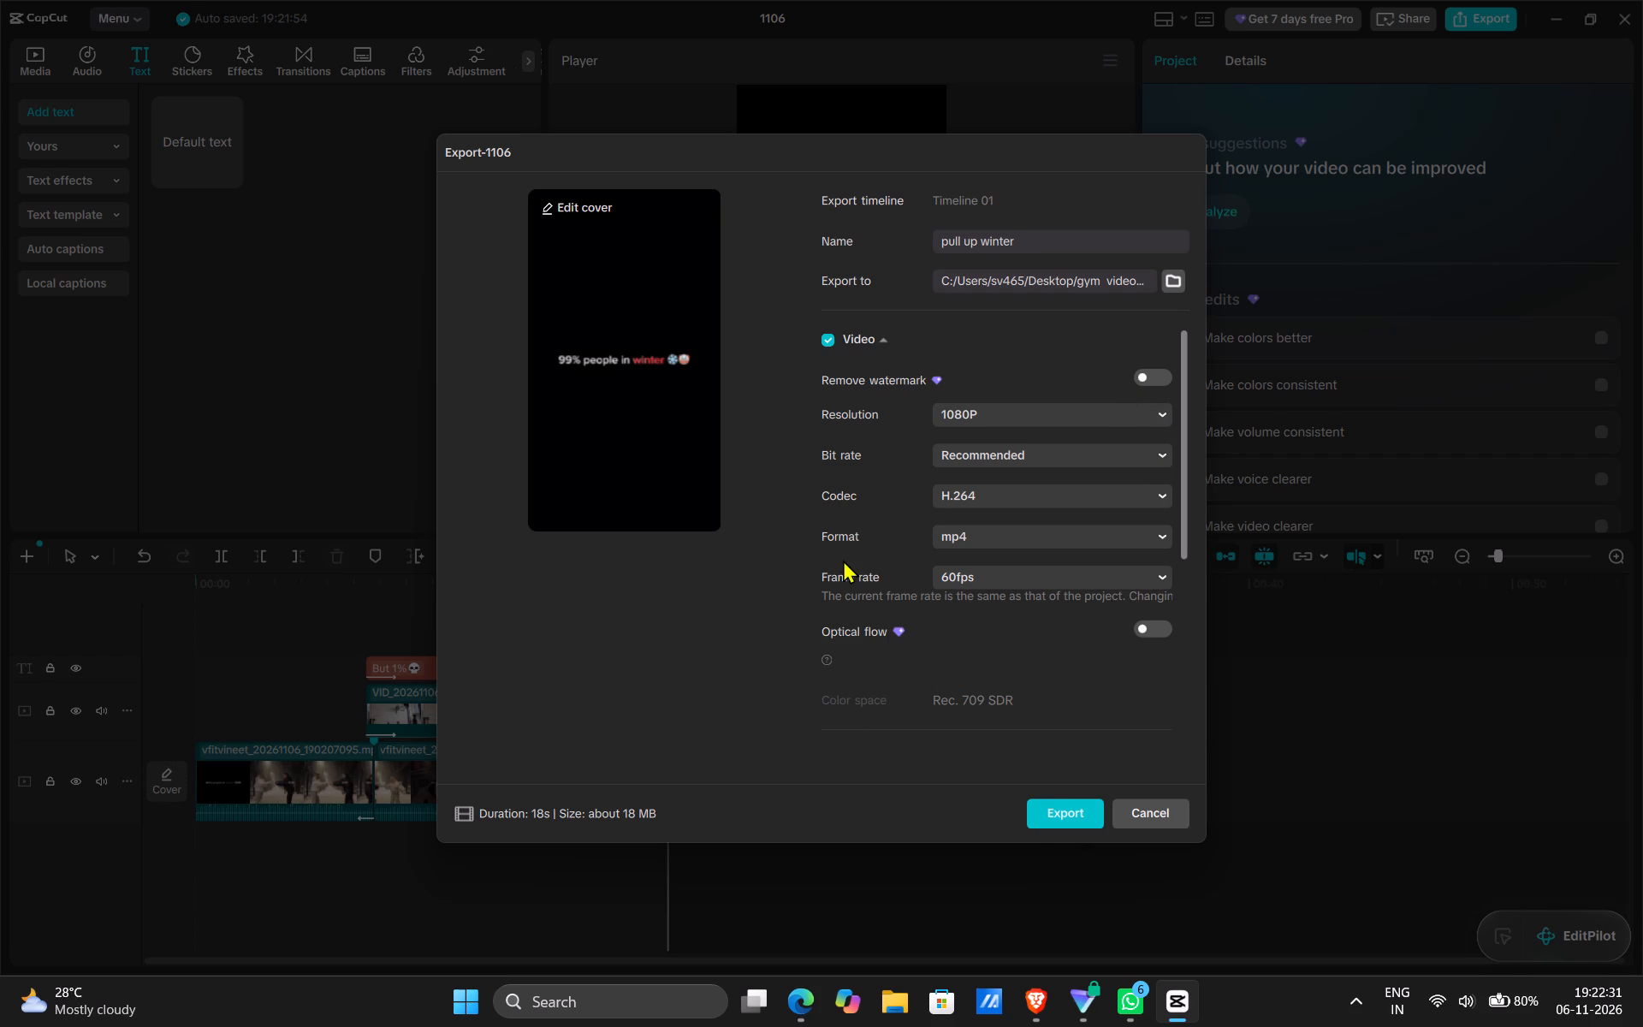
# Export the video with the current settings and close the export window without sharing it.
pyautogui.click(1052, 806)
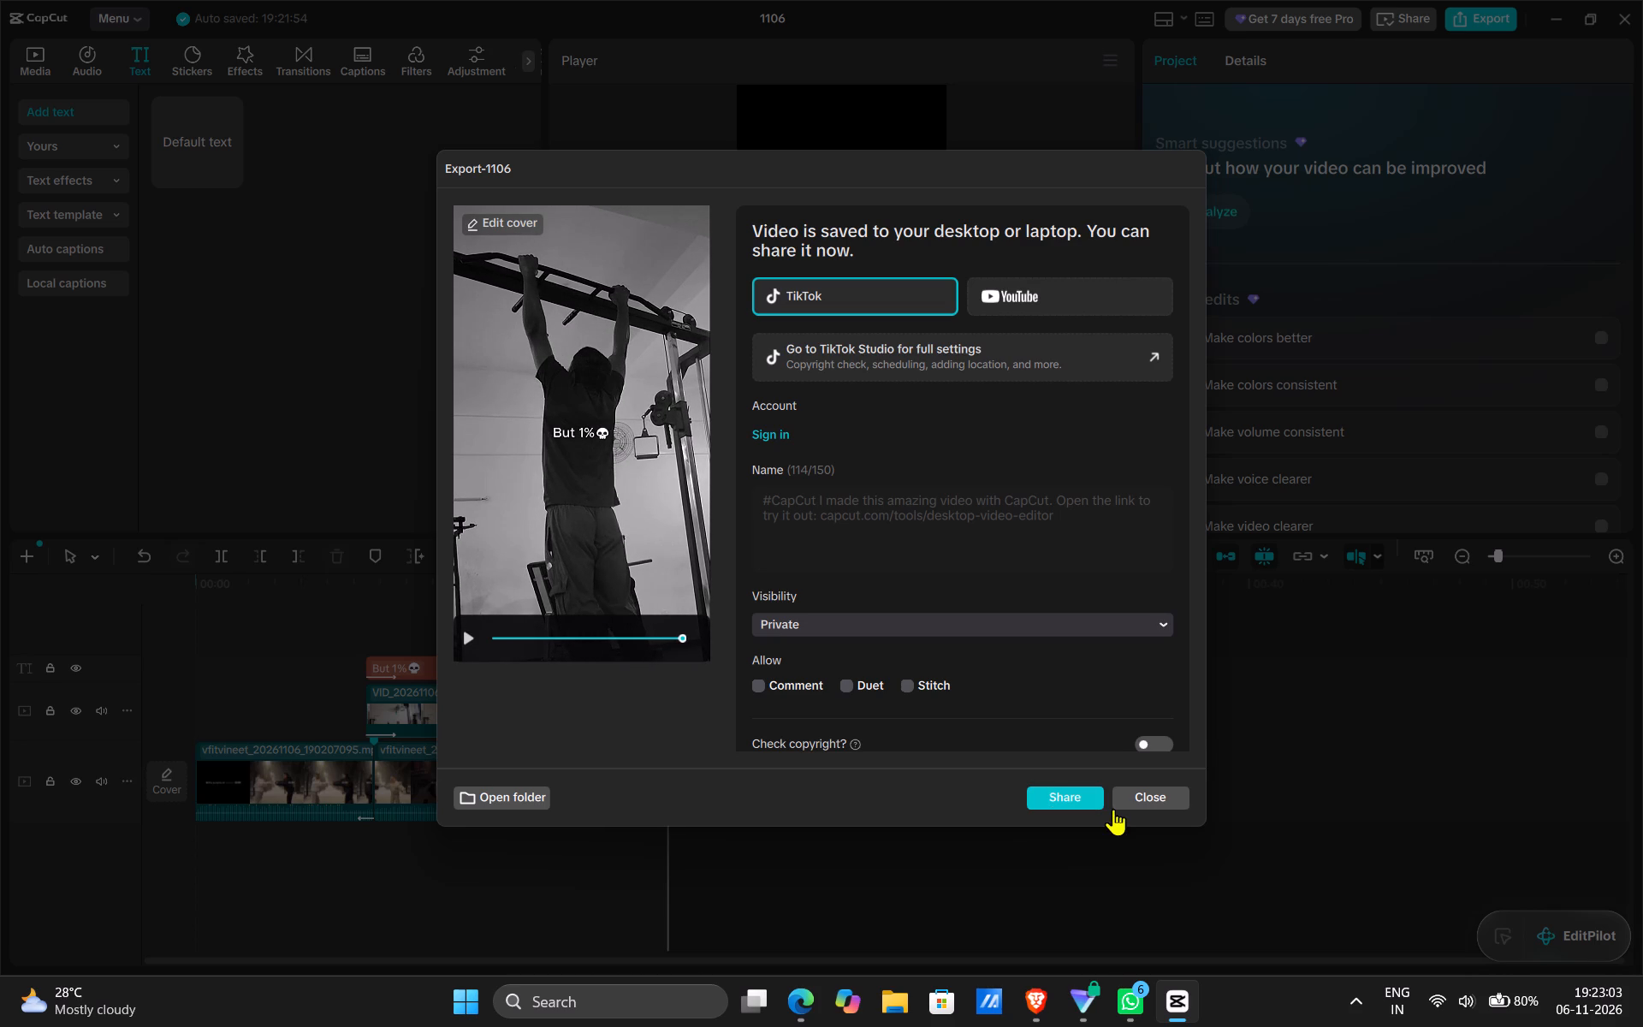
pyautogui.click(1141, 794)
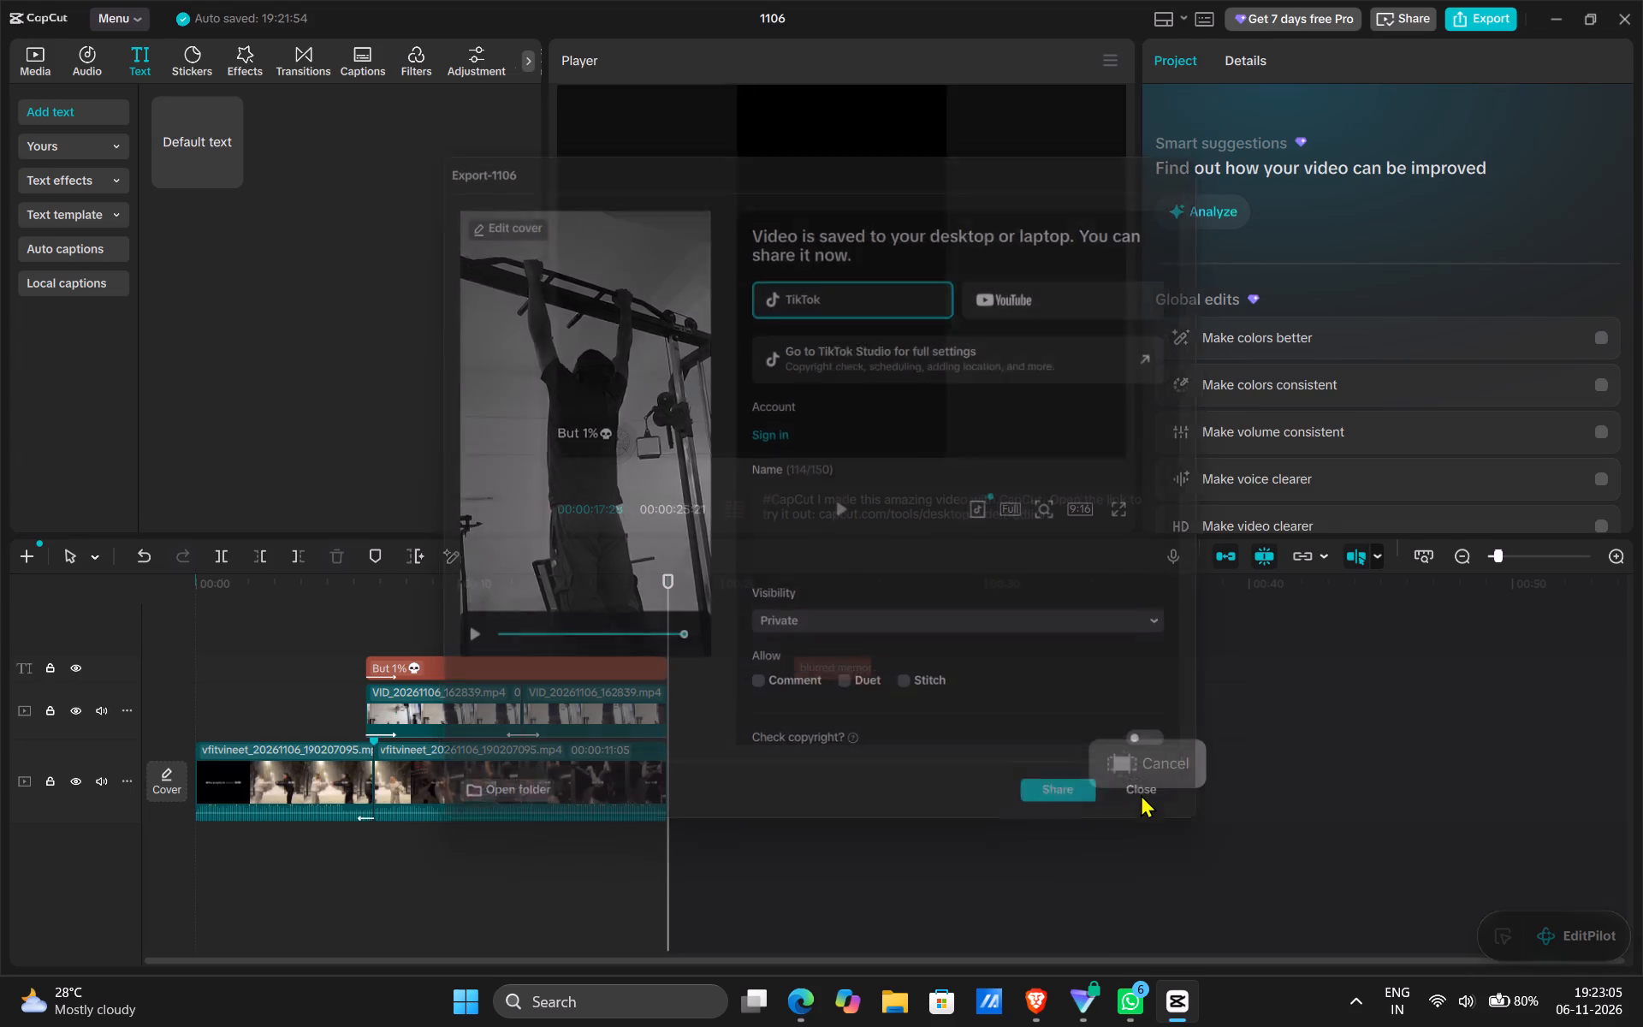
pyautogui.click(1144, 770)
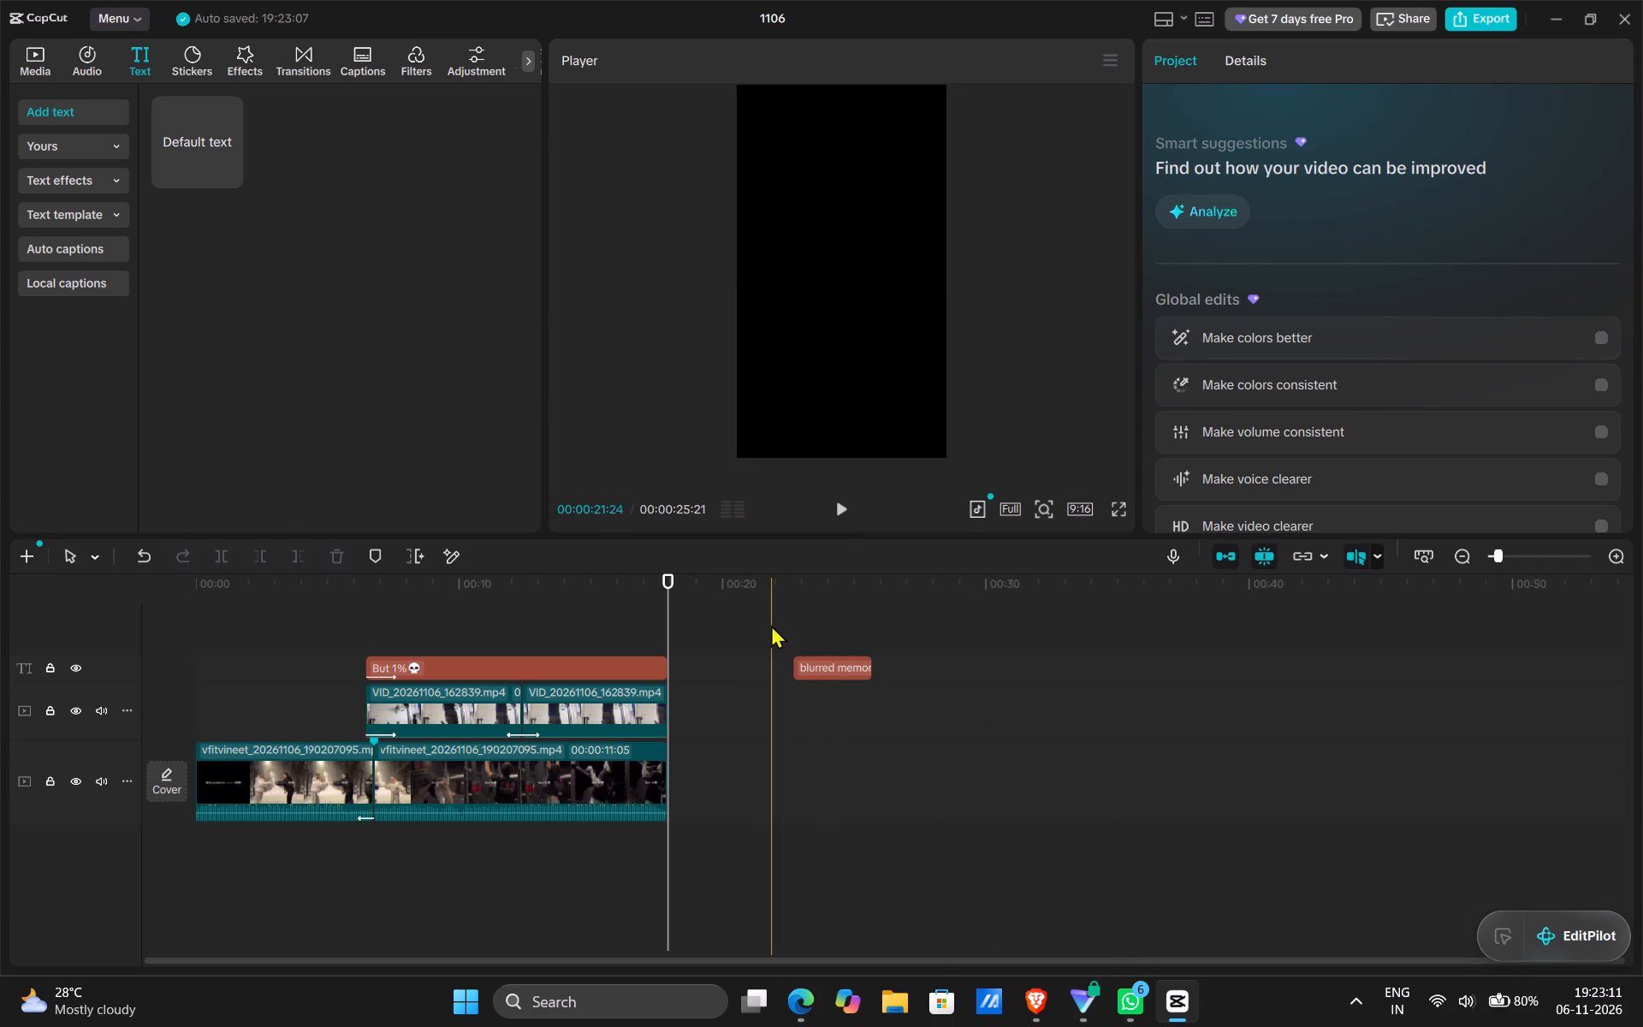
# Add the summercurrann reference clip to the main track with the main track magnet off, starting at about 00:00:27:22.
pyautogui.click(730, 623)
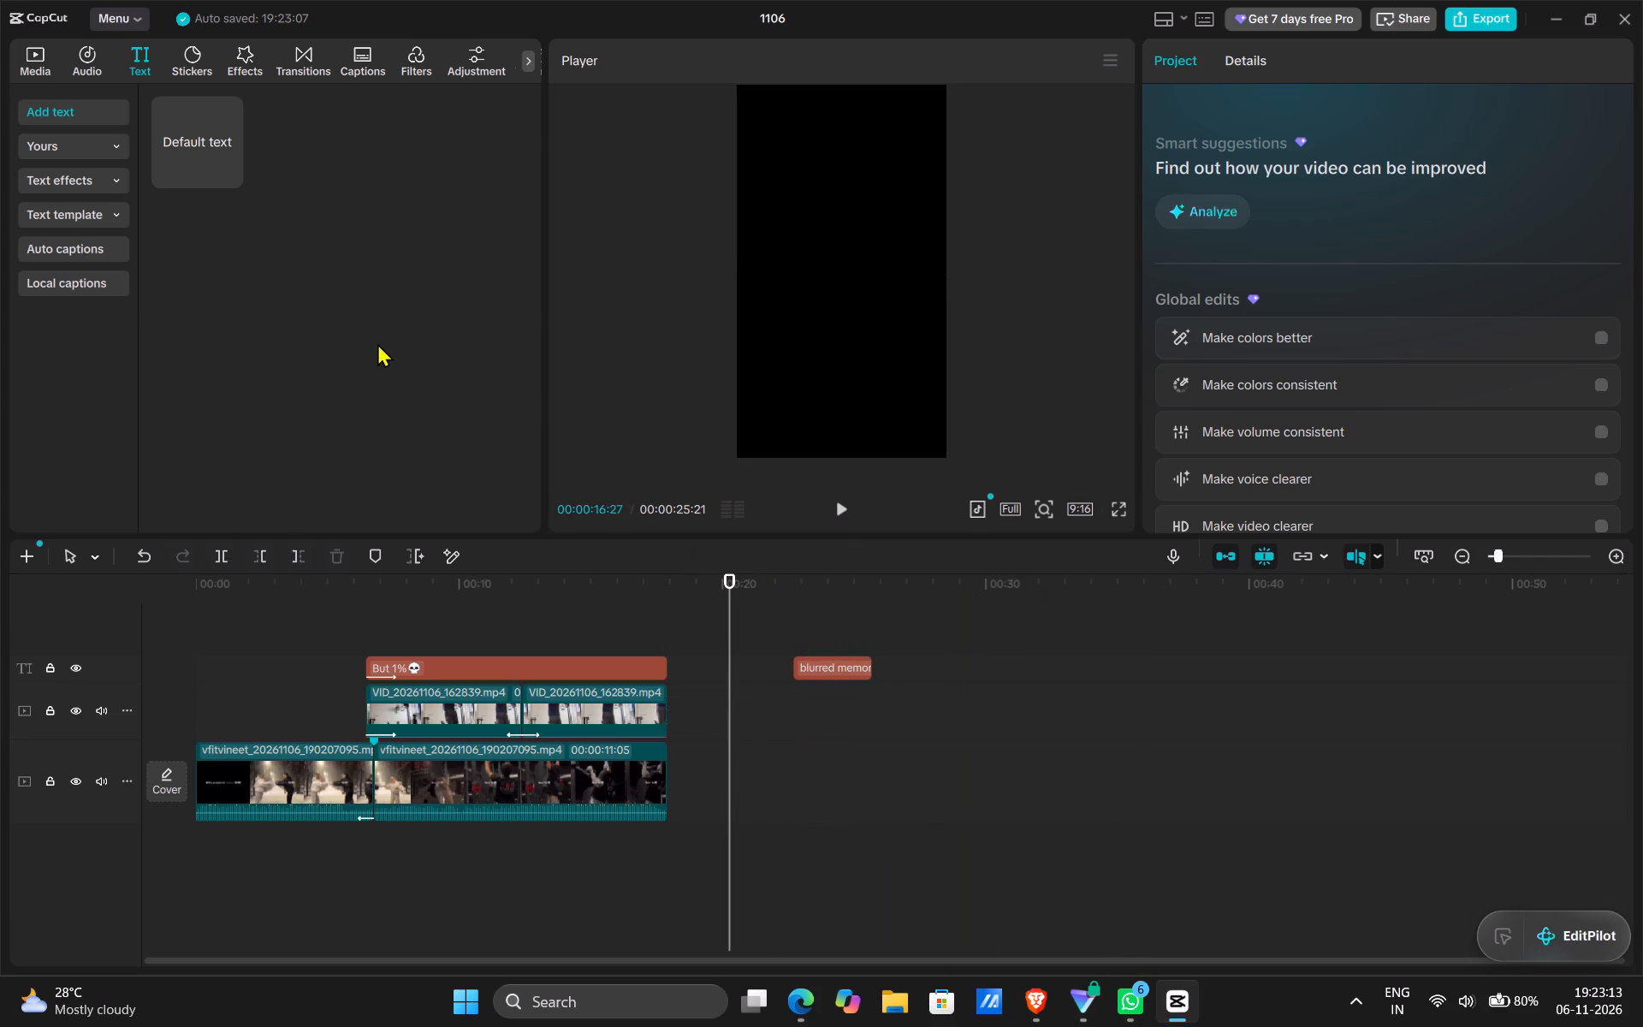
pyautogui.click(36, 55)
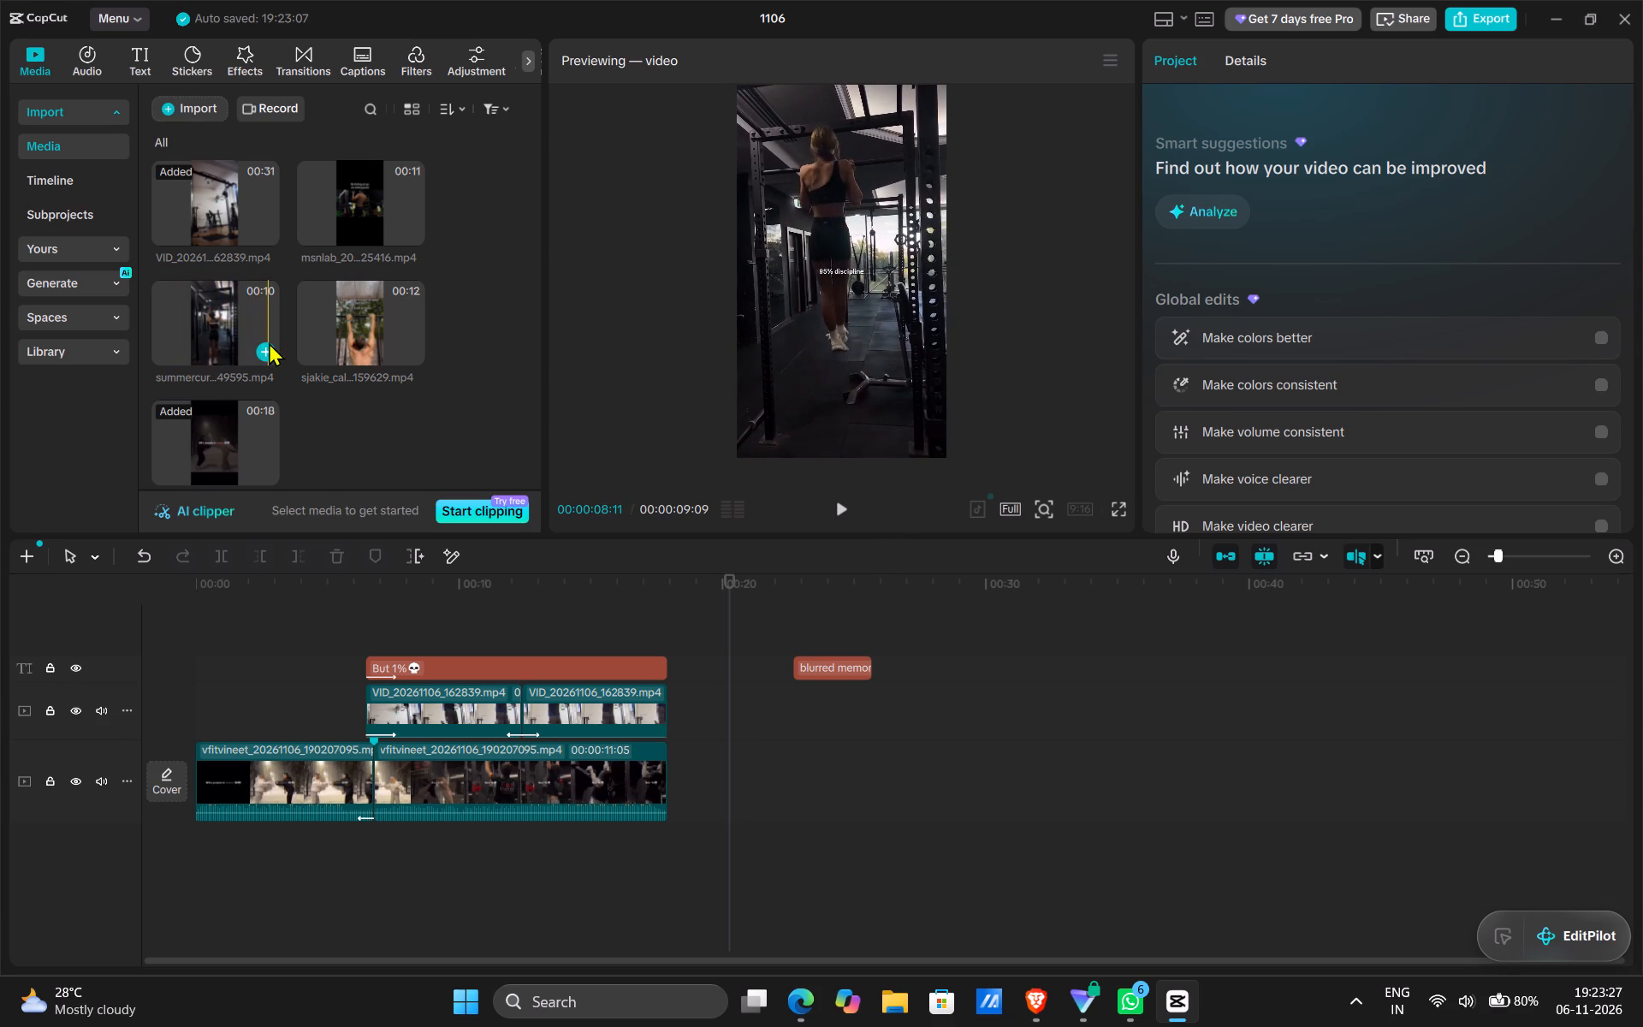
pyautogui.moveTo(203, 327); pyautogui.dragTo(917, 793)
pyautogui.click(1226, 566)
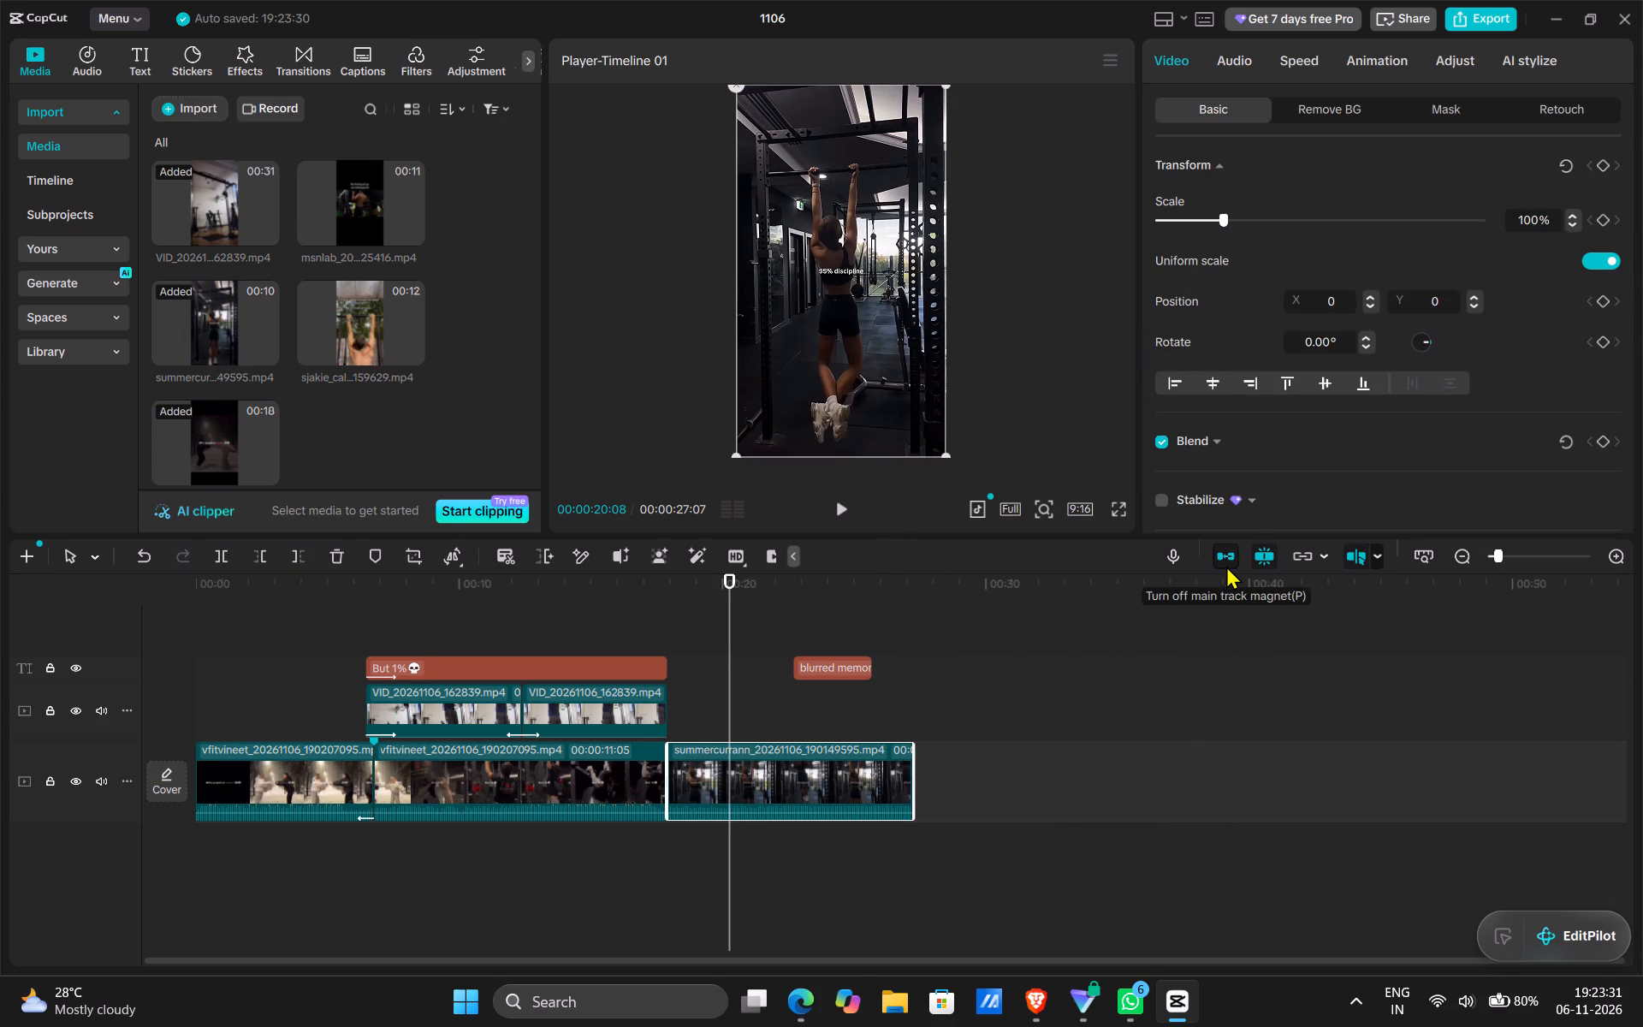
pyautogui.moveTo(832, 773); pyautogui.dragTo(1051, 776)
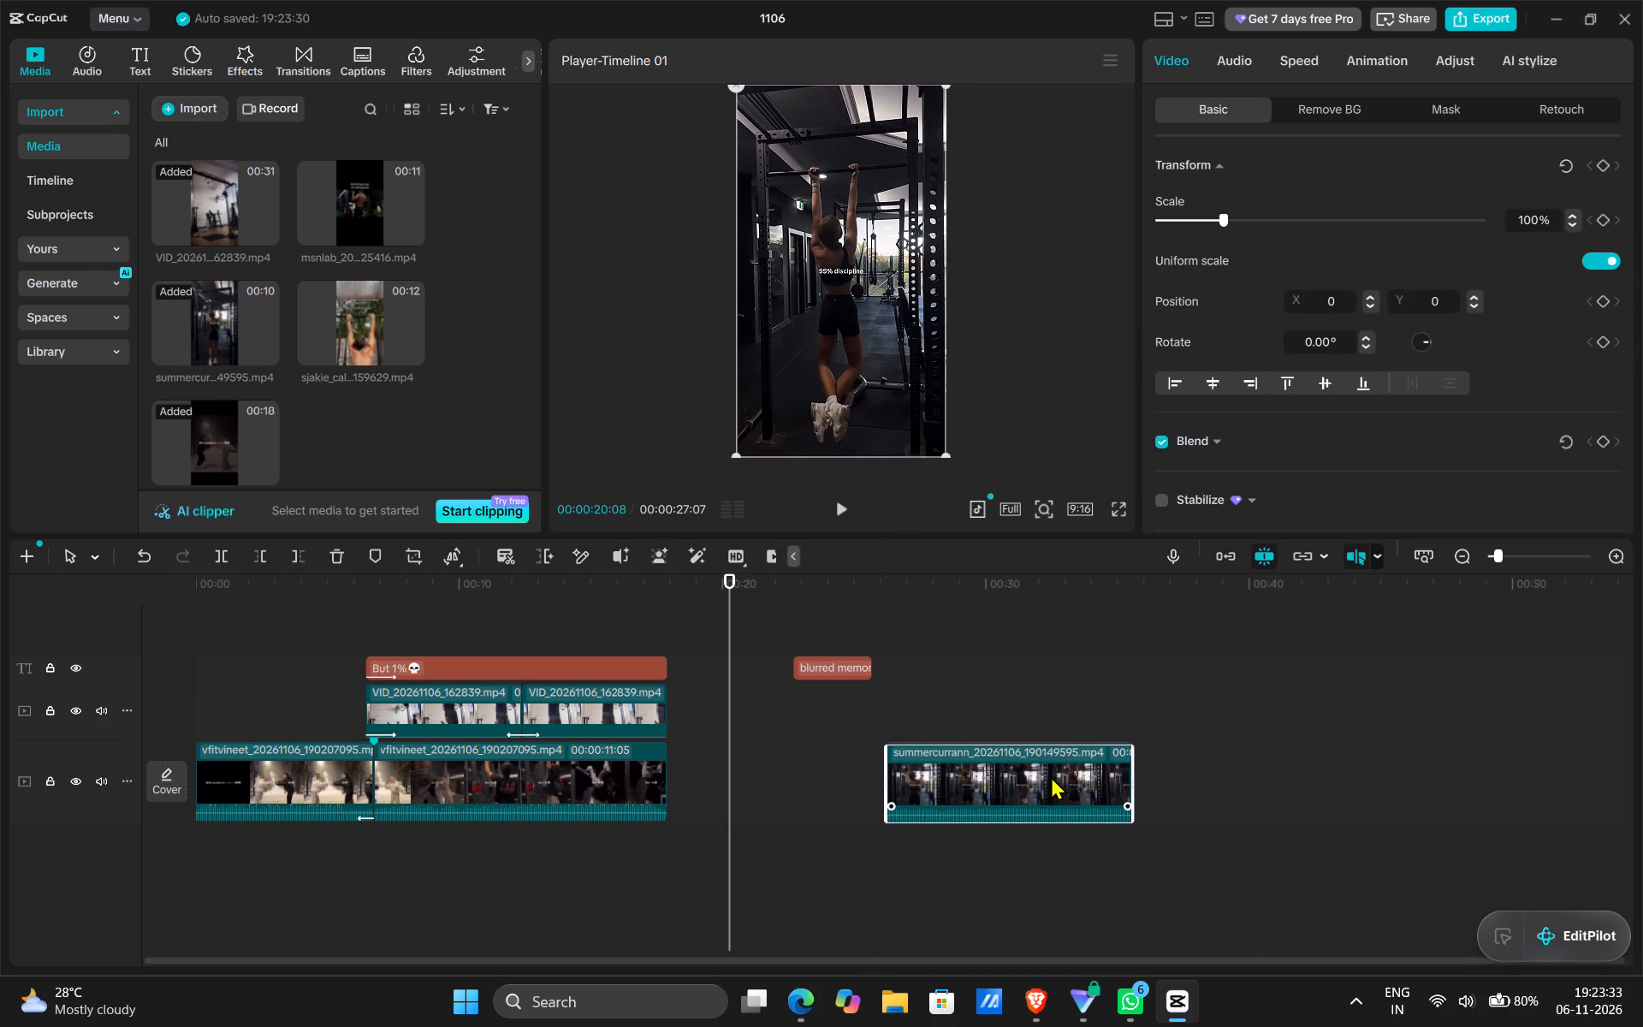
pyautogui.moveTo(1051, 776); pyautogui.dragTo(1090, 772)
pyautogui.hscroll(-1, 1090, 772)
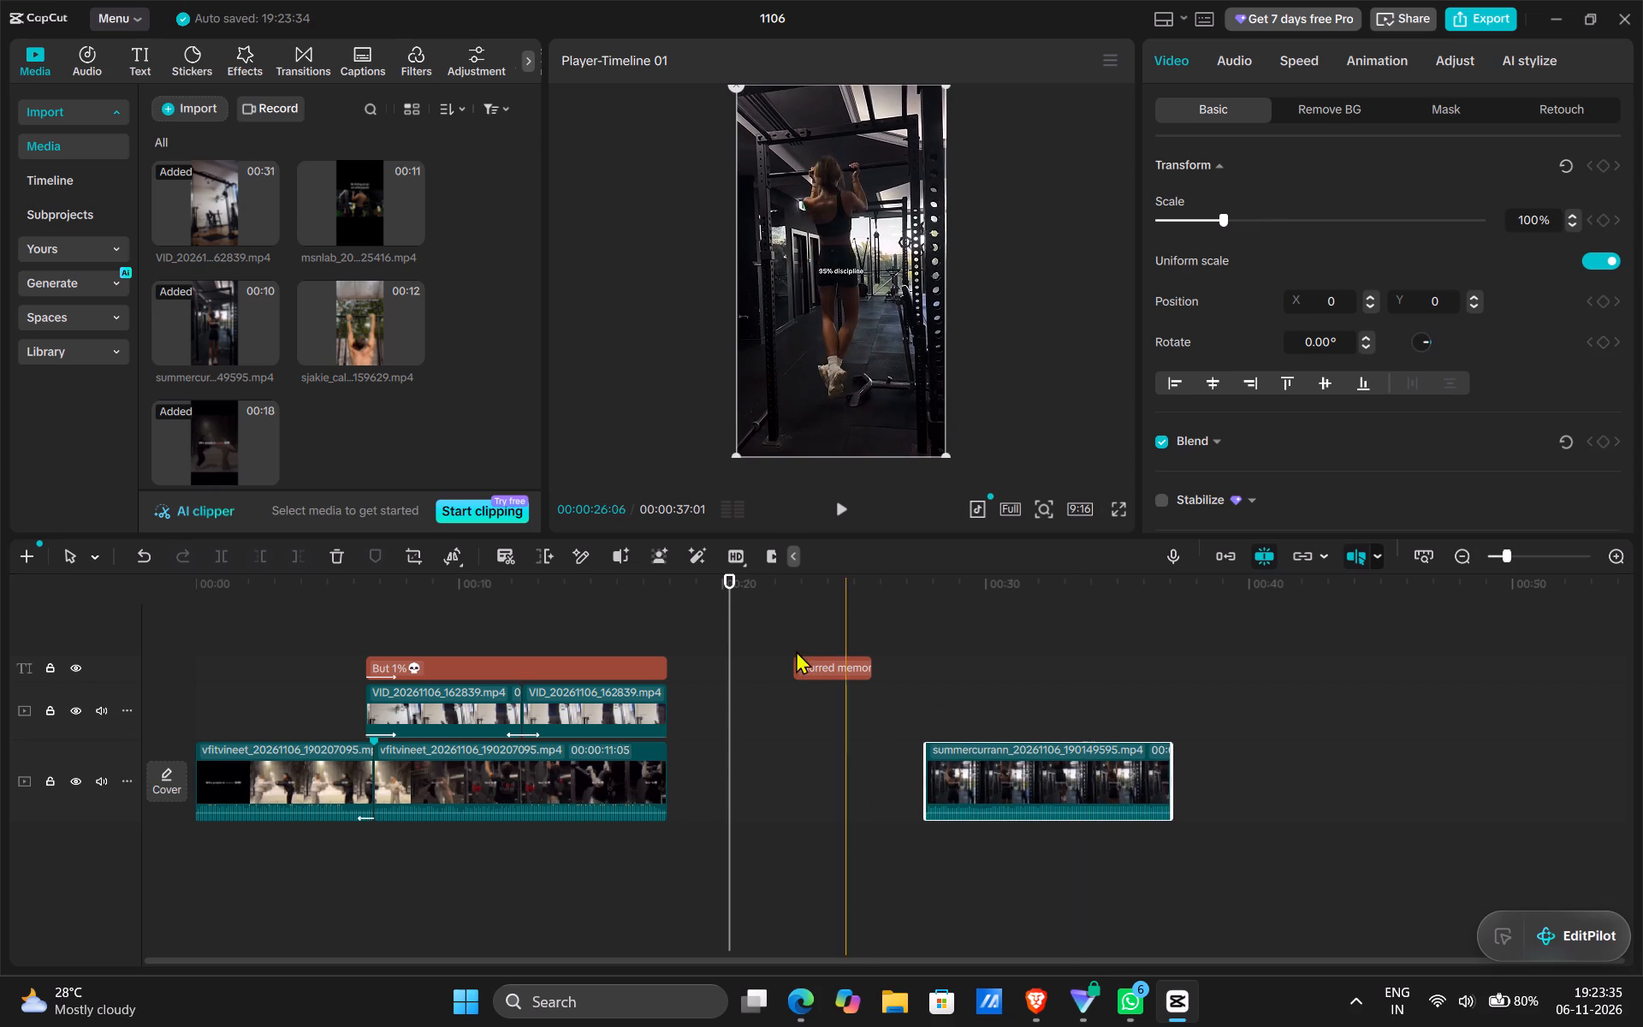
# Preview the opening of the summercurrann reference clip to examine when its caption changes, and return to the clip's start.
pyautogui.moveTo(730, 610); pyautogui.dragTo(935, 672)
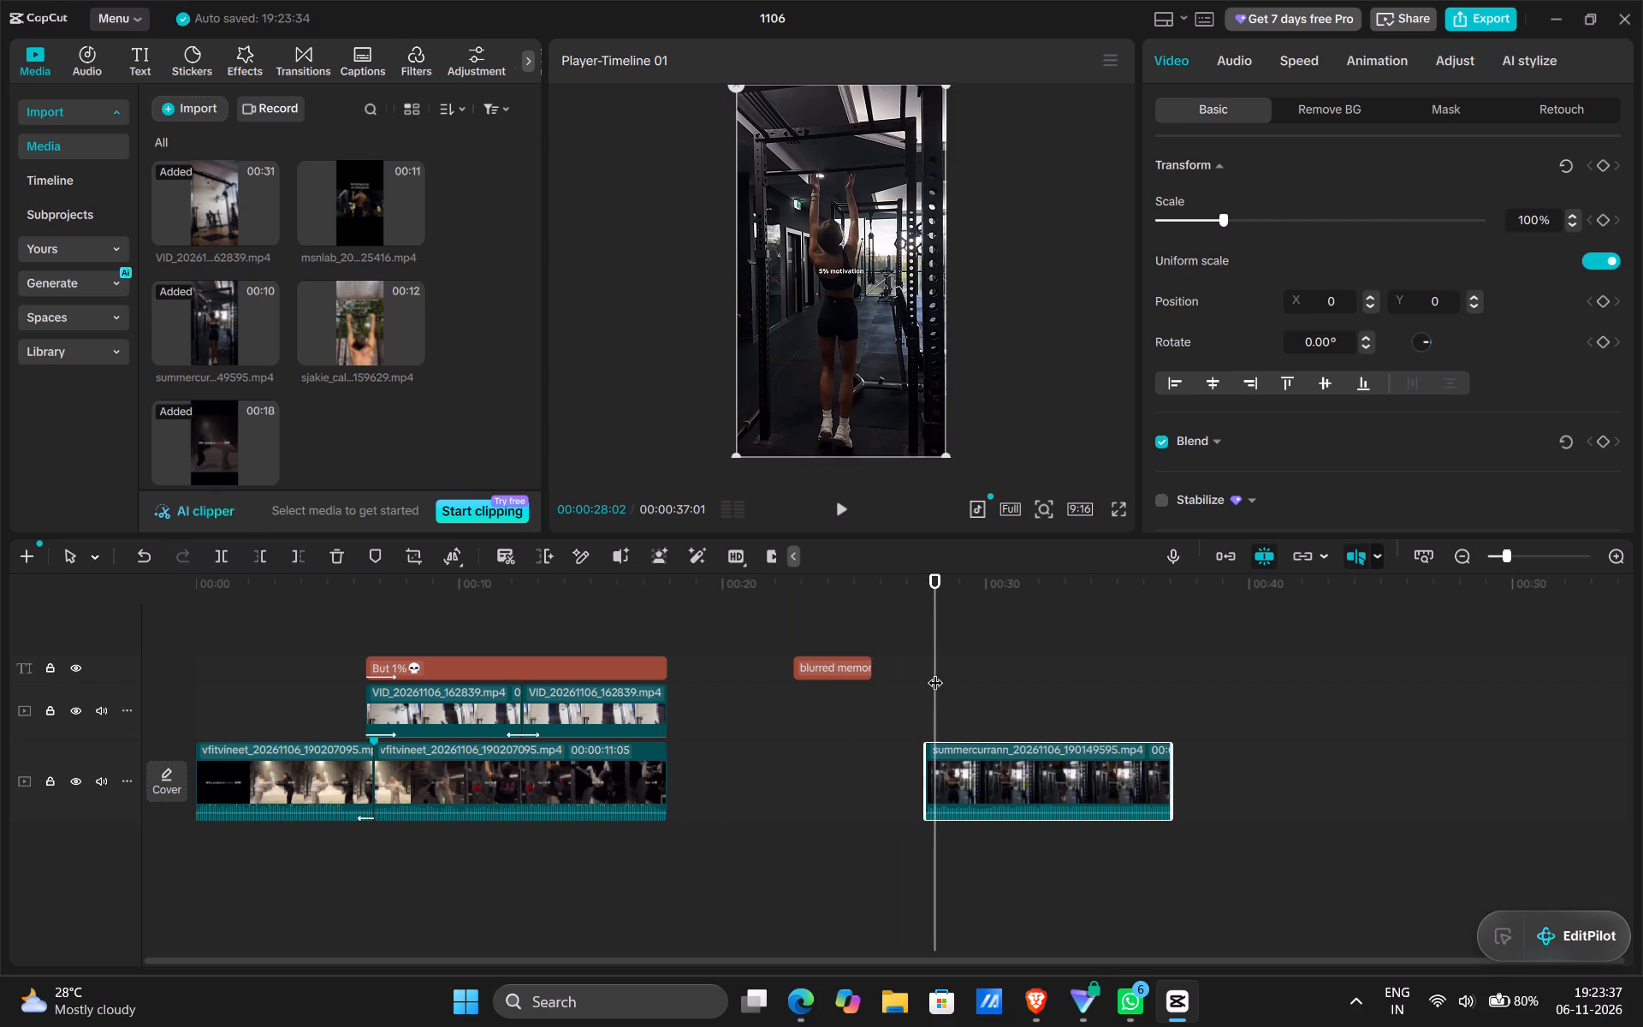
pyautogui.moveTo(935, 672); pyautogui.dragTo(927, 672)
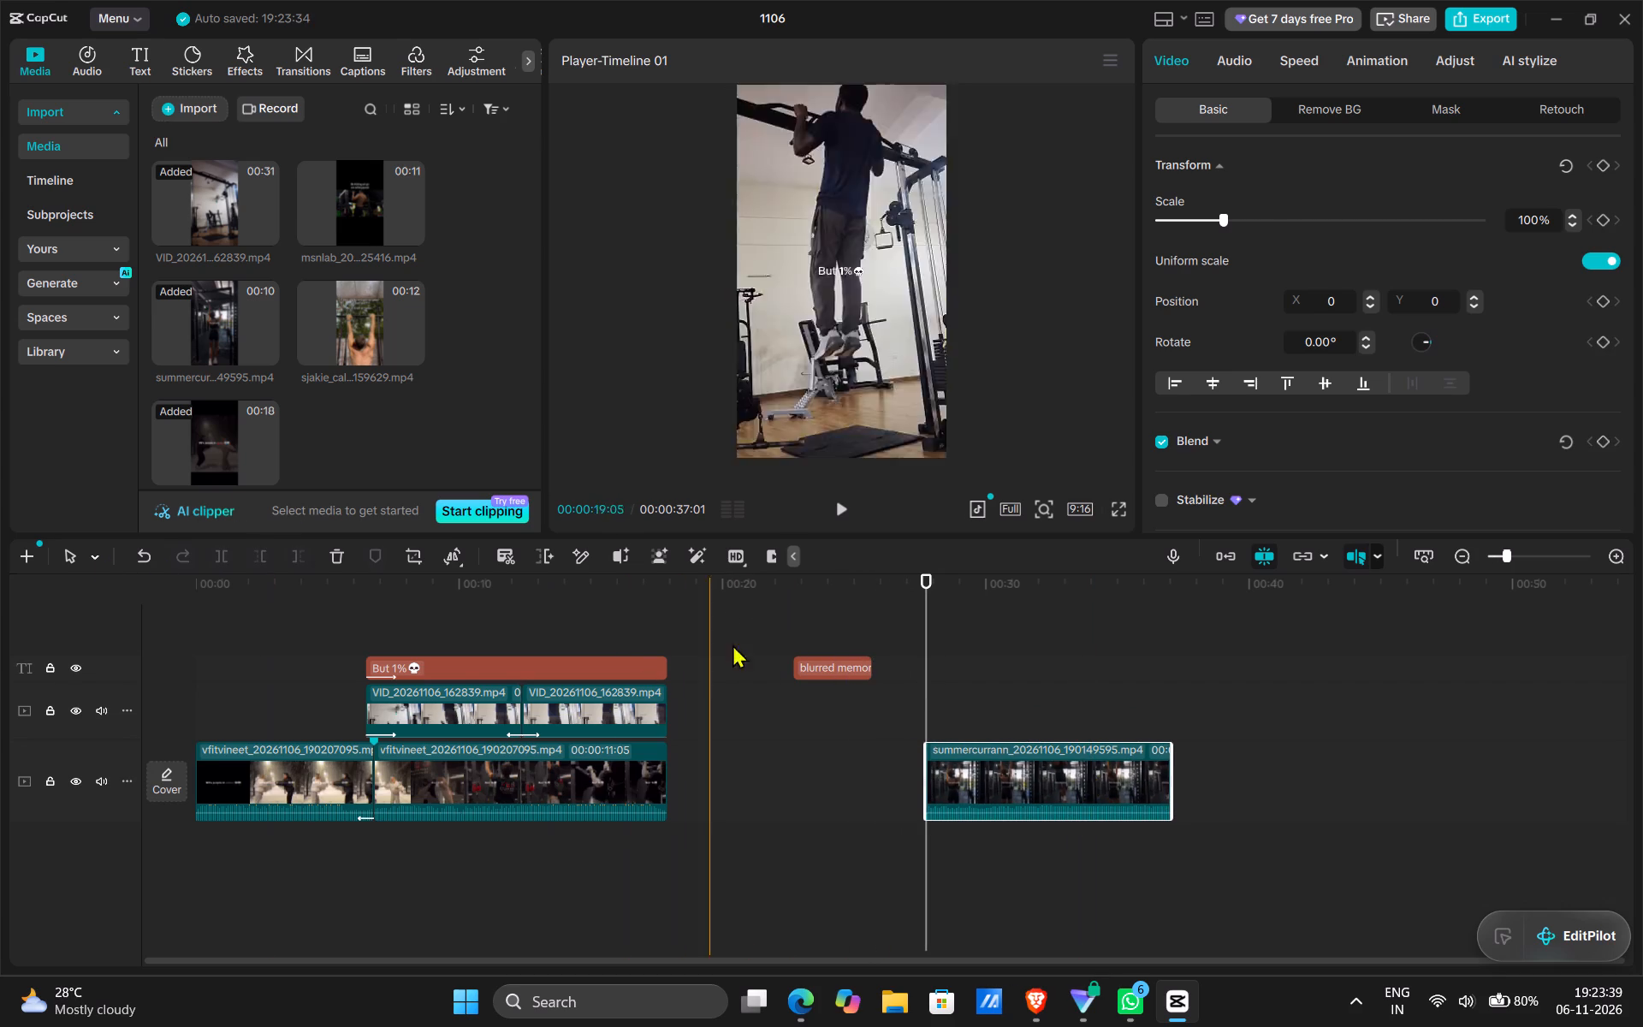
pyautogui.click(839, 508)
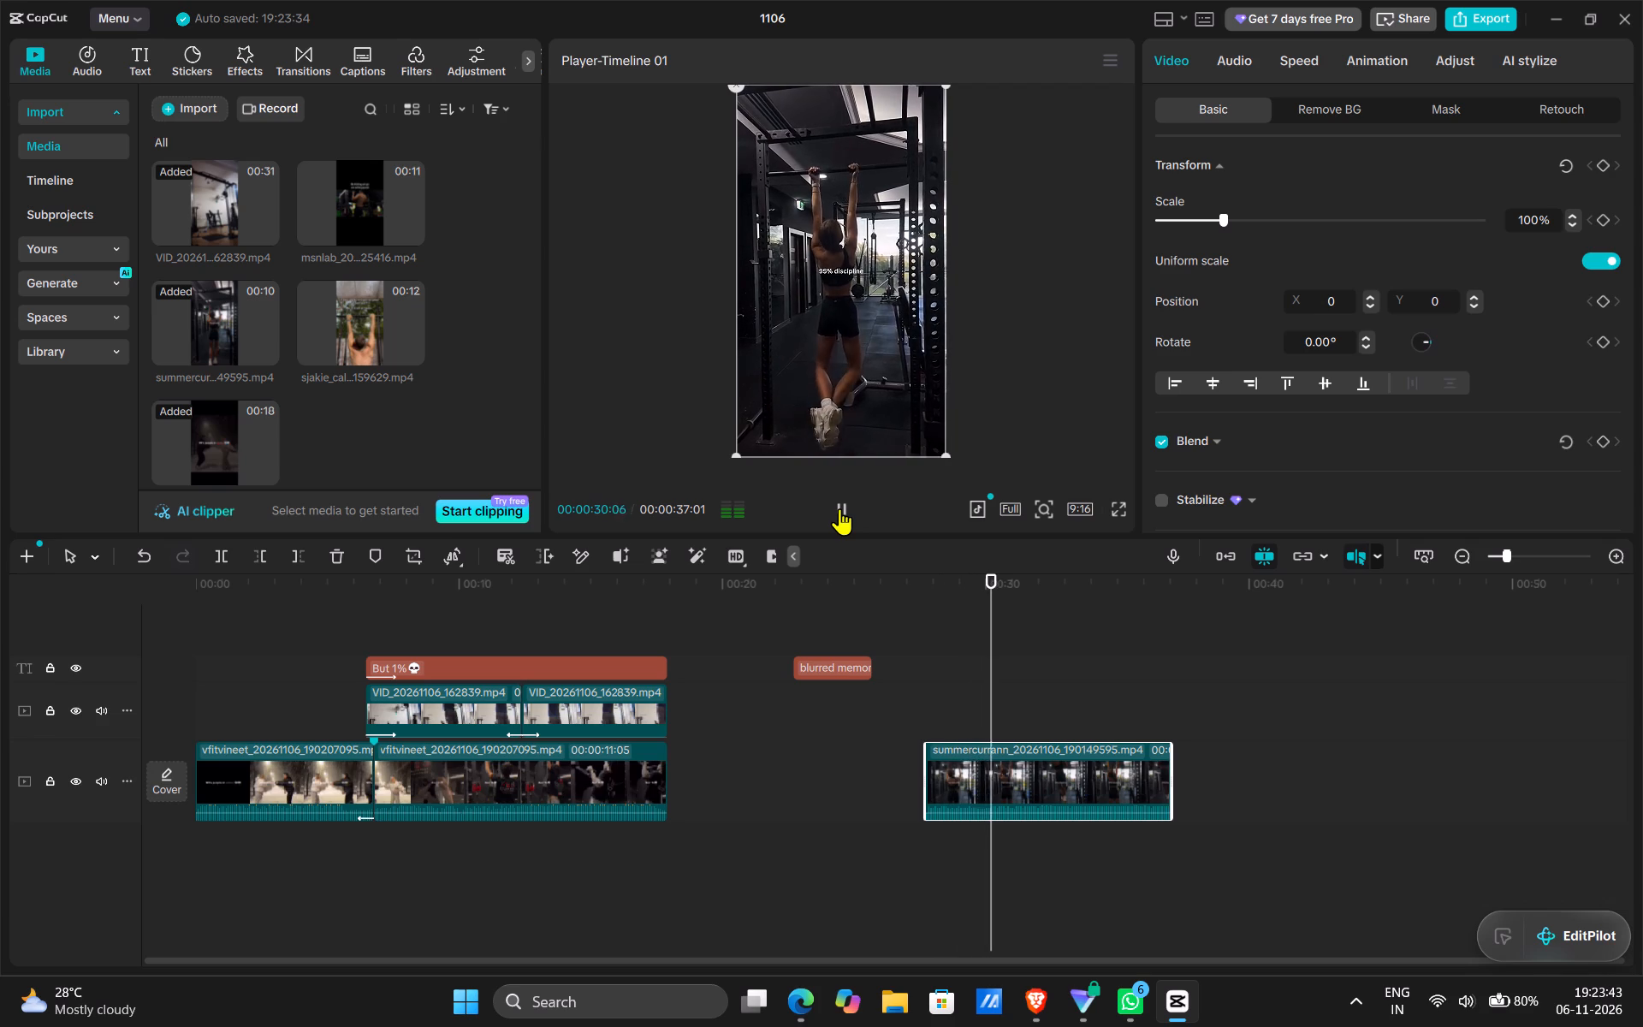
pyautogui.click(839, 508)
pyautogui.moveTo(999, 644); pyautogui.dragTo(982, 651)
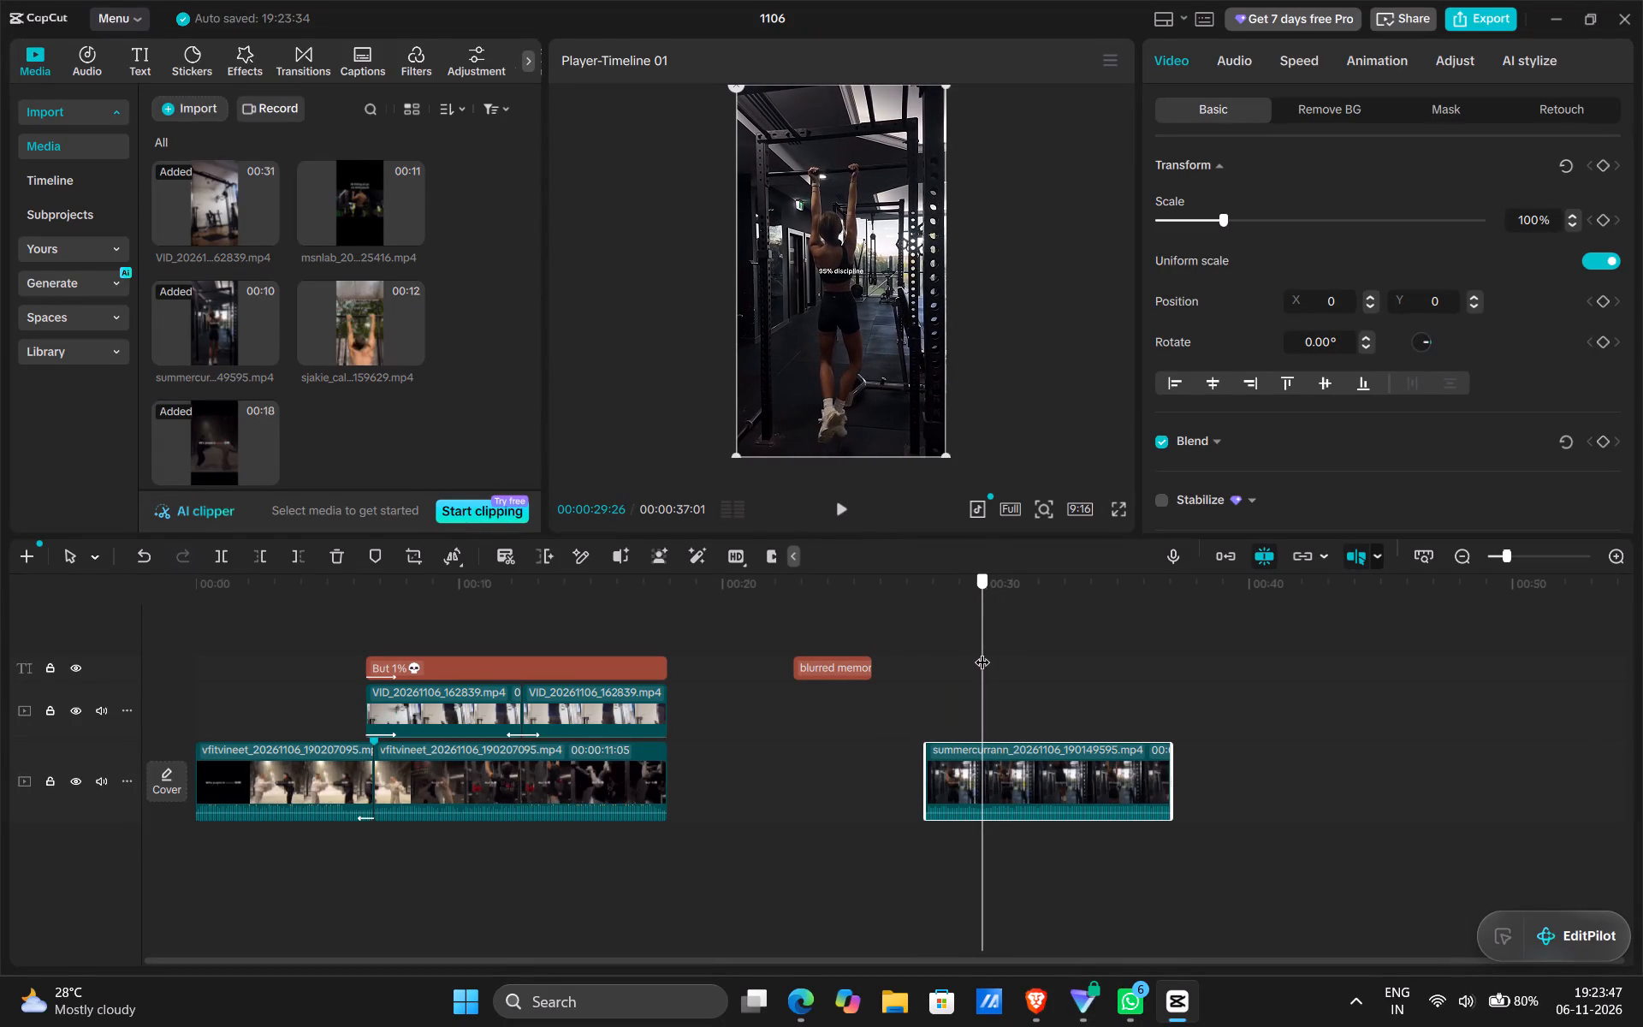
pyautogui.moveTo(982, 651); pyautogui.dragTo(982, 650)
pyautogui.moveTo(982, 650); pyautogui.dragTo(917, 654)
pyautogui.click(917, 654)
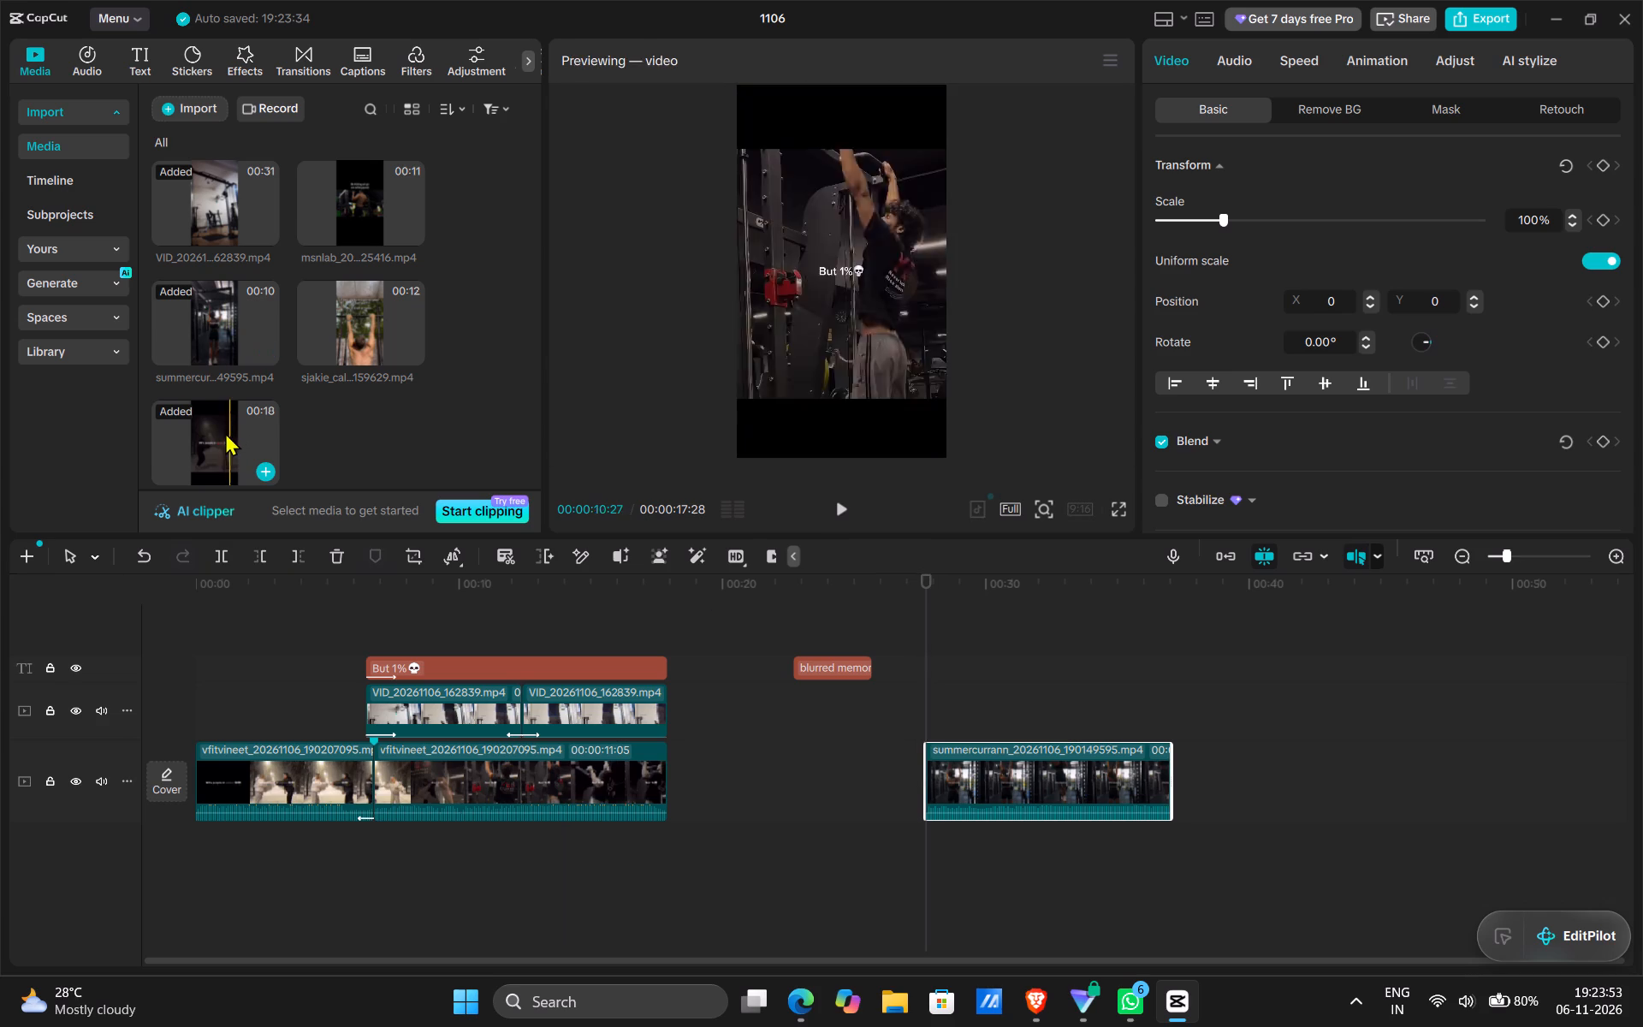
# Place the VID_20261106_162839 pull-up footage on the overlay track, aligned with the start of the new reference clip.
pyautogui.moveTo(210, 197); pyautogui.dragTo(896, 657)
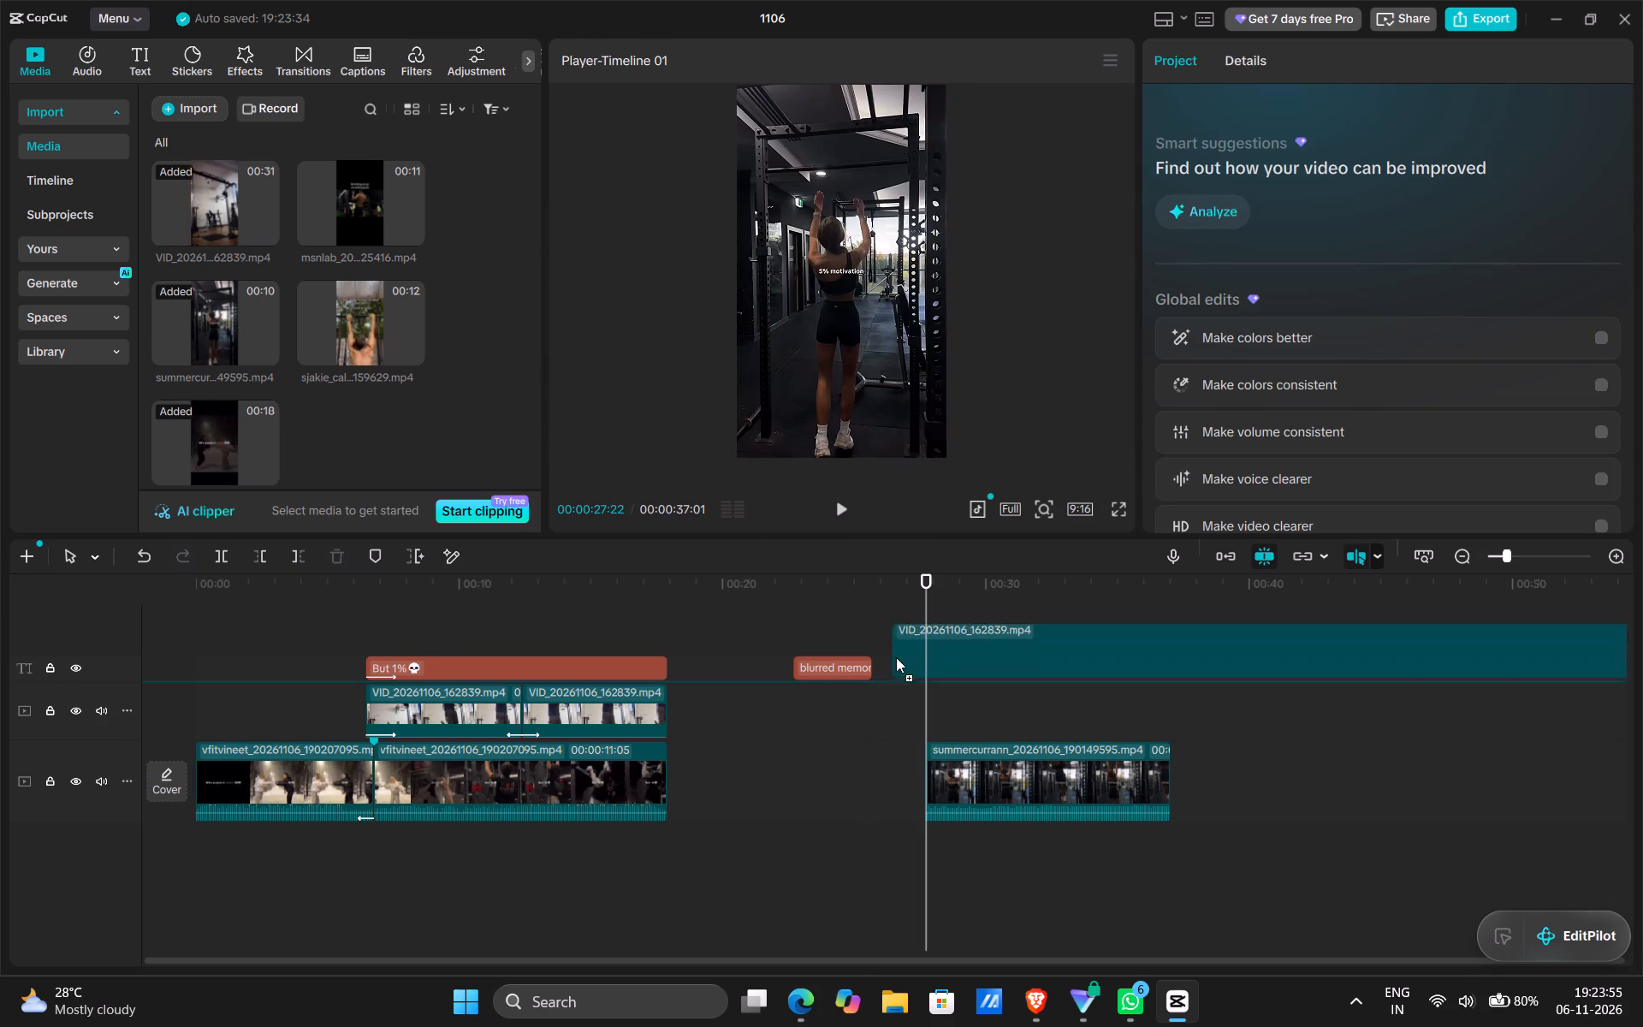
pyautogui.moveTo(896, 657); pyautogui.dragTo(928, 714)
pyautogui.hscroll(-1, 928, 714)
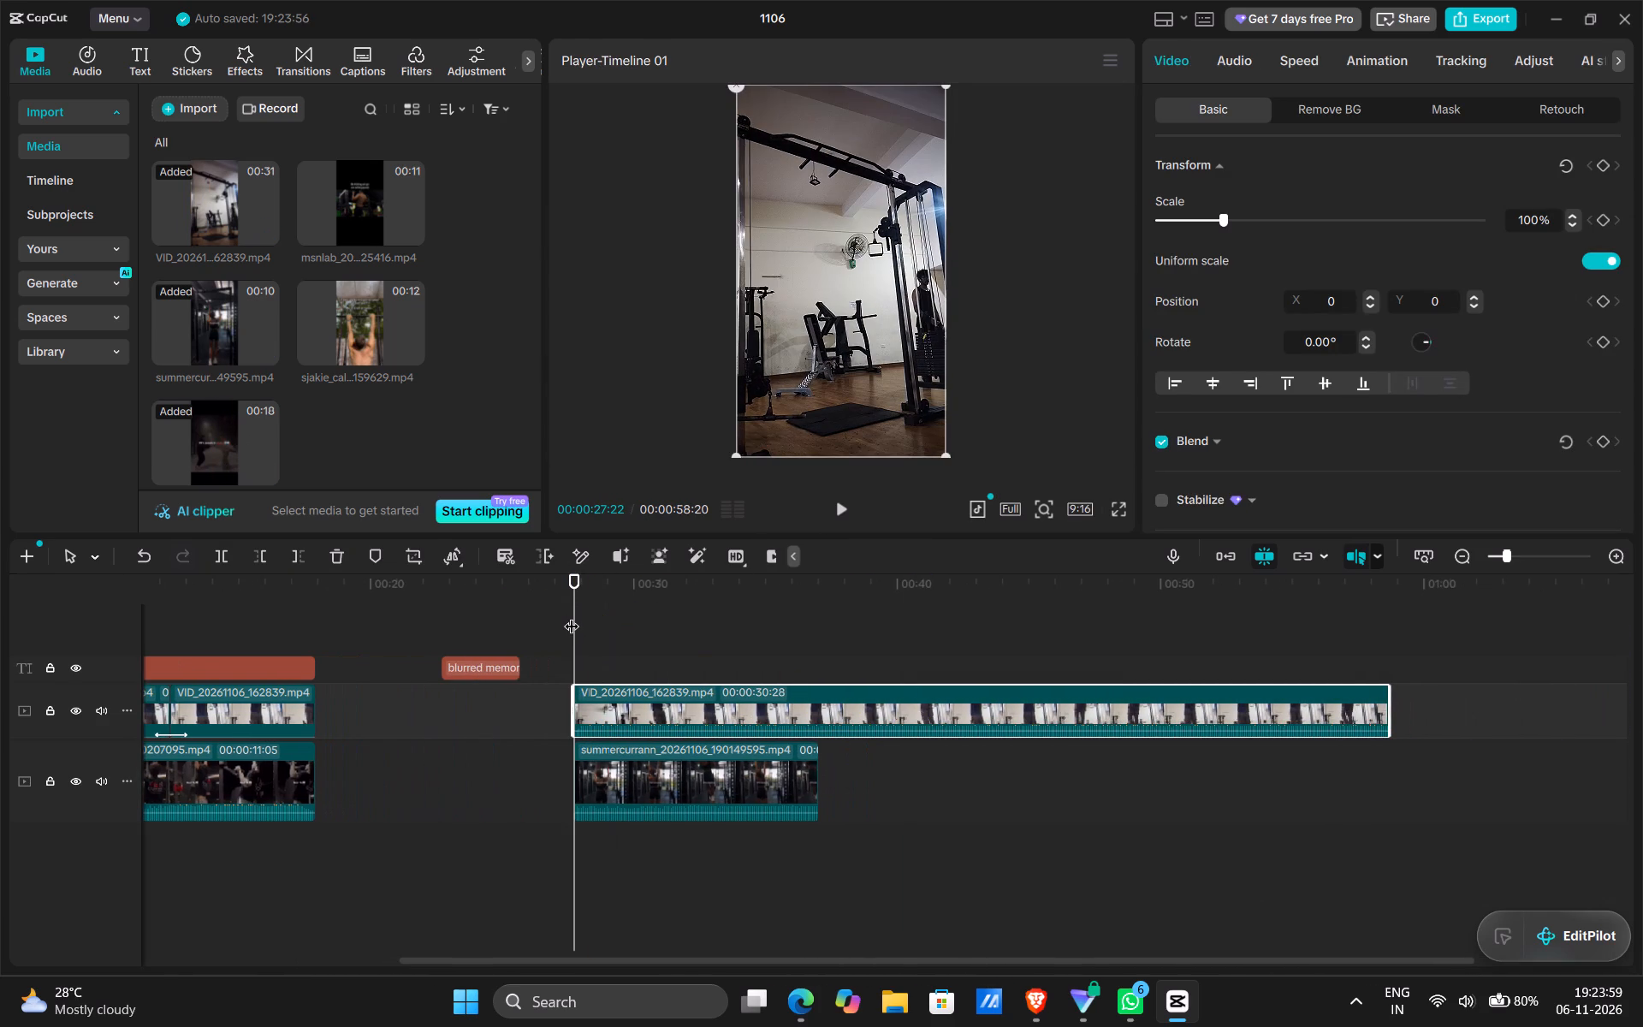
# Trim about one second off the start of the new pull-up clip and realign it with the reference clip's start.
pyautogui.moveTo(572, 615); pyautogui.dragTo(599, 623)
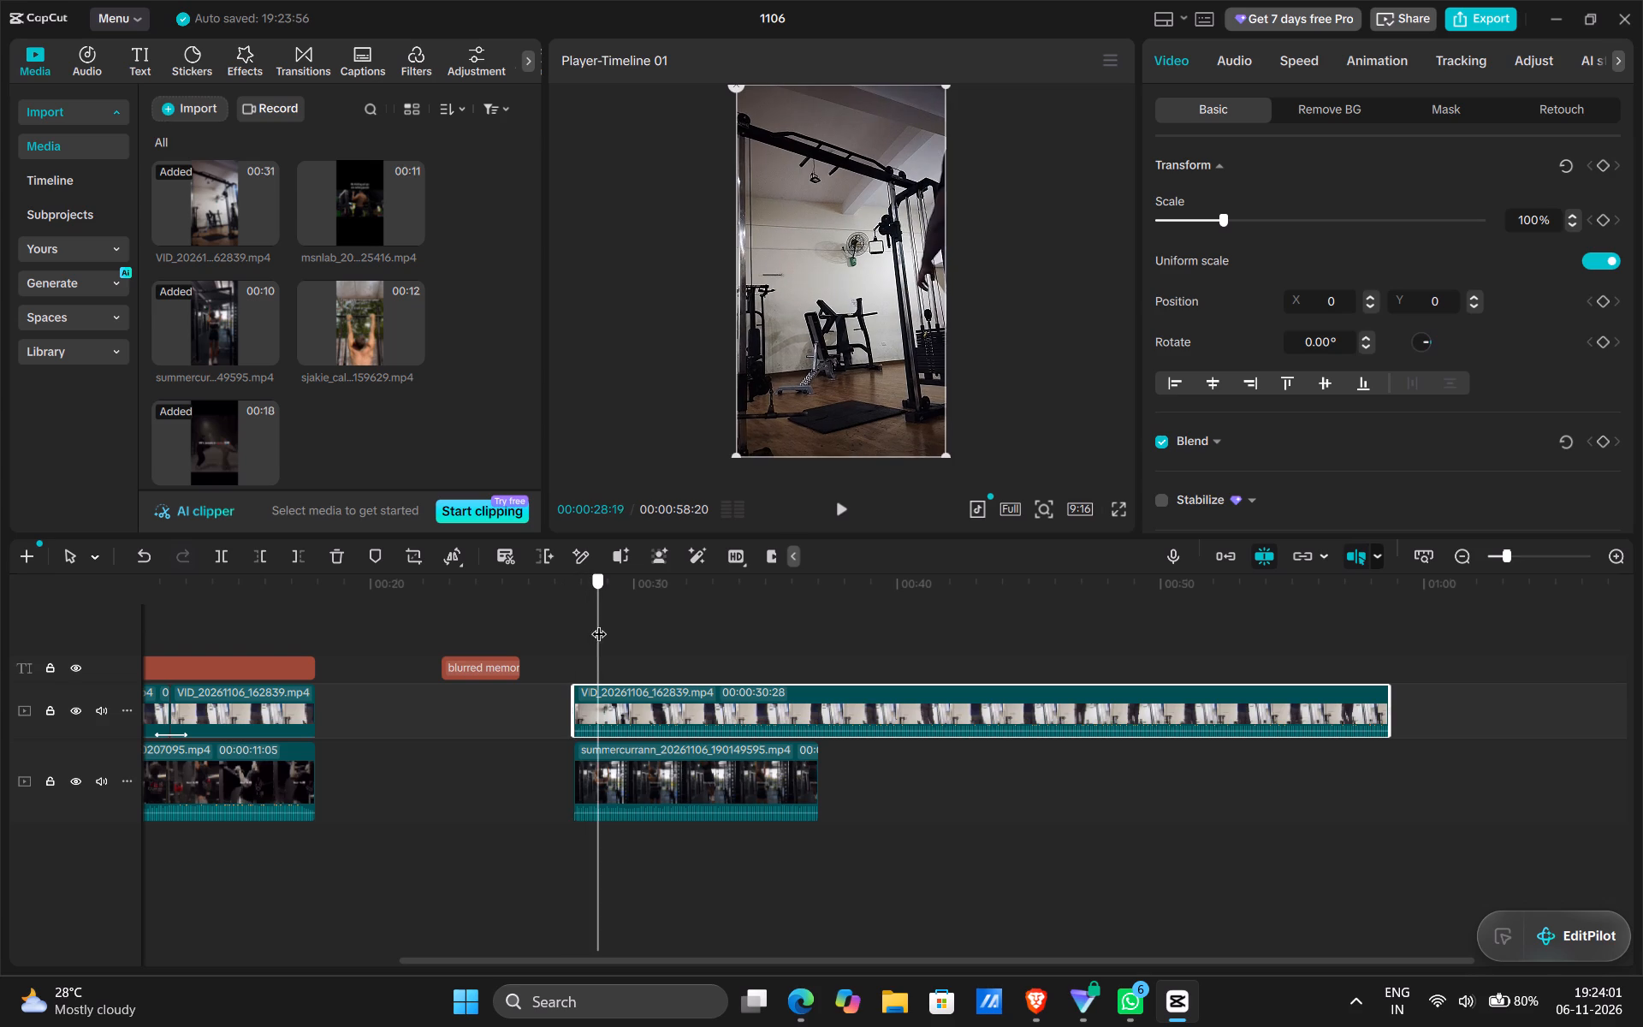
pyautogui.moveTo(599, 623); pyautogui.dragTo(632, 632)
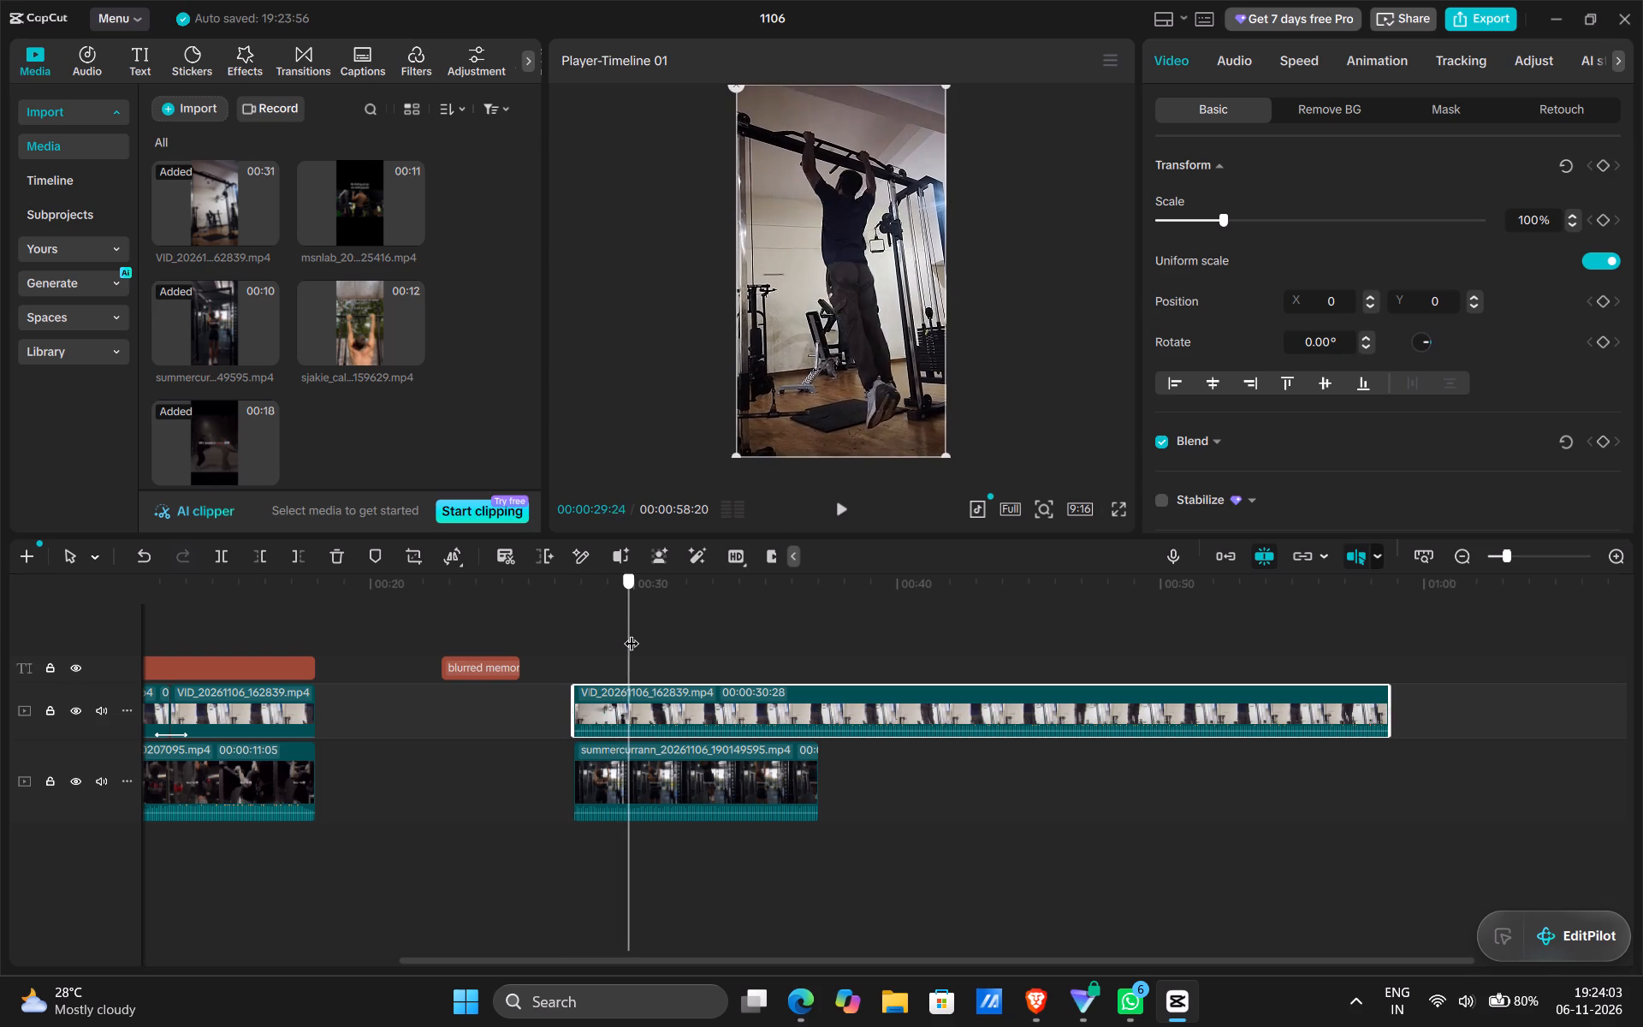
pyautogui.moveTo(632, 632); pyautogui.dragTo(600, 646)
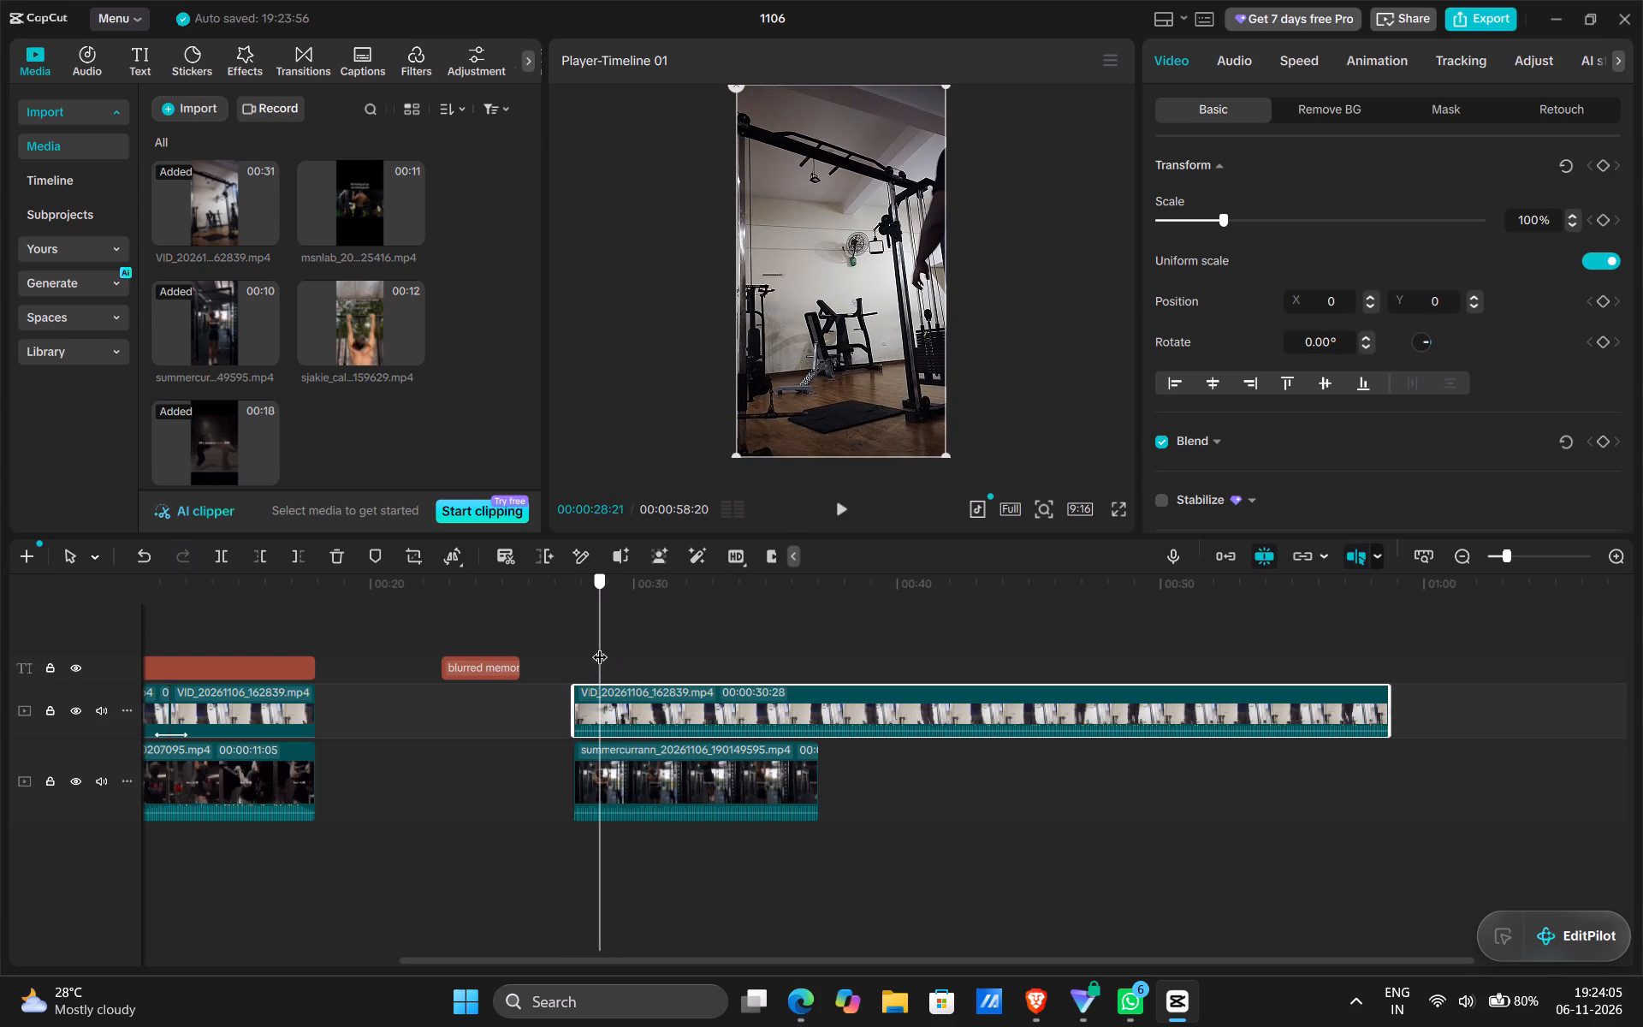
pyautogui.moveTo(600, 646); pyautogui.dragTo(600, 645)
pyautogui.moveTo(569, 709); pyautogui.dragTo(594, 709)
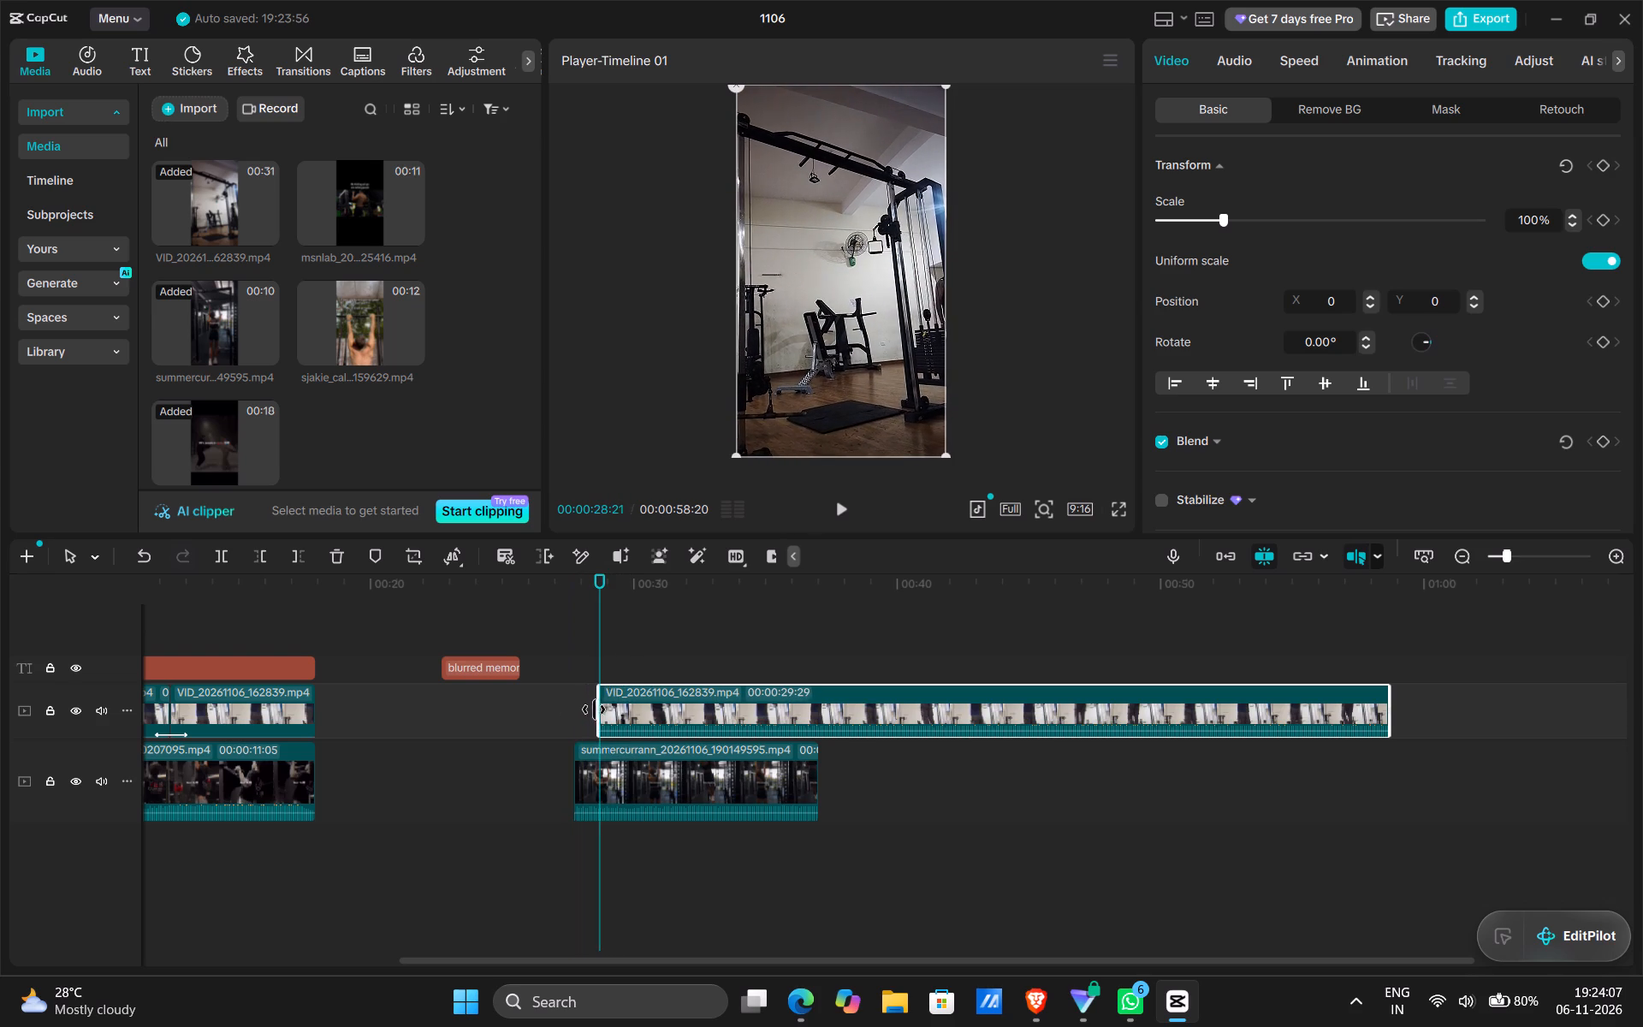
pyautogui.moveTo(594, 709); pyautogui.dragTo(595, 709)
pyautogui.moveTo(621, 709); pyautogui.dragTo(602, 712)
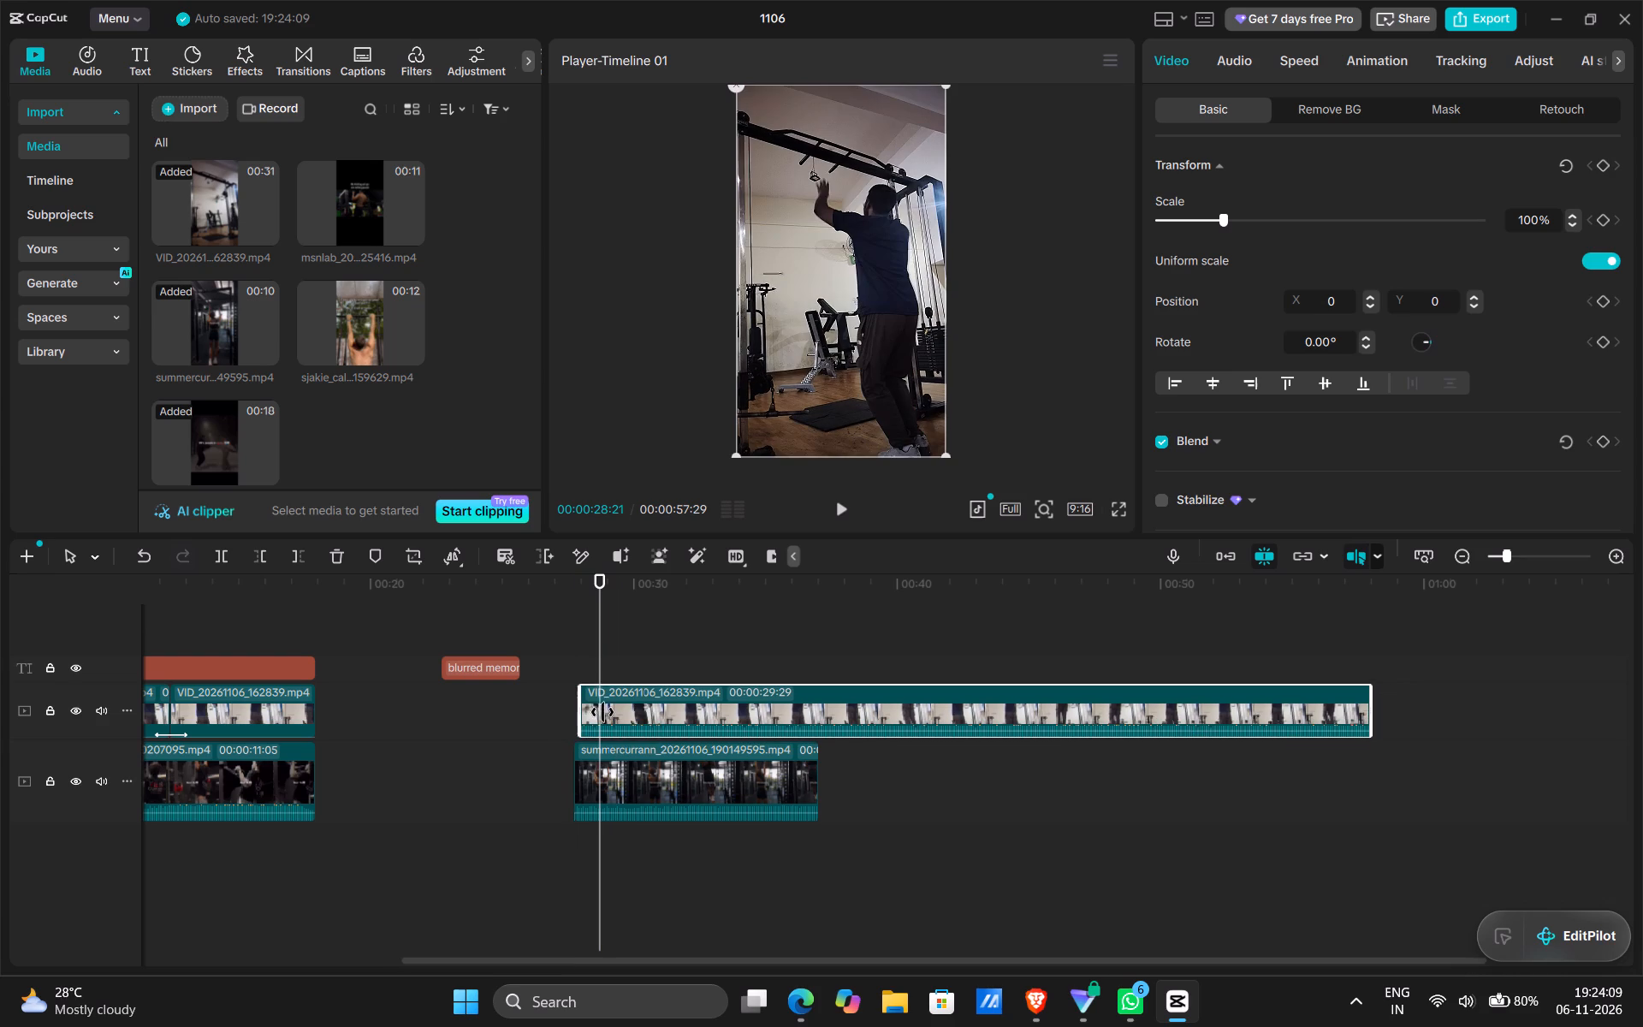
pyautogui.click(612, 713)
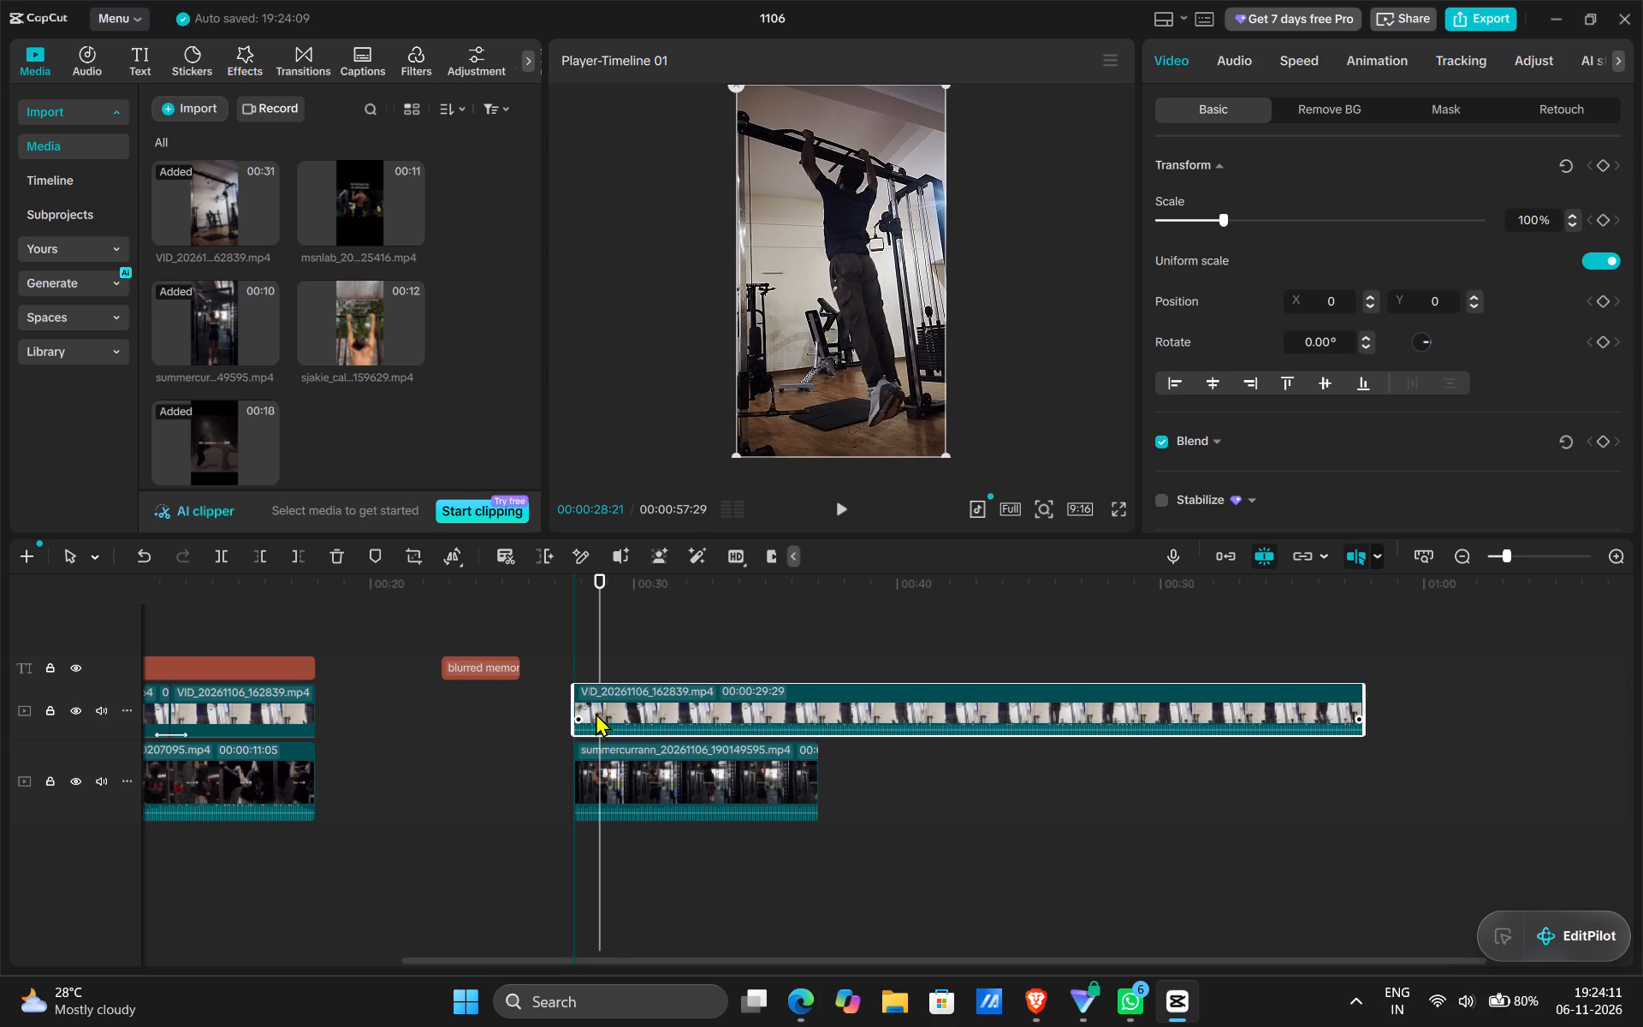
# Trim the end of the new pull-up clip to 00:00:37:01, matching the end of the reference clip.
pyautogui.moveTo(600, 654); pyautogui.dragTo(579, 656)
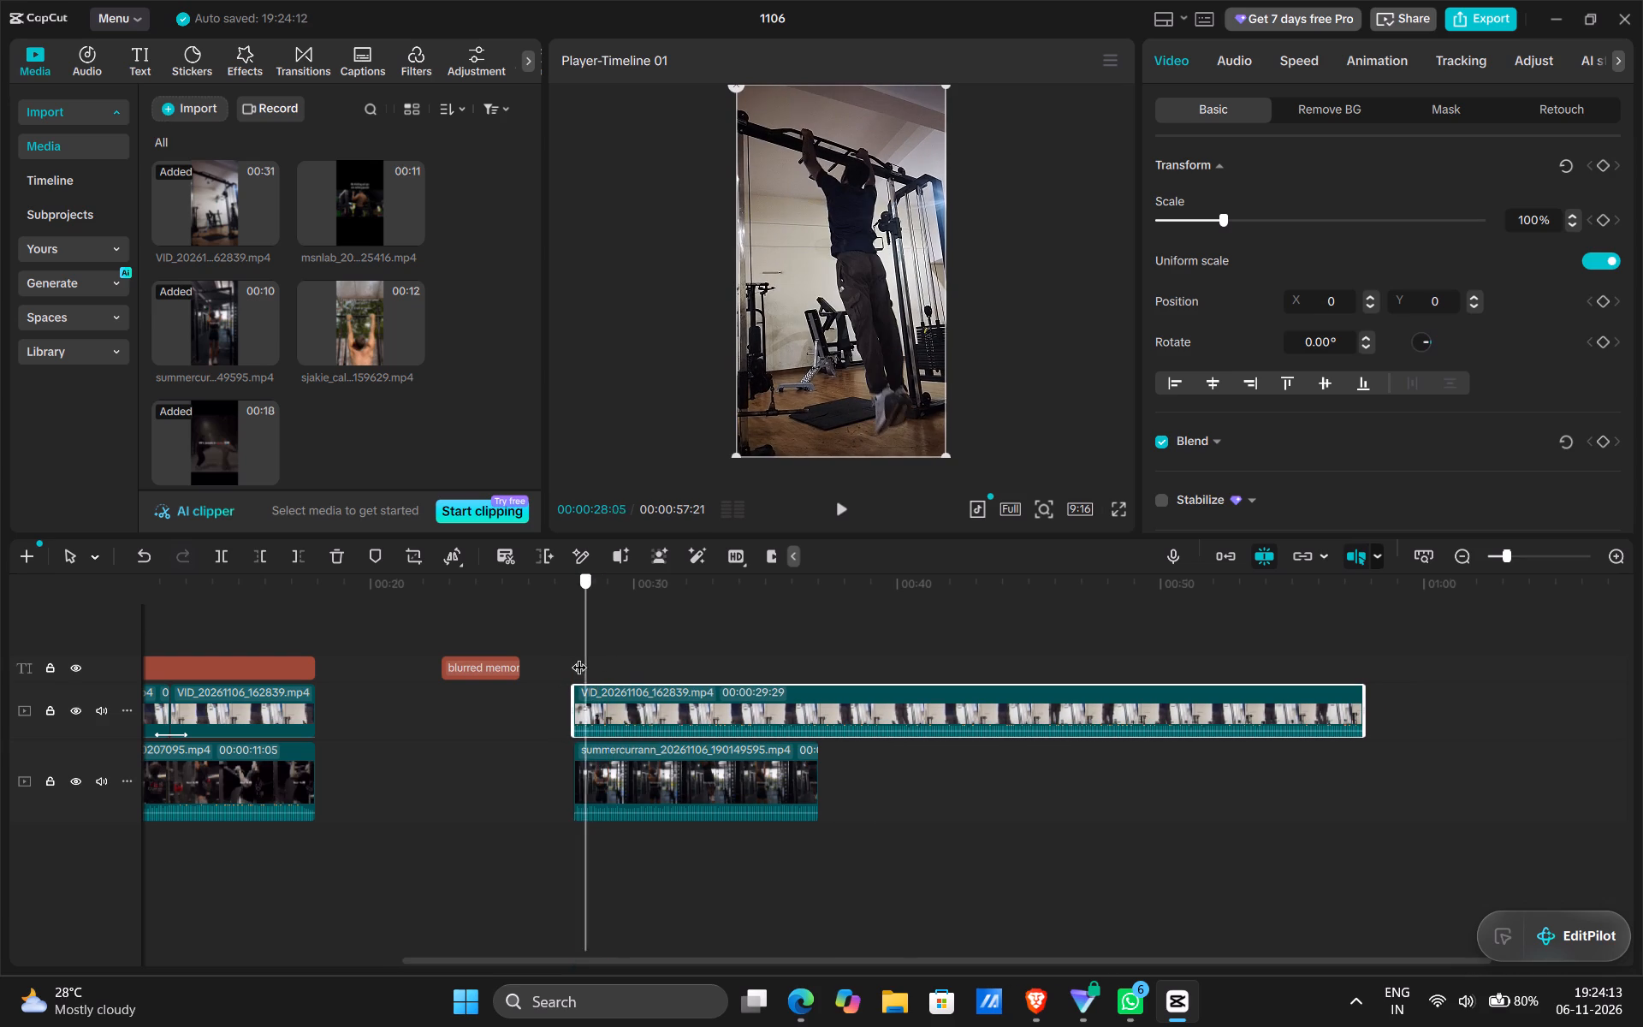
pyautogui.moveTo(579, 656); pyautogui.dragTo(605, 663)
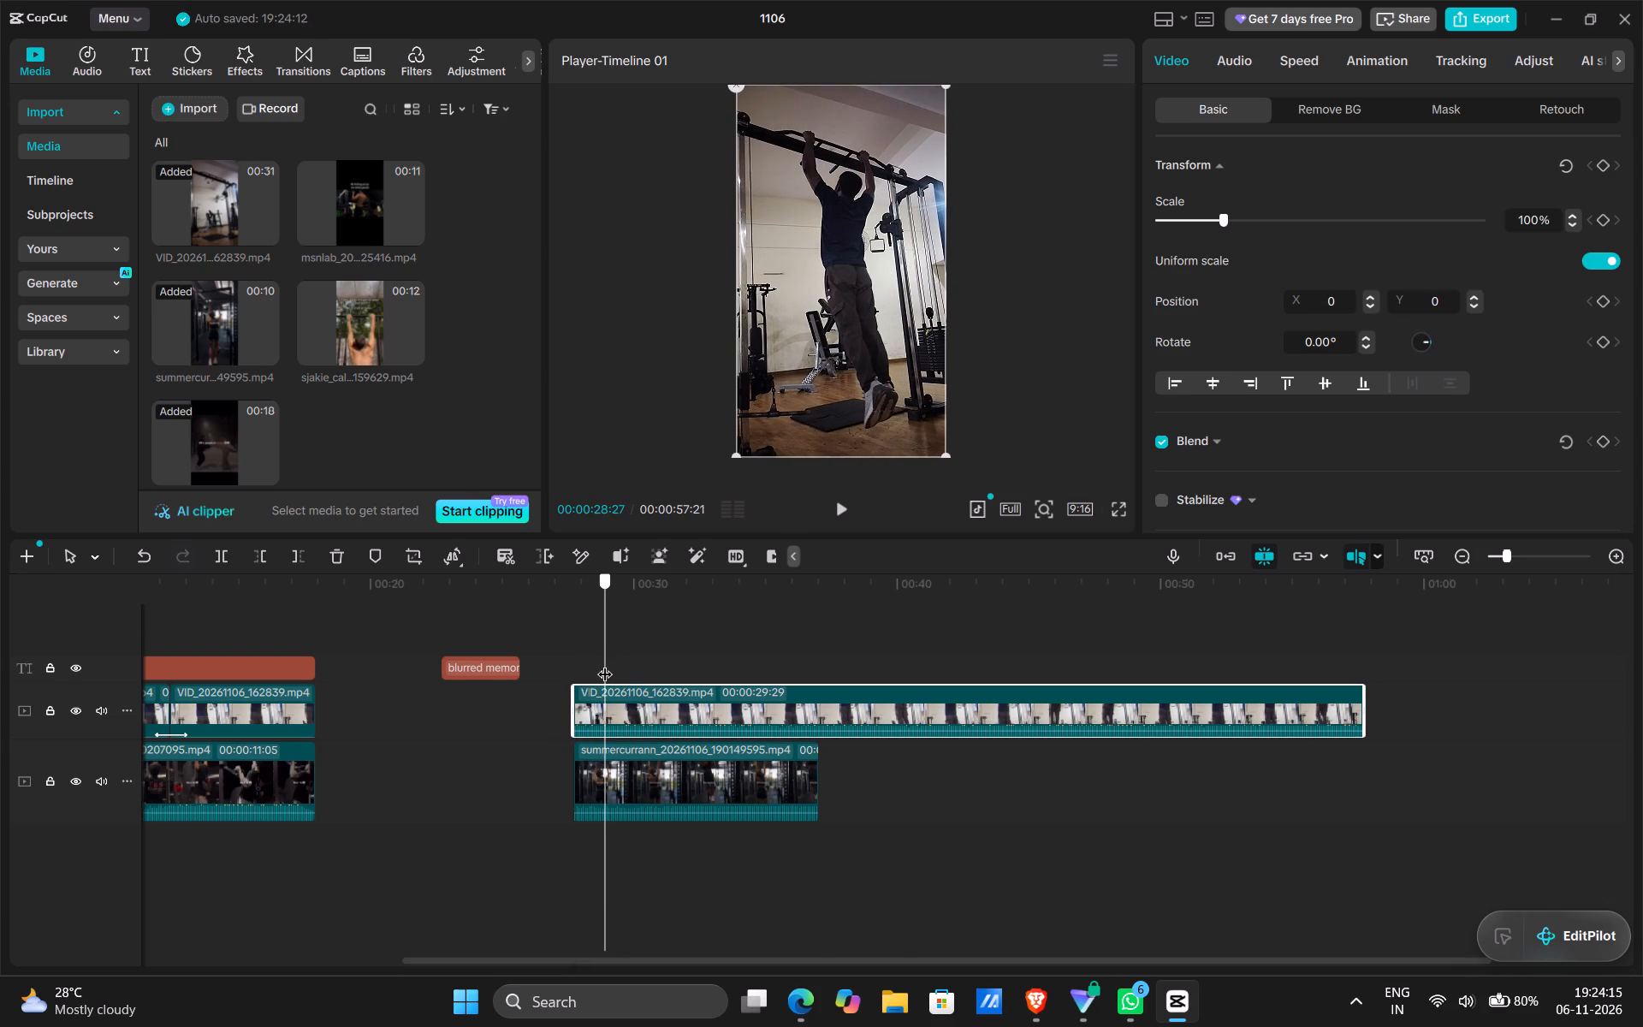
pyautogui.moveTo(605, 663); pyautogui.dragTo(668, 668)
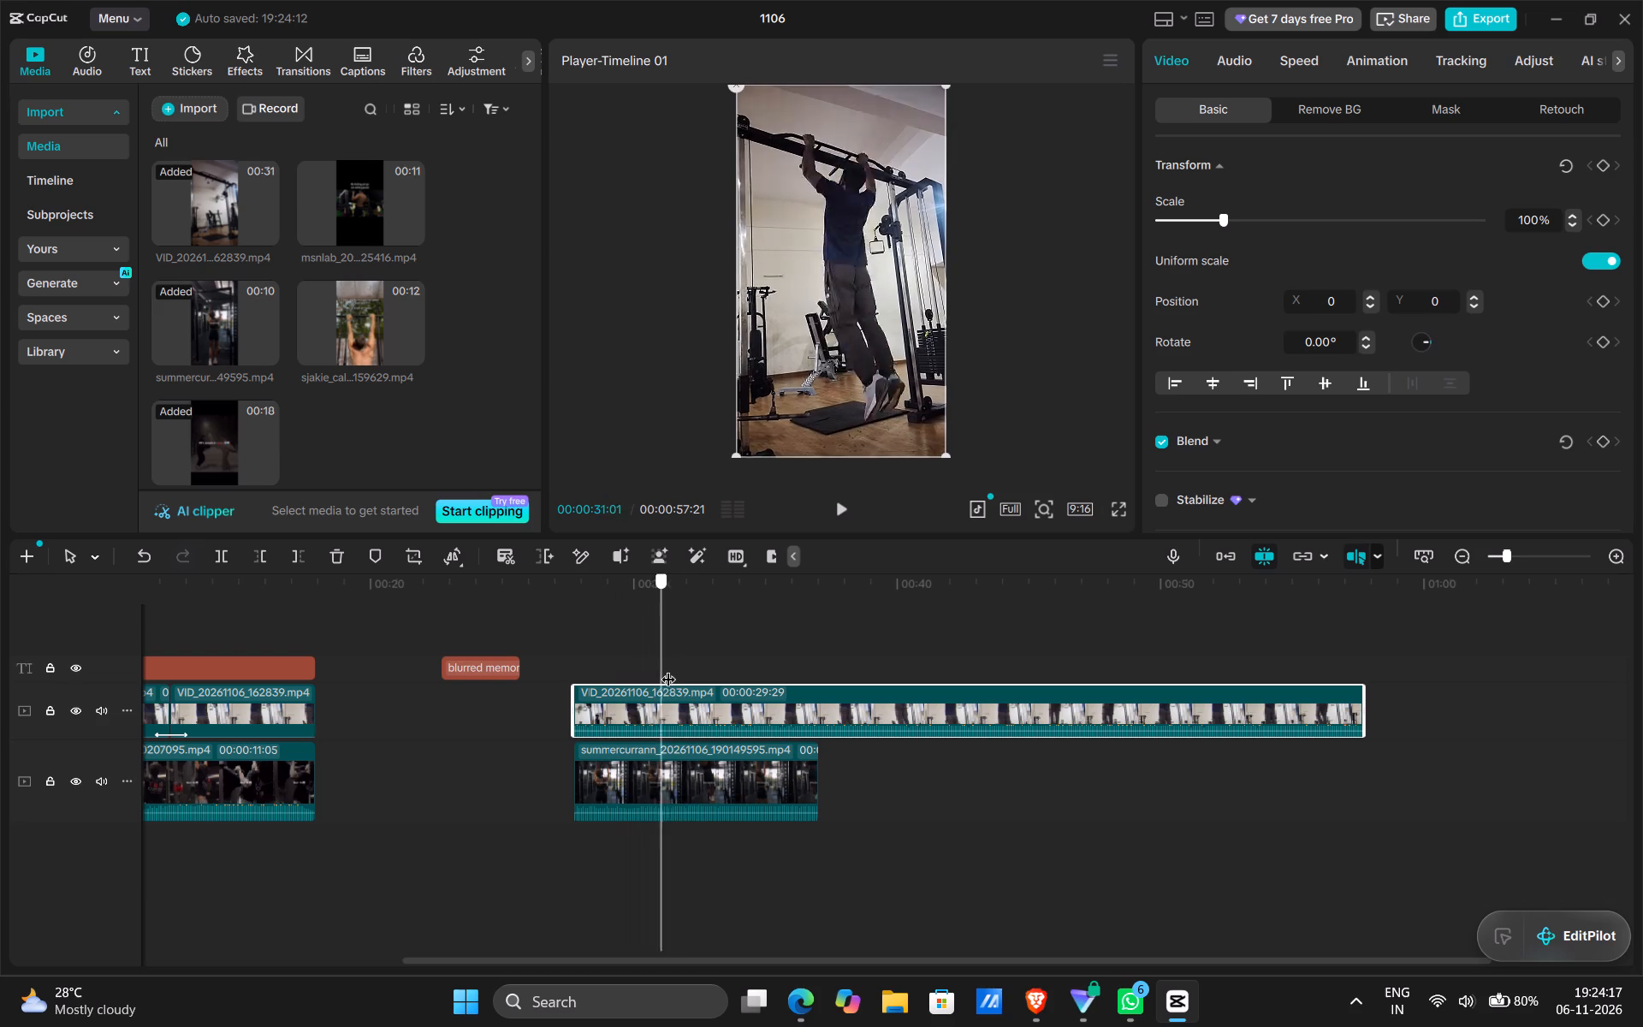
pyautogui.moveTo(668, 668); pyautogui.dragTo(806, 686)
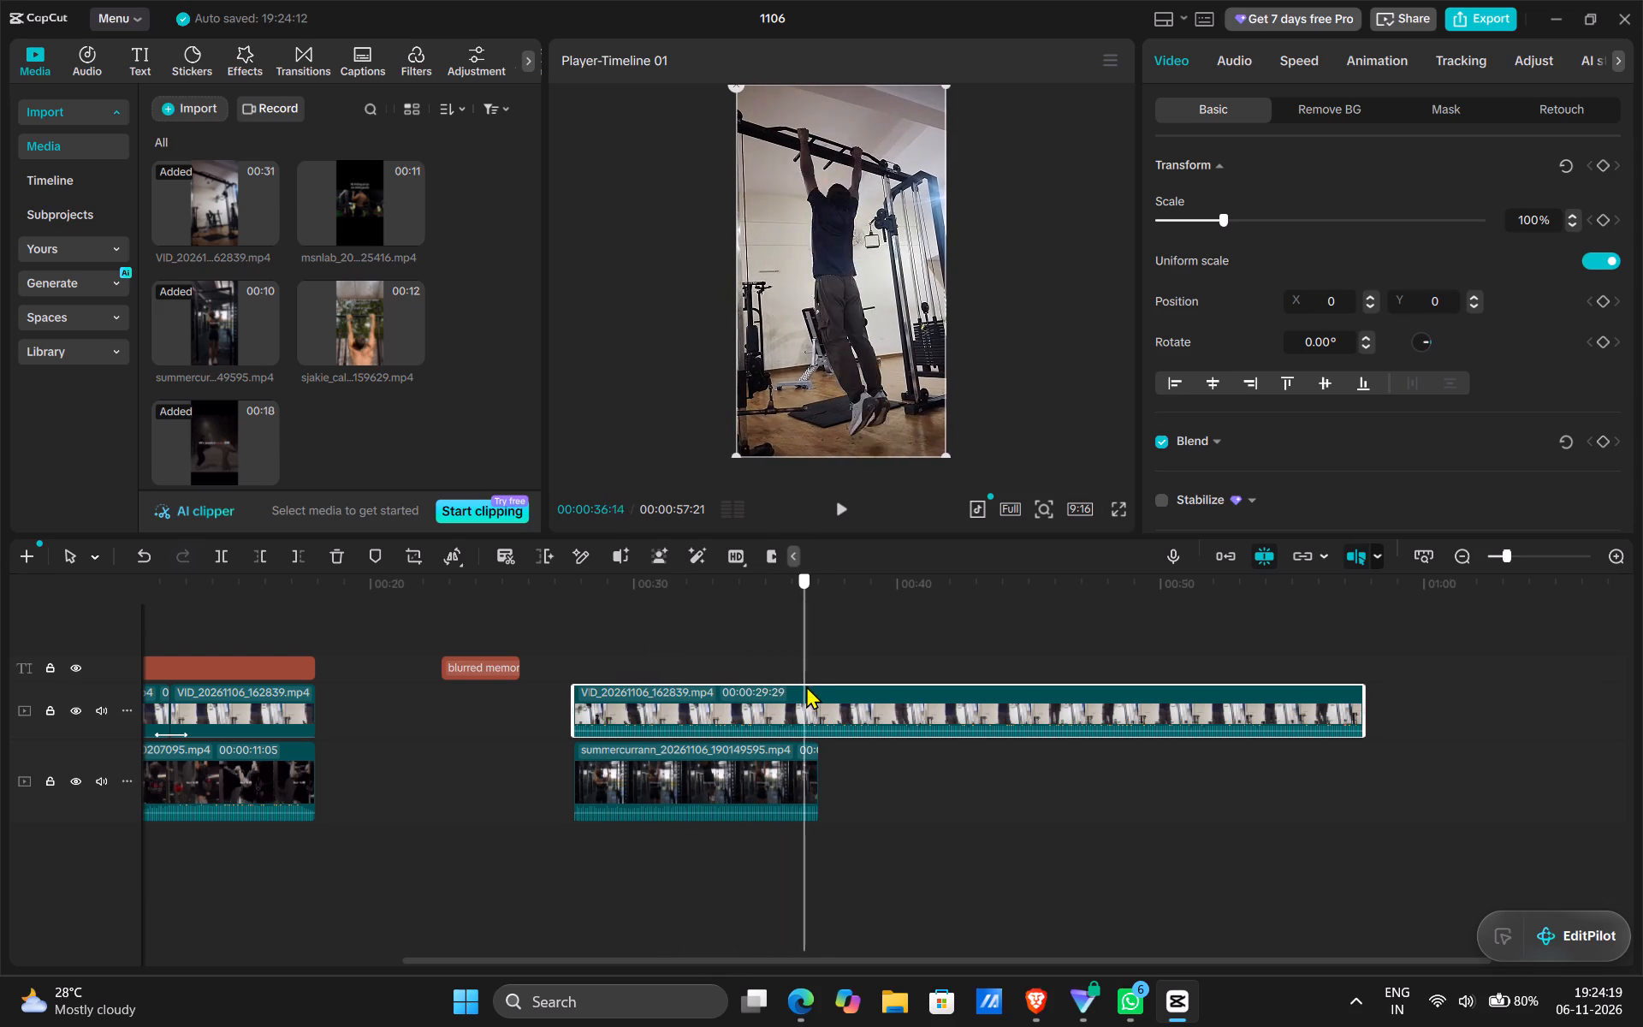
pyautogui.moveTo(806, 686); pyautogui.dragTo(816, 686)
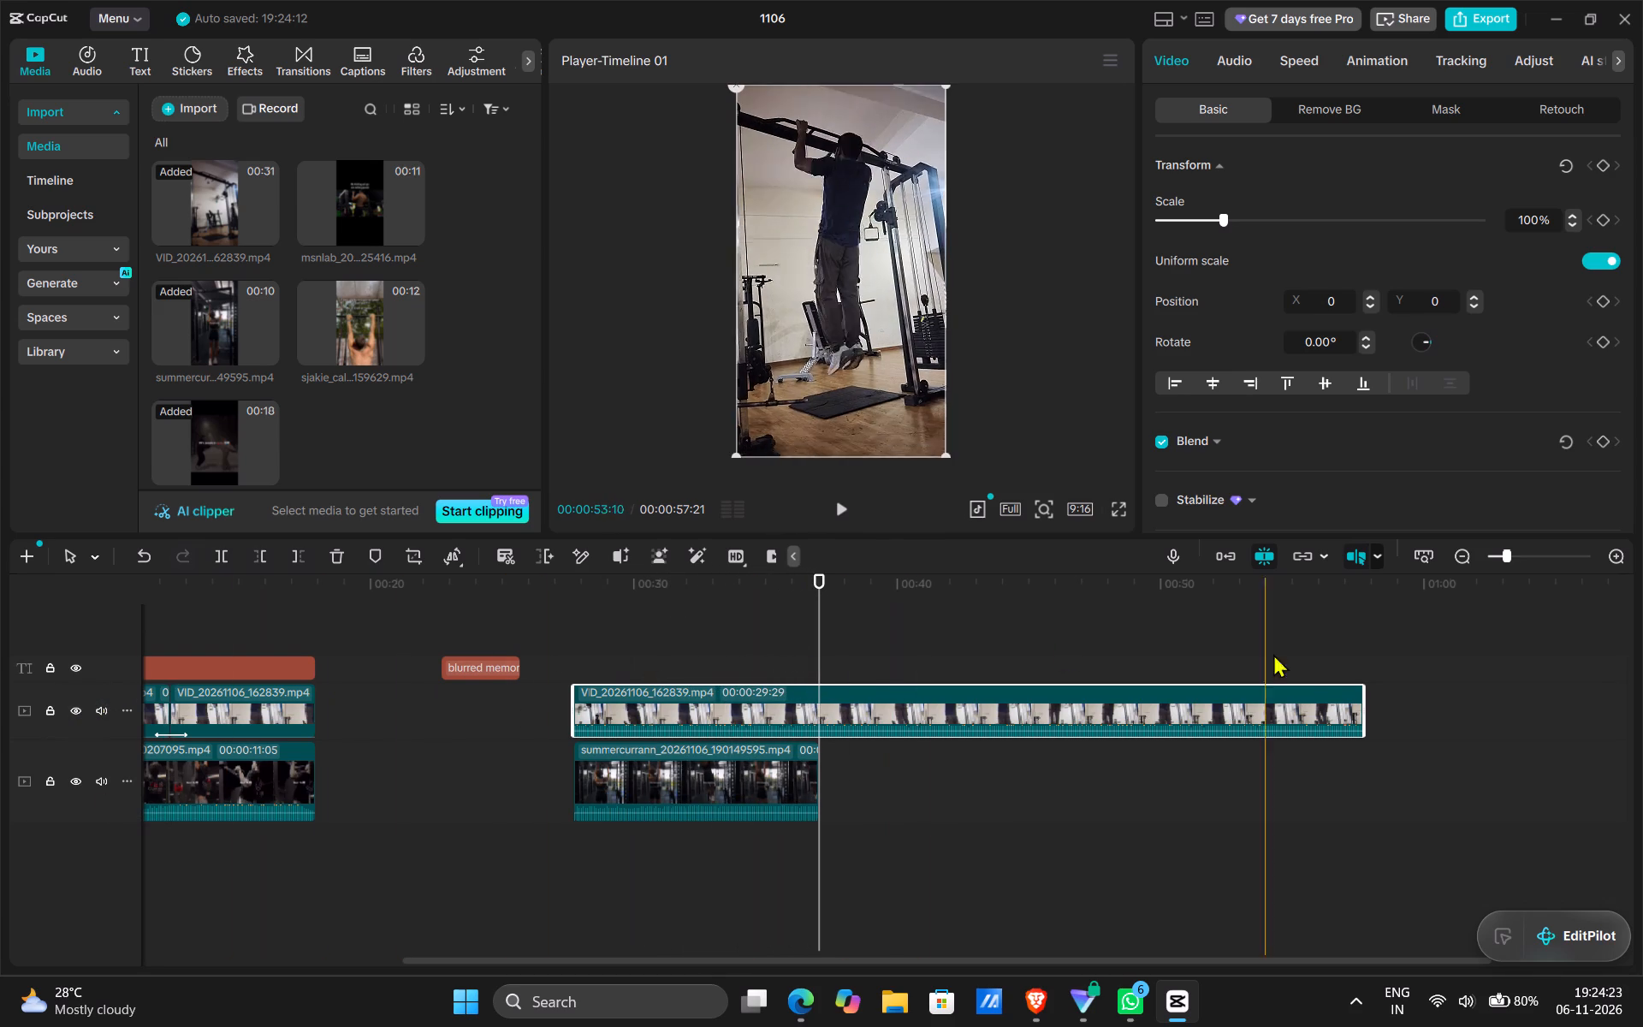
pyautogui.moveTo(1365, 711); pyautogui.dragTo(827, 743)
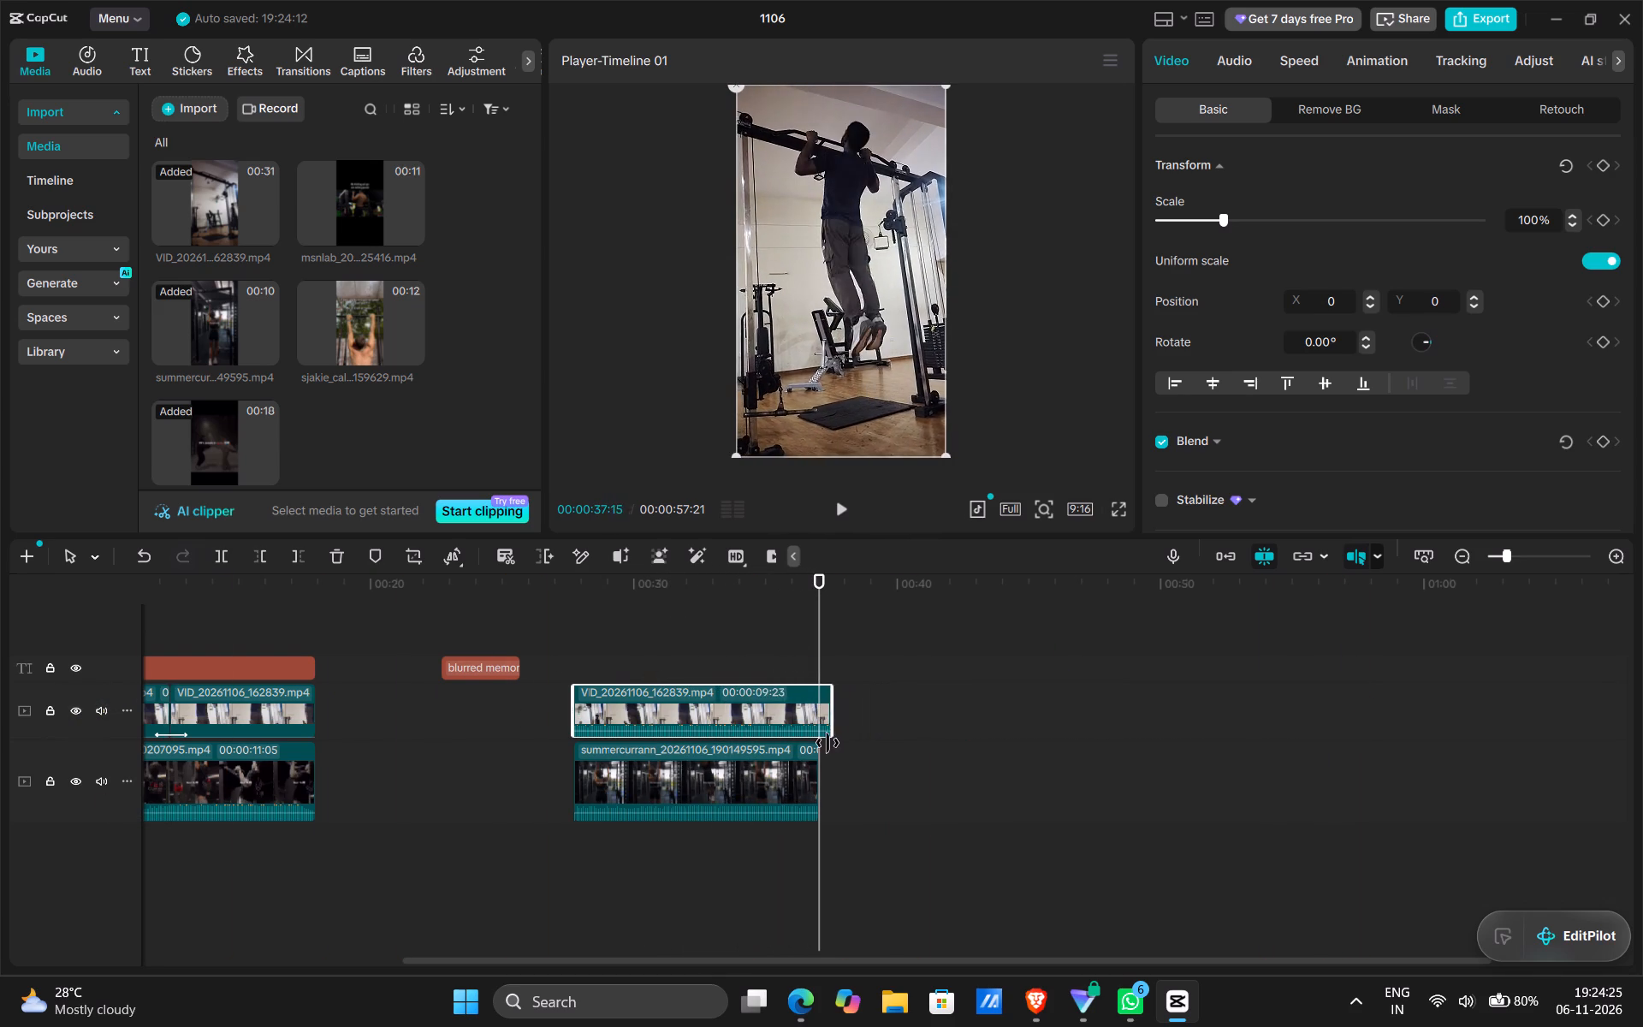
pyautogui.moveTo(827, 743); pyautogui.dragTo(818, 745)
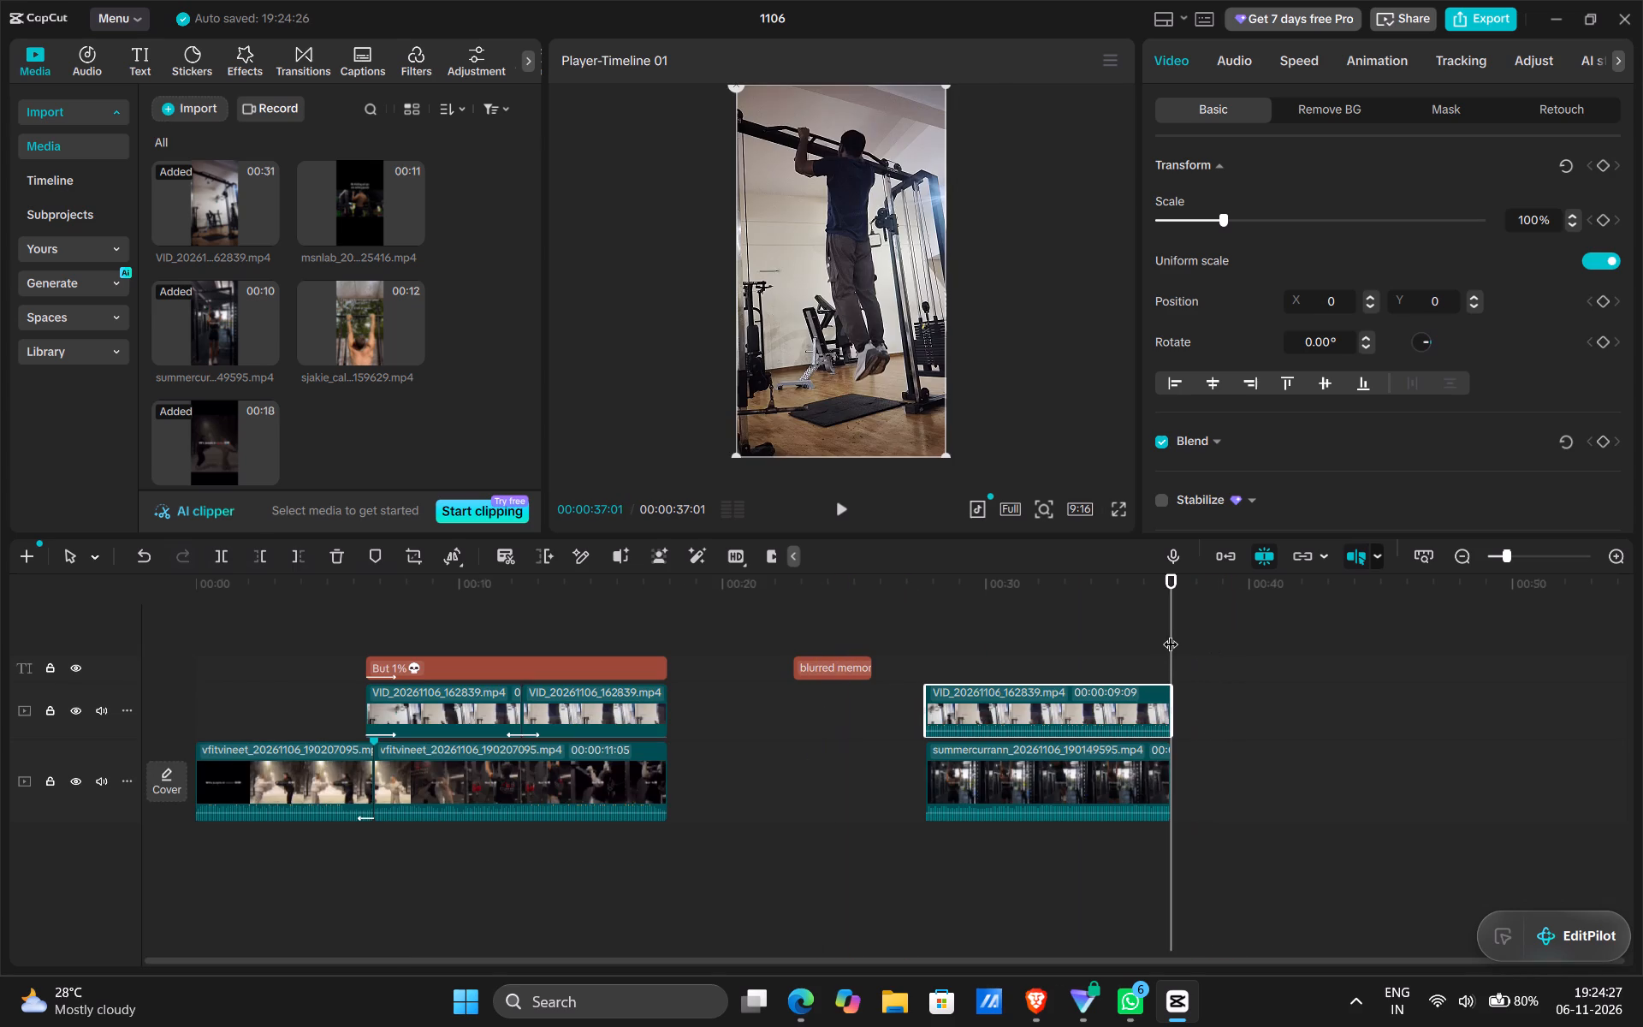
pyautogui.moveTo(1171, 633); pyautogui.dragTo(928, 673)
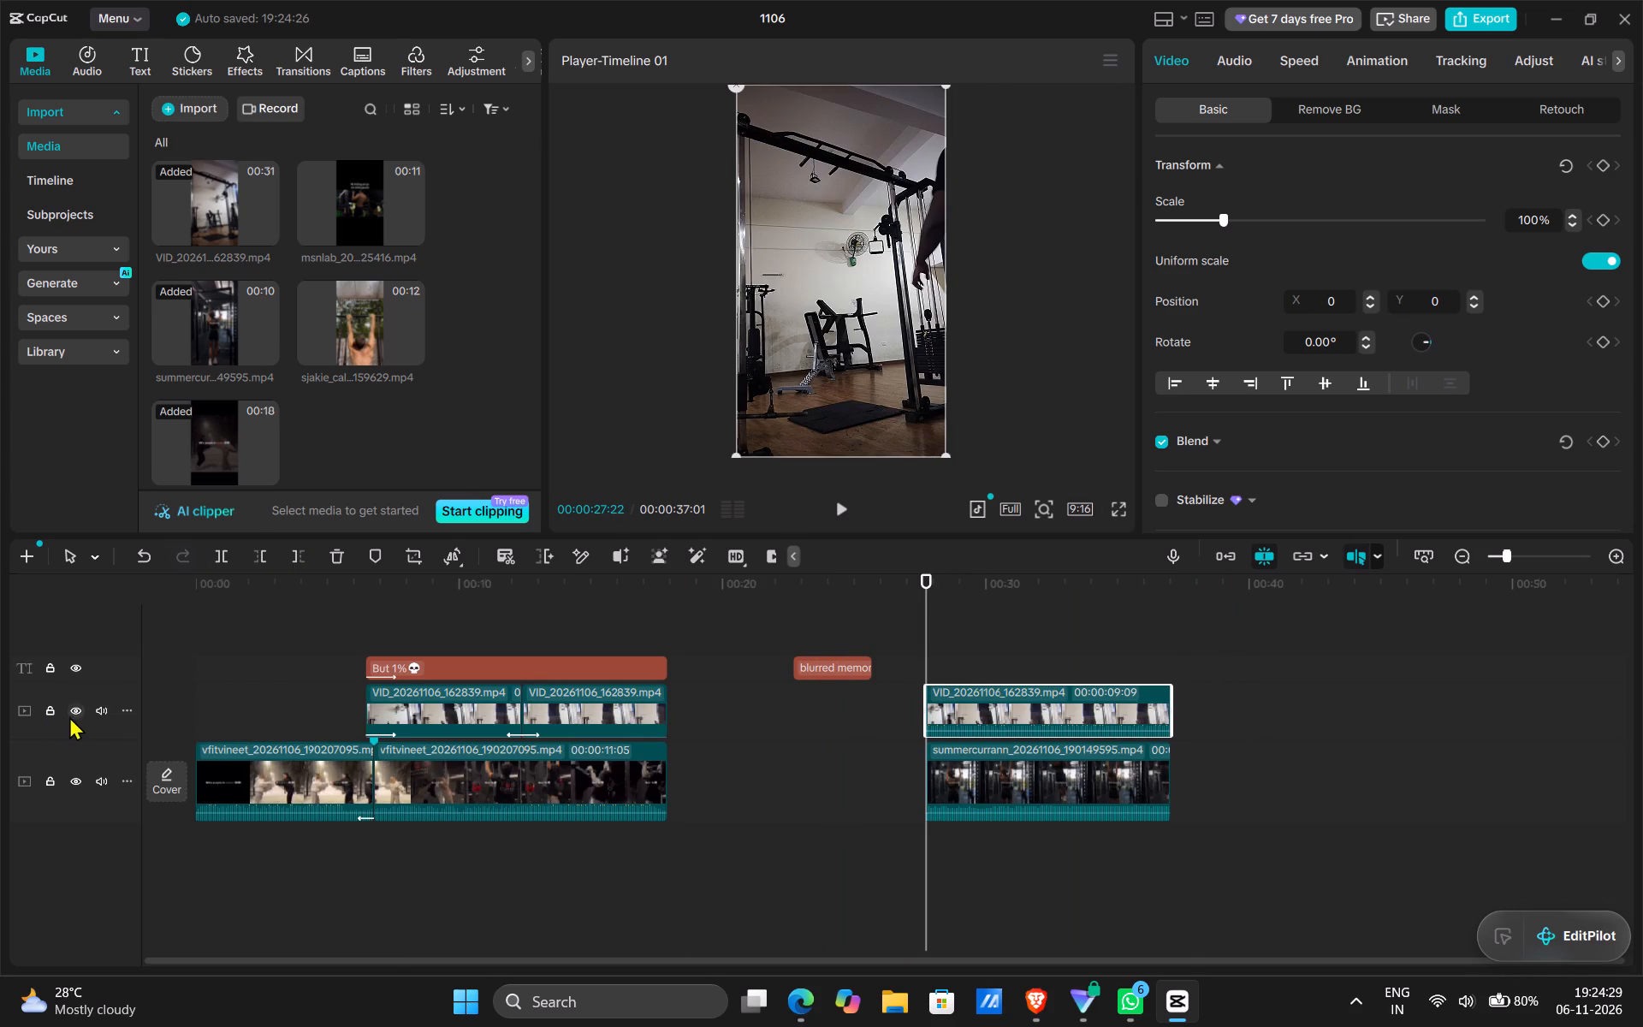
pyautogui.click(76, 710)
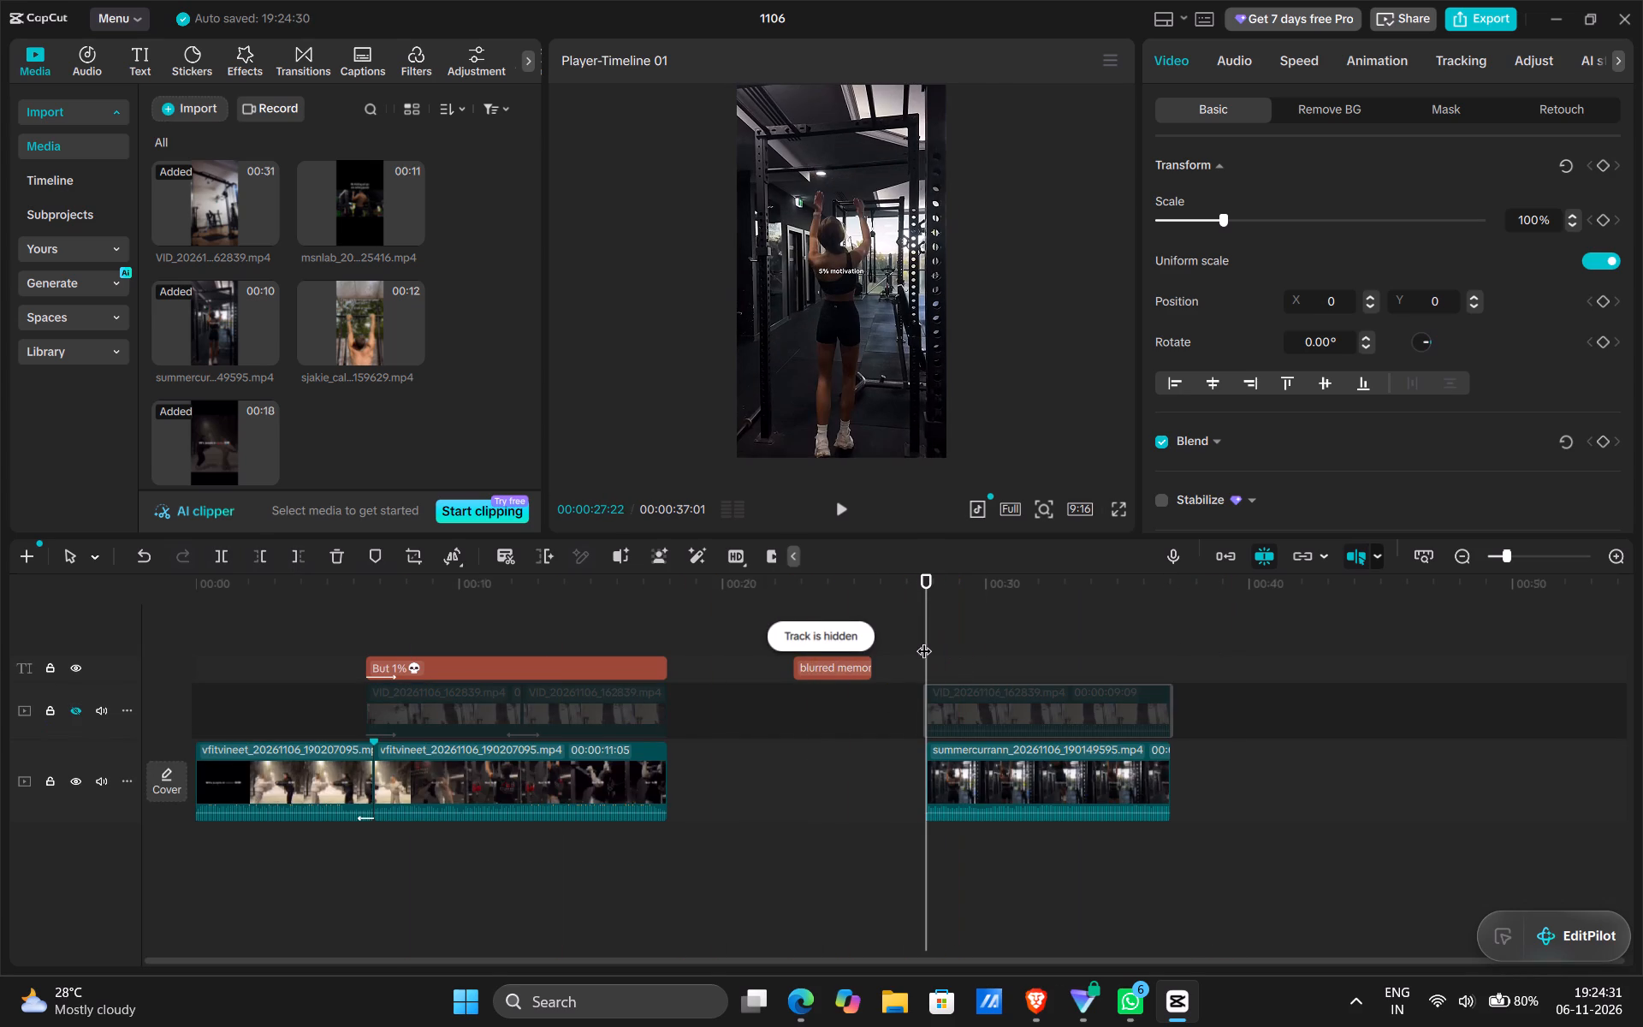
pyautogui.moveTo(924, 640); pyautogui.dragTo(947, 645)
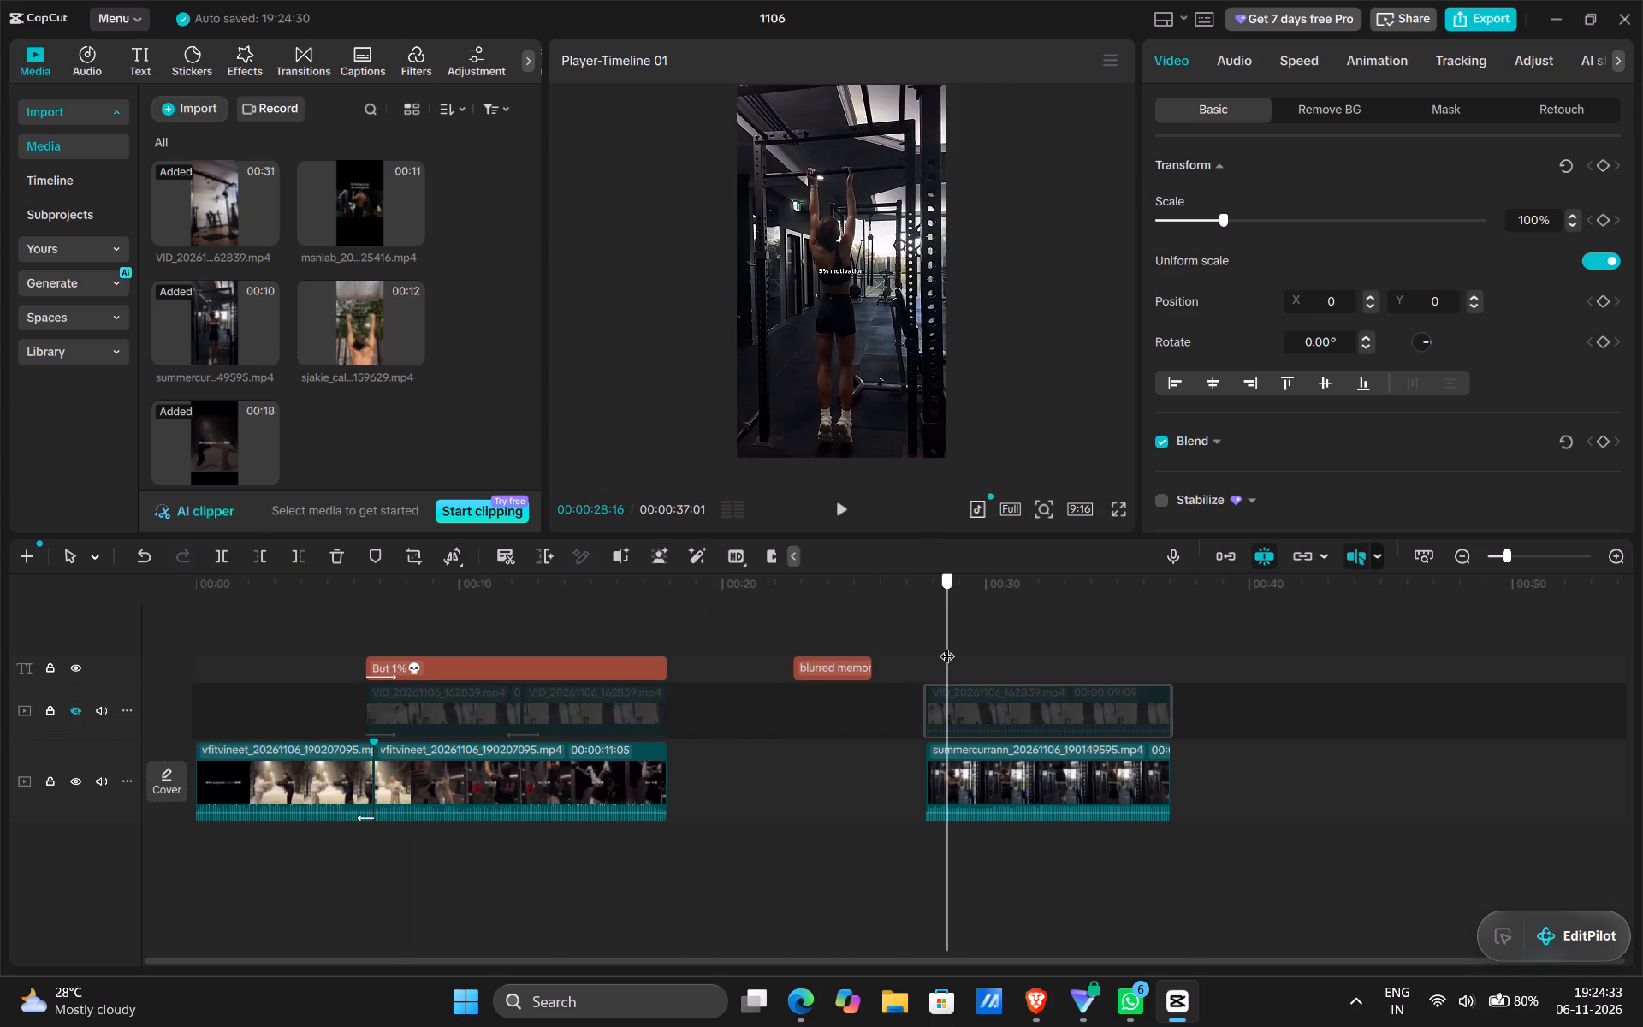
pyautogui.moveTo(947, 645); pyautogui.dragTo(966, 648)
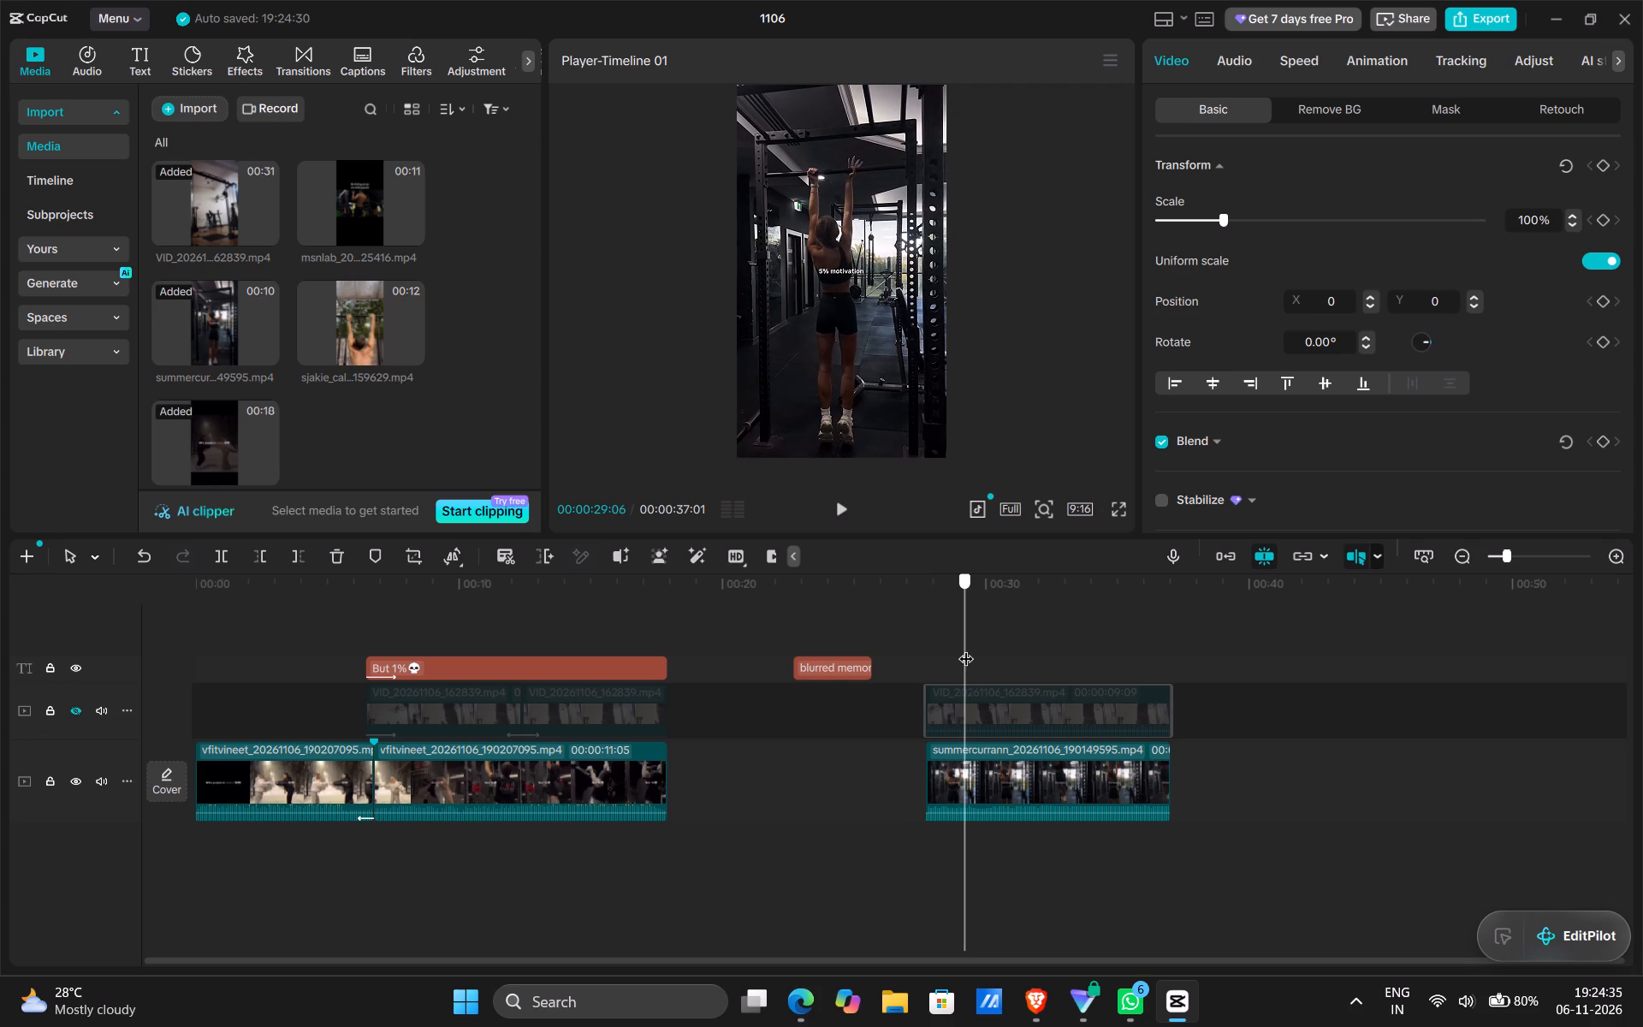
pyautogui.moveTo(966, 648); pyautogui.dragTo(982, 654)
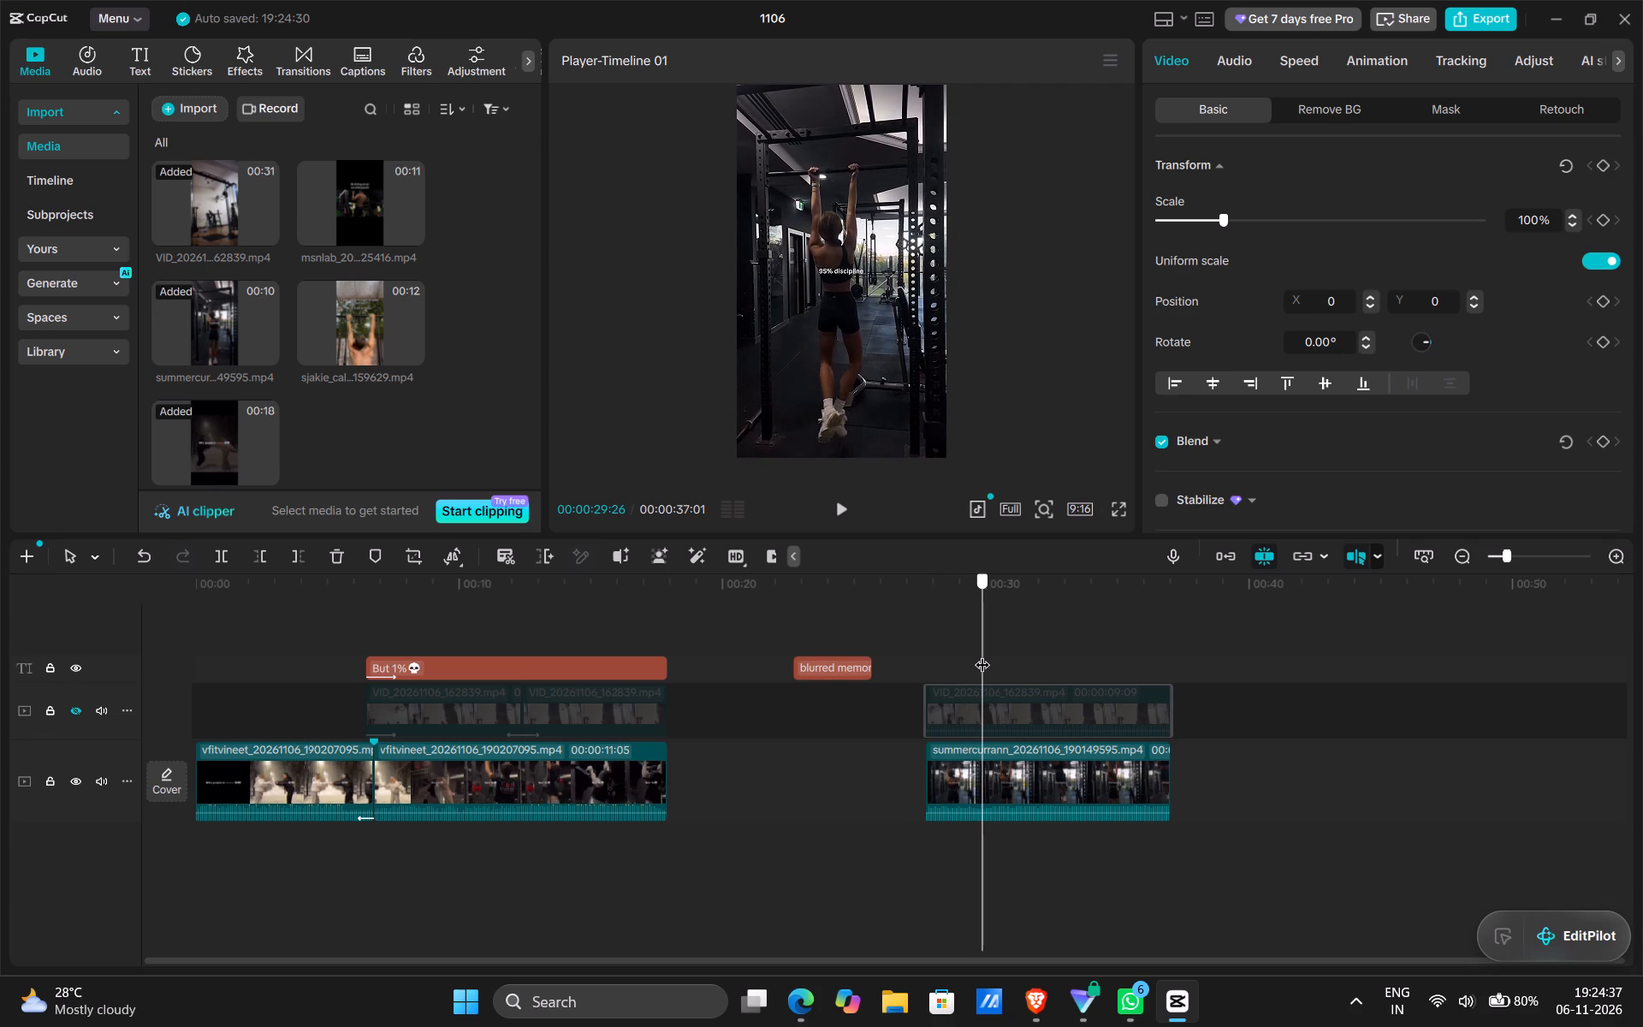
pyautogui.moveTo(982, 654); pyautogui.dragTo(981, 656)
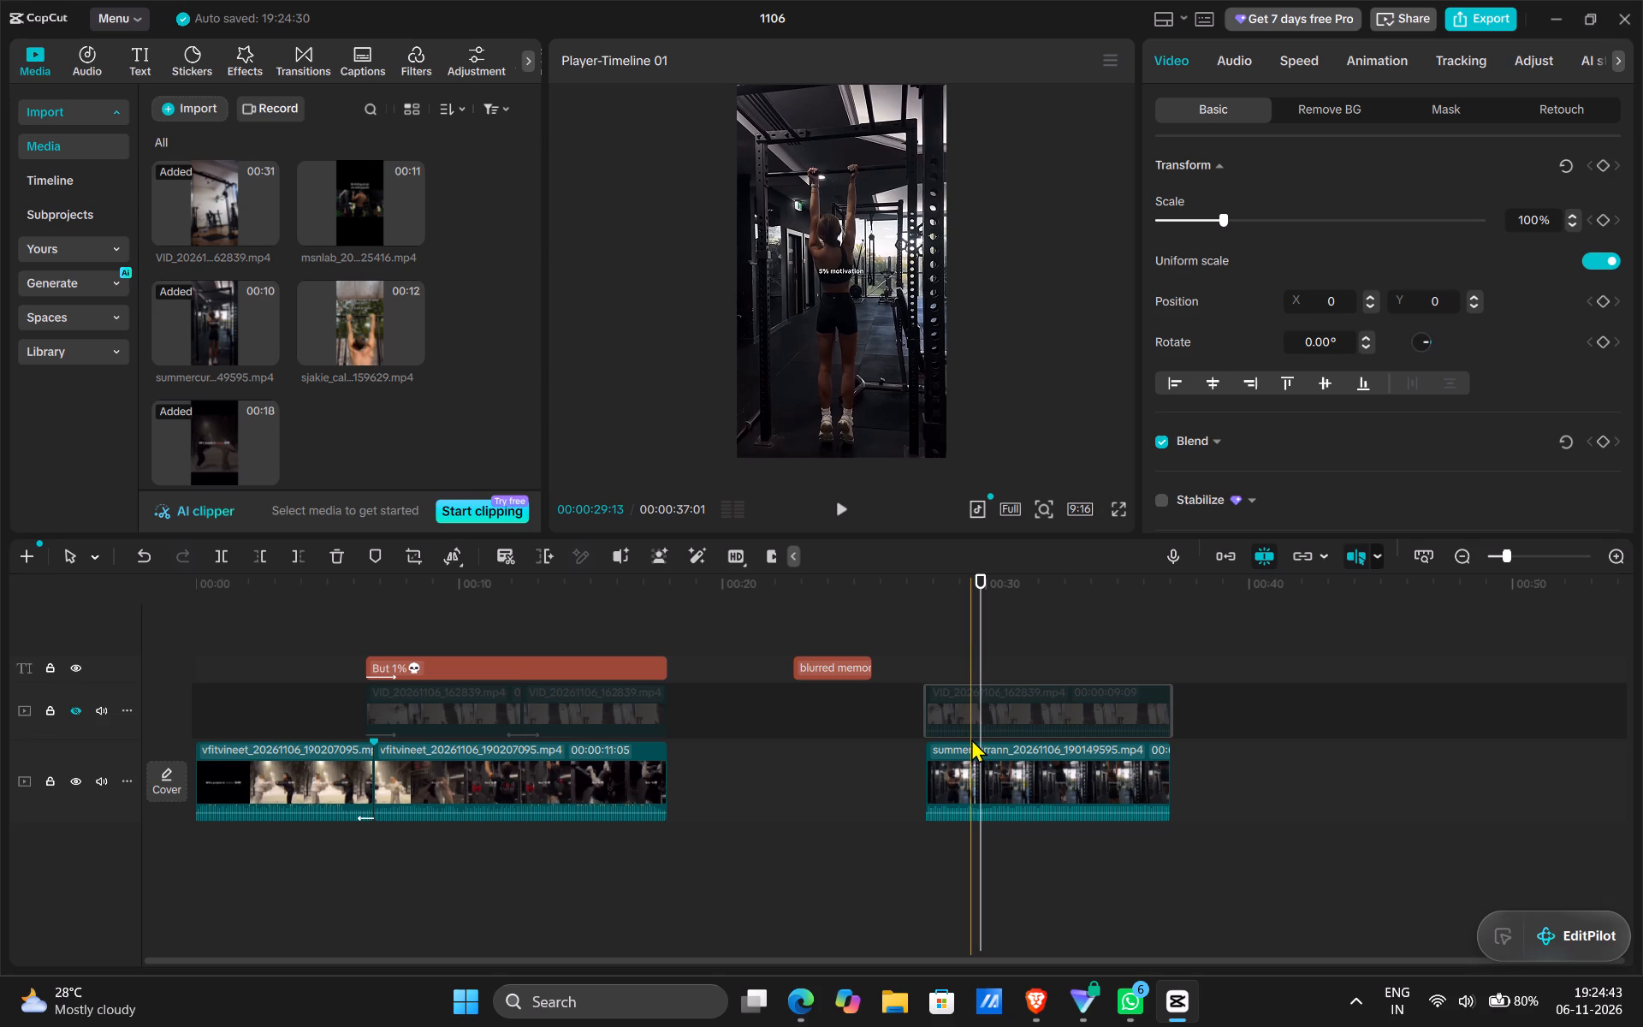
# Add a default text clip to the text track, aligned with the start of the summercurrann reference clip.
pyautogui.click(140, 54)
pyautogui.moveTo(194, 138); pyautogui.dragTo(912, 686)
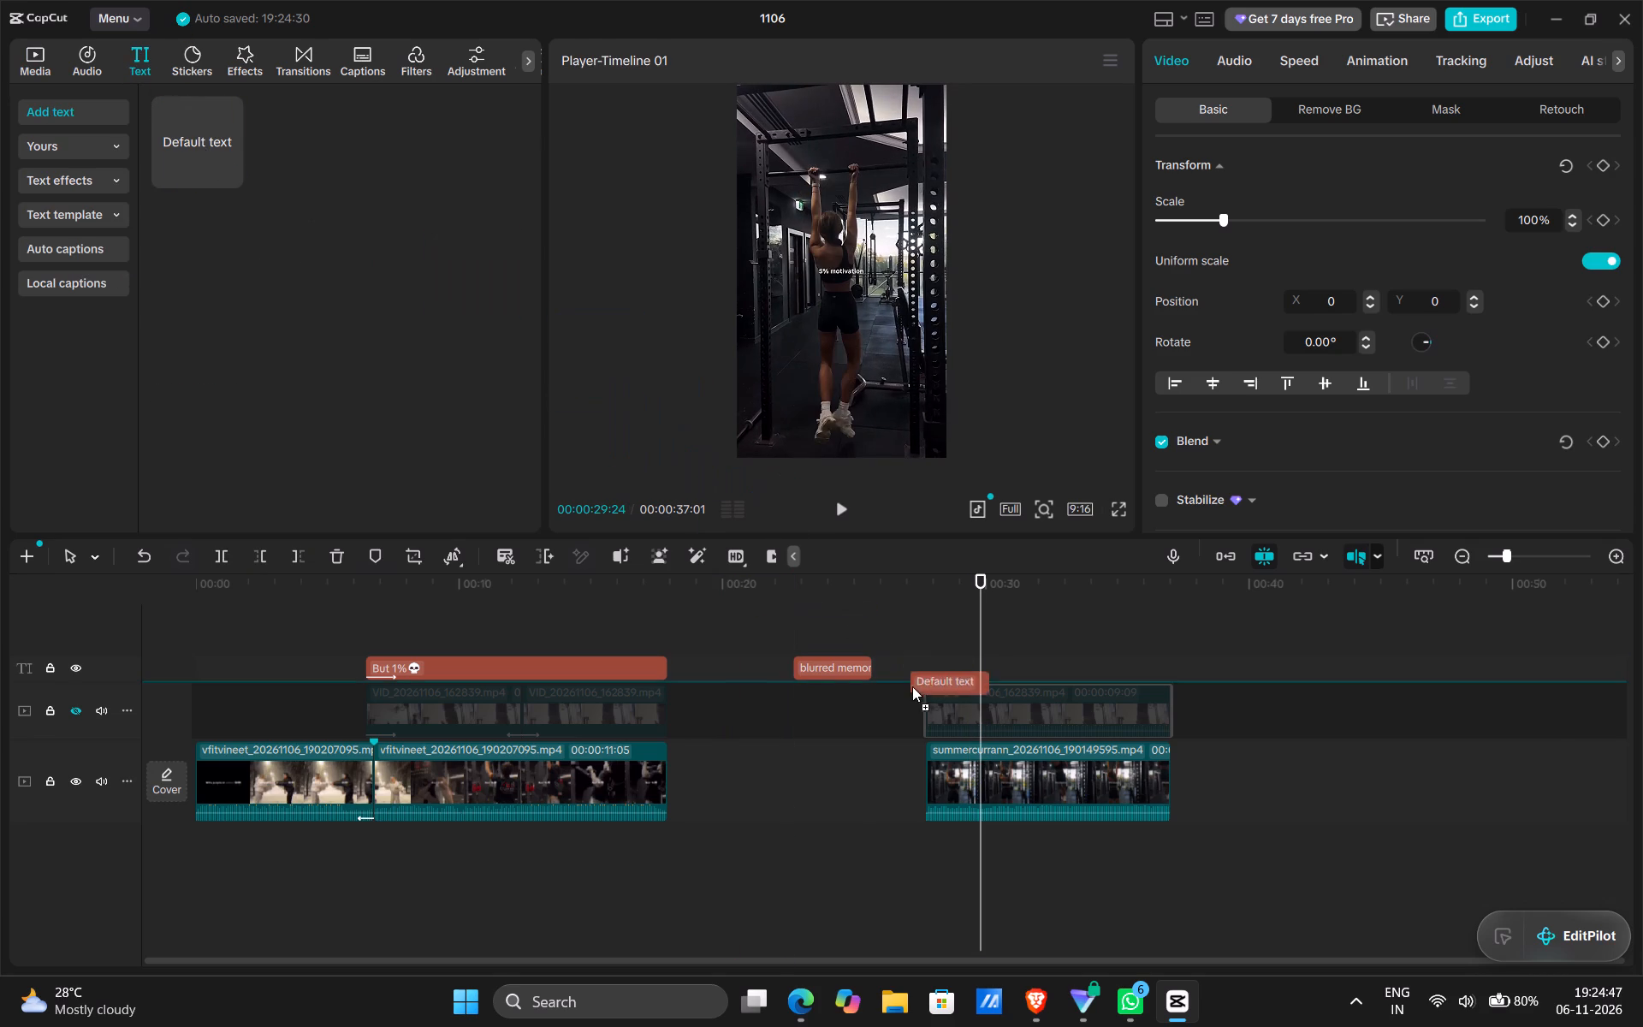
pyautogui.moveTo(912, 686); pyautogui.dragTo(917, 670)
pyautogui.moveTo(948, 662); pyautogui.dragTo(958, 662)
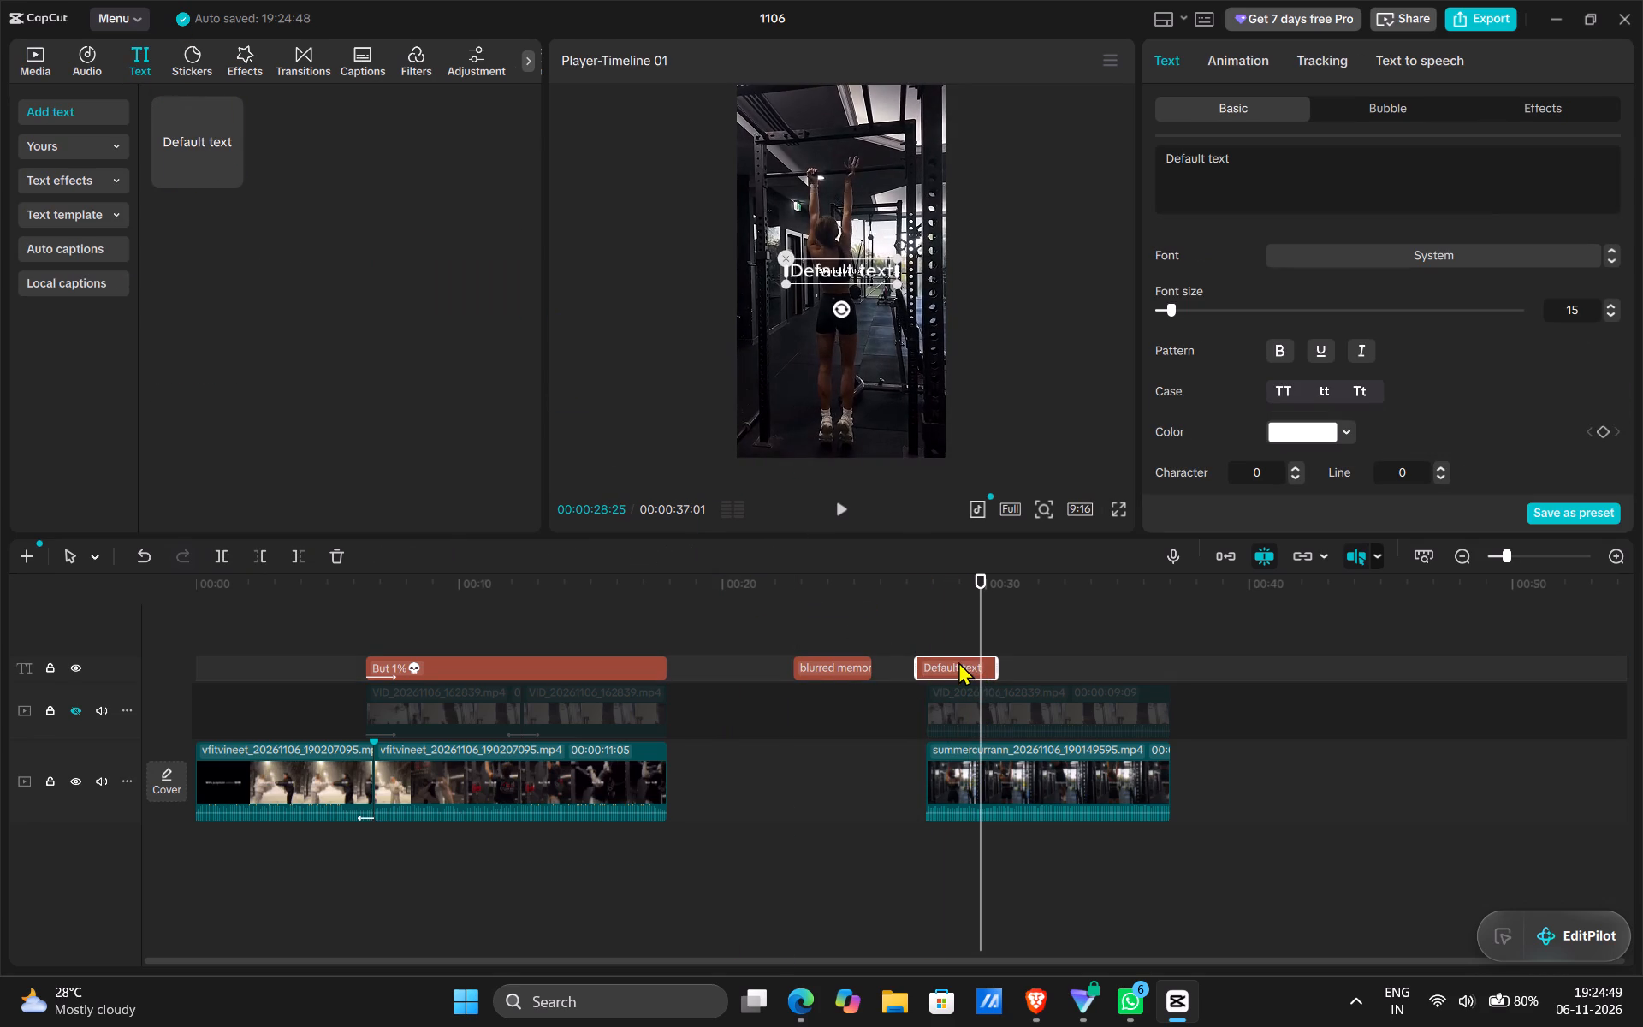
pyautogui.moveTo(958, 662); pyautogui.dragTo(964, 662)
pyautogui.moveTo(964, 662); pyautogui.dragTo(954, 662)
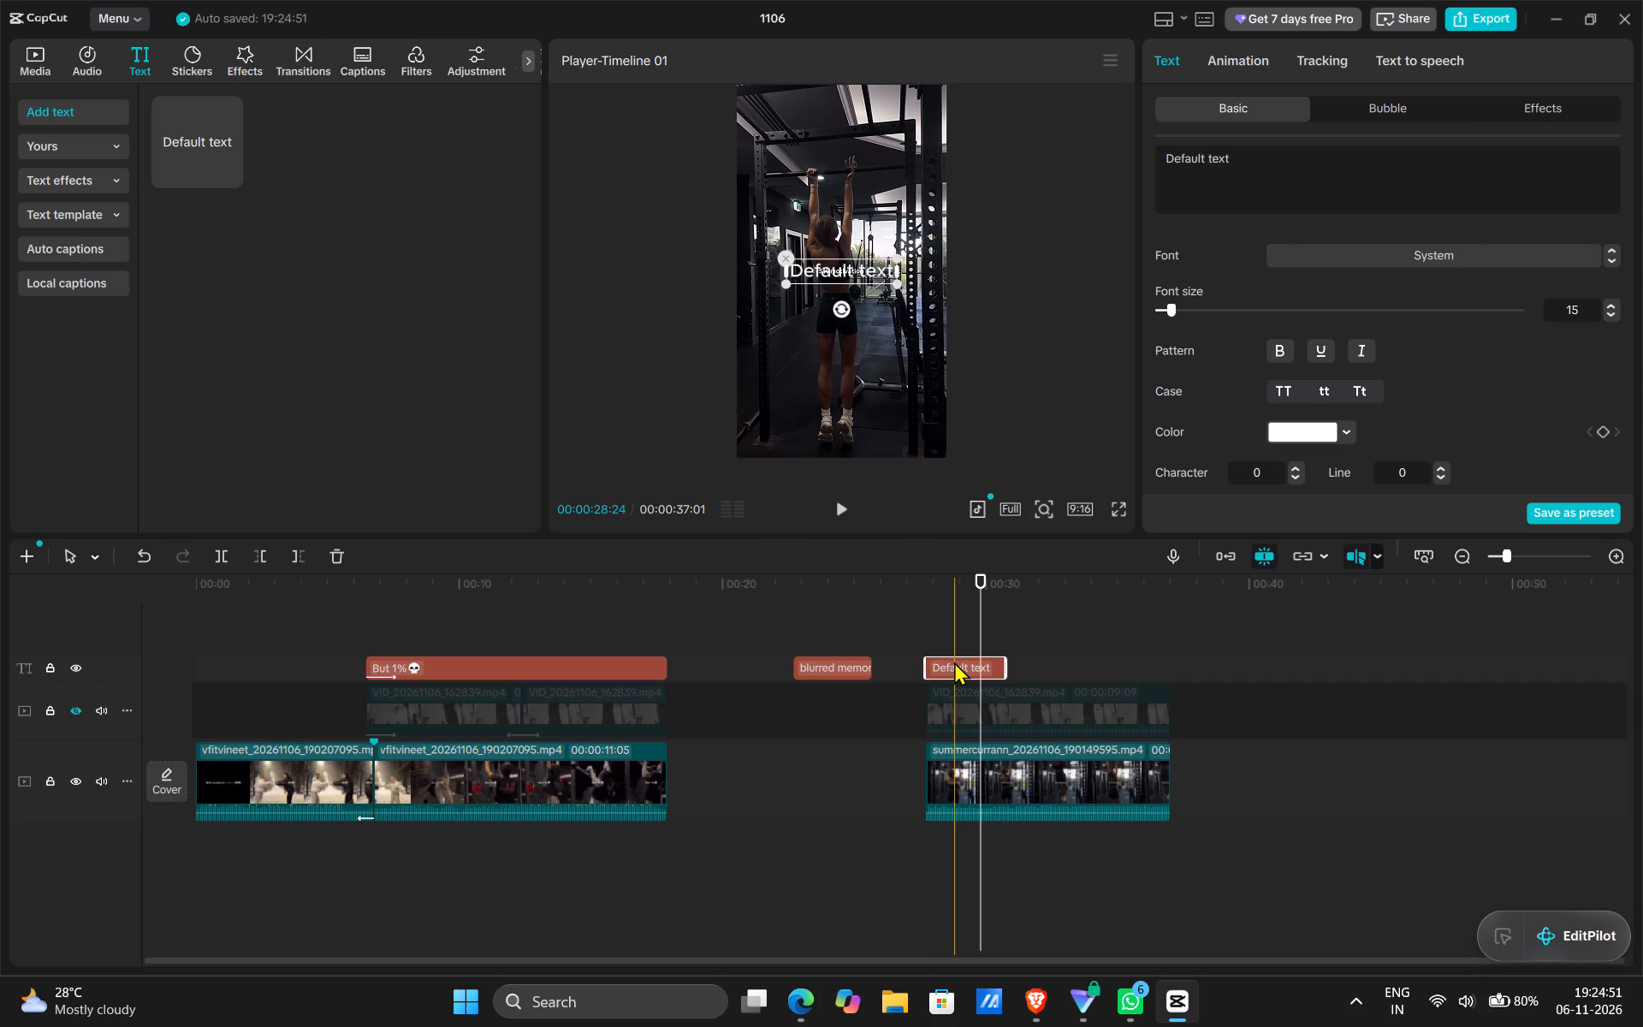
# Move the new text just below the reference clip's caption and replace its wording with "5% motivation".
pyautogui.moveTo(865, 271); pyautogui.dragTo(866, 294)
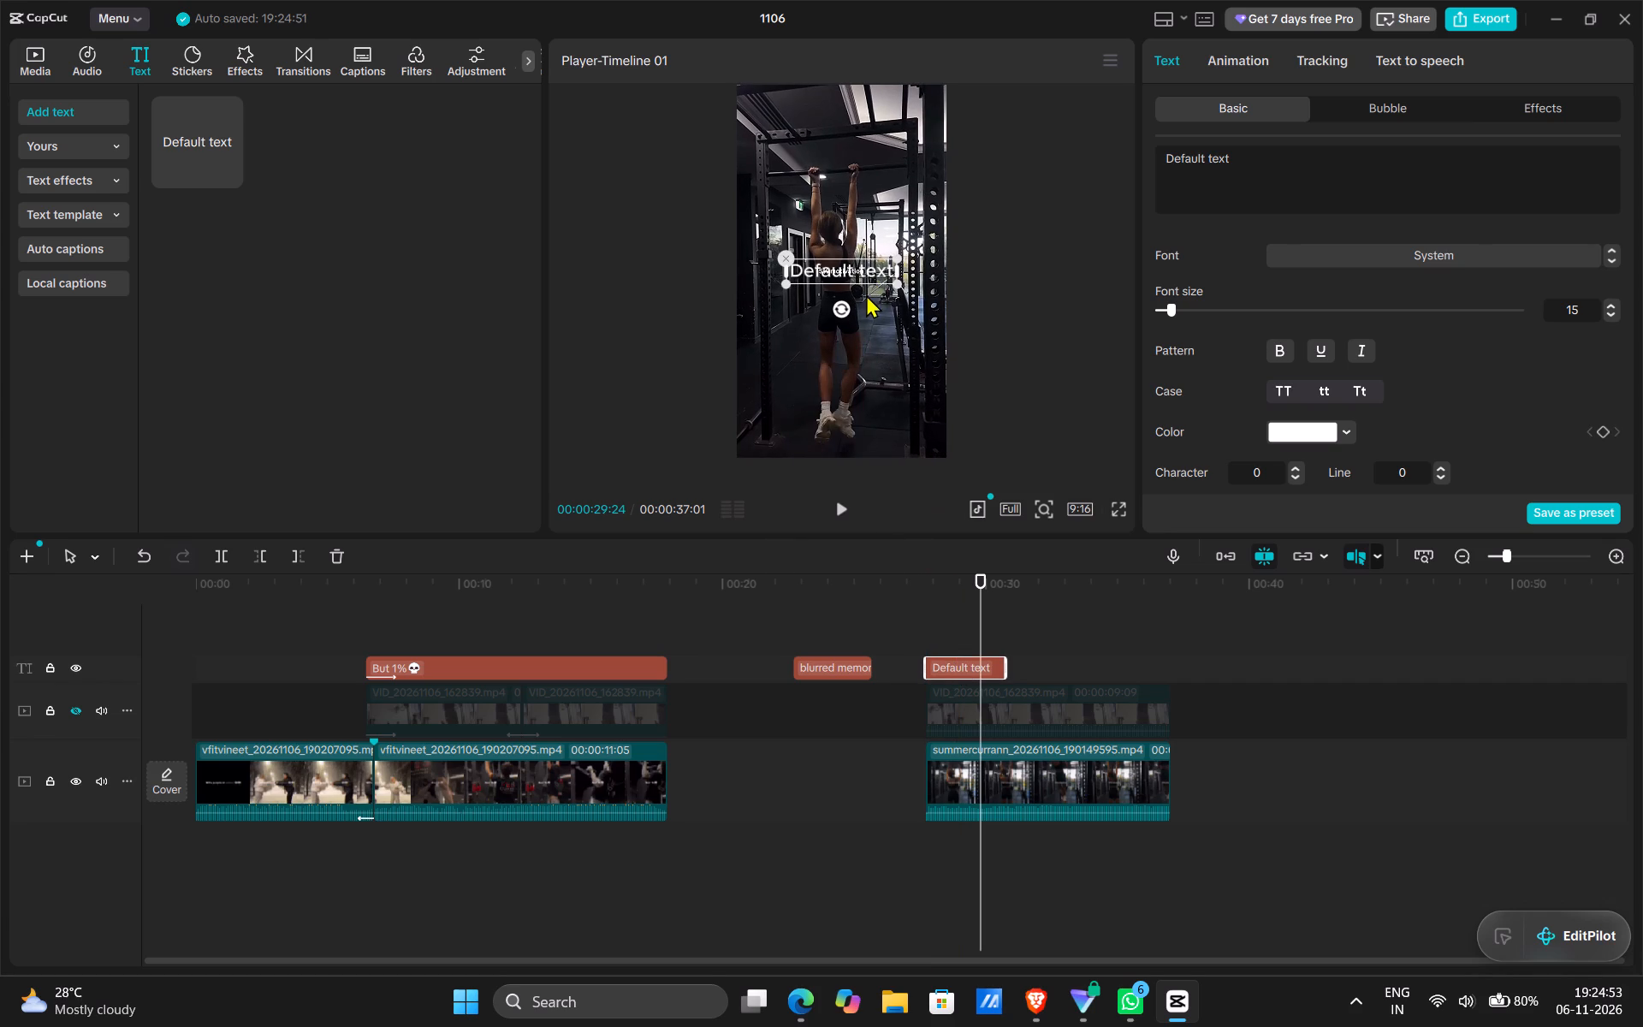
pyautogui.moveTo(866, 294); pyautogui.dragTo(868, 307)
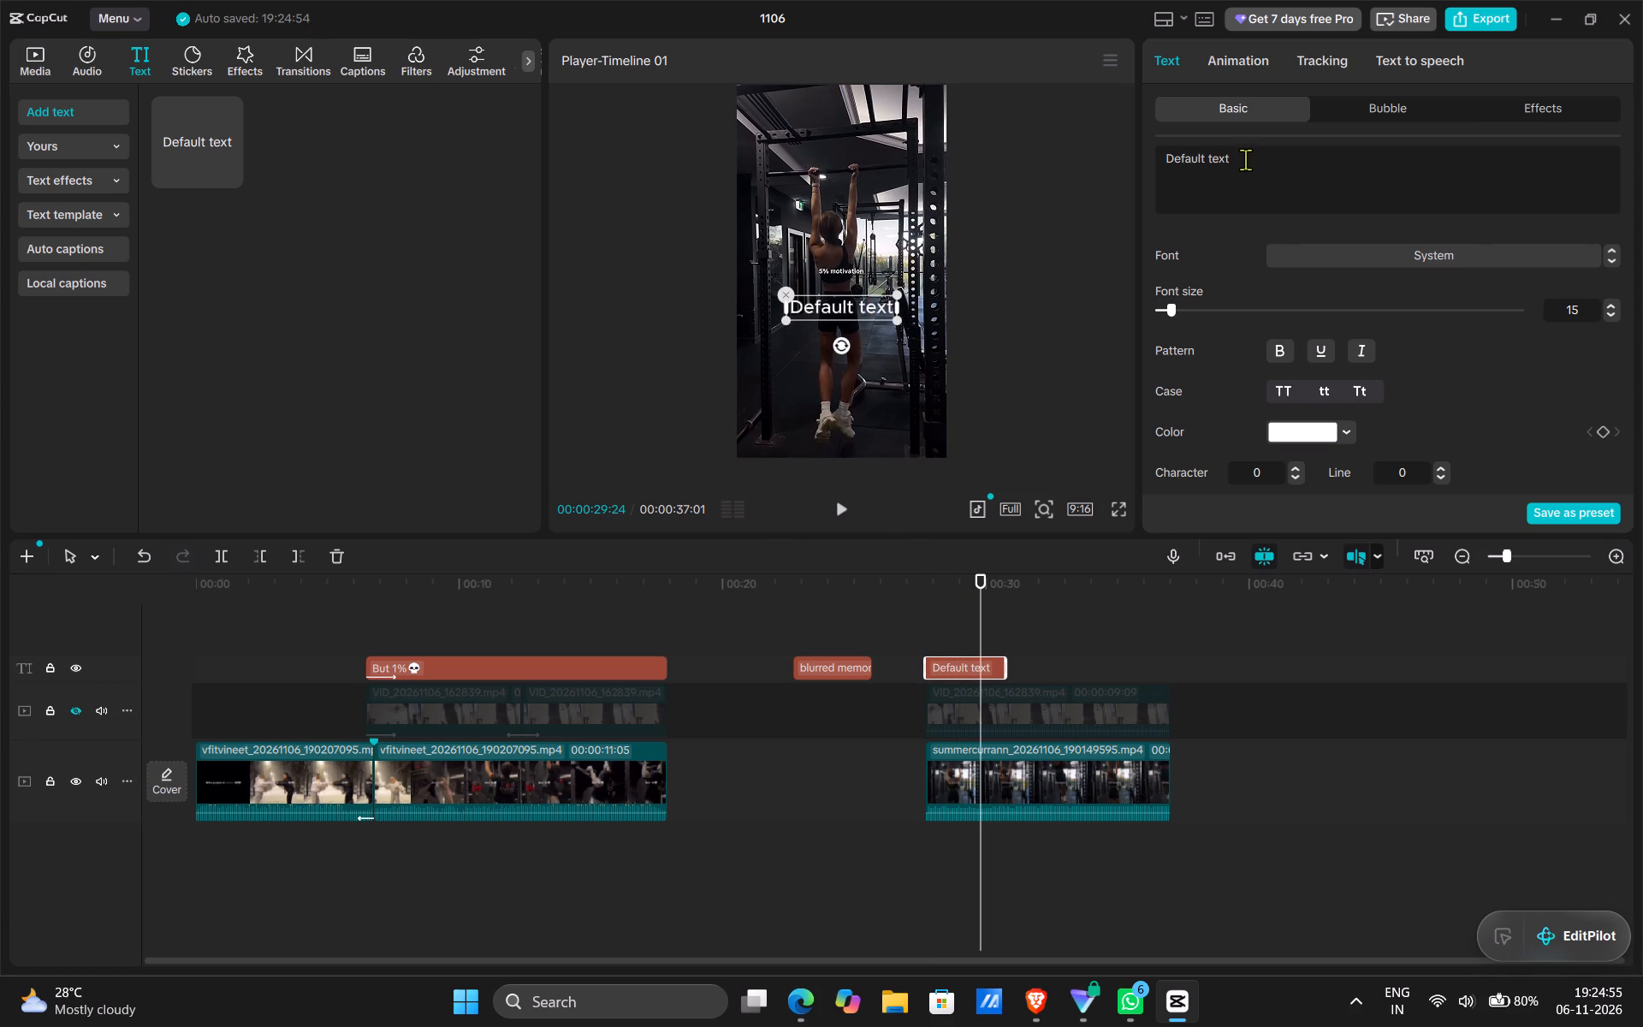
pyautogui.moveTo(1249, 157); pyautogui.dragTo(1158, 162)
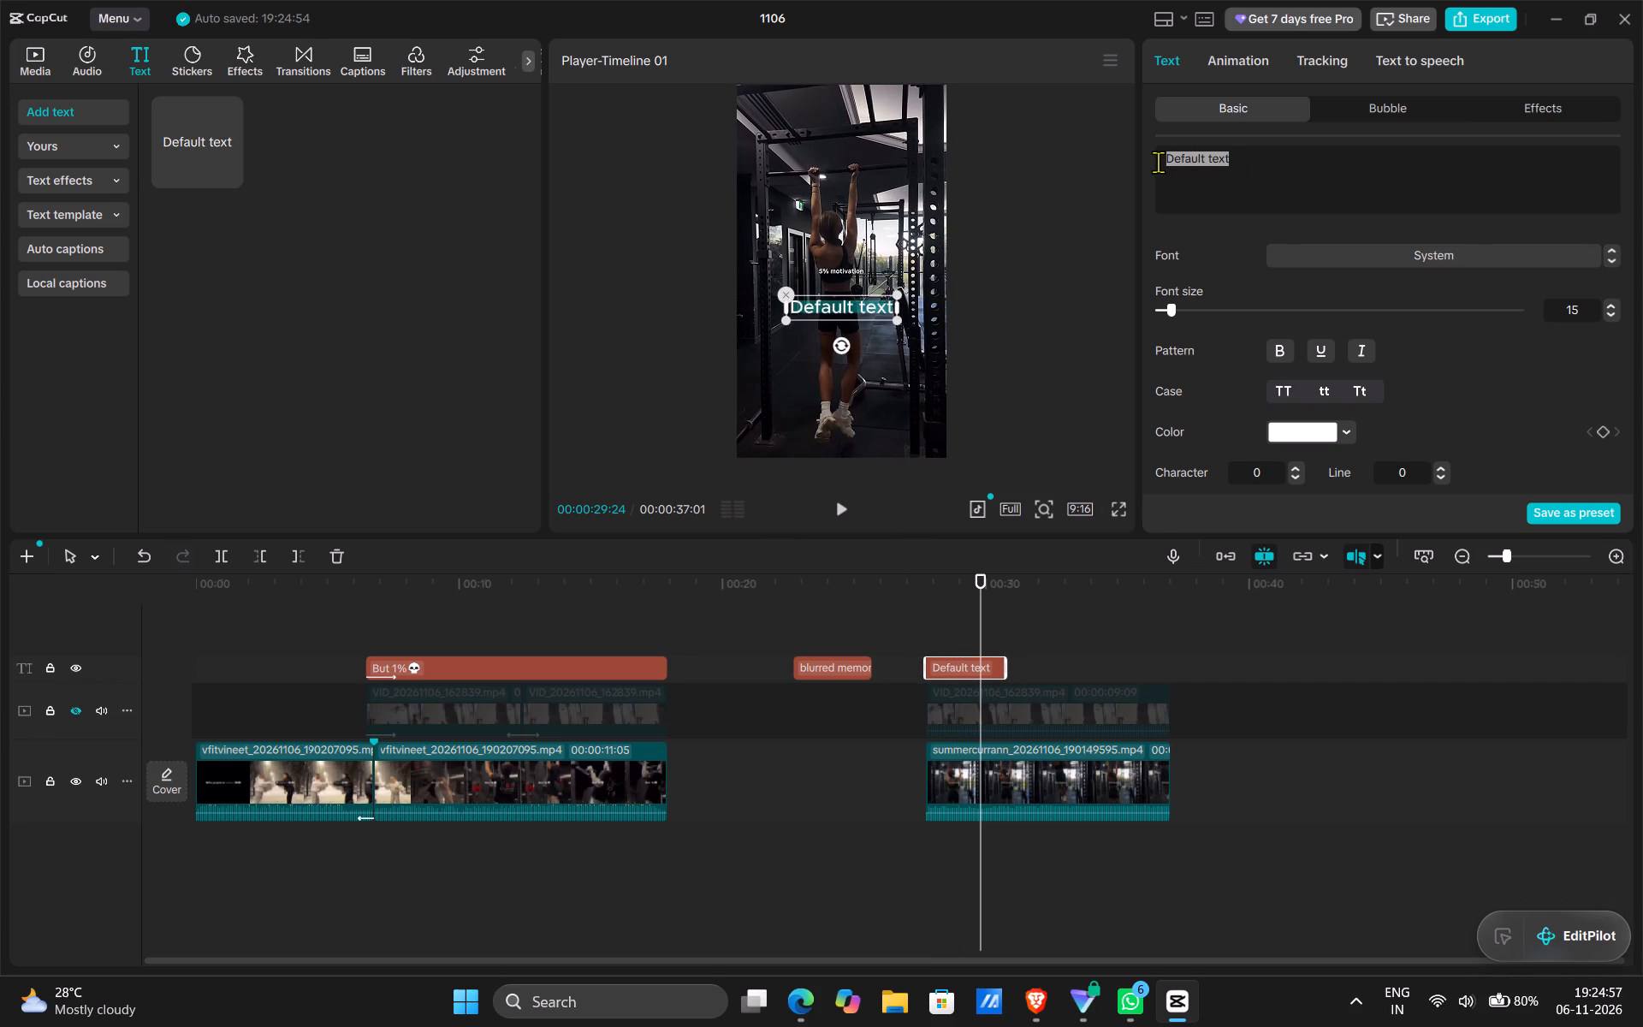
pyautogui.press('5')
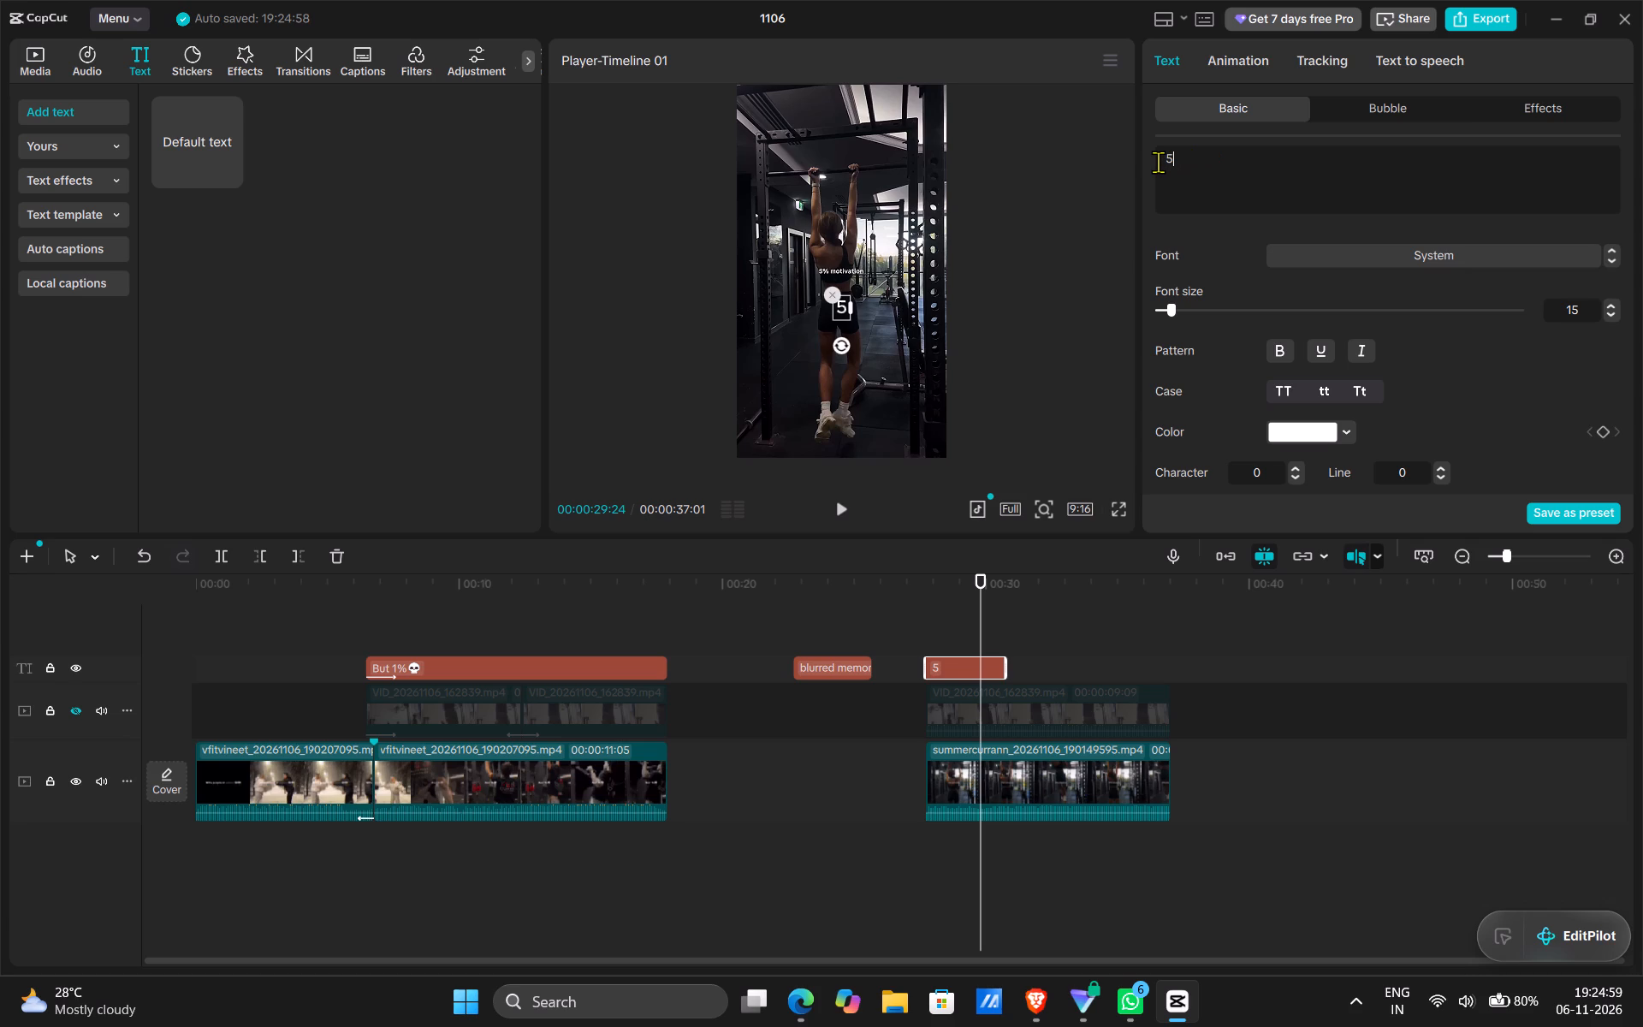
pyautogui.hotkey('shift', '%')
pyautogui.press('space')
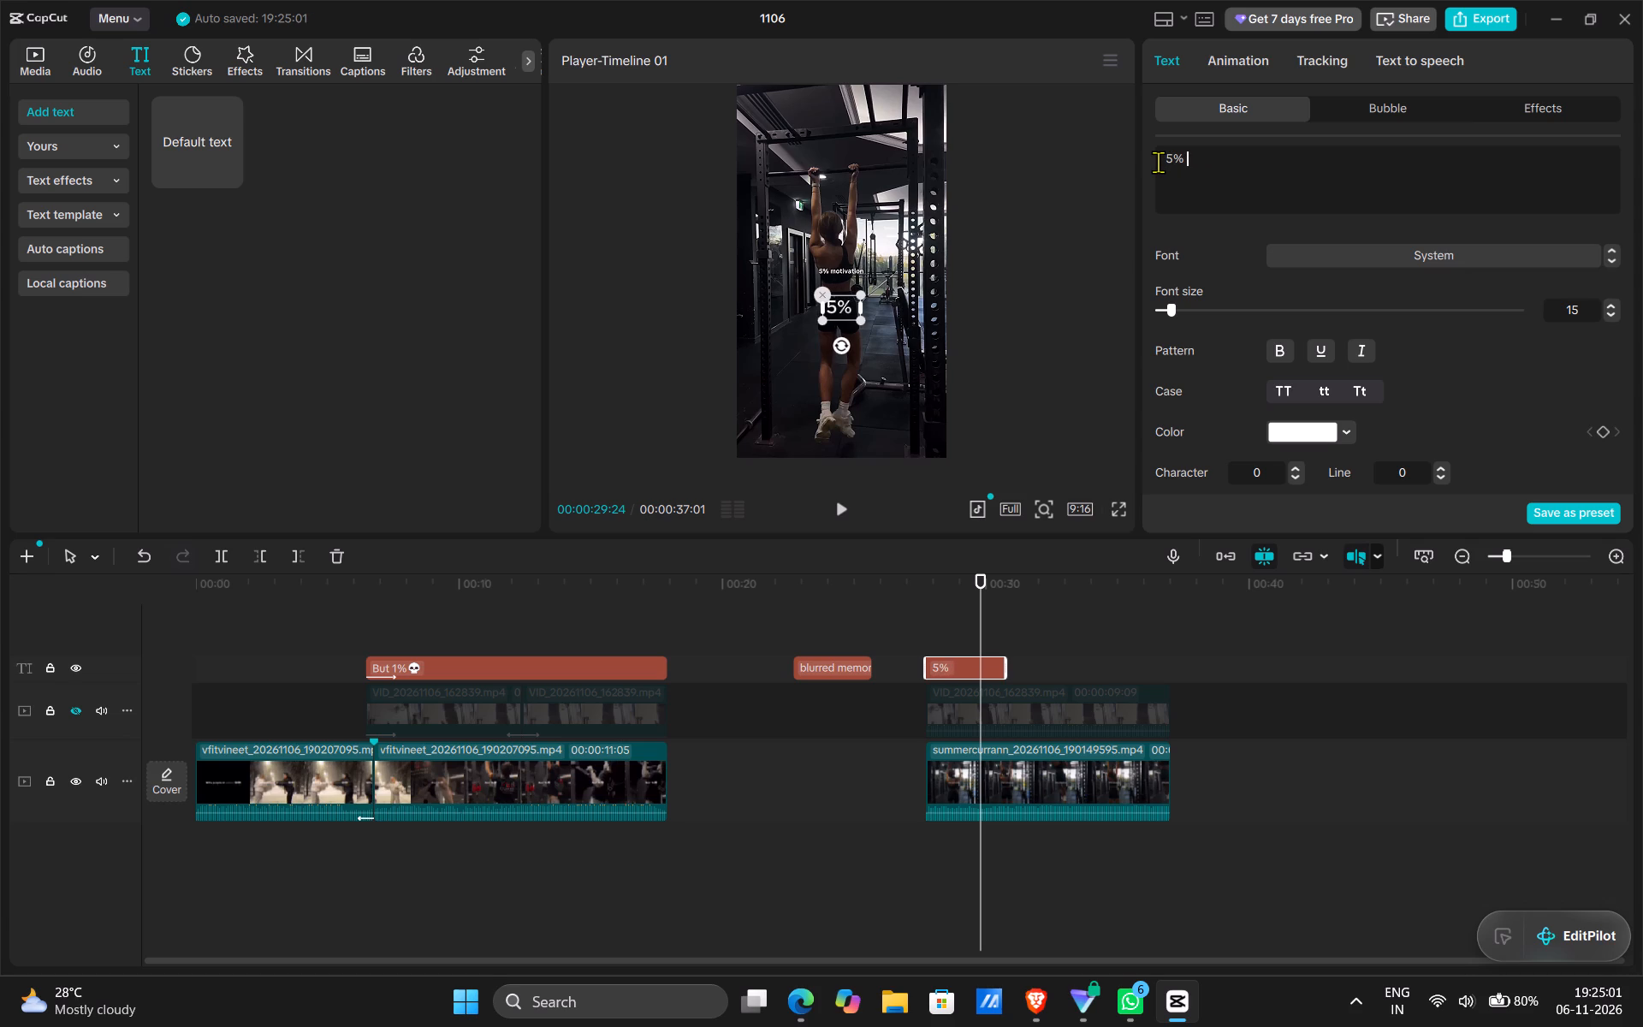
pyautogui.write('mot')
pyautogui.write('ivation')
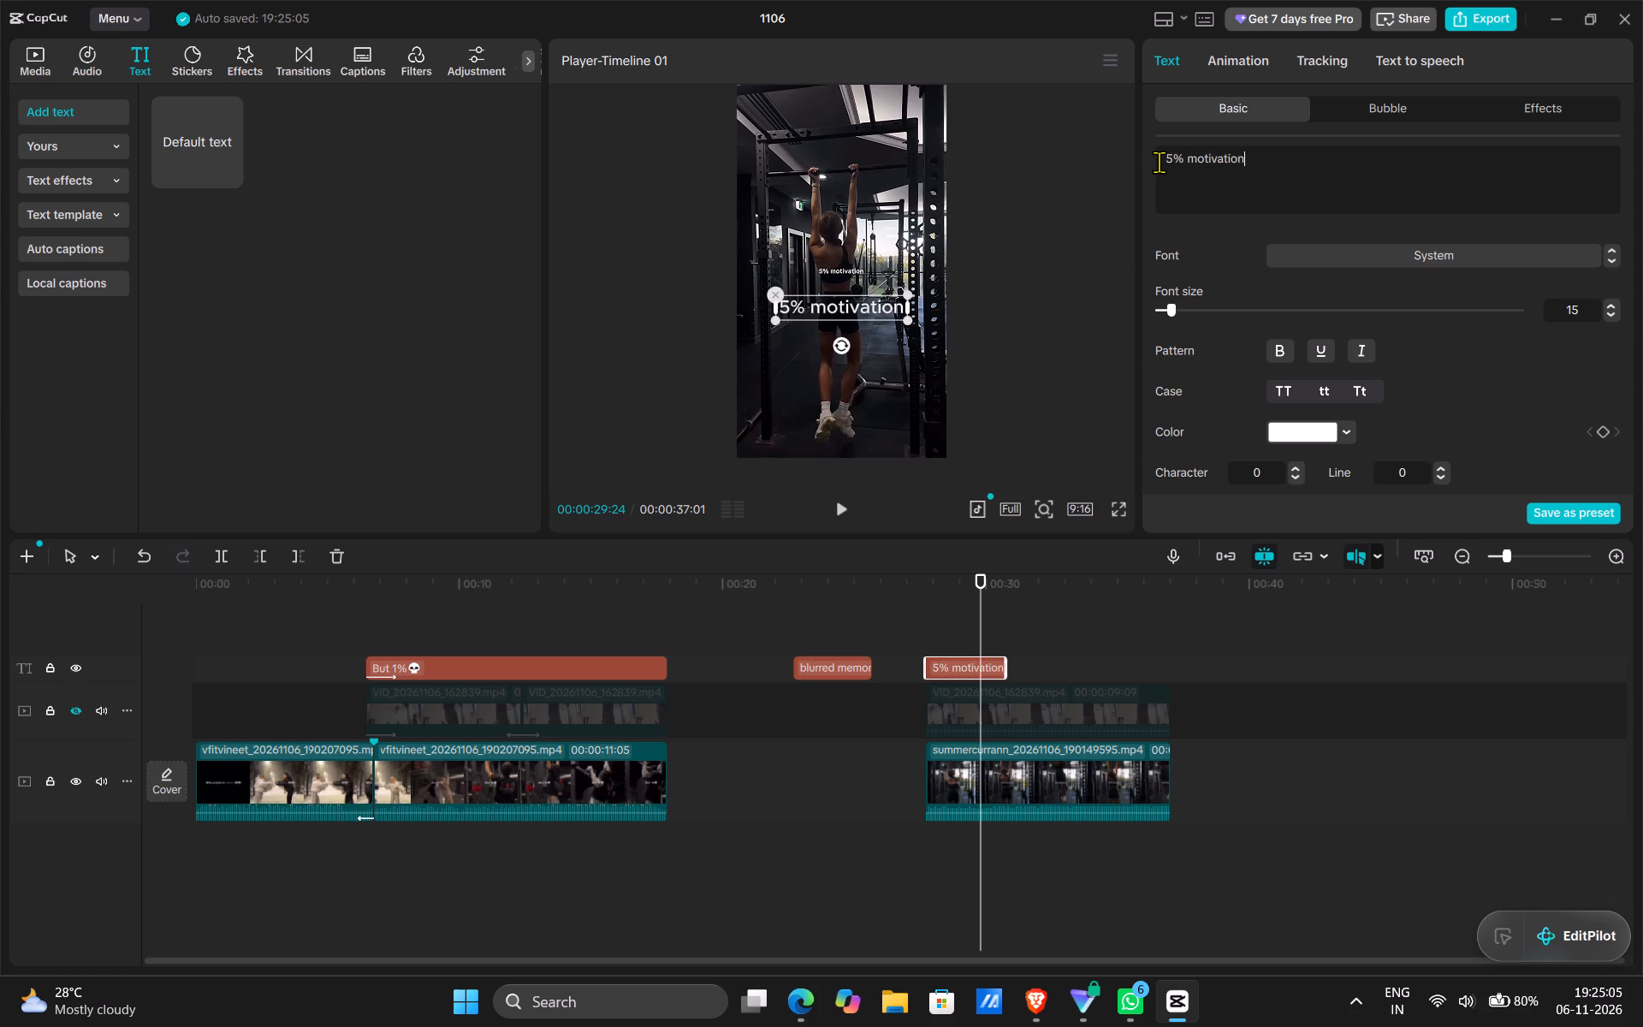
# Reduce the "5% motivation" caption's font size to 6.
pyautogui.tripleClick(1619, 316)
pyautogui.doubleClick(1623, 316)
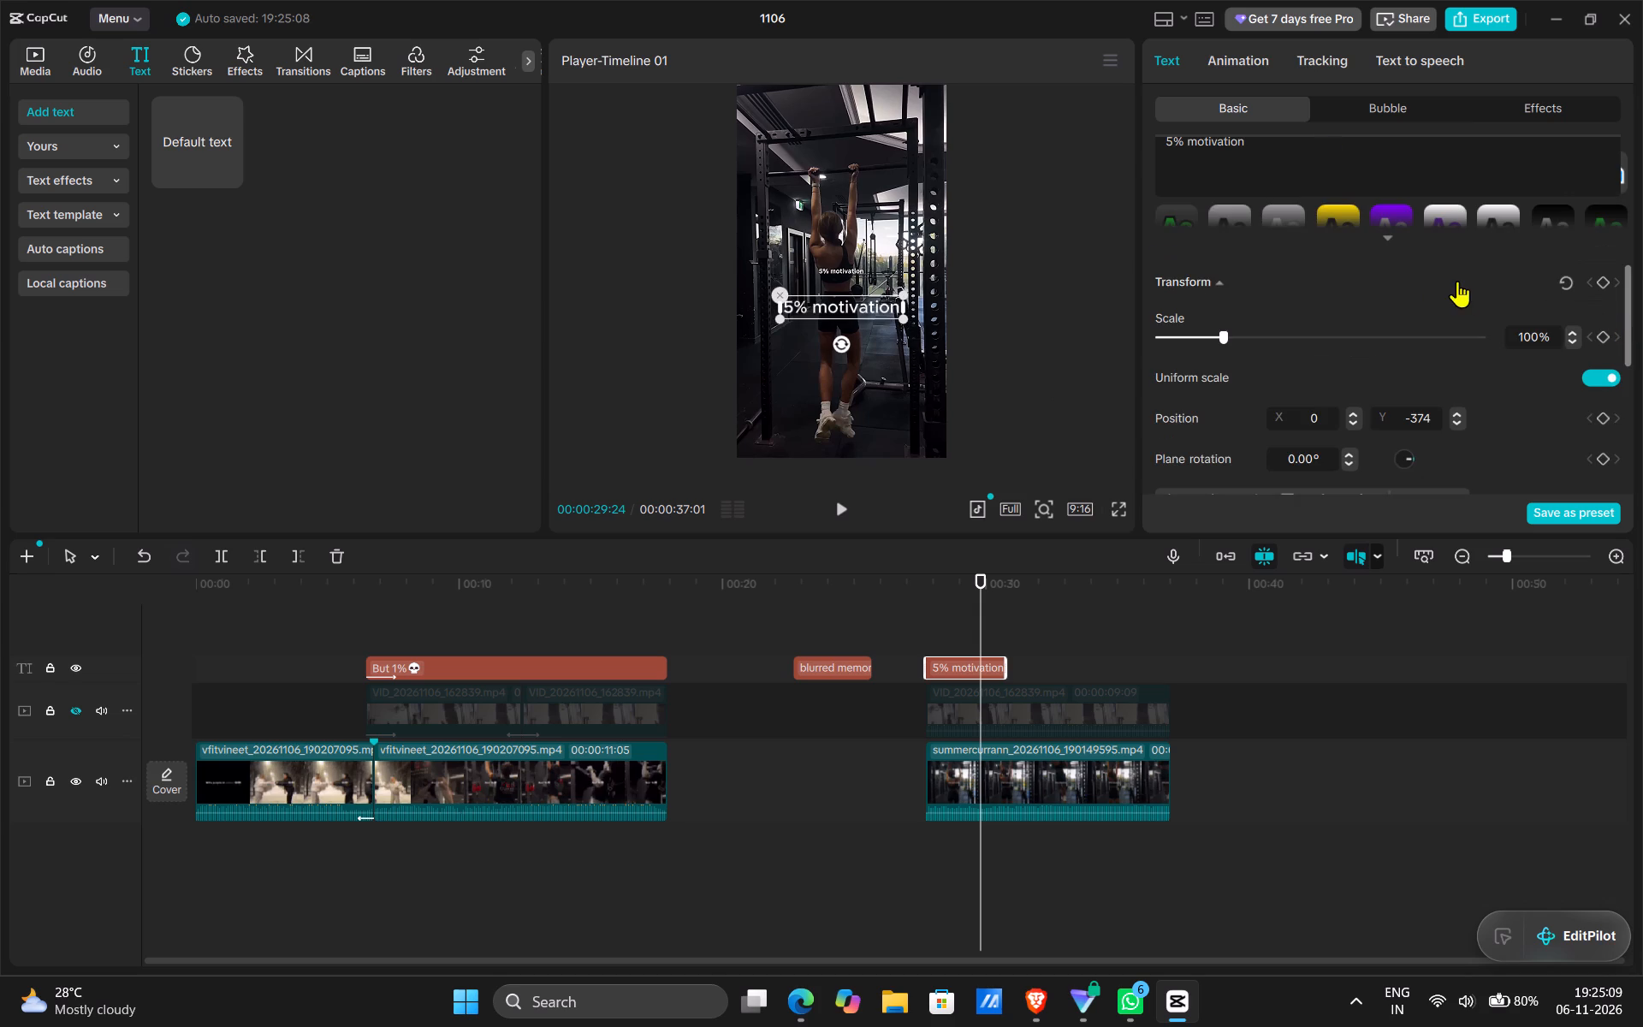
pyautogui.scroll(7, 1271, 150)
pyautogui.click(1160, 65)
pyautogui.scroll(-4, 1306, 419)
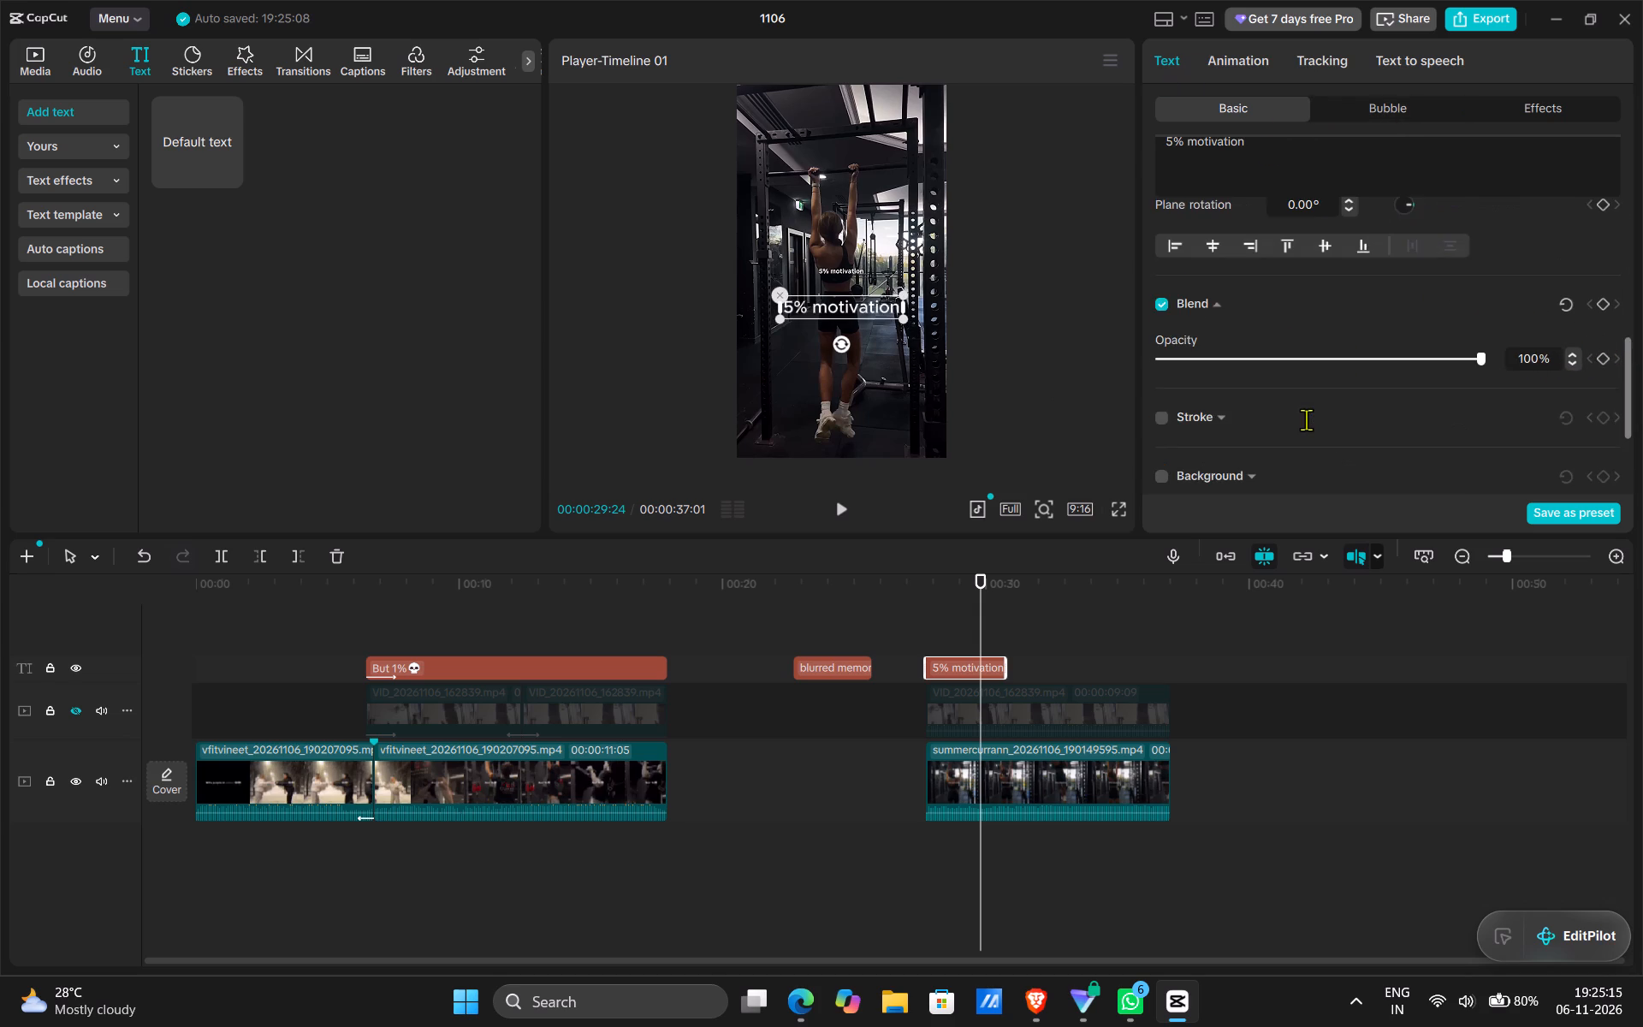
pyautogui.scroll(8, 1306, 419)
pyautogui.tripleClick(1608, 315)
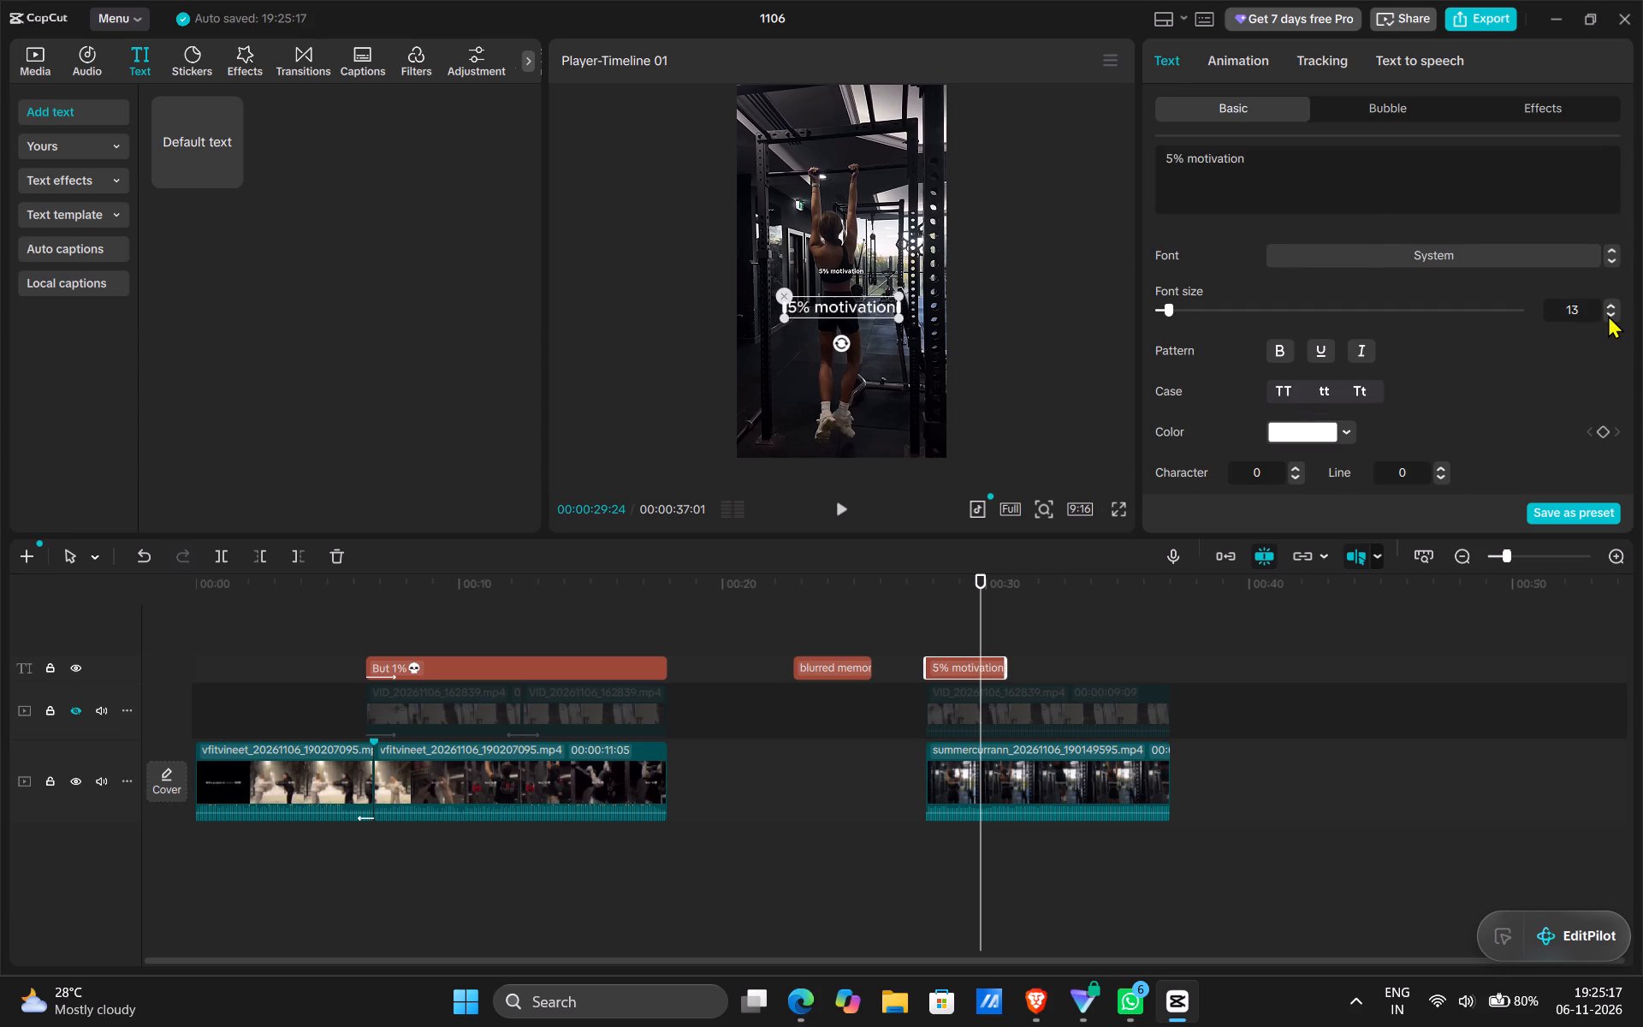
pyautogui.tripleClick(1608, 315)
pyautogui.doubleClick(1608, 315)
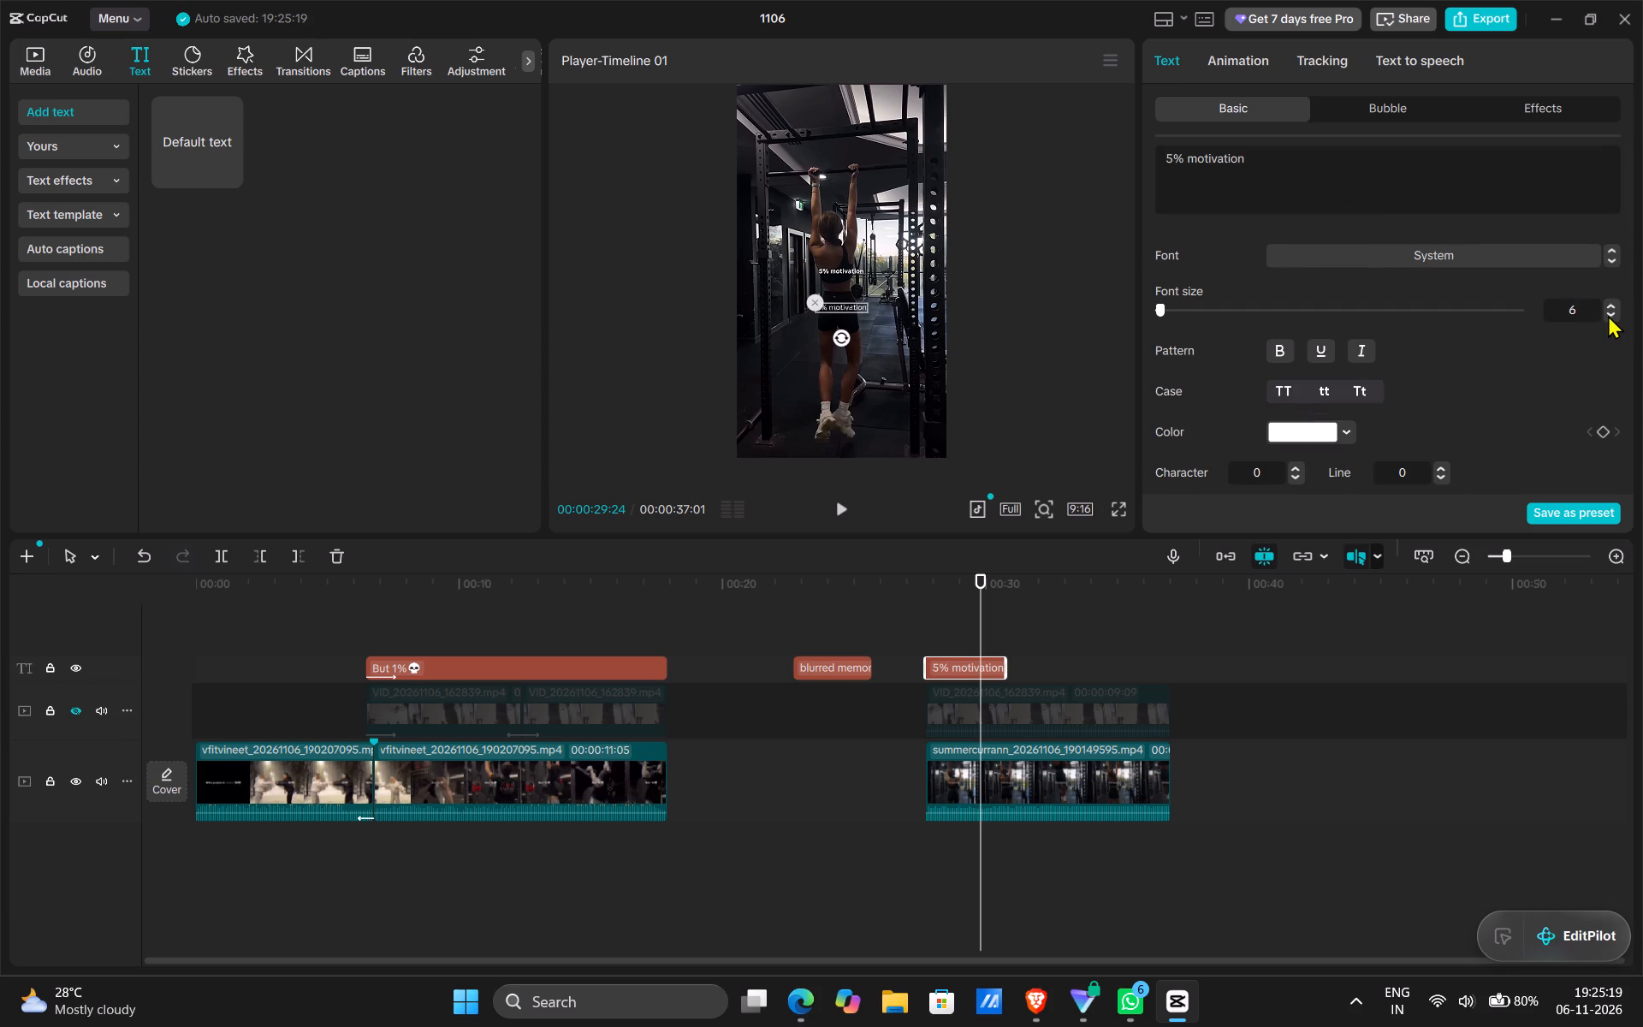
# Compare the new caption with the reference's caption at full screen and move it directly over the reference caption.
pyautogui.click(1121, 510)
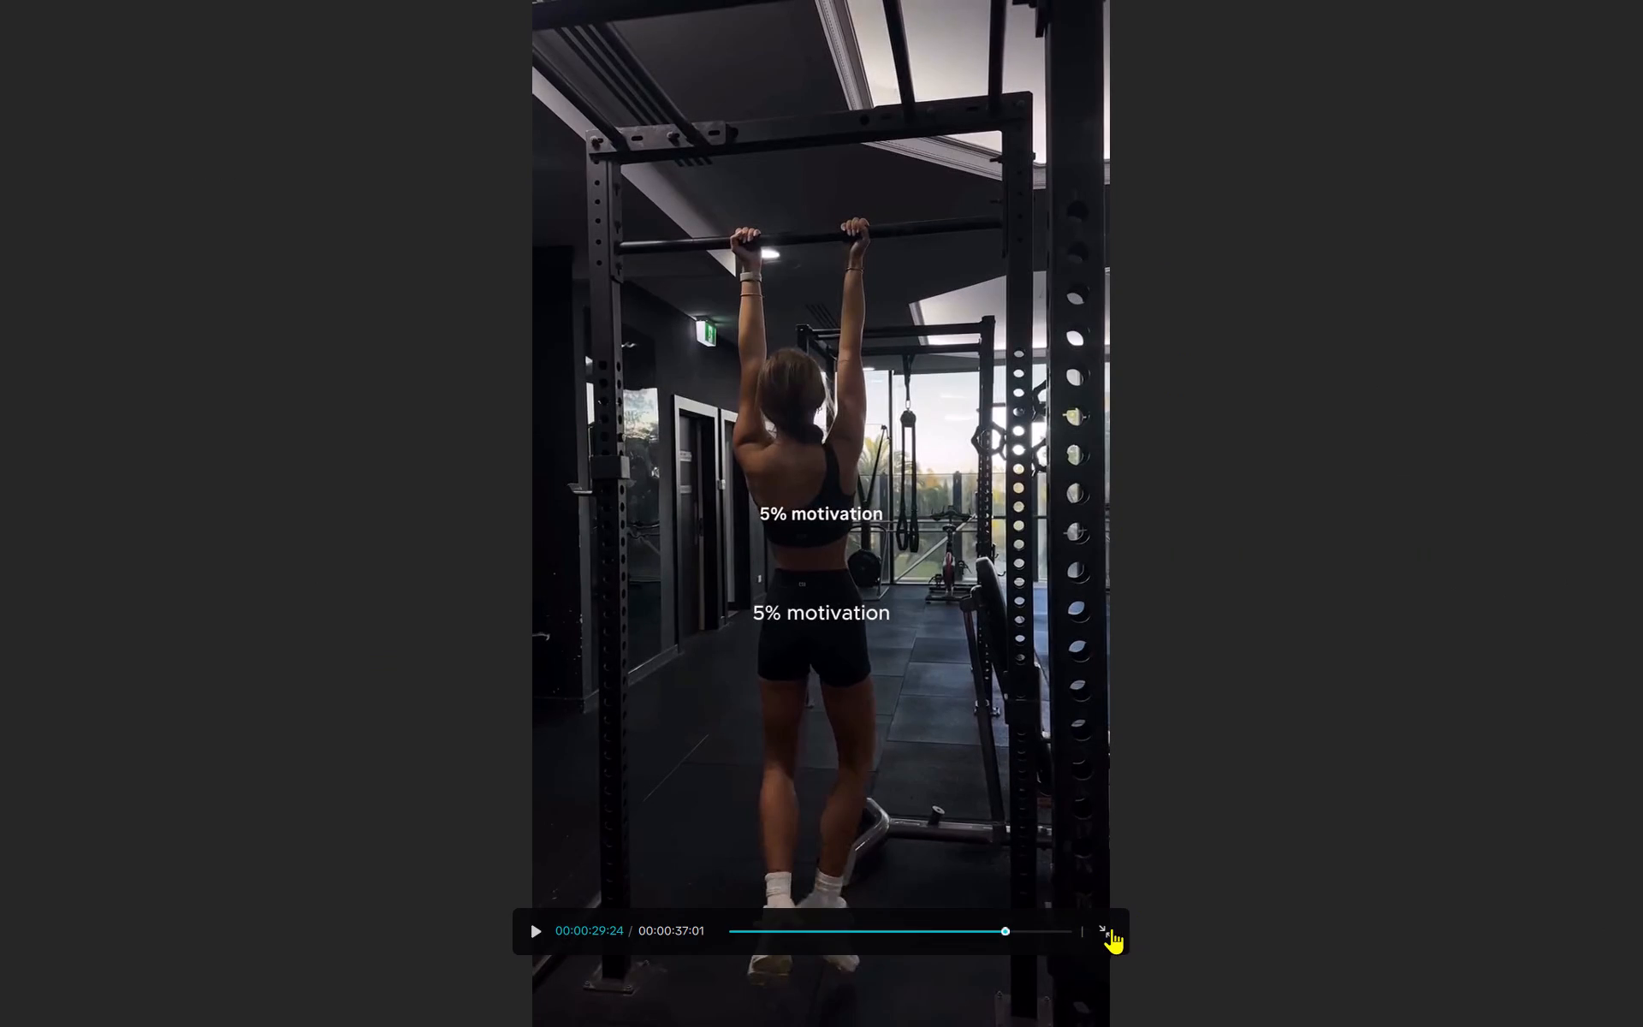
pyautogui.click(1115, 933)
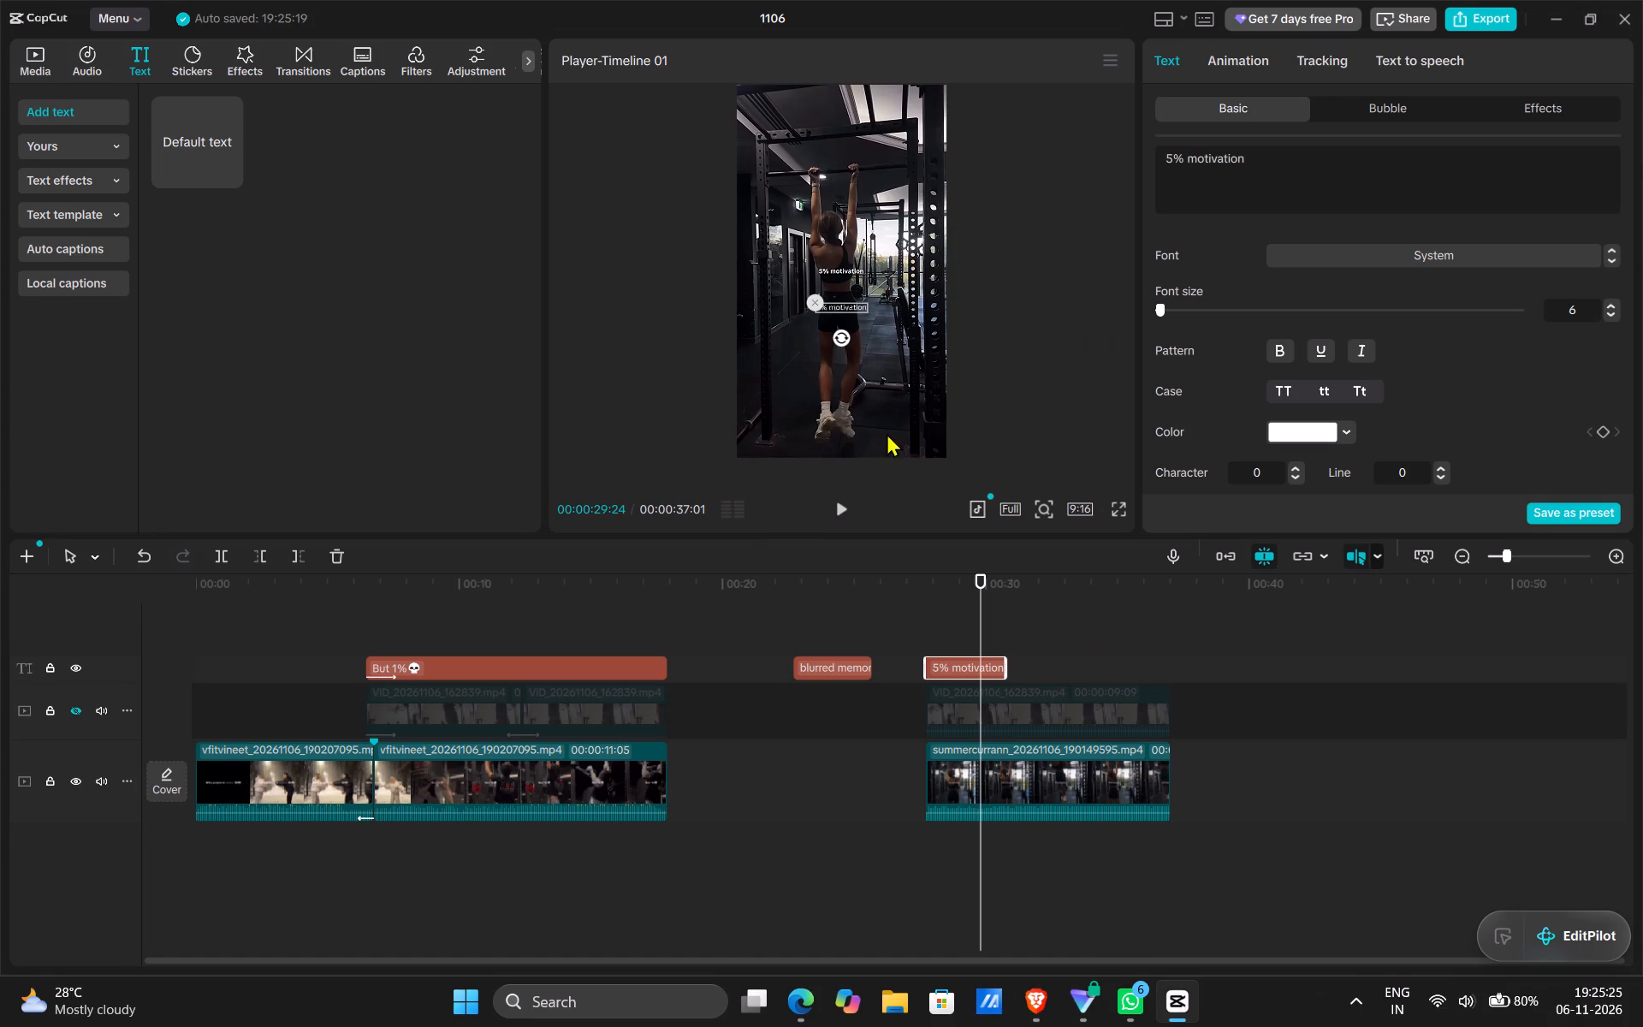
pyautogui.moveTo(848, 306); pyautogui.dragTo(848, 263)
pyautogui.moveTo(848, 263); pyautogui.dragTo(847, 273)
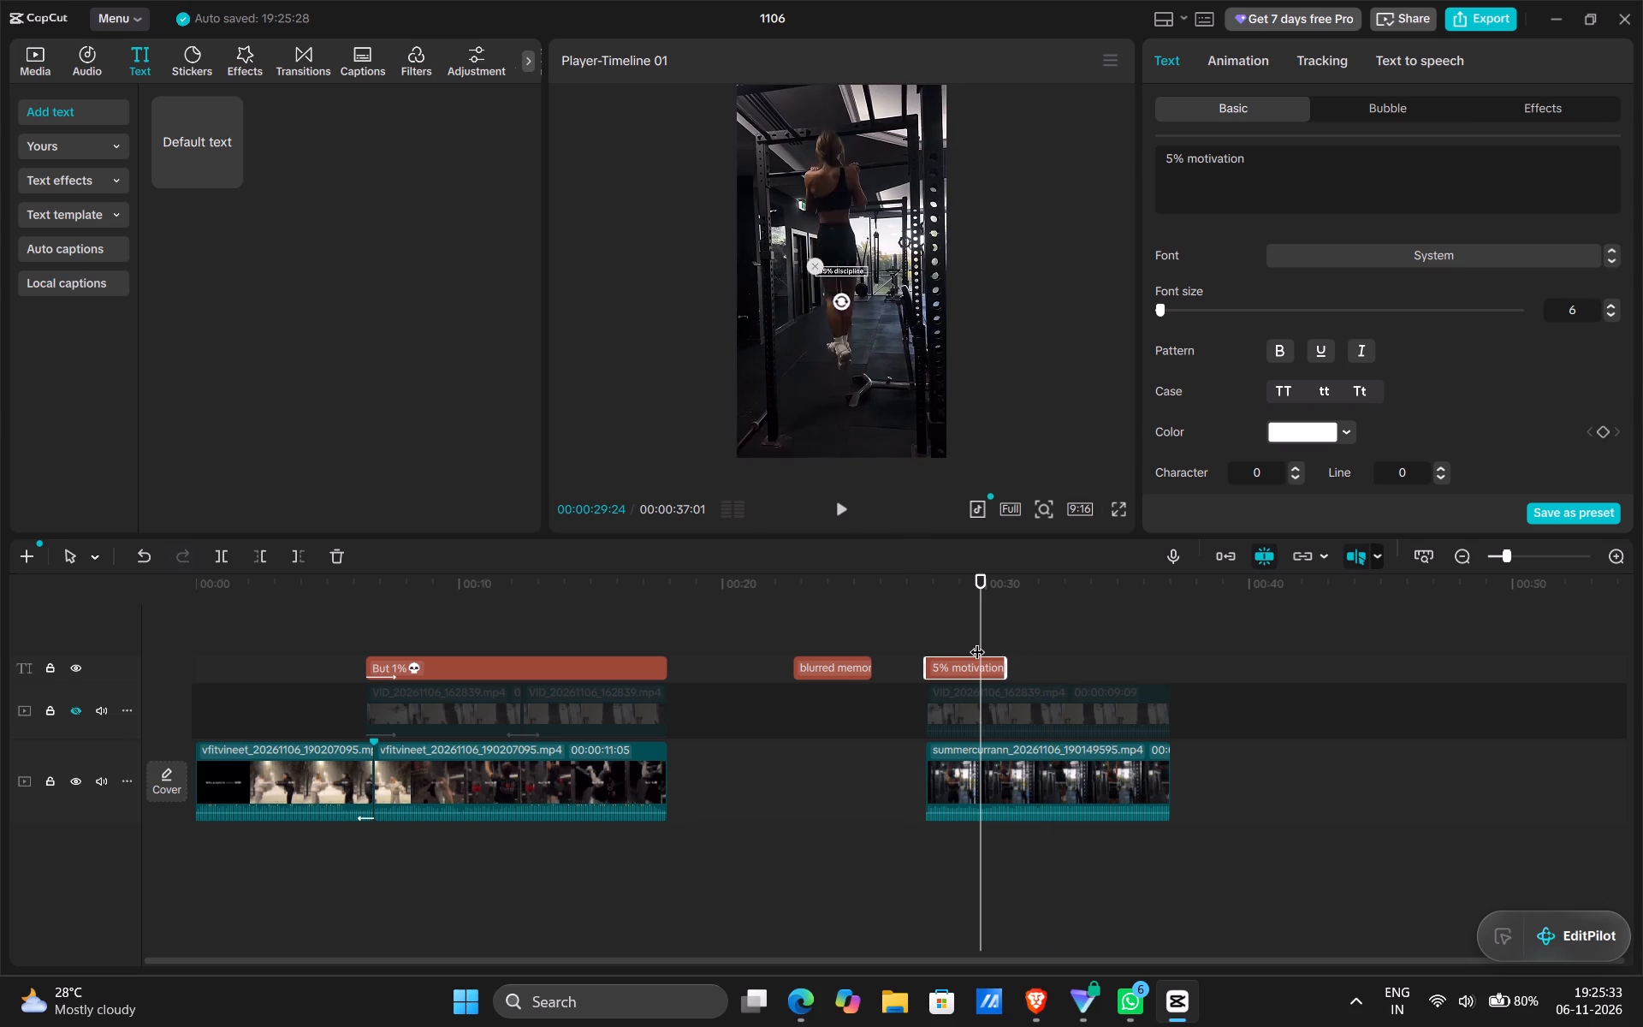
# Show the overlay track again and review the first edit's captions over the pull-up footage.
pyautogui.moveTo(980, 614); pyautogui.dragTo(453, 710)
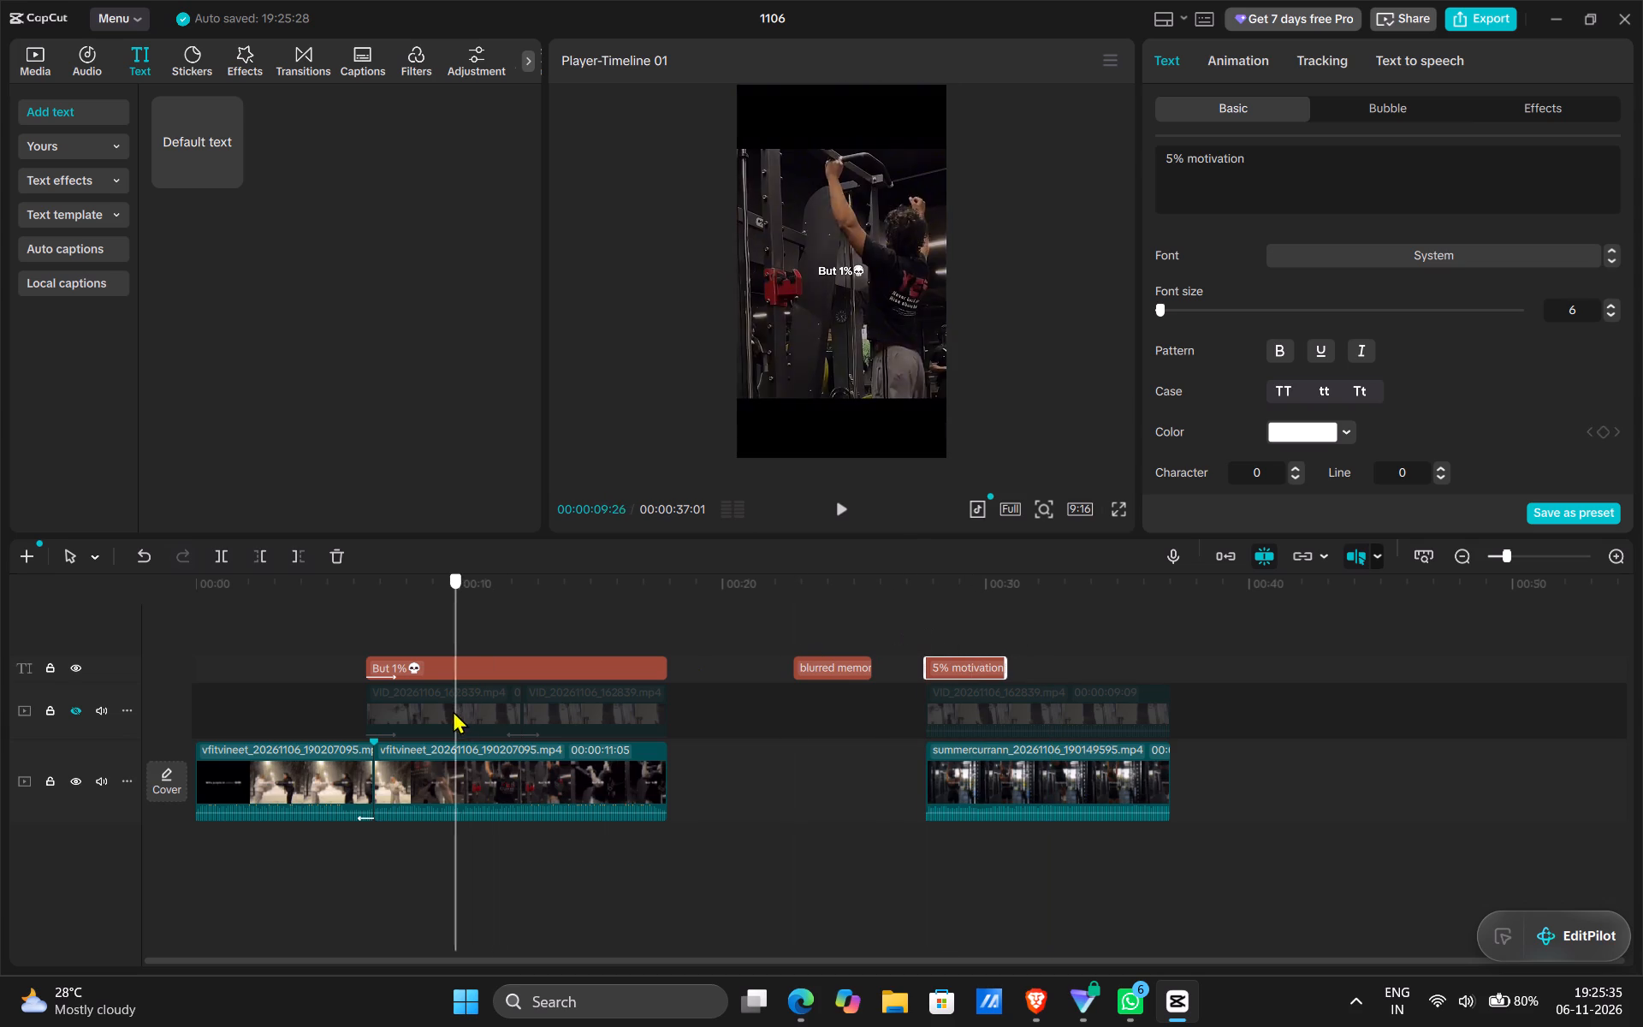
pyautogui.moveTo(453, 710); pyautogui.dragTo(466, 715)
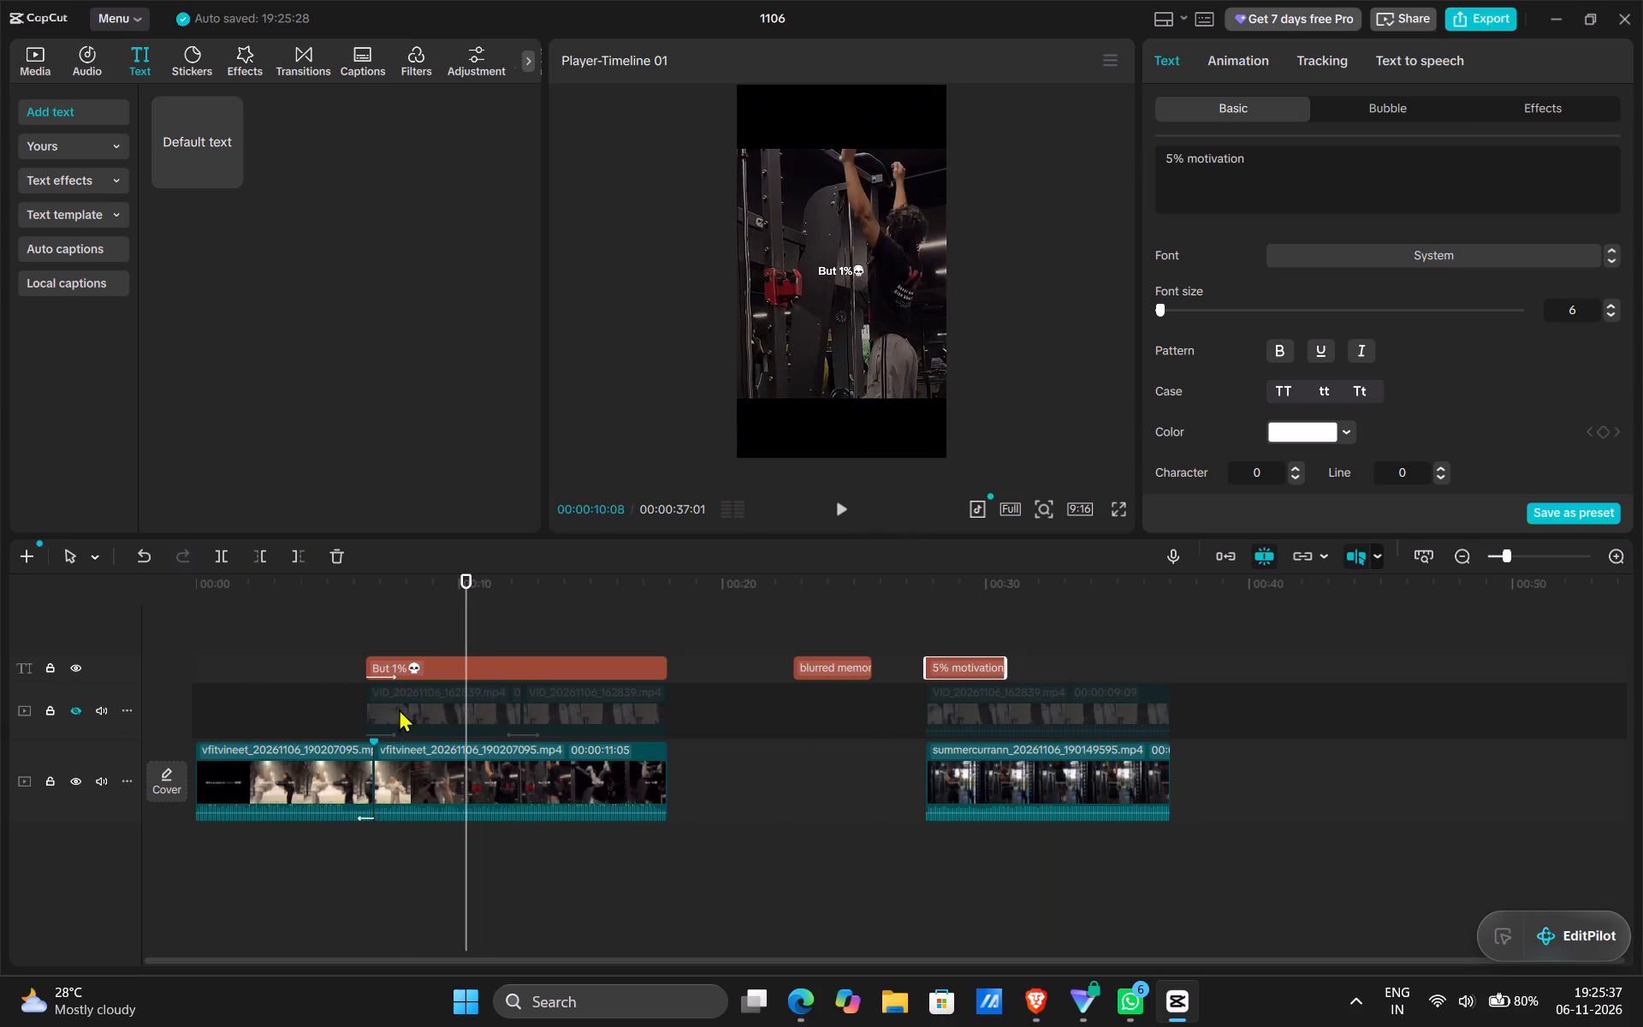
pyautogui.click(74, 709)
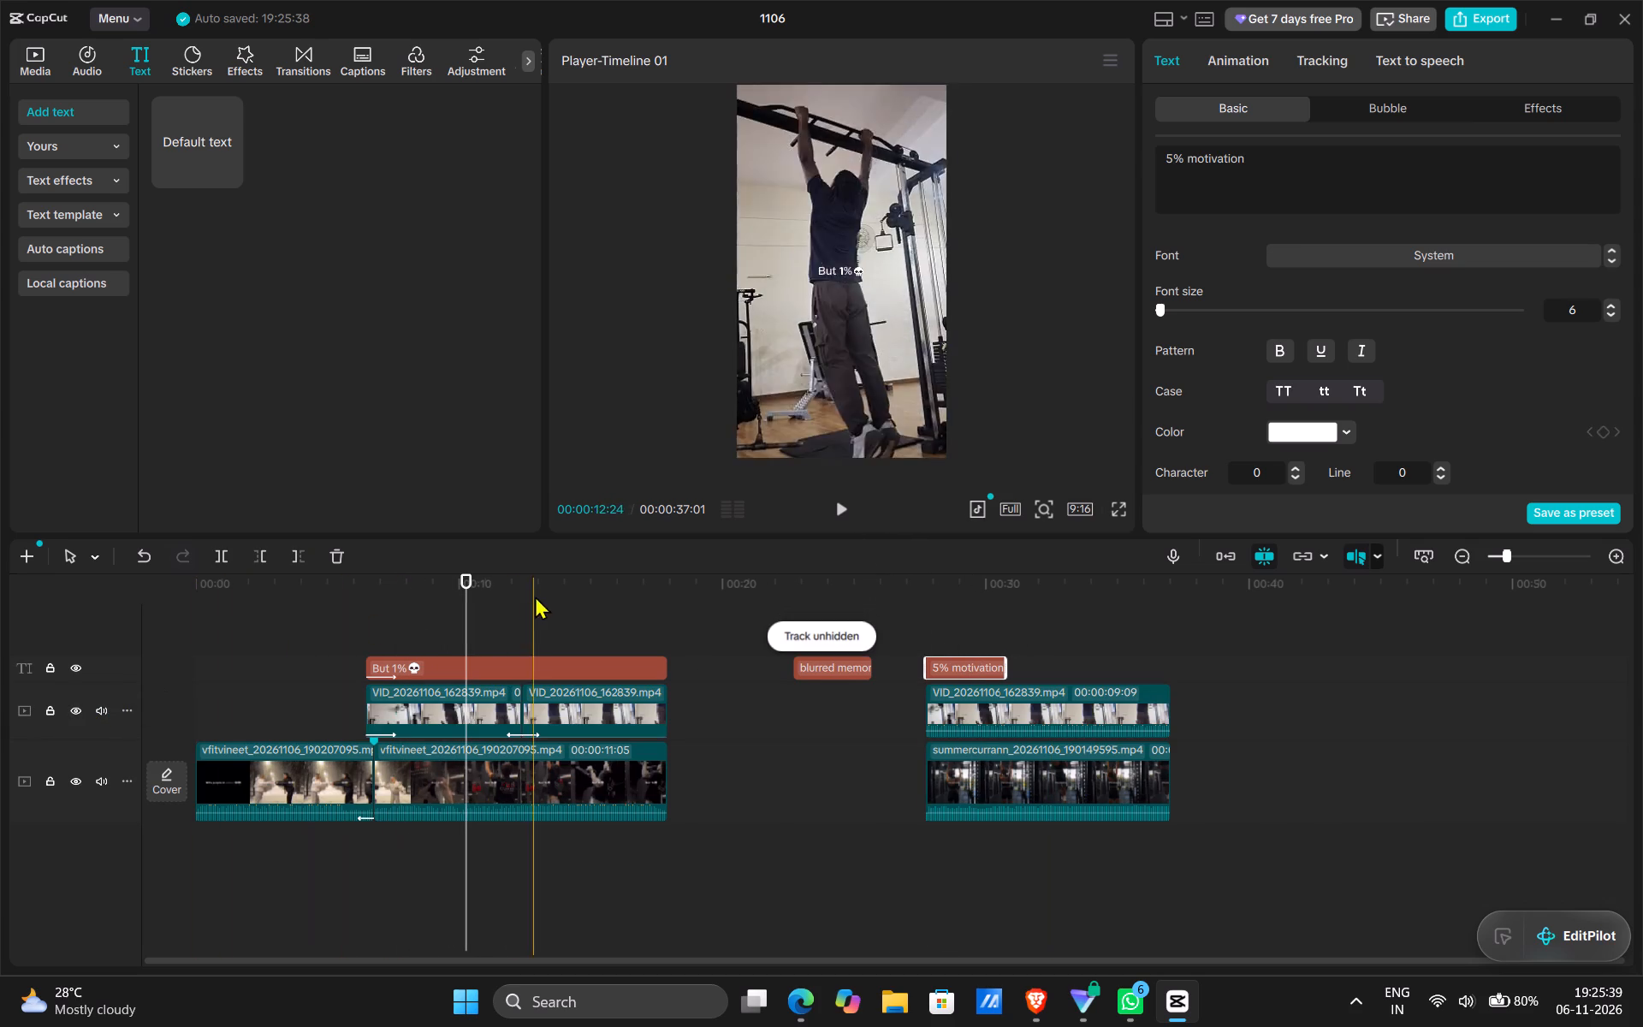
pyautogui.moveTo(466, 628); pyautogui.dragTo(334, 653)
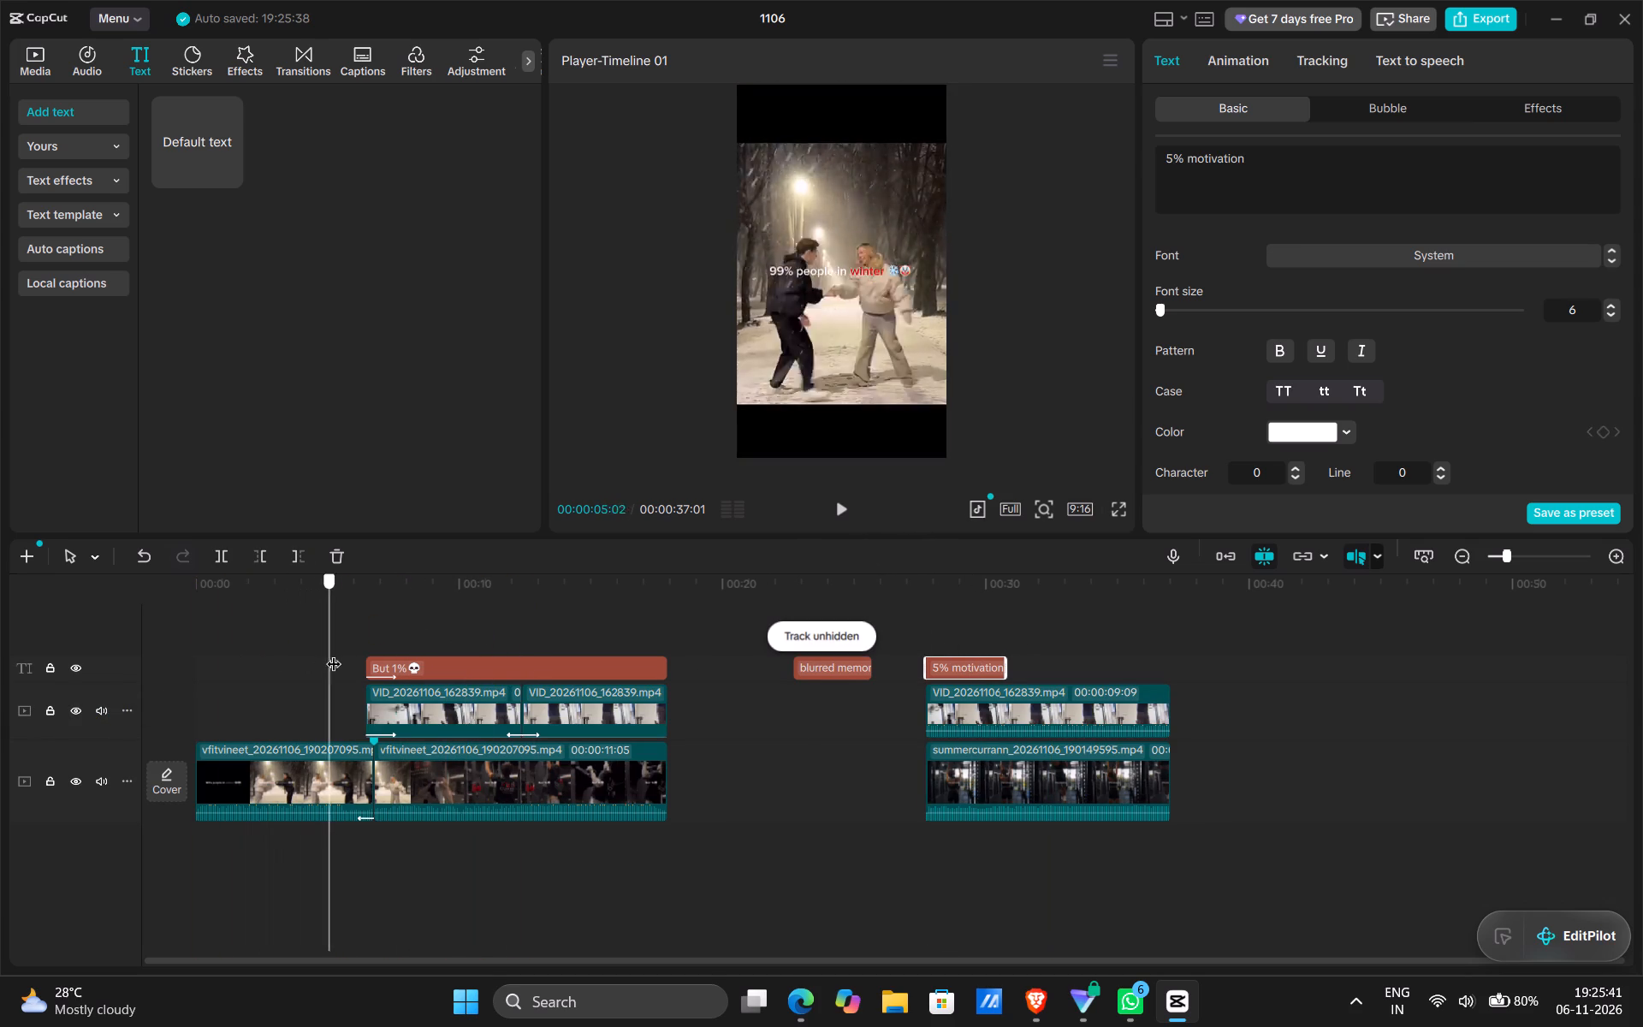
pyautogui.moveTo(334, 653); pyautogui.dragTo(442, 654)
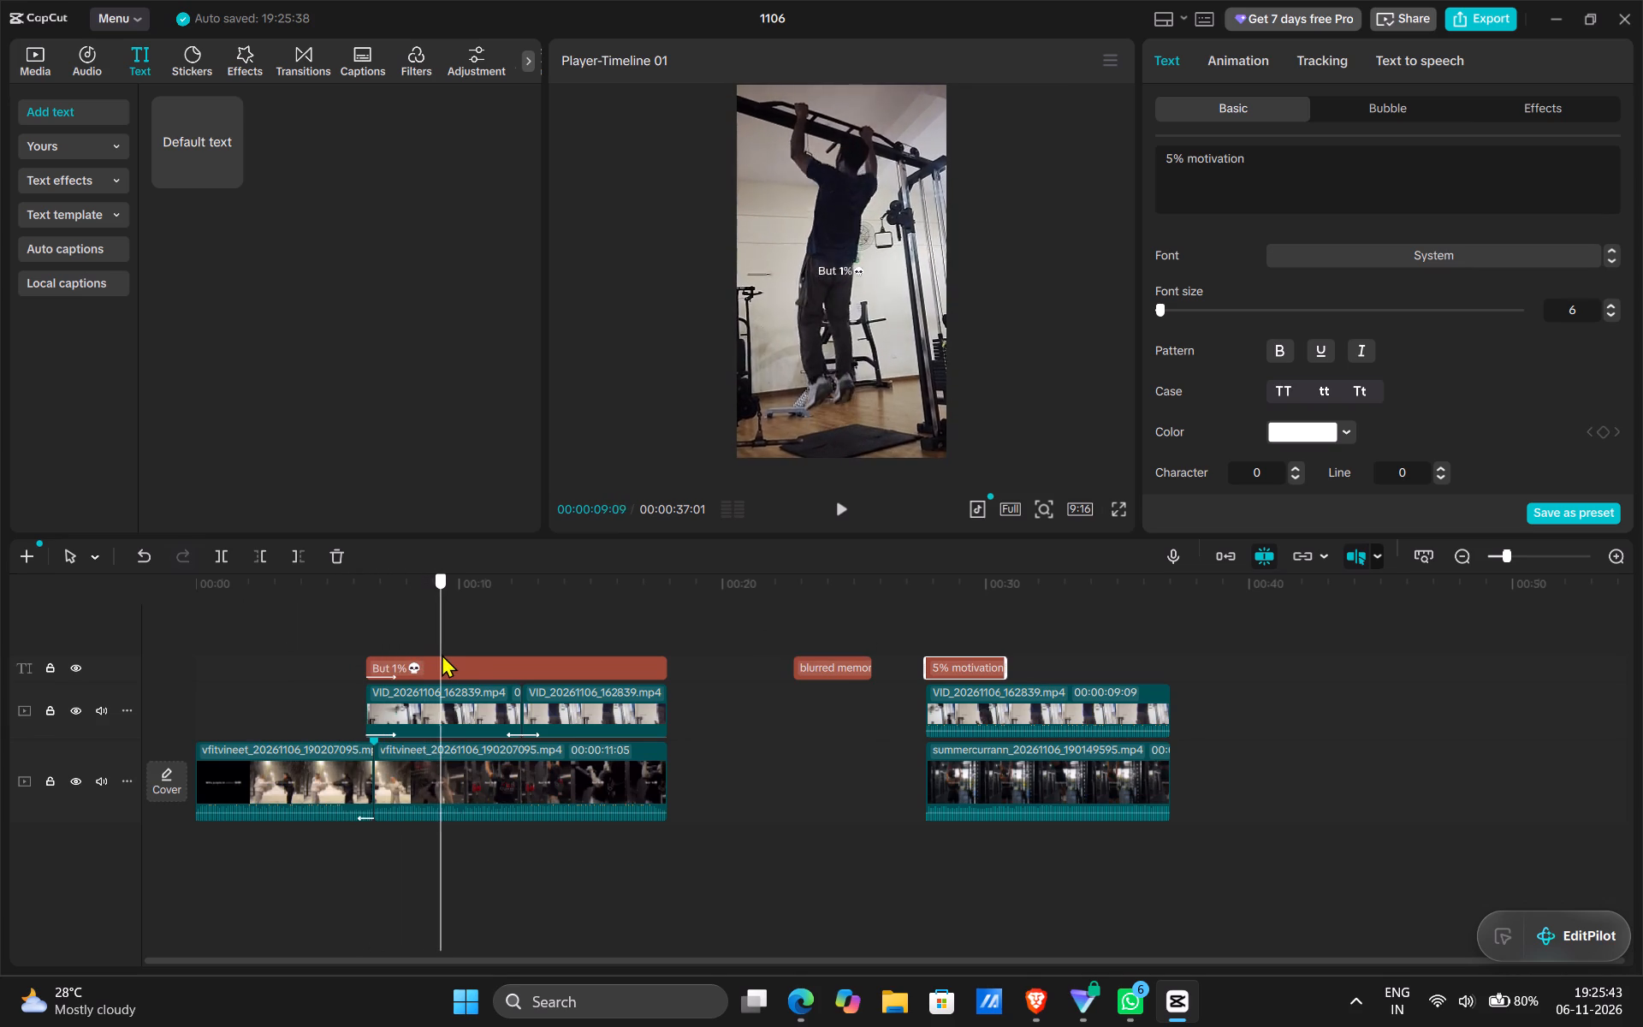
pyautogui.moveTo(442, 654); pyautogui.dragTo(602, 645)
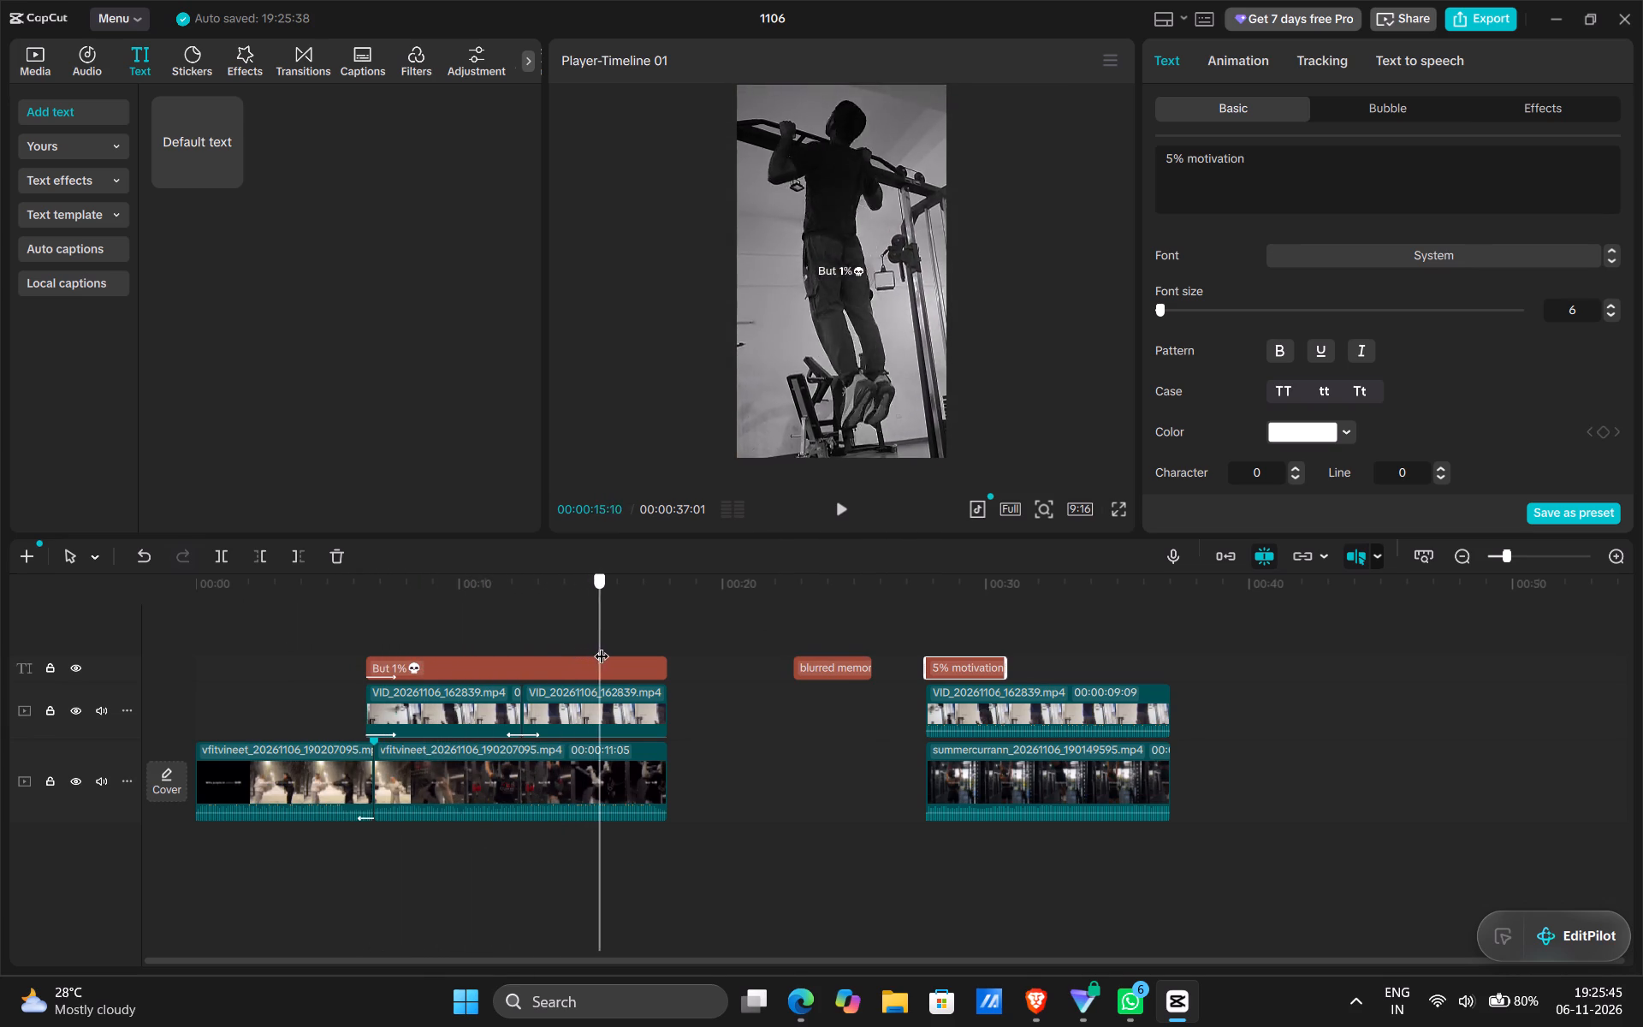
pyautogui.moveTo(602, 645); pyautogui.dragTo(847, 675)
# Extend the "5% motivation" caption to the reference clip's end at 00:00:37:01 and split it at 00:00:30:22.
pyautogui.moveTo(851, 614); pyautogui.dragTo(934, 632)
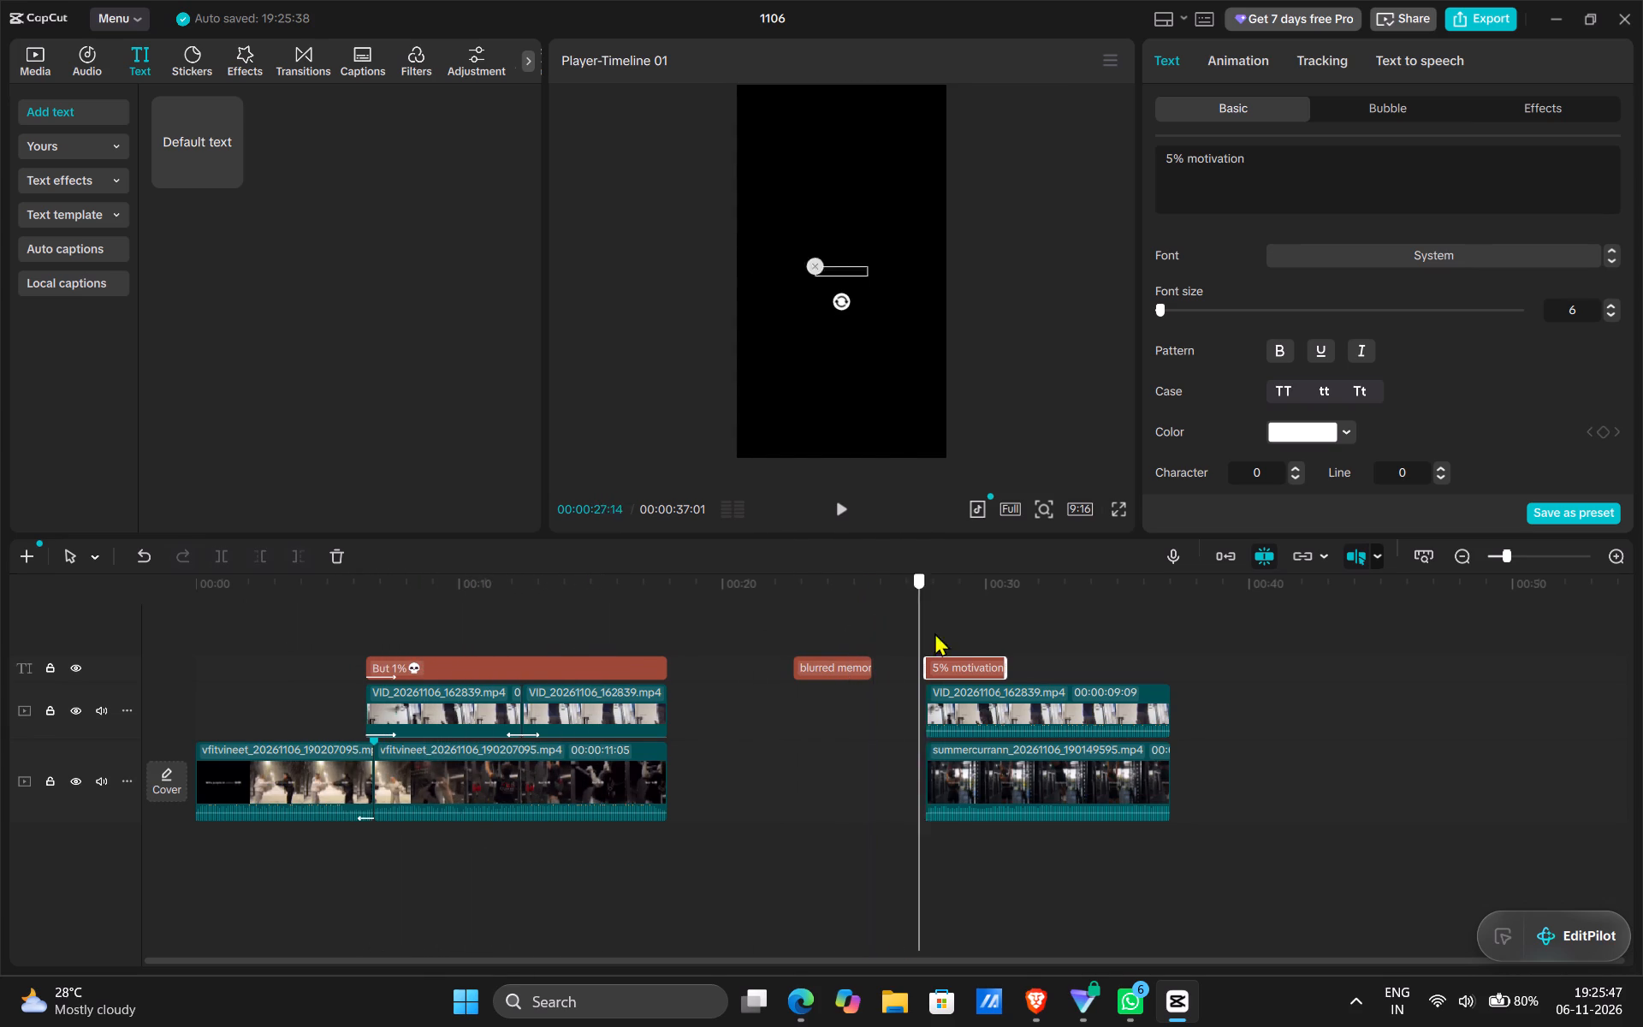
pyautogui.moveTo(934, 632); pyautogui.dragTo(1005, 656)
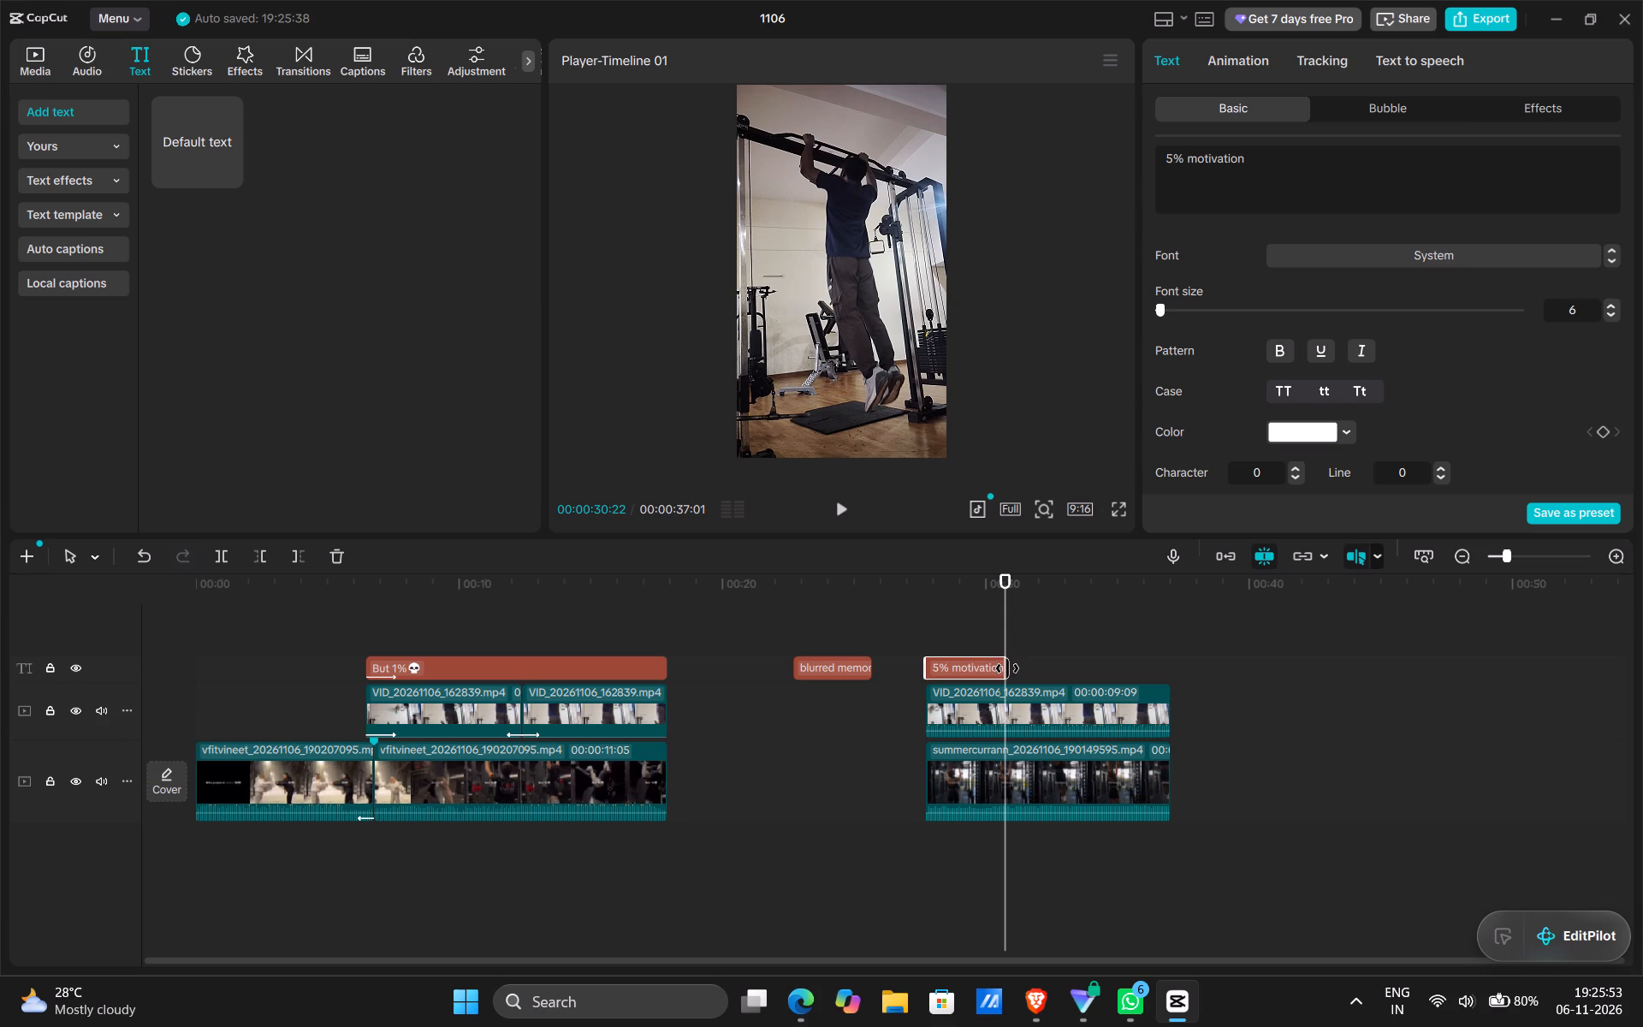
pyautogui.moveTo(1007, 668); pyautogui.dragTo(1166, 691)
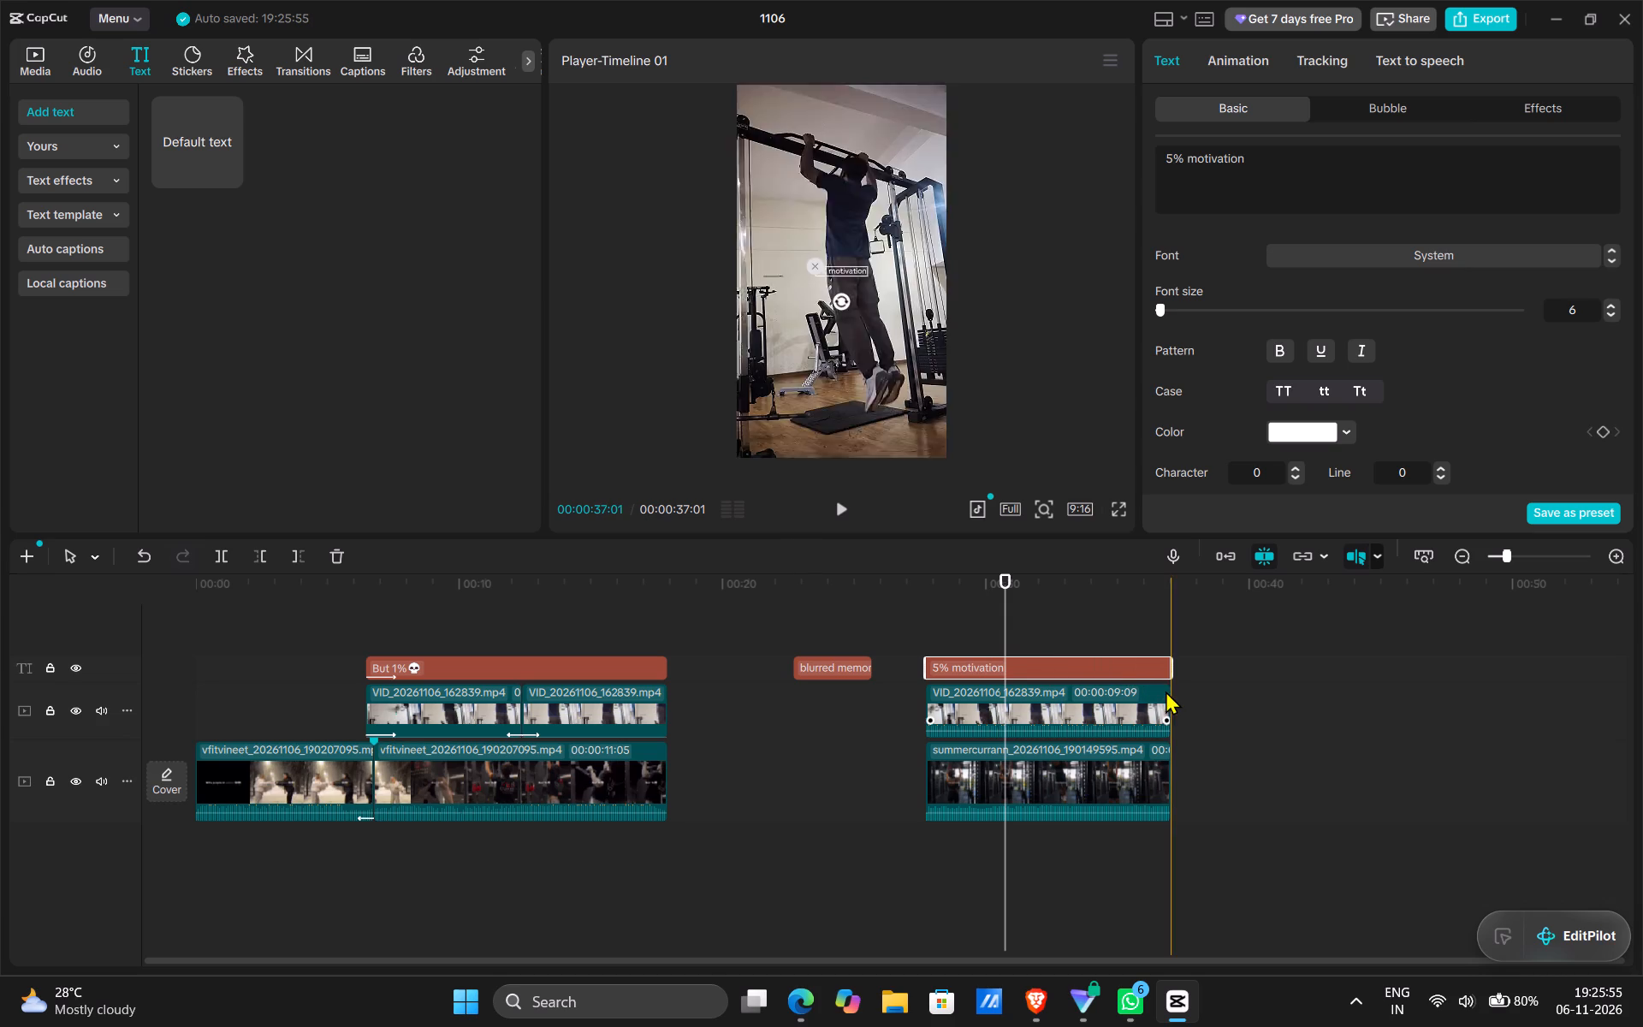
pyautogui.click(216, 560)
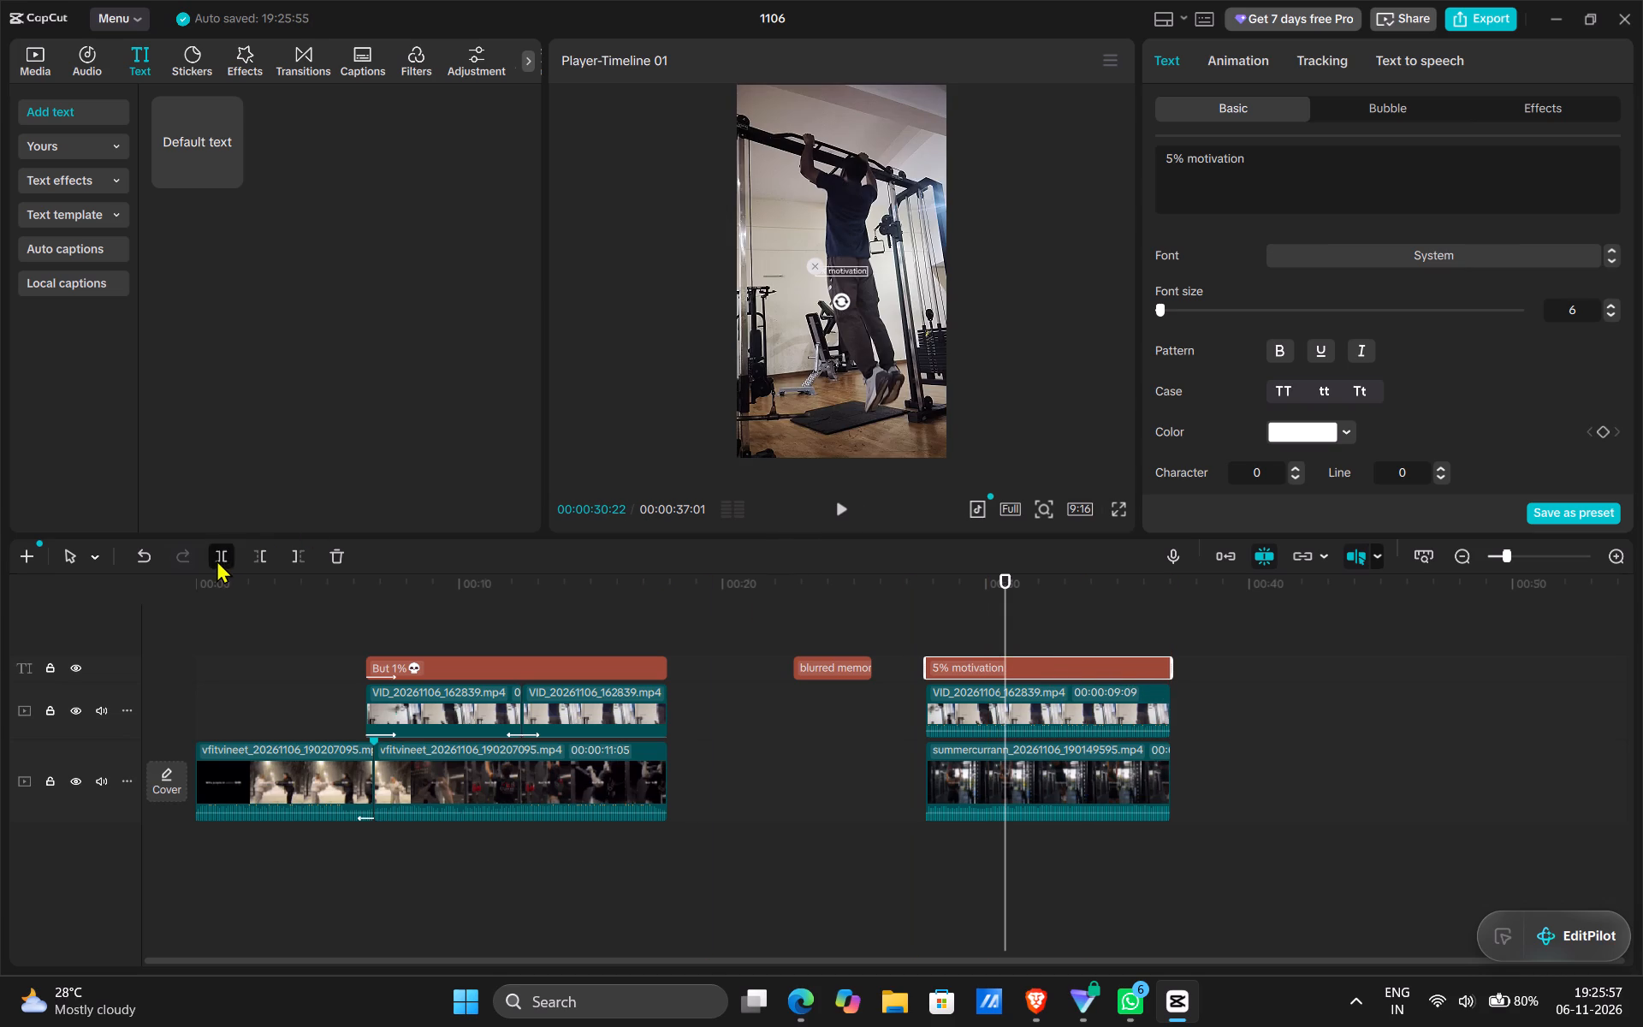
# Change the second caption's text to "95% discipline", hiding the overlay track to read the reference clip's wording.
pyautogui.click(1166, 157)
pyautogui.press('9')
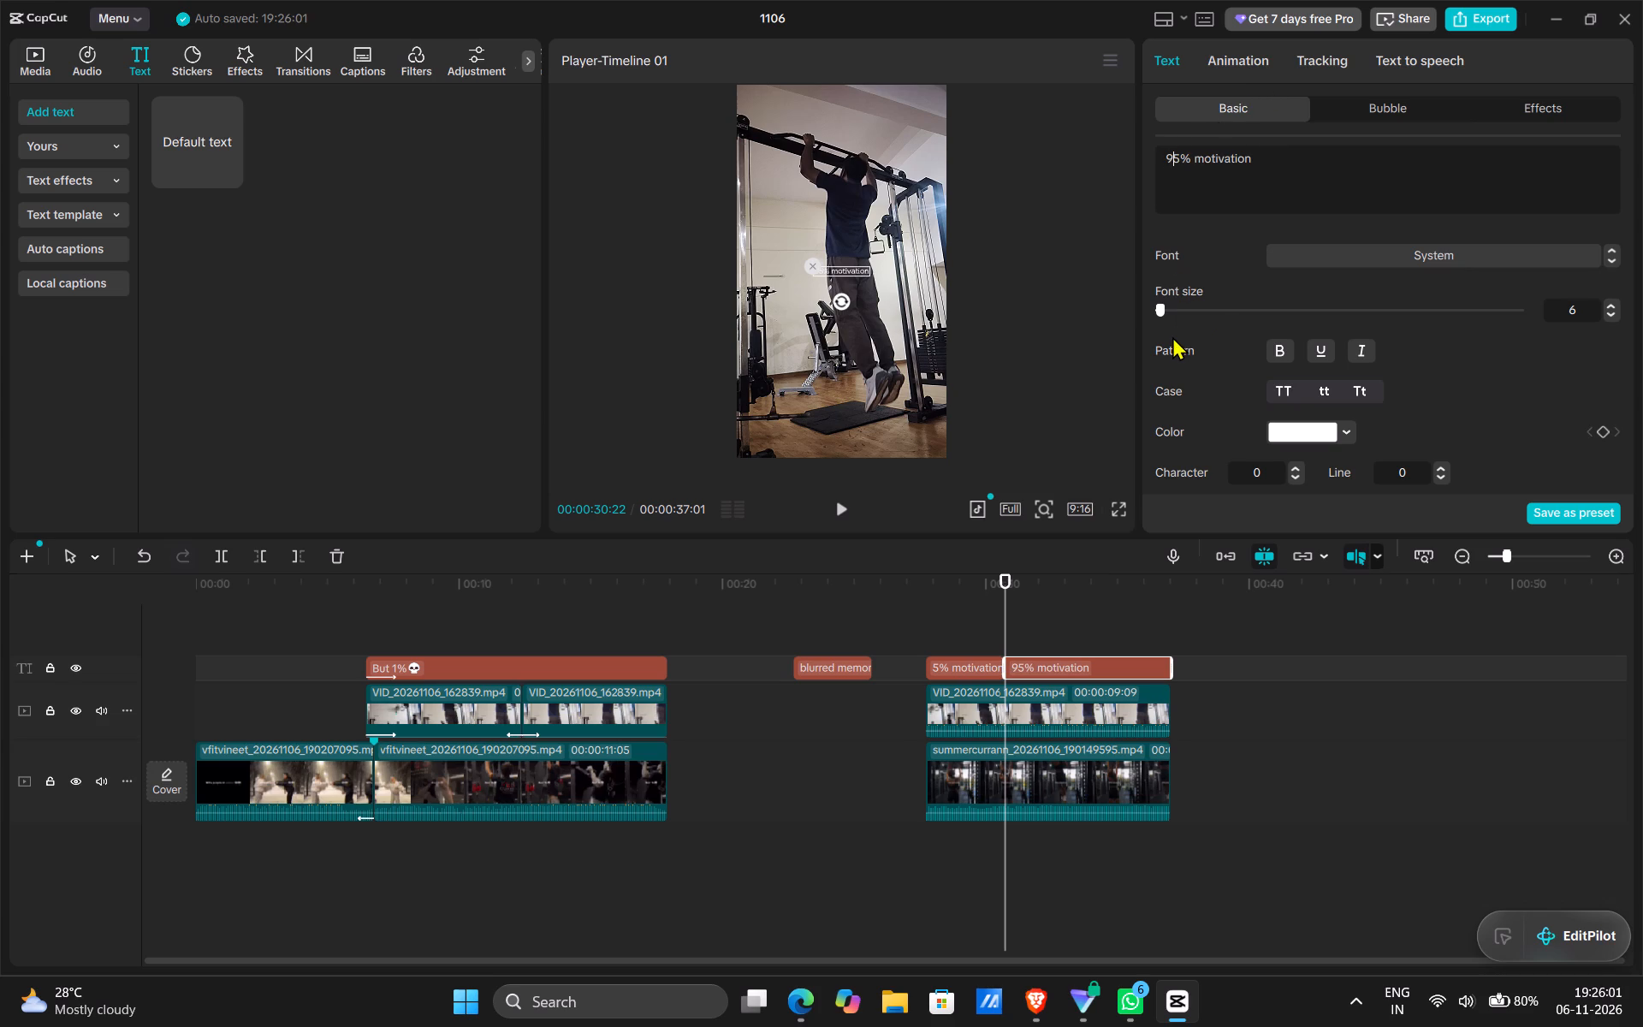
pyautogui.moveTo(1258, 163); pyautogui.dragTo(1196, 156)
pyautogui.moveTo(1196, 156); pyautogui.dragTo(1194, 157)
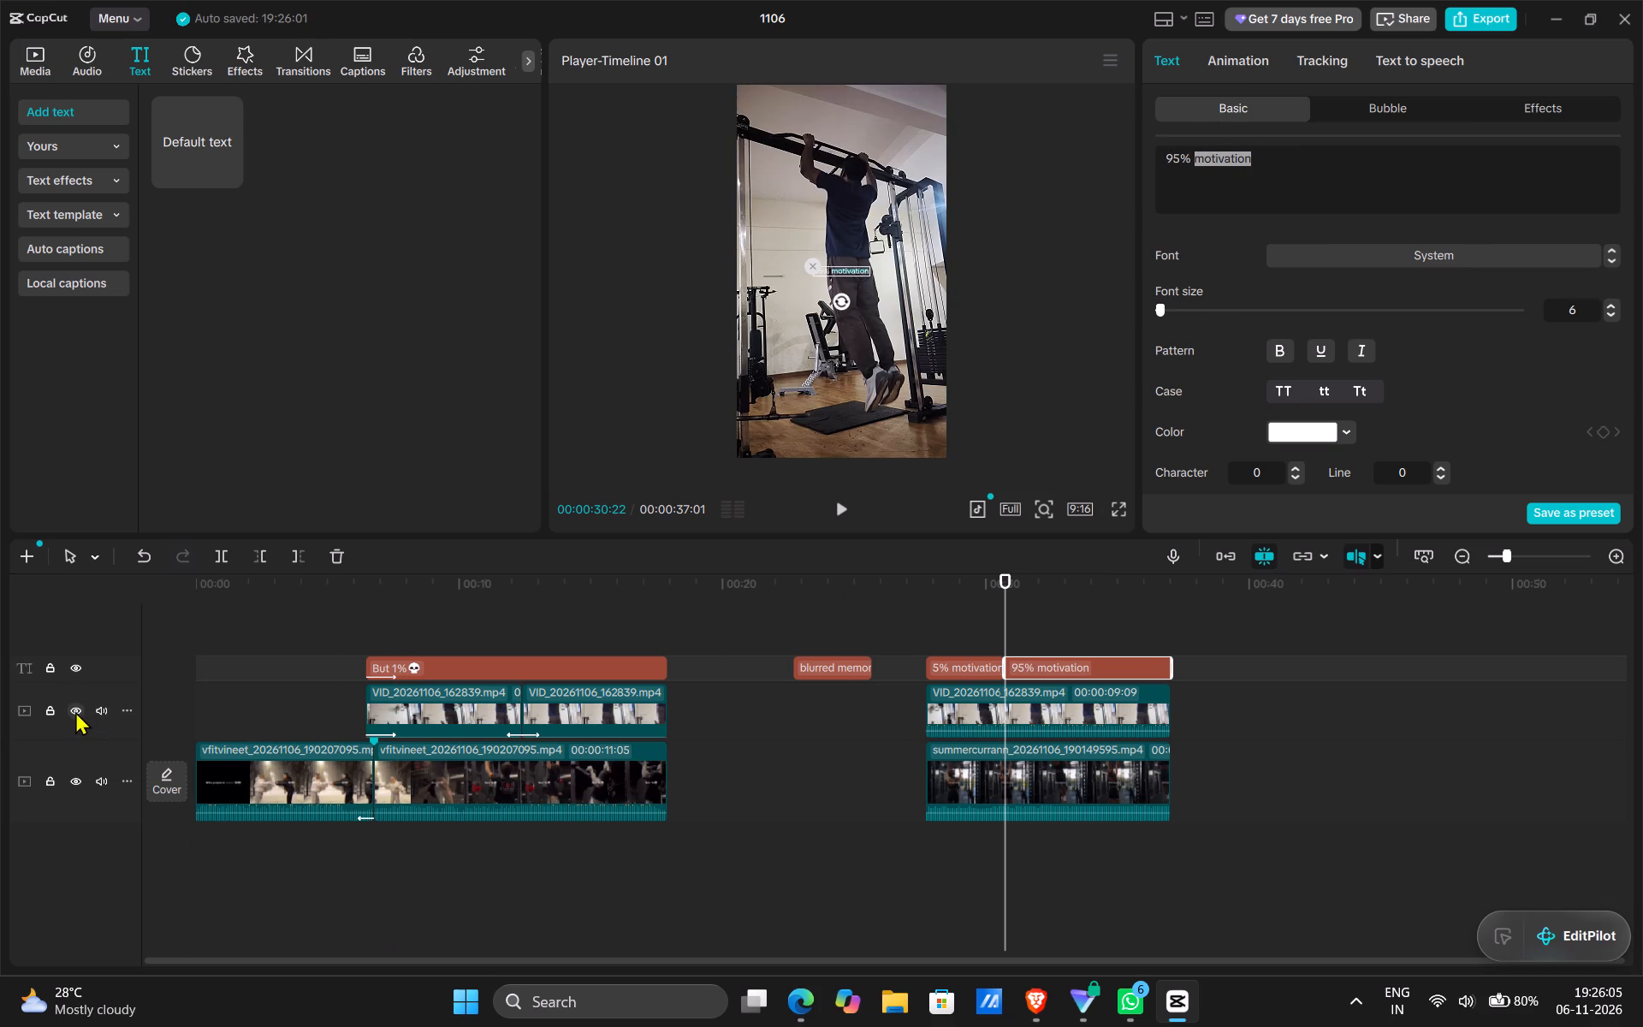
pyautogui.click(75, 711)
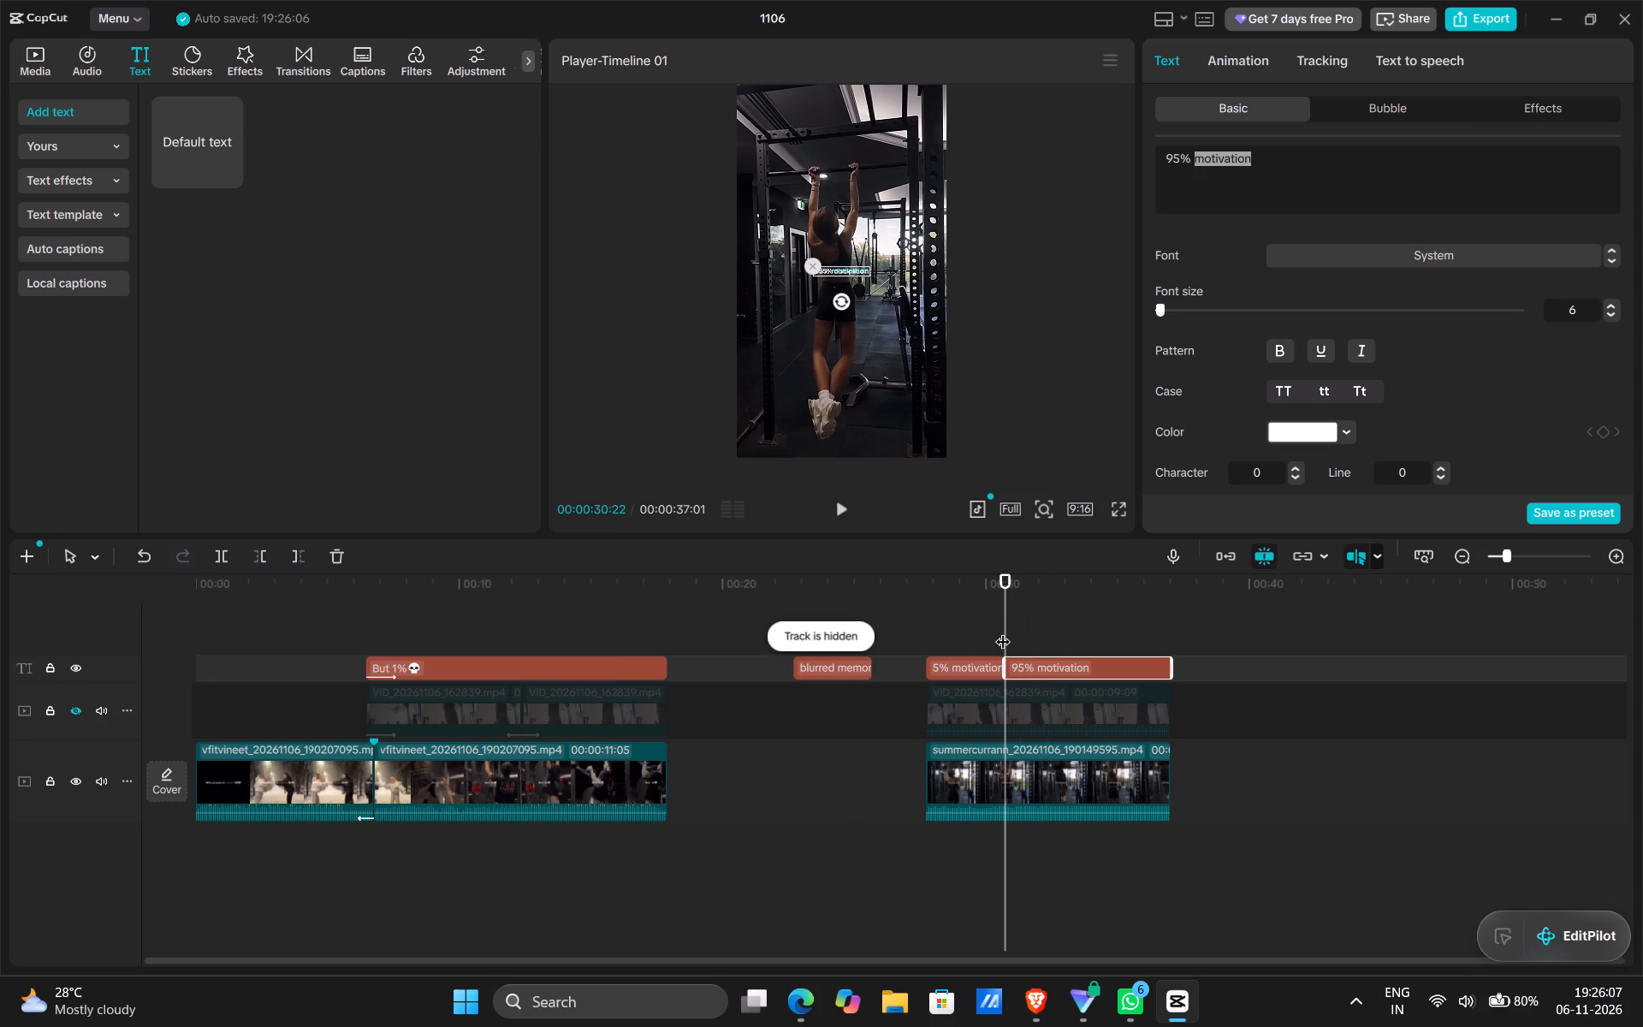
pyautogui.moveTo(1006, 626); pyautogui.dragTo(1052, 628)
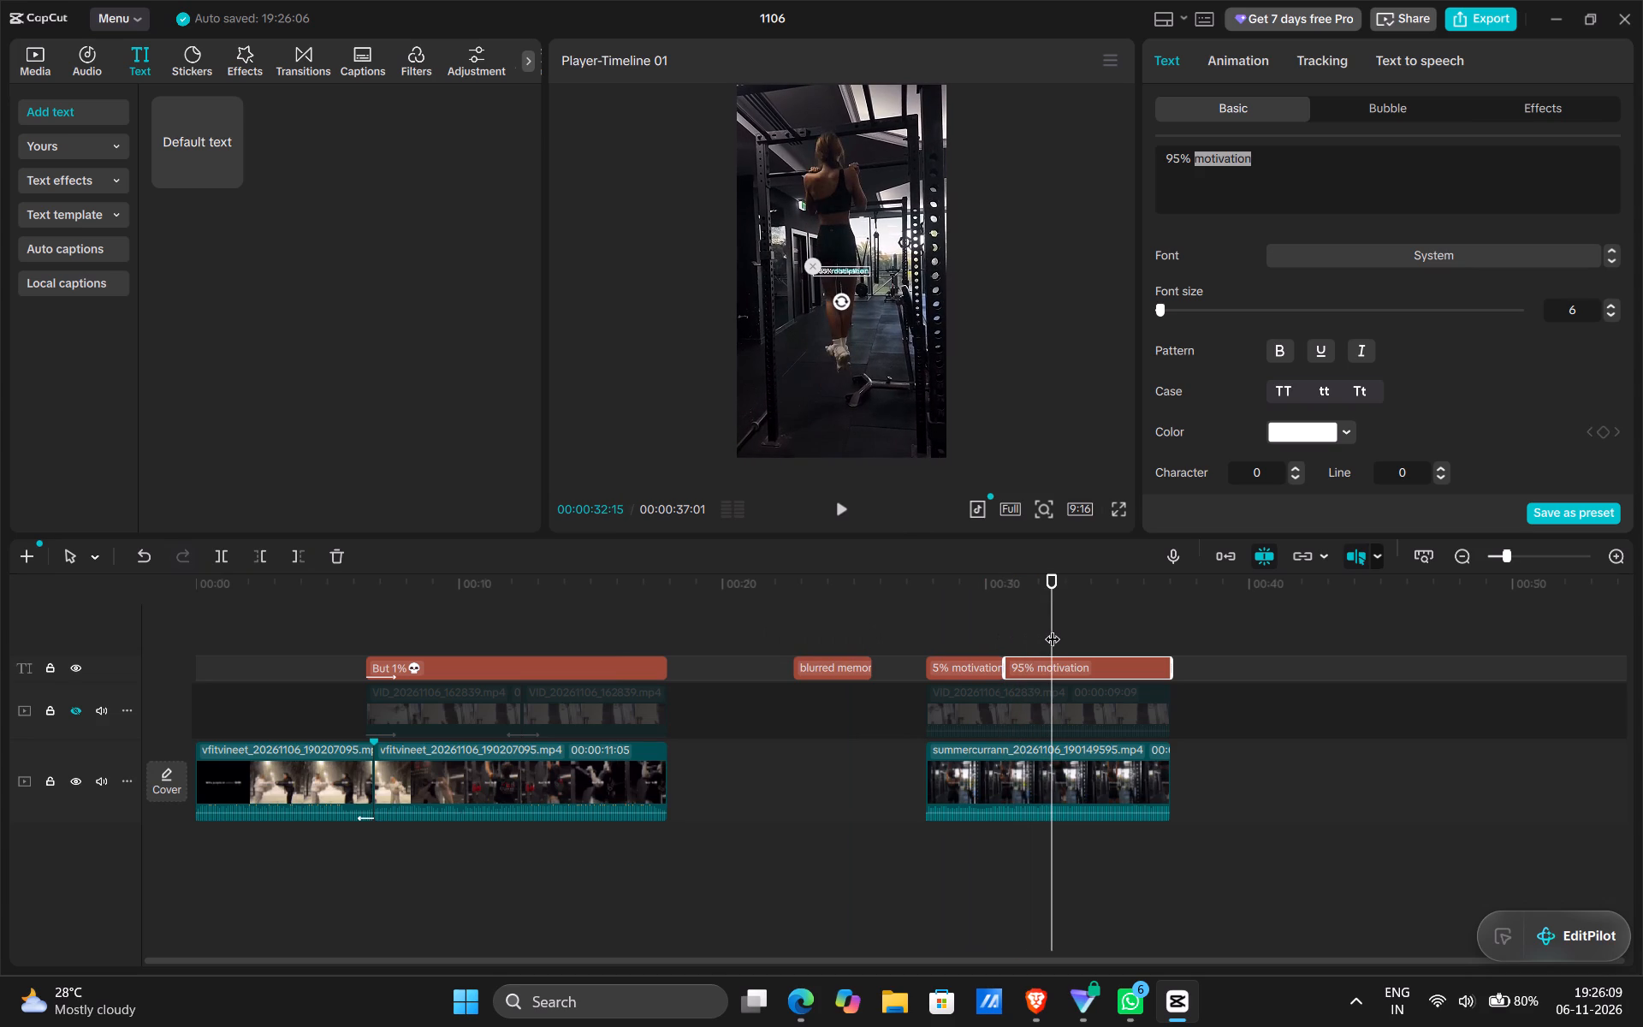
pyautogui.click(835, 268)
pyautogui.press('d')
pyautogui.press('d')
pyautogui.click(1195, 162)
pyautogui.doubleClick(1195, 162)
pyautogui.press('d')
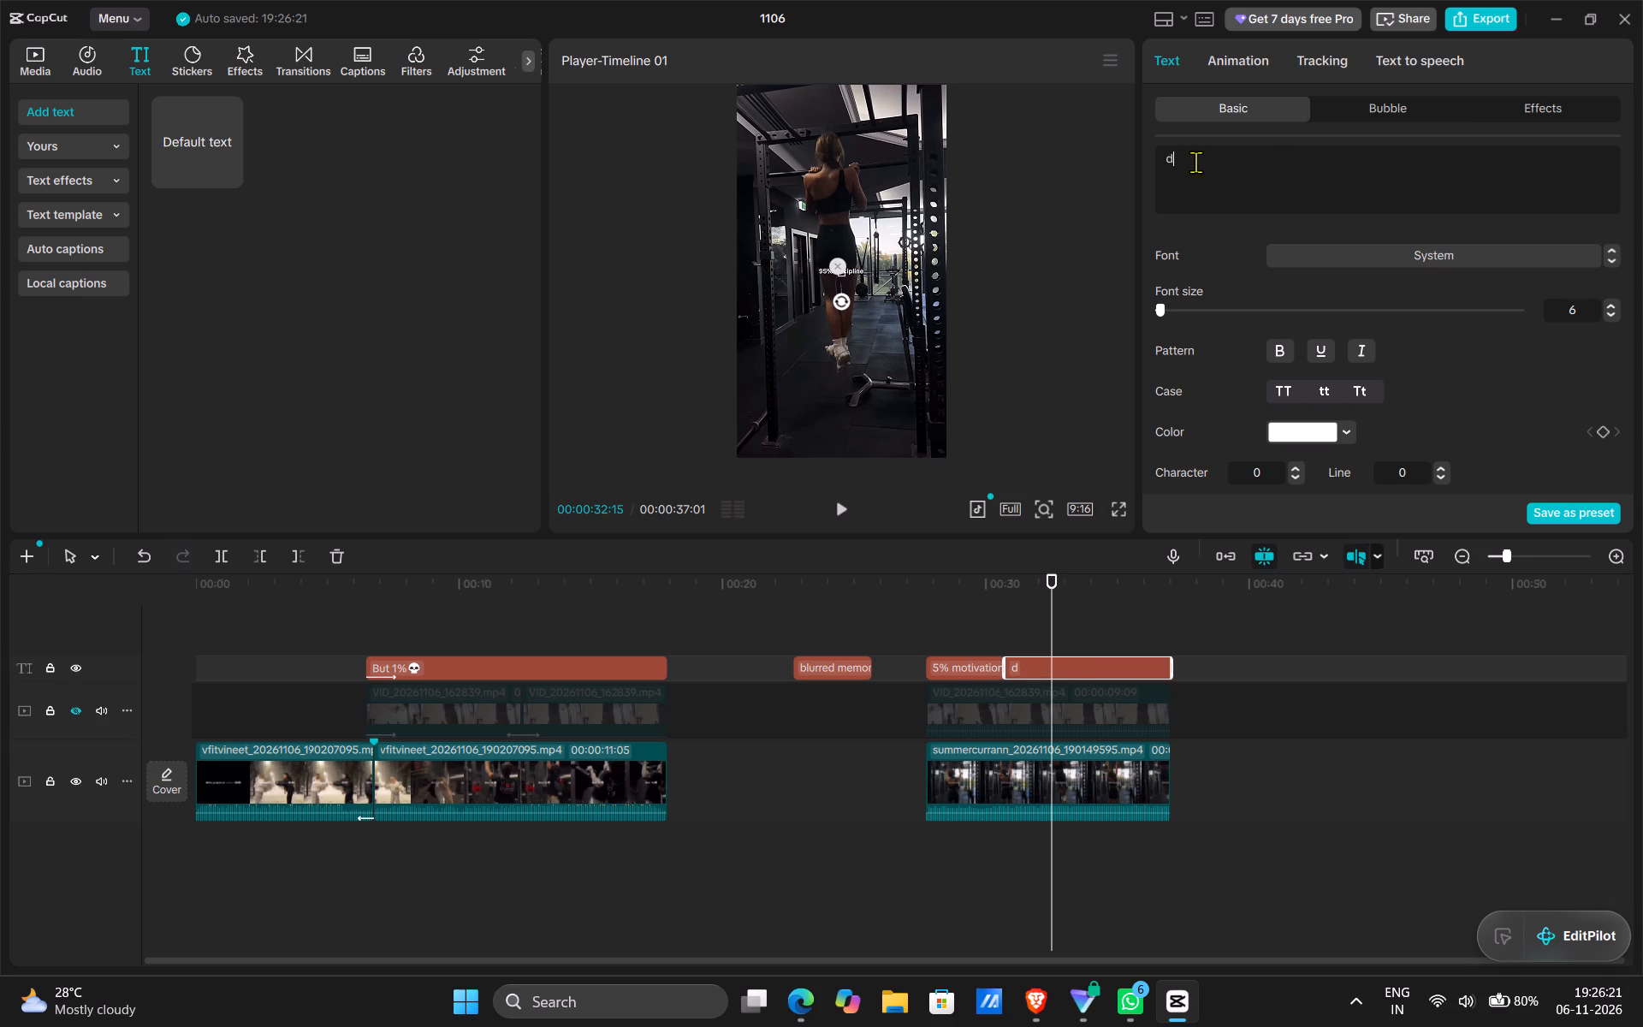
pyautogui.press('BackSpace')
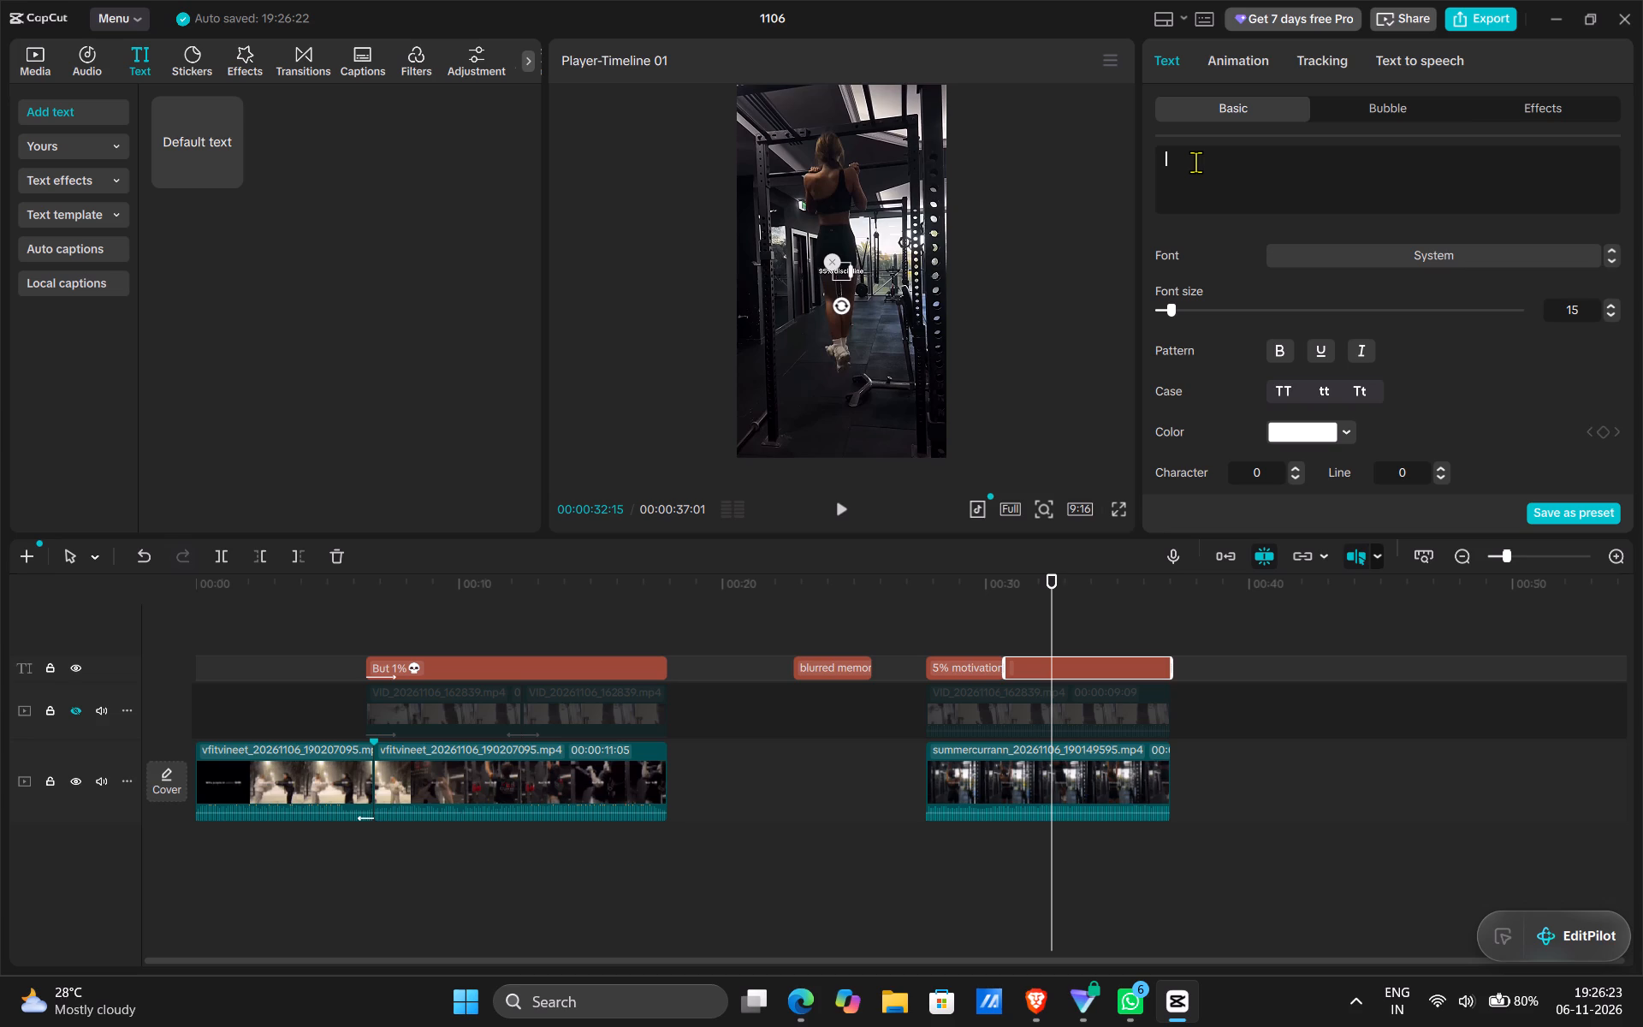
pyautogui.press('9')
pyautogui.press('5')
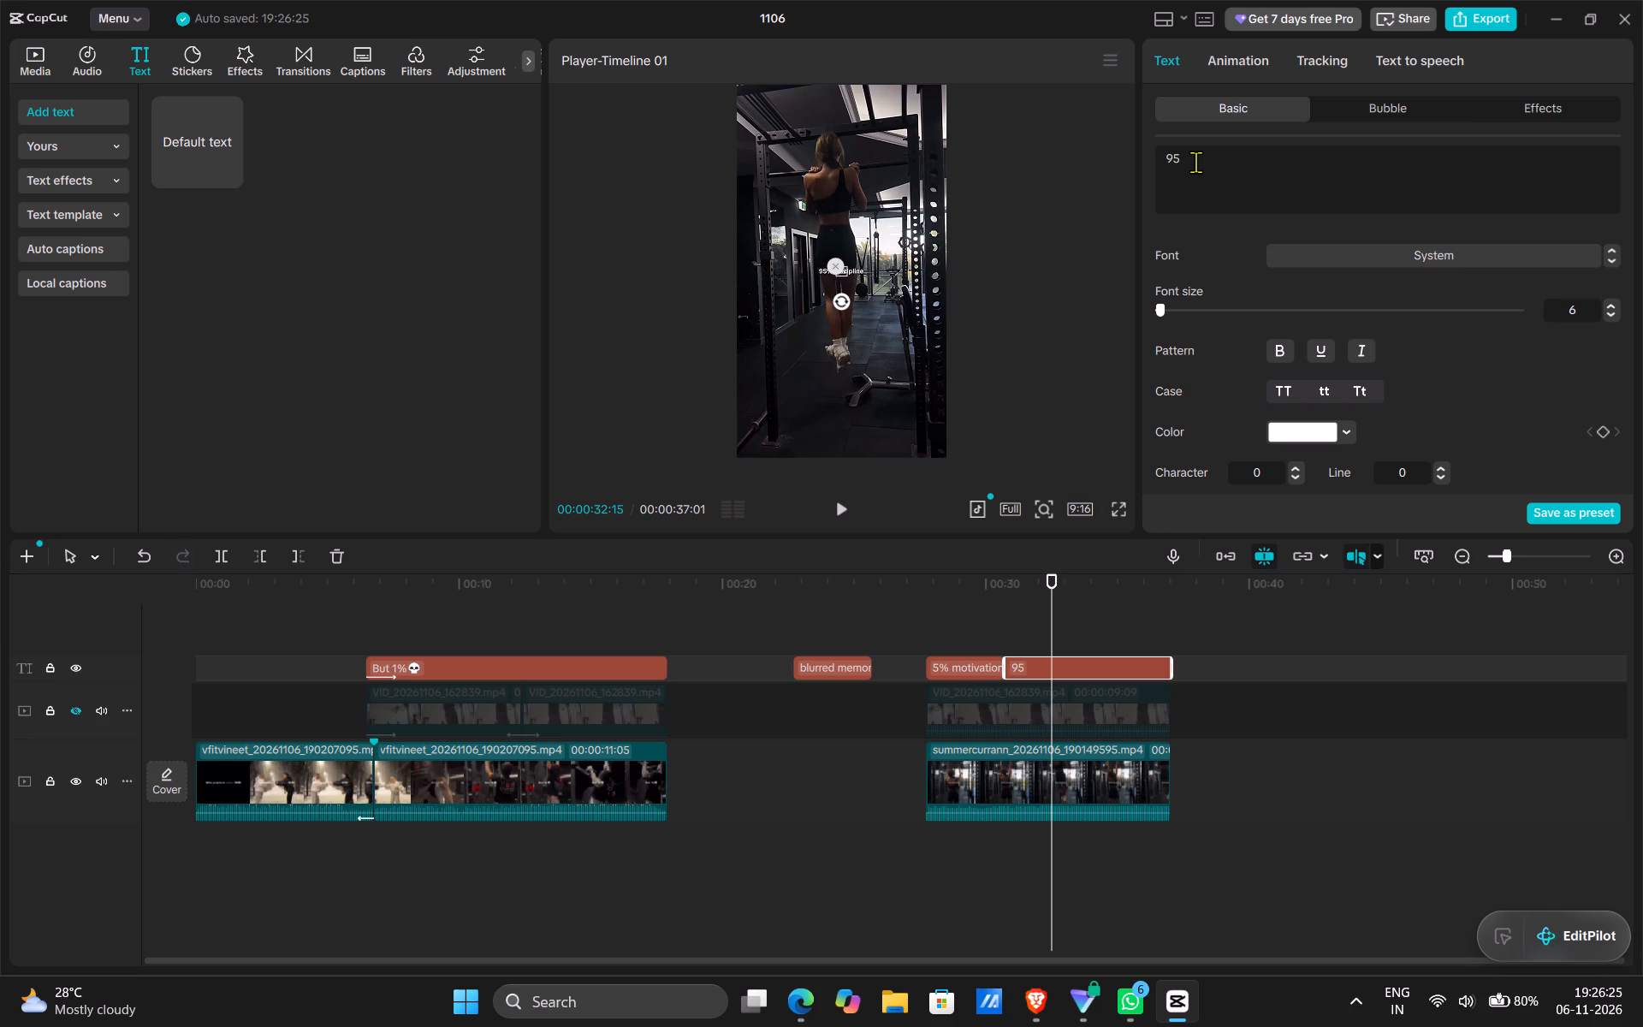
pyautogui.hotkey('shift', '%')
pyautogui.press('space')
pyautogui.write('di')
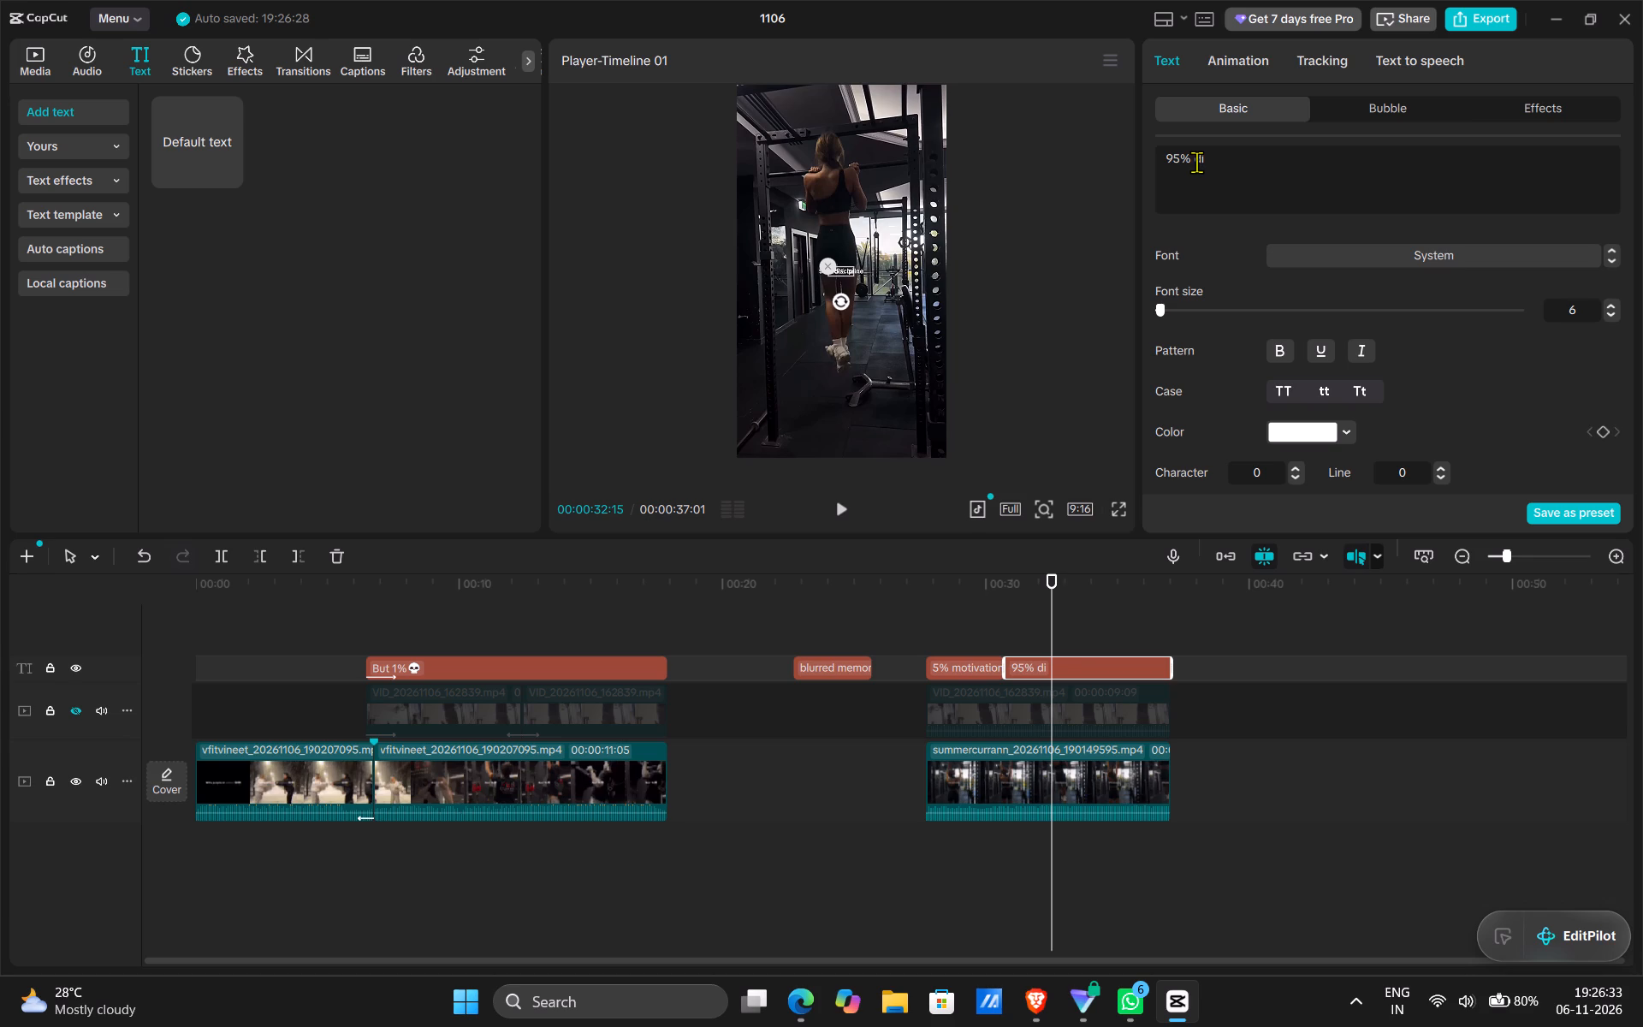
pyautogui.press('s')
pyautogui.press('c')
pyautogui.write('ipl')
pyautogui.write('ine')
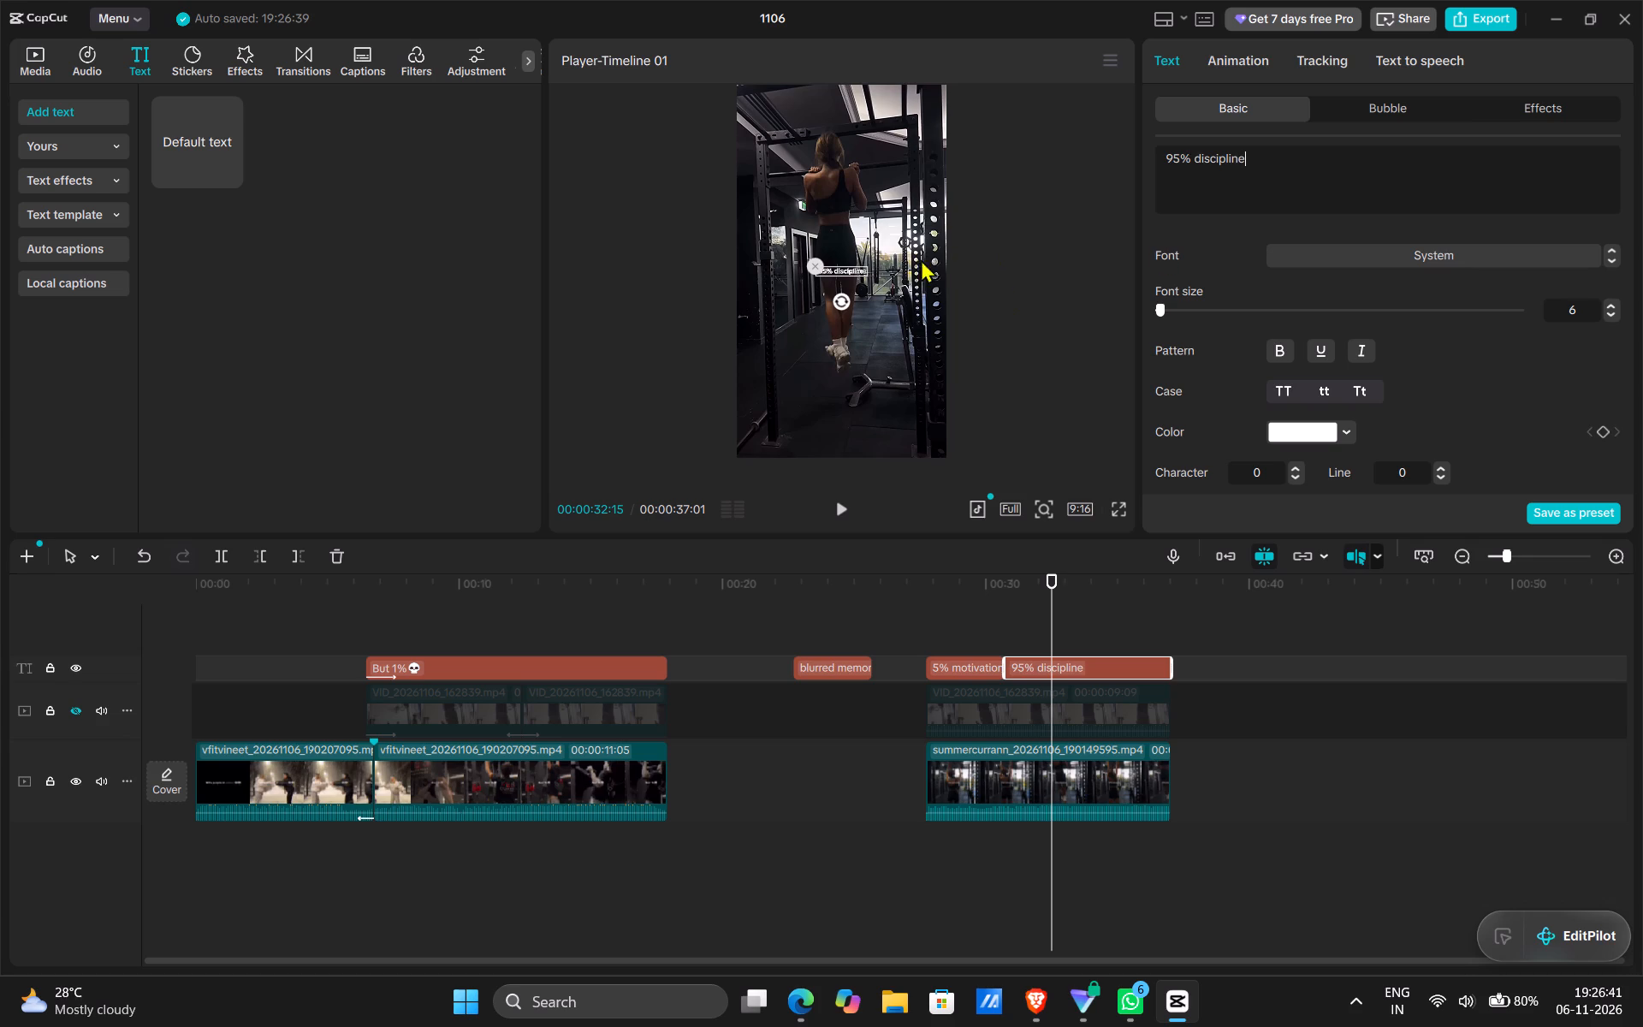
# Temporarily hide the caption track to inspect the reference clip's own caption at full screen.
pyautogui.click(70, 666)
pyautogui.click(1117, 505)
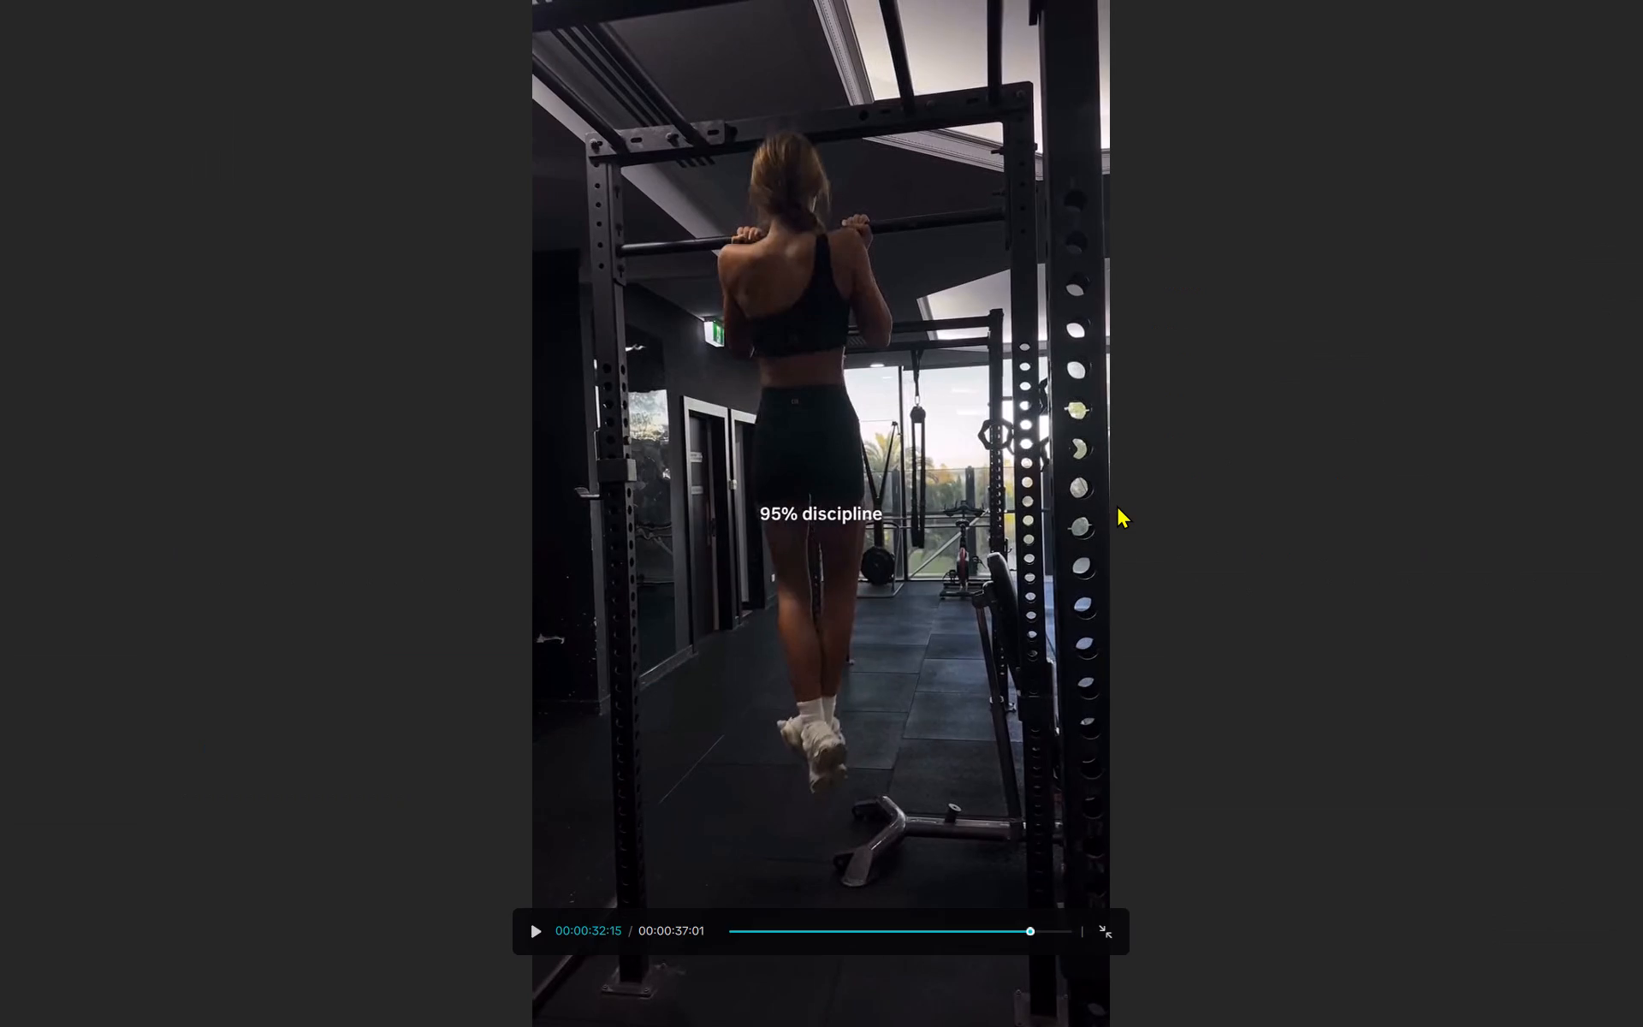
pyautogui.click(964, 594)
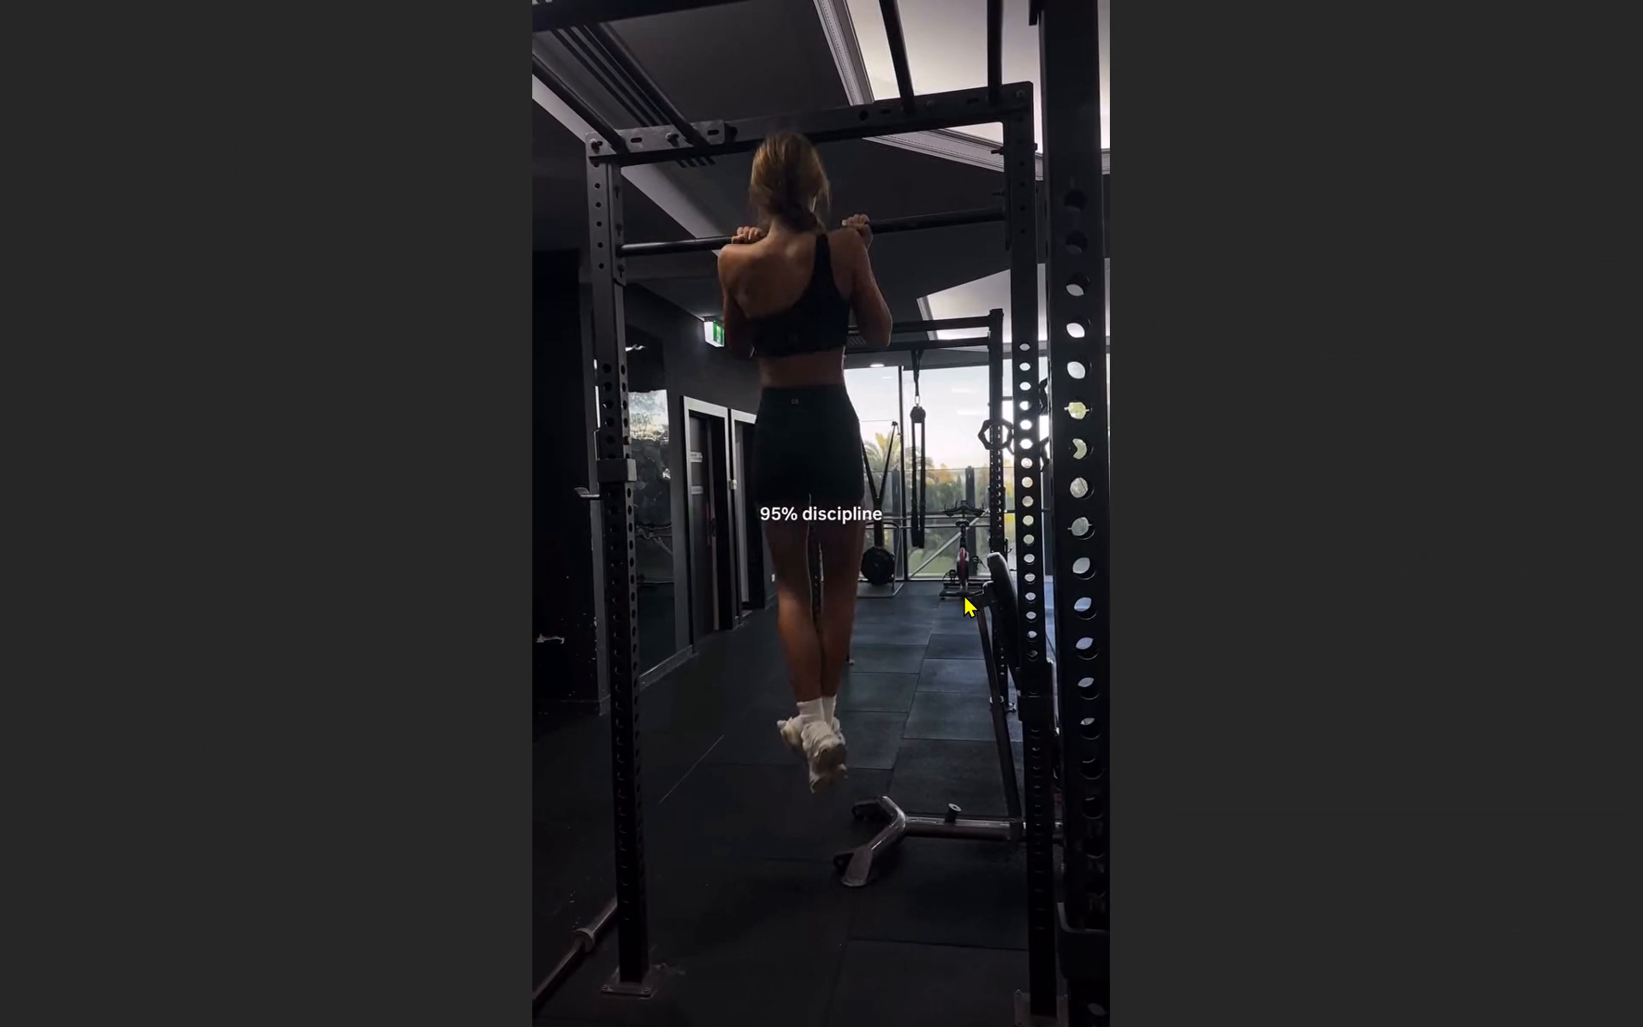
pyautogui.click(1105, 927)
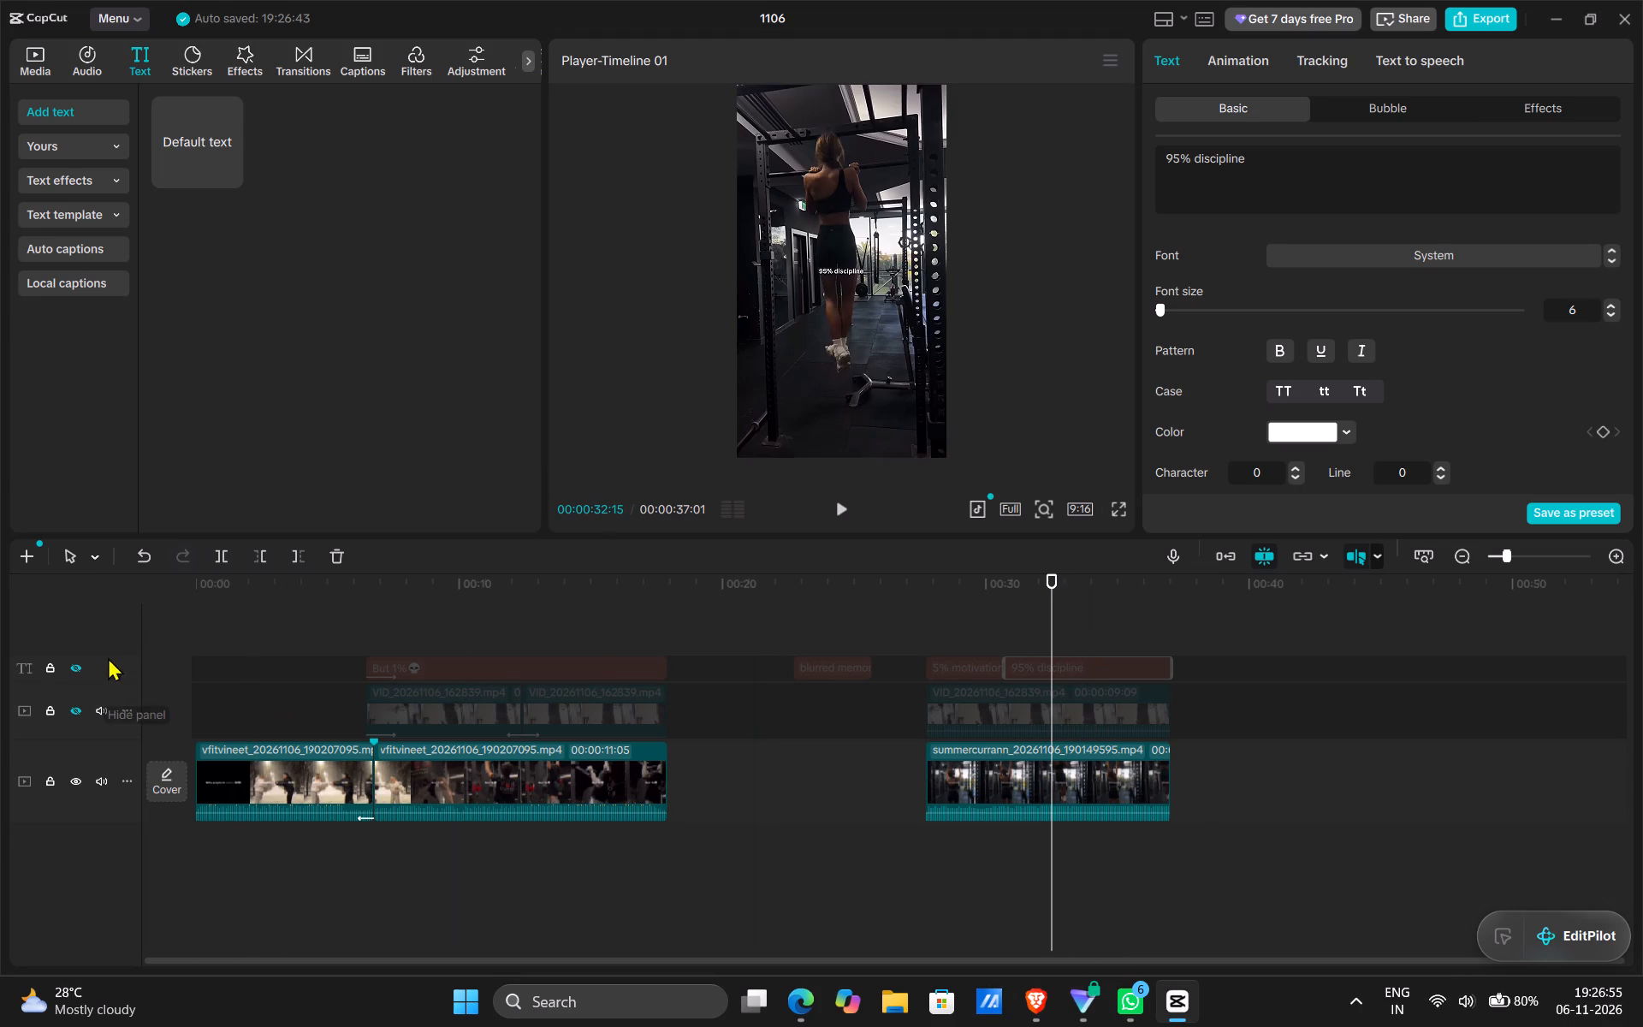
pyautogui.click(78, 666)
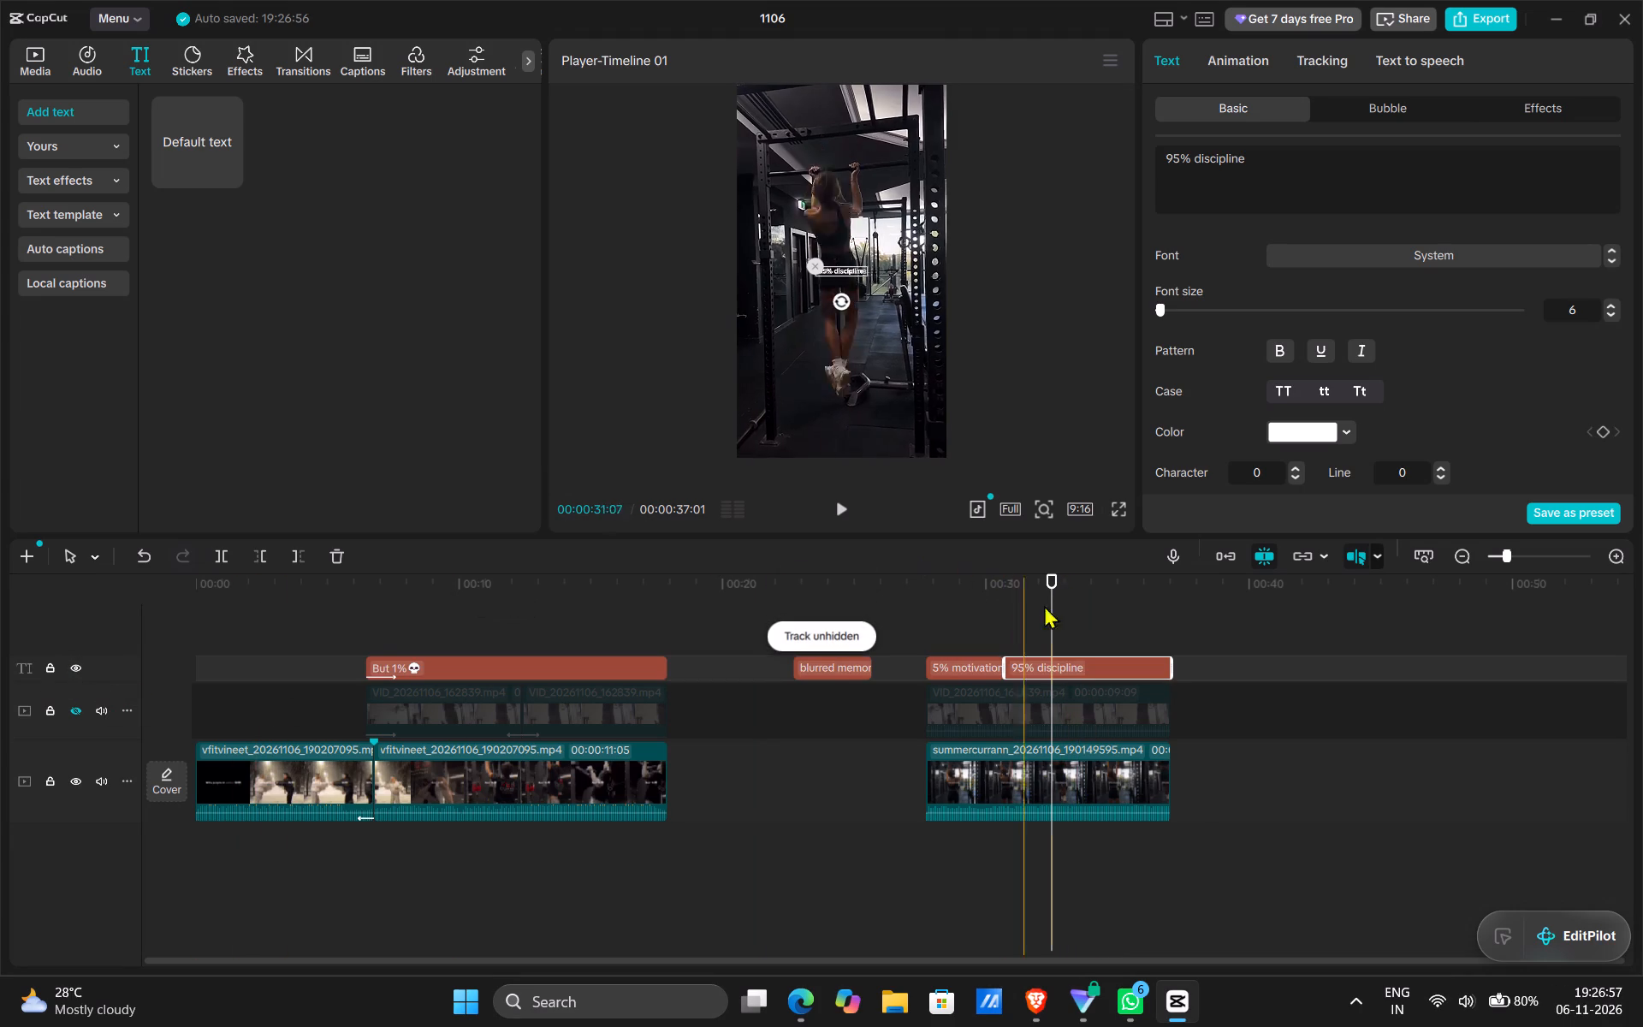
# Show the overlay track again and check the "5% motivation" caption over the pull-up footage at full screen.
pyautogui.moveTo(1047, 600); pyautogui.dragTo(930, 591)
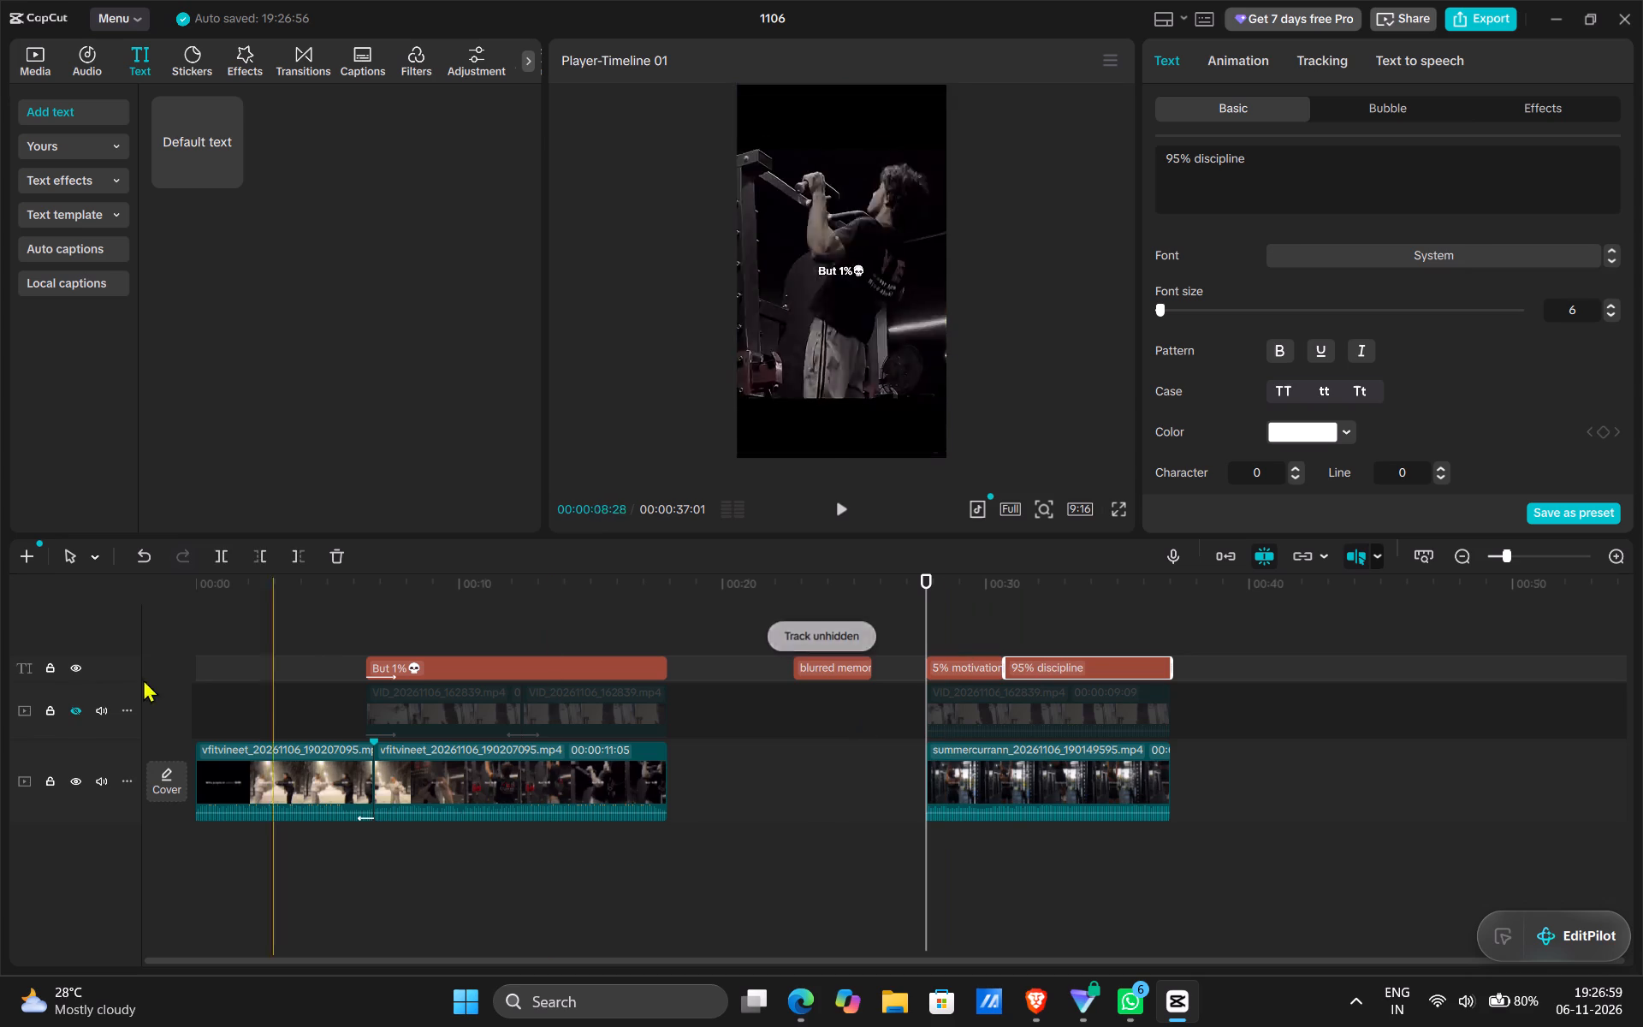
pyautogui.click(76, 713)
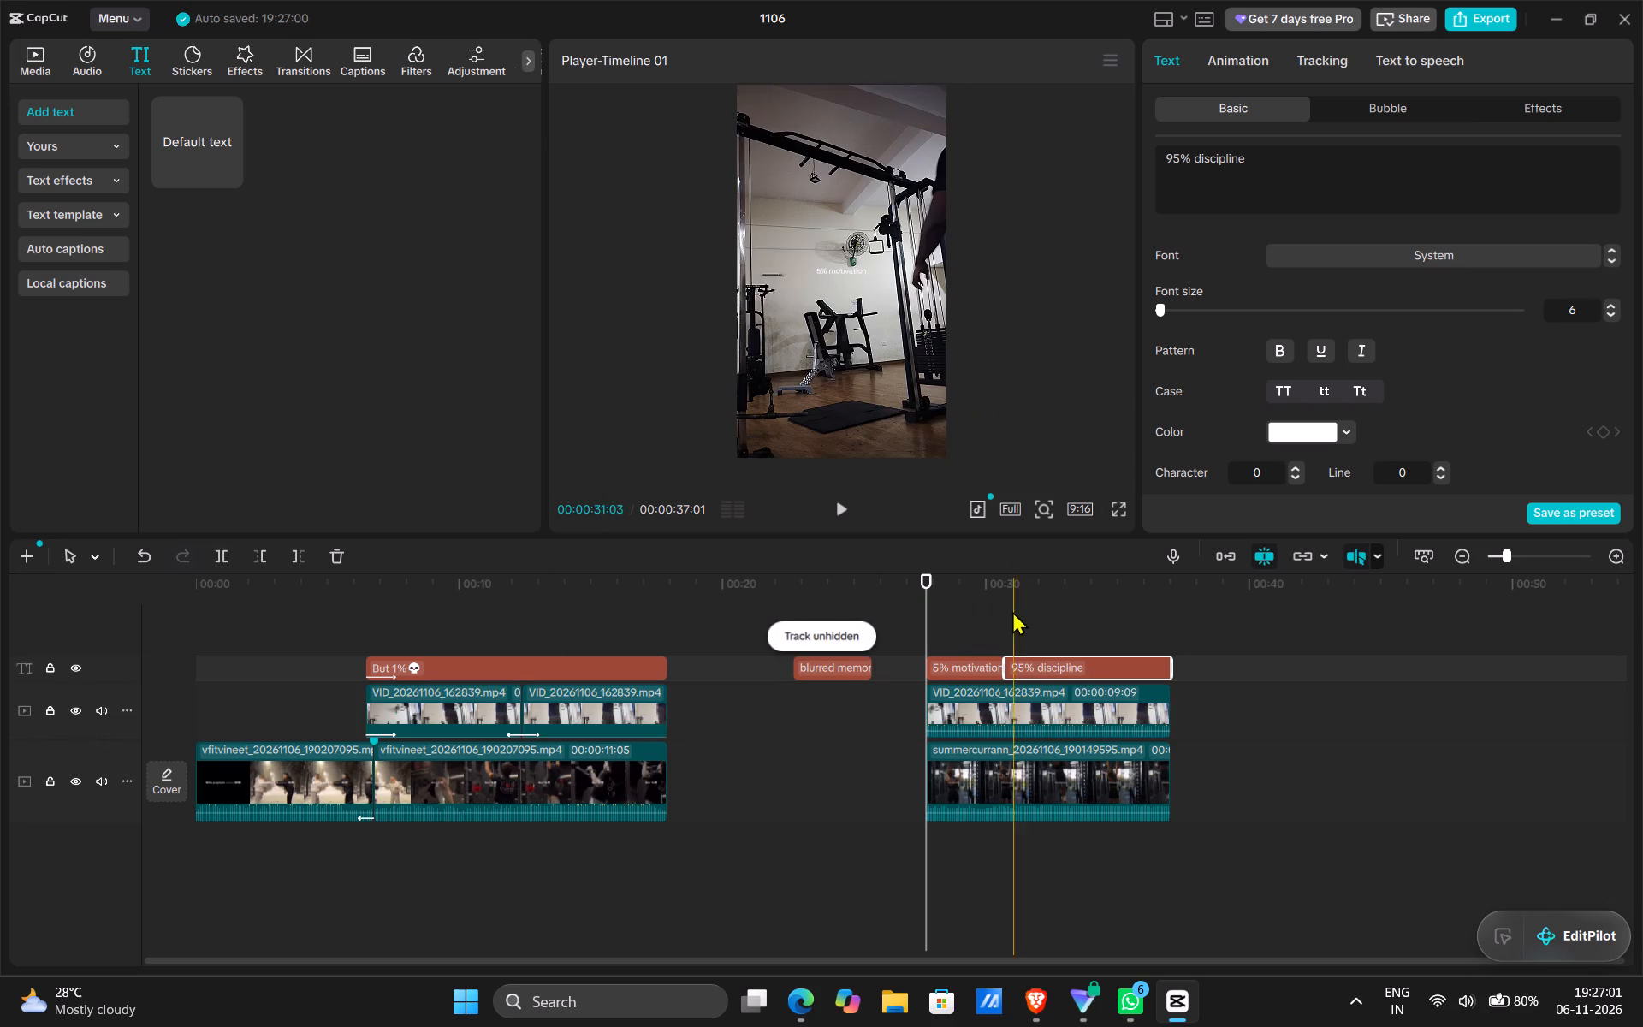
pyautogui.click(989, 708)
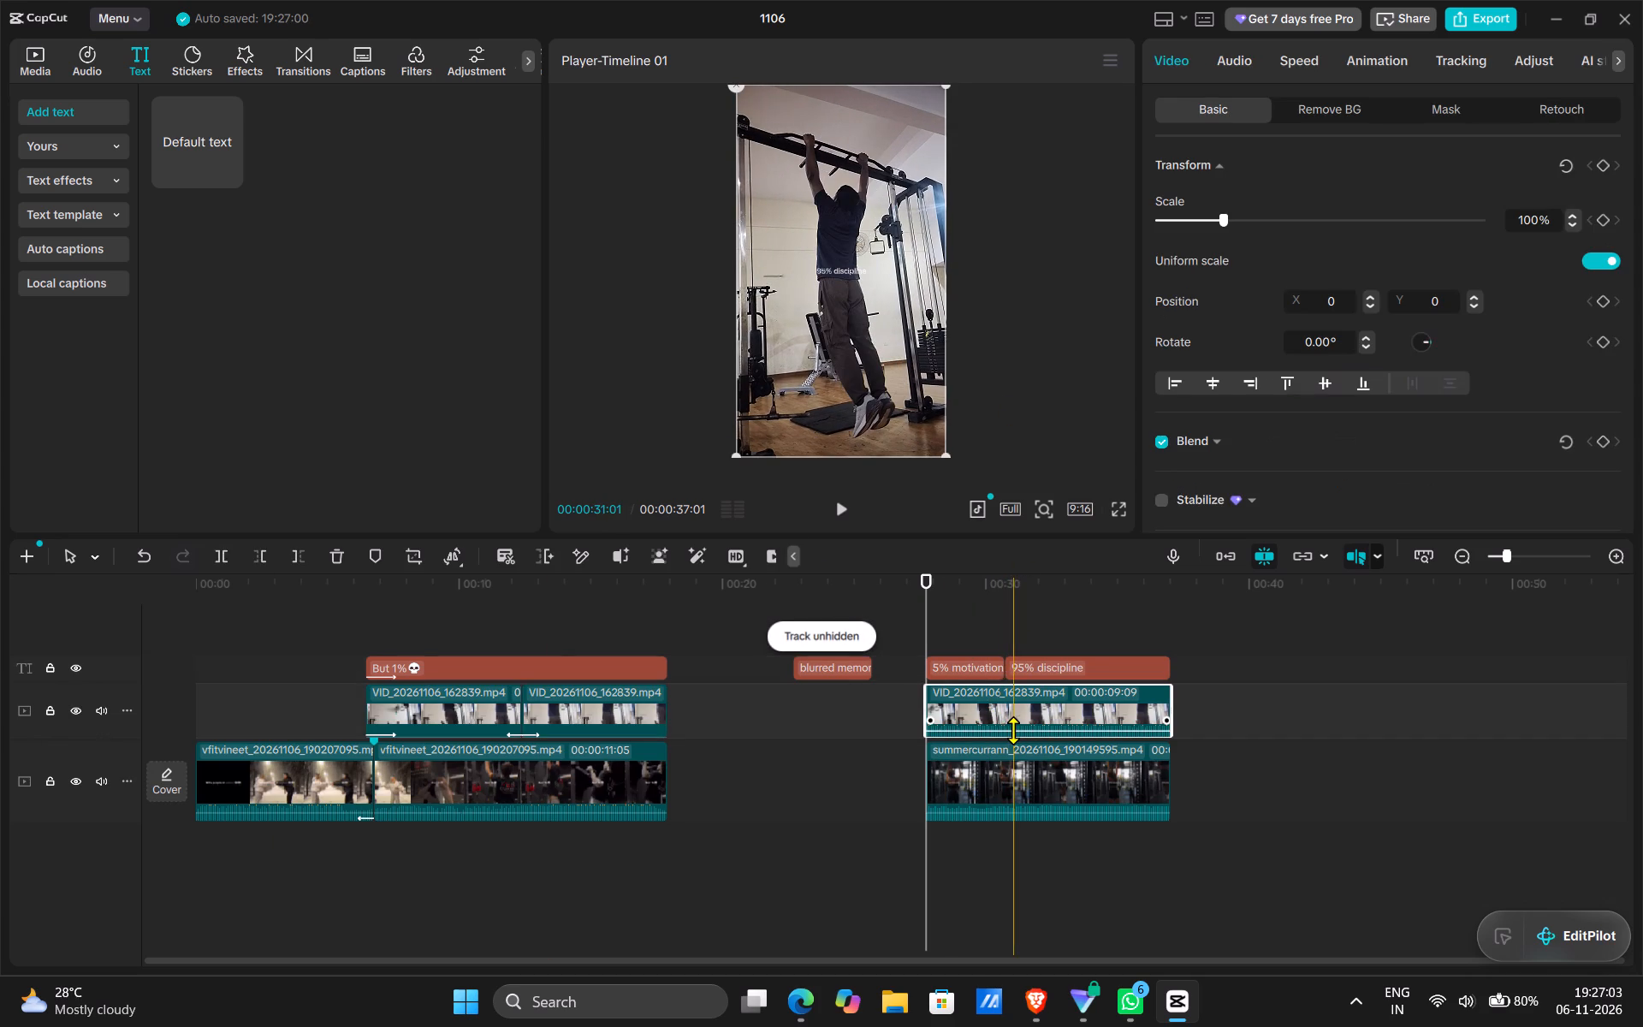
pyautogui.moveTo(1013, 730); pyautogui.dragTo(1017, 758)
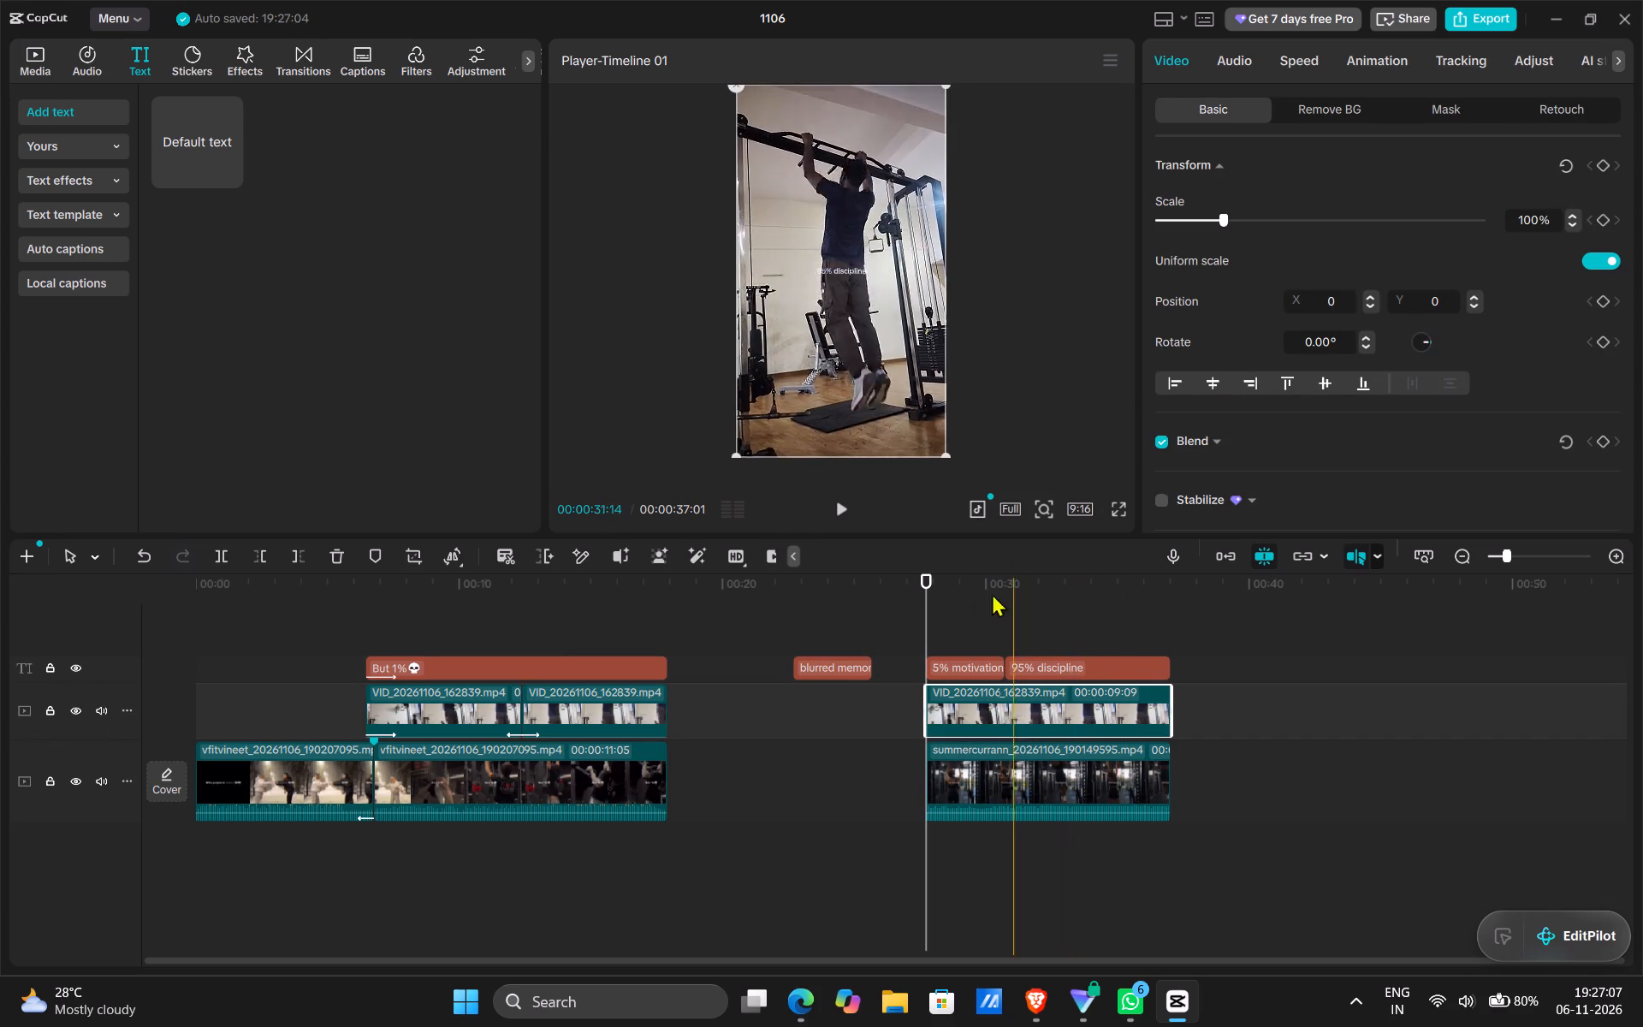
pyautogui.moveTo(928, 608); pyautogui.dragTo(970, 617)
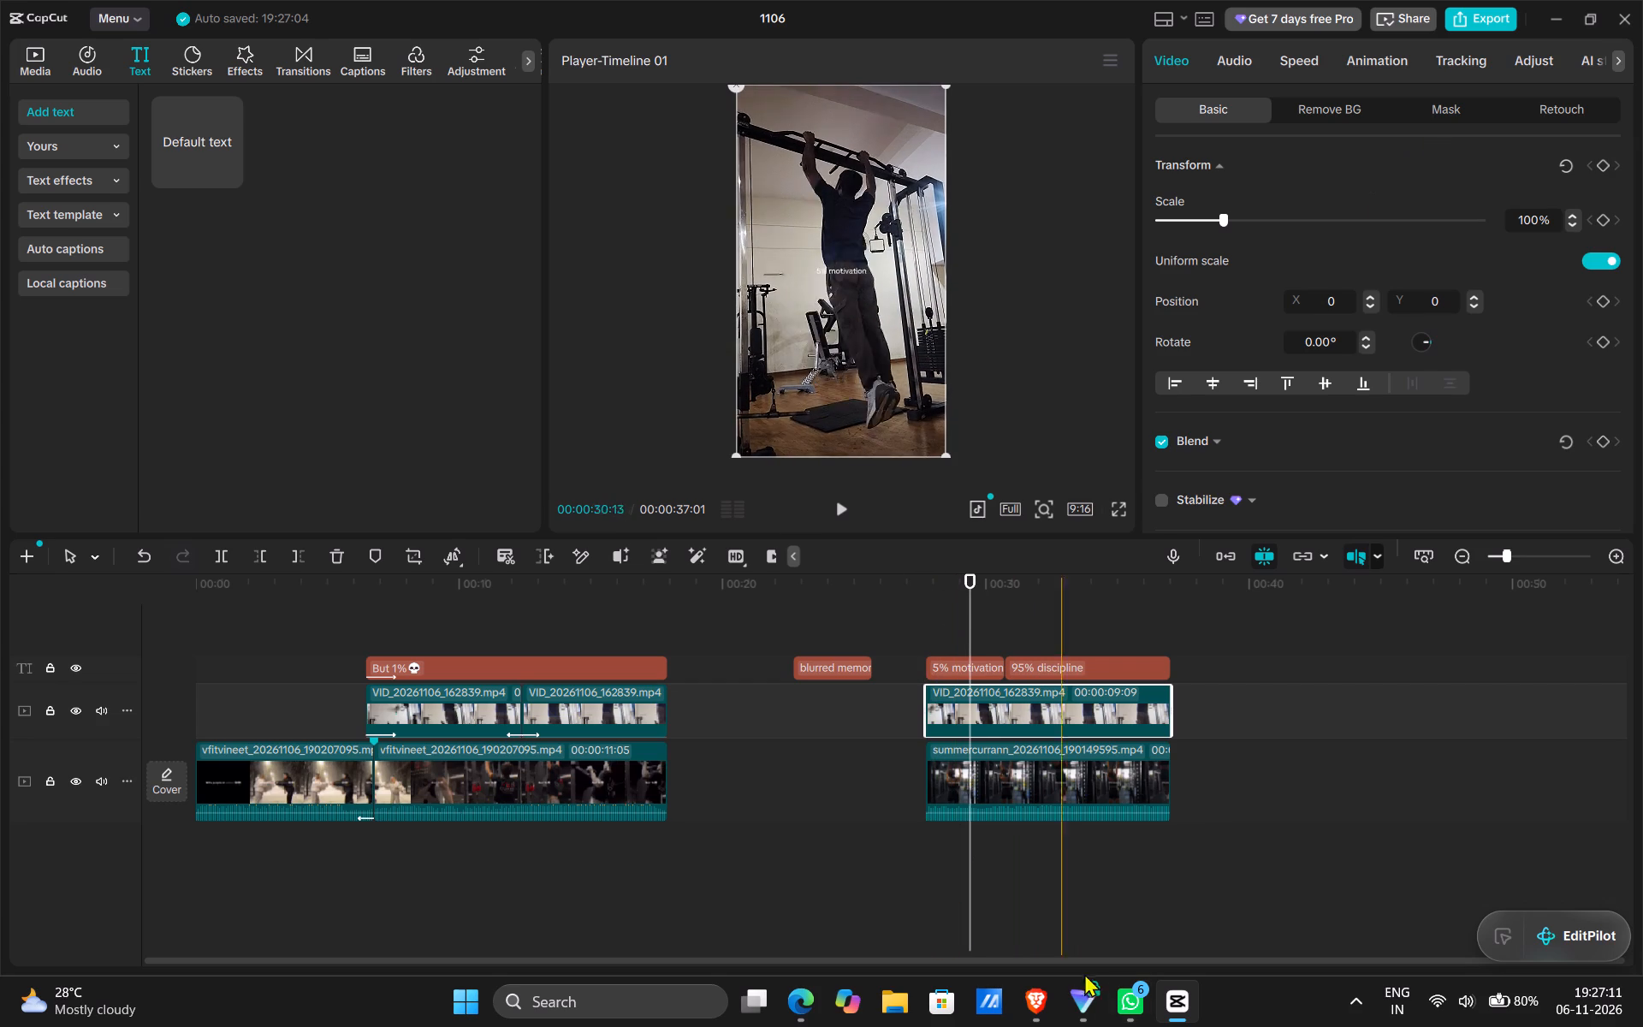
pyautogui.click(1116, 513)
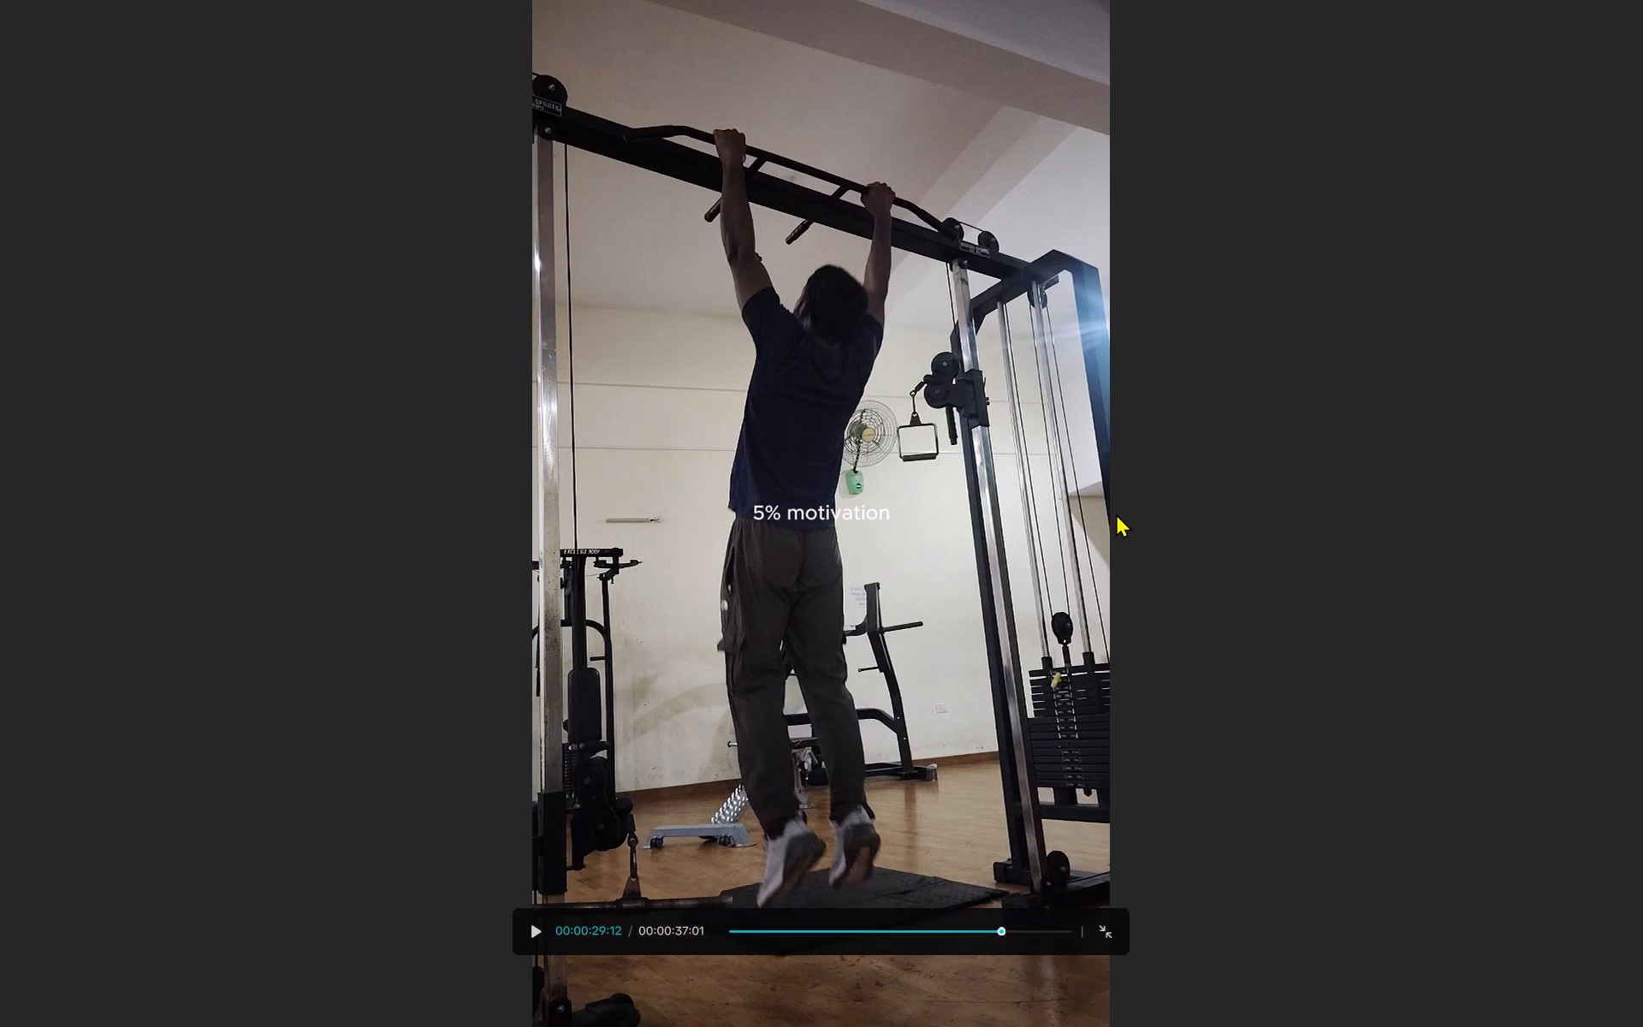
pyautogui.click(1107, 931)
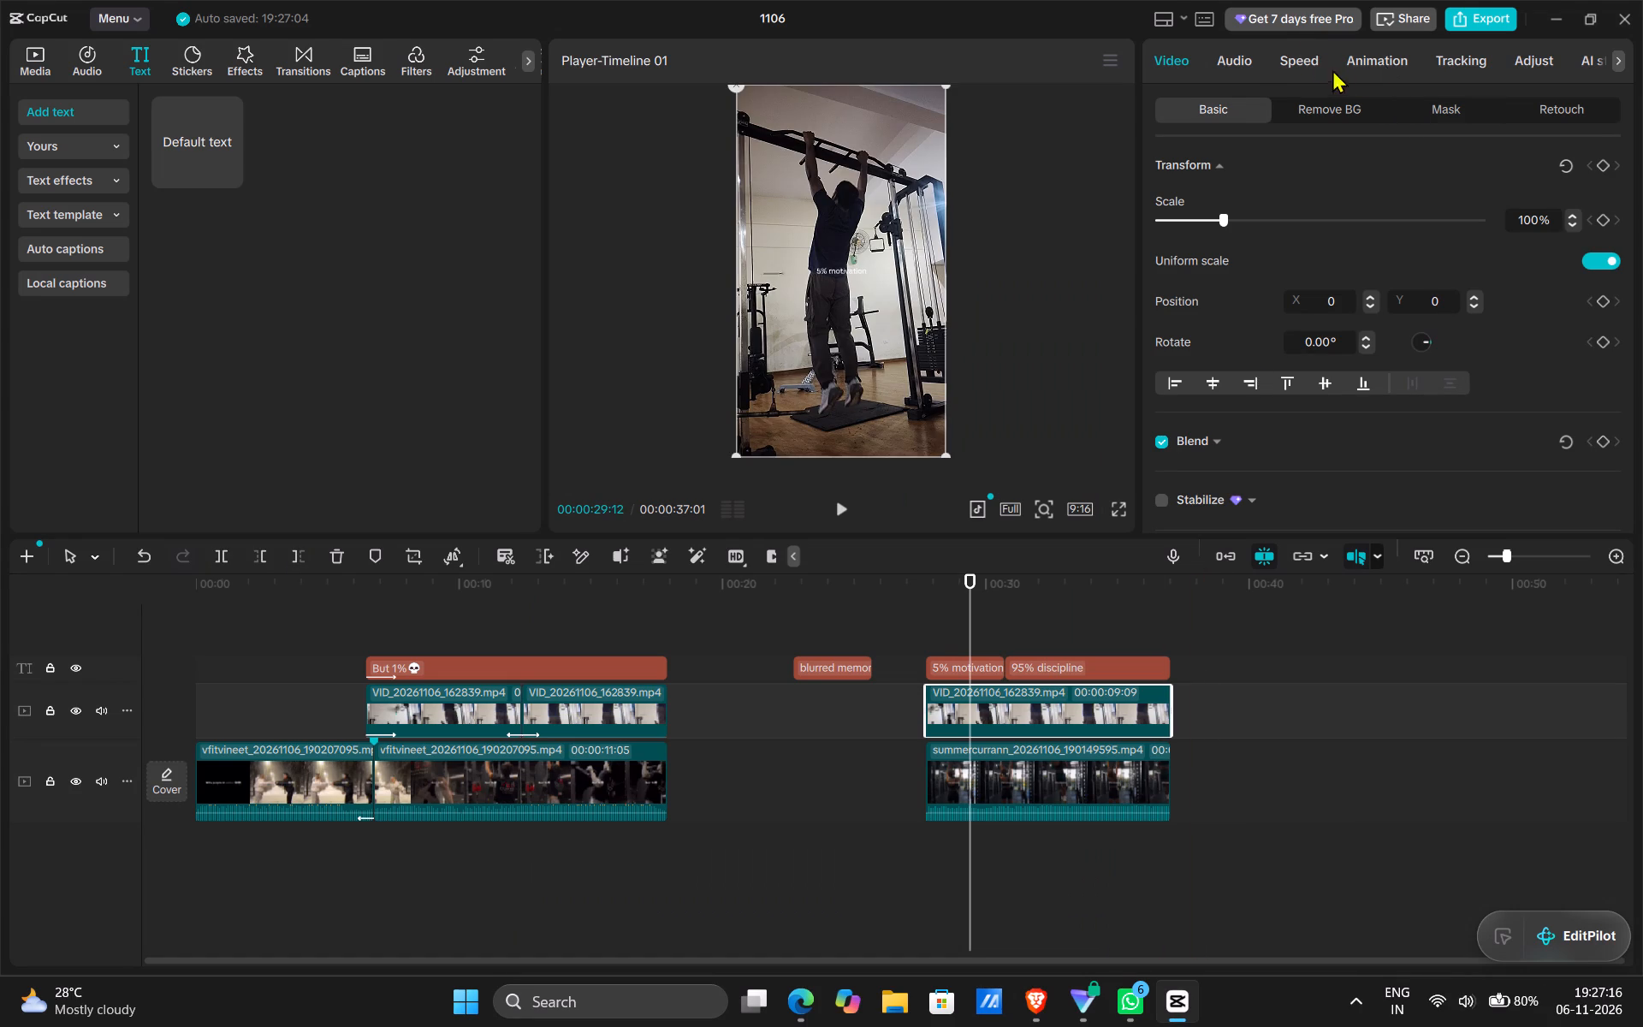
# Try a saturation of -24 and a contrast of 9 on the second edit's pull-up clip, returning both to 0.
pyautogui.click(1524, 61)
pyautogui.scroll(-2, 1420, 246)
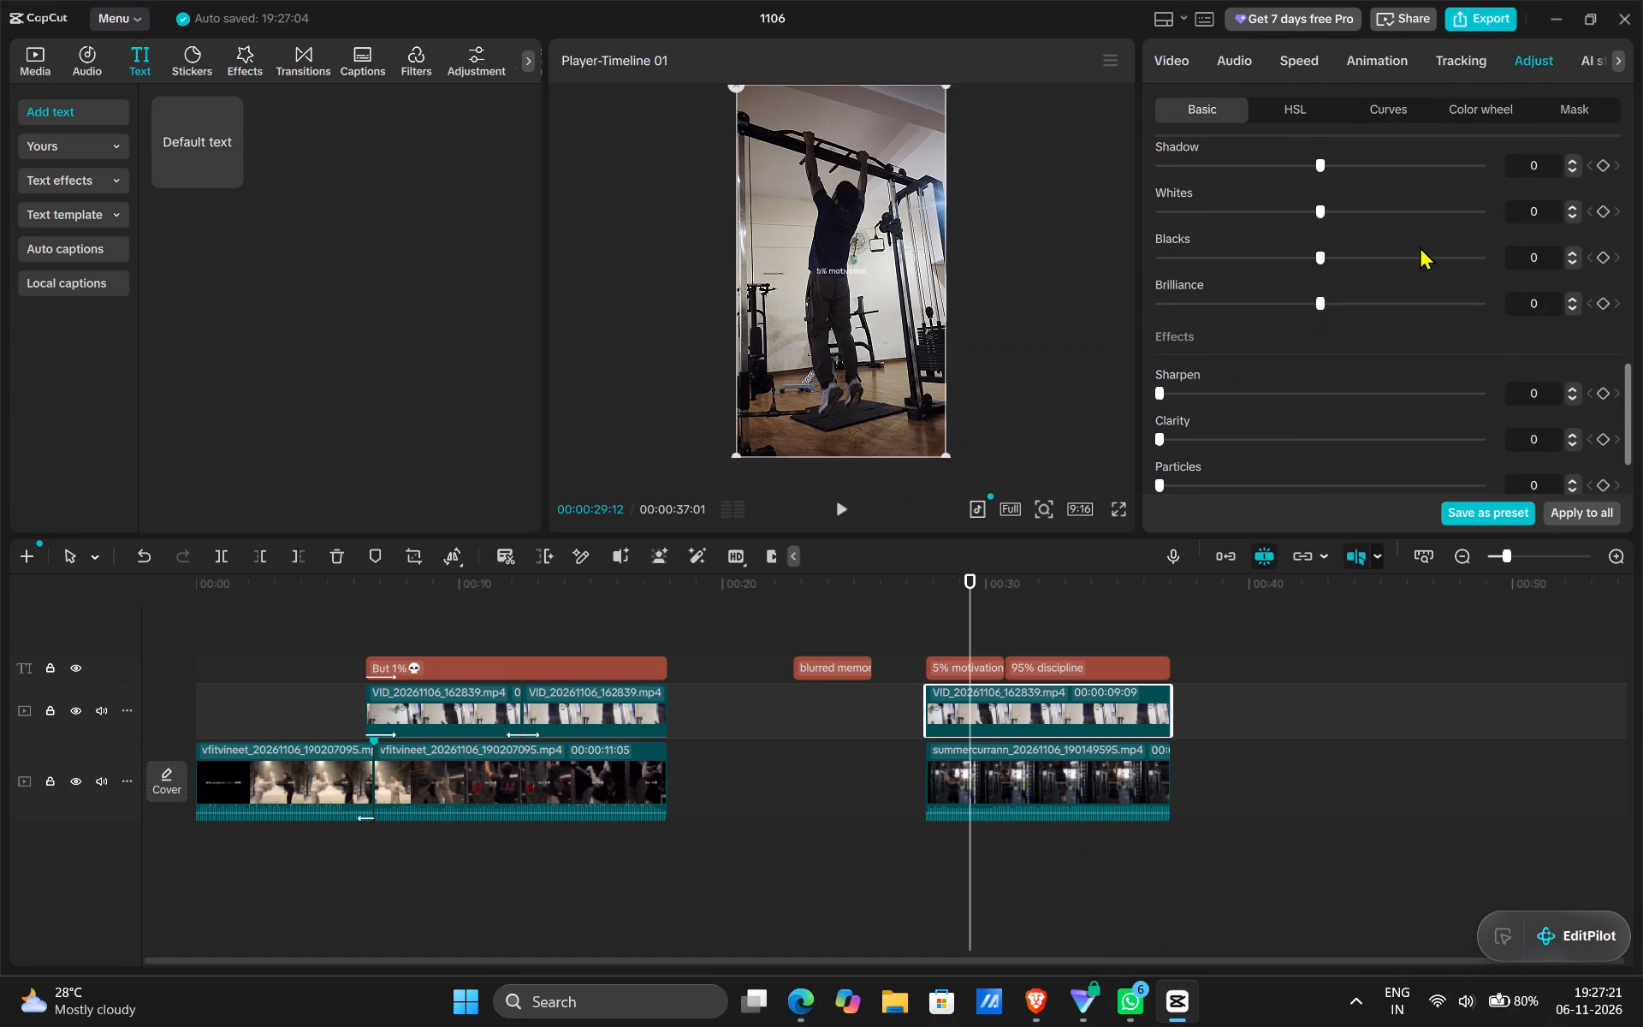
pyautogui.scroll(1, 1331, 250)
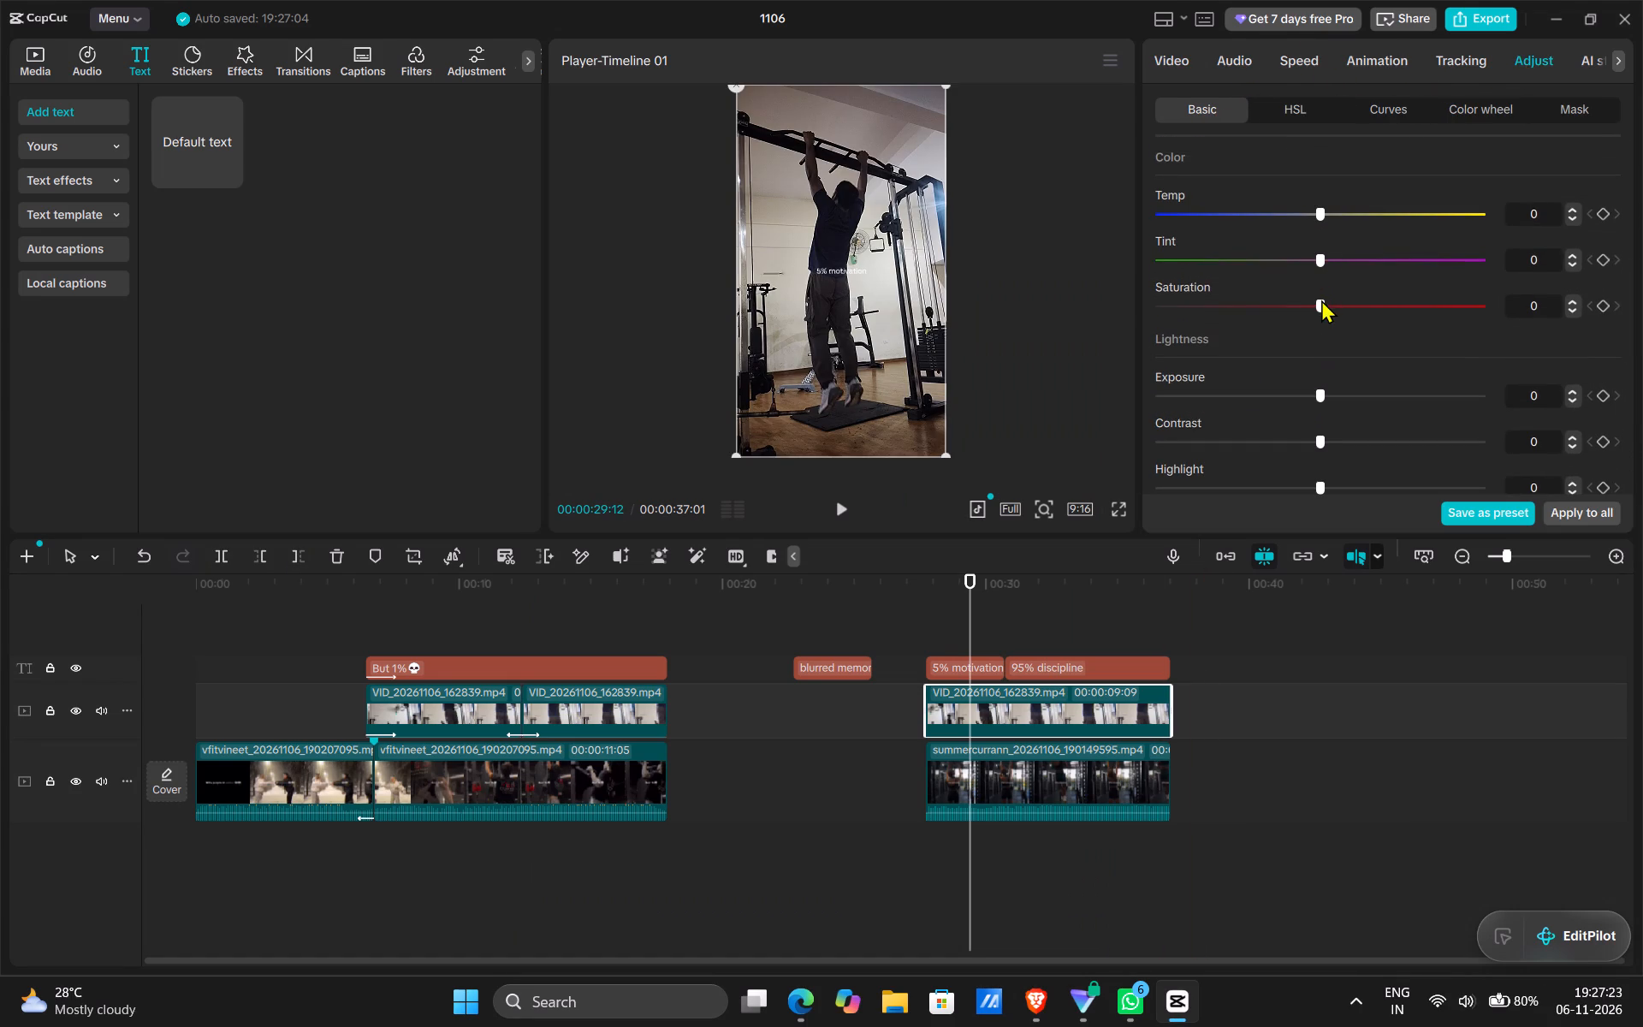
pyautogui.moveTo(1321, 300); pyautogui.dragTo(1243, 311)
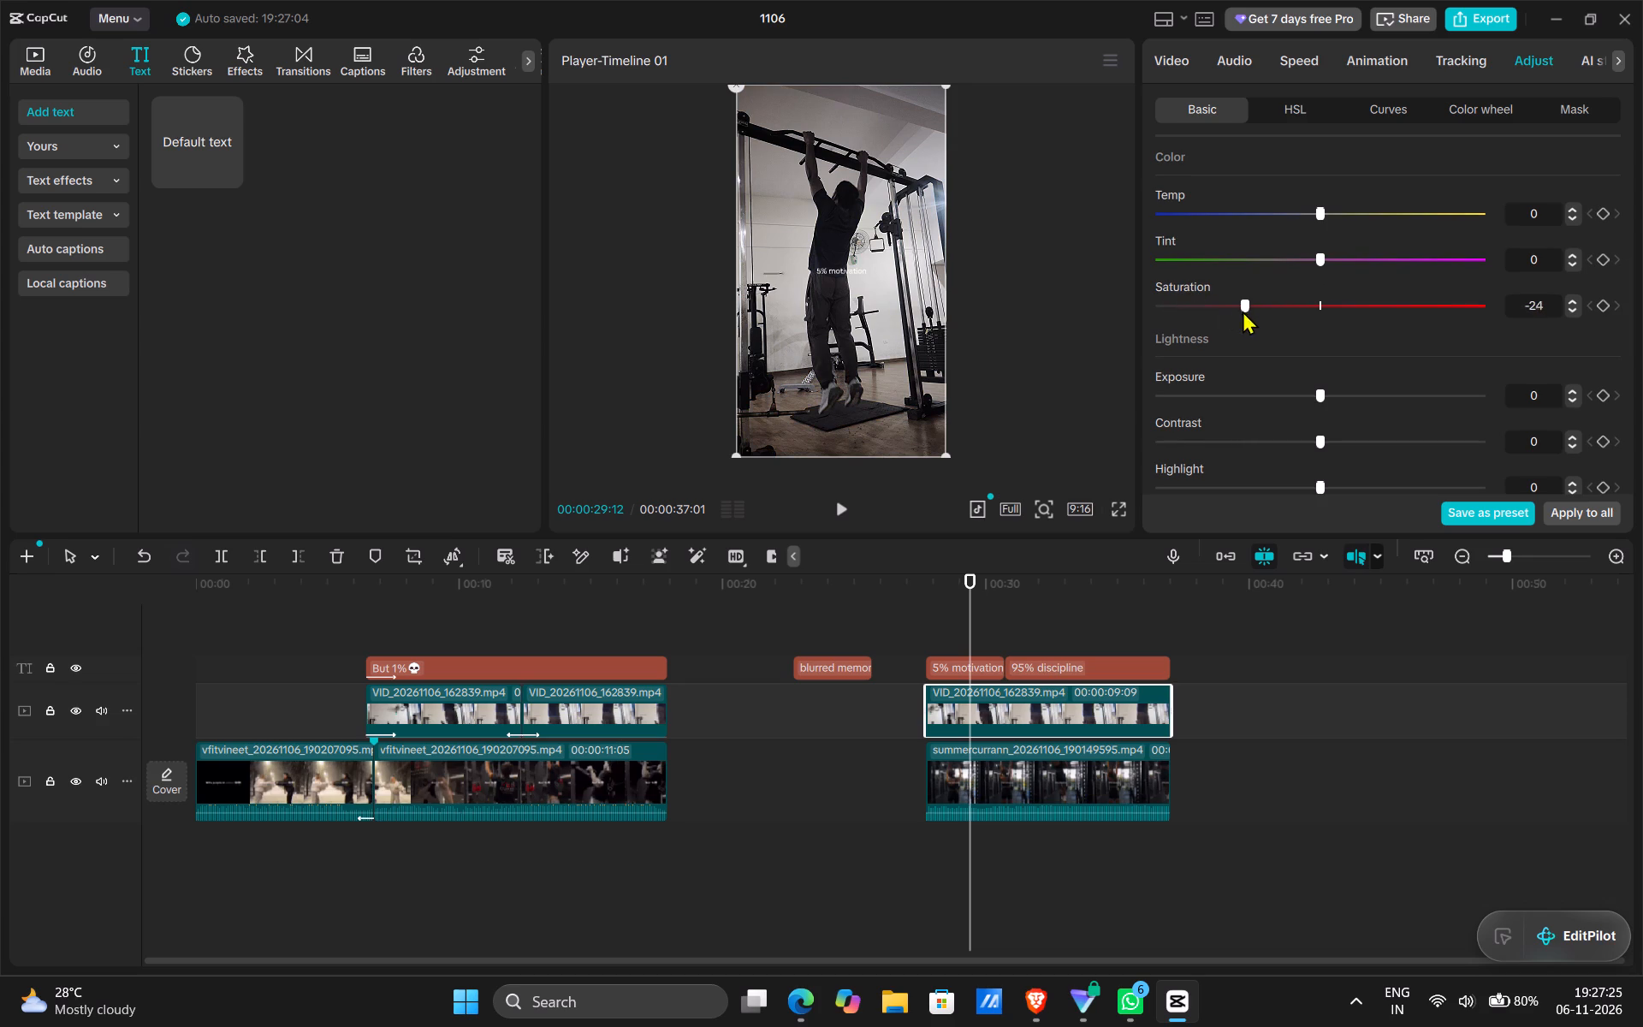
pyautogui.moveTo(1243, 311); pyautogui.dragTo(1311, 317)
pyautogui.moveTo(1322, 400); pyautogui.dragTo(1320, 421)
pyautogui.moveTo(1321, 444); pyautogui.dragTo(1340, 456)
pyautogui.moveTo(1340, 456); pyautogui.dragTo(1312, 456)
# Lower the pull-up clip's highlights to -50 and check the look at full screen.
pyautogui.scroll(-1, 1312, 456)
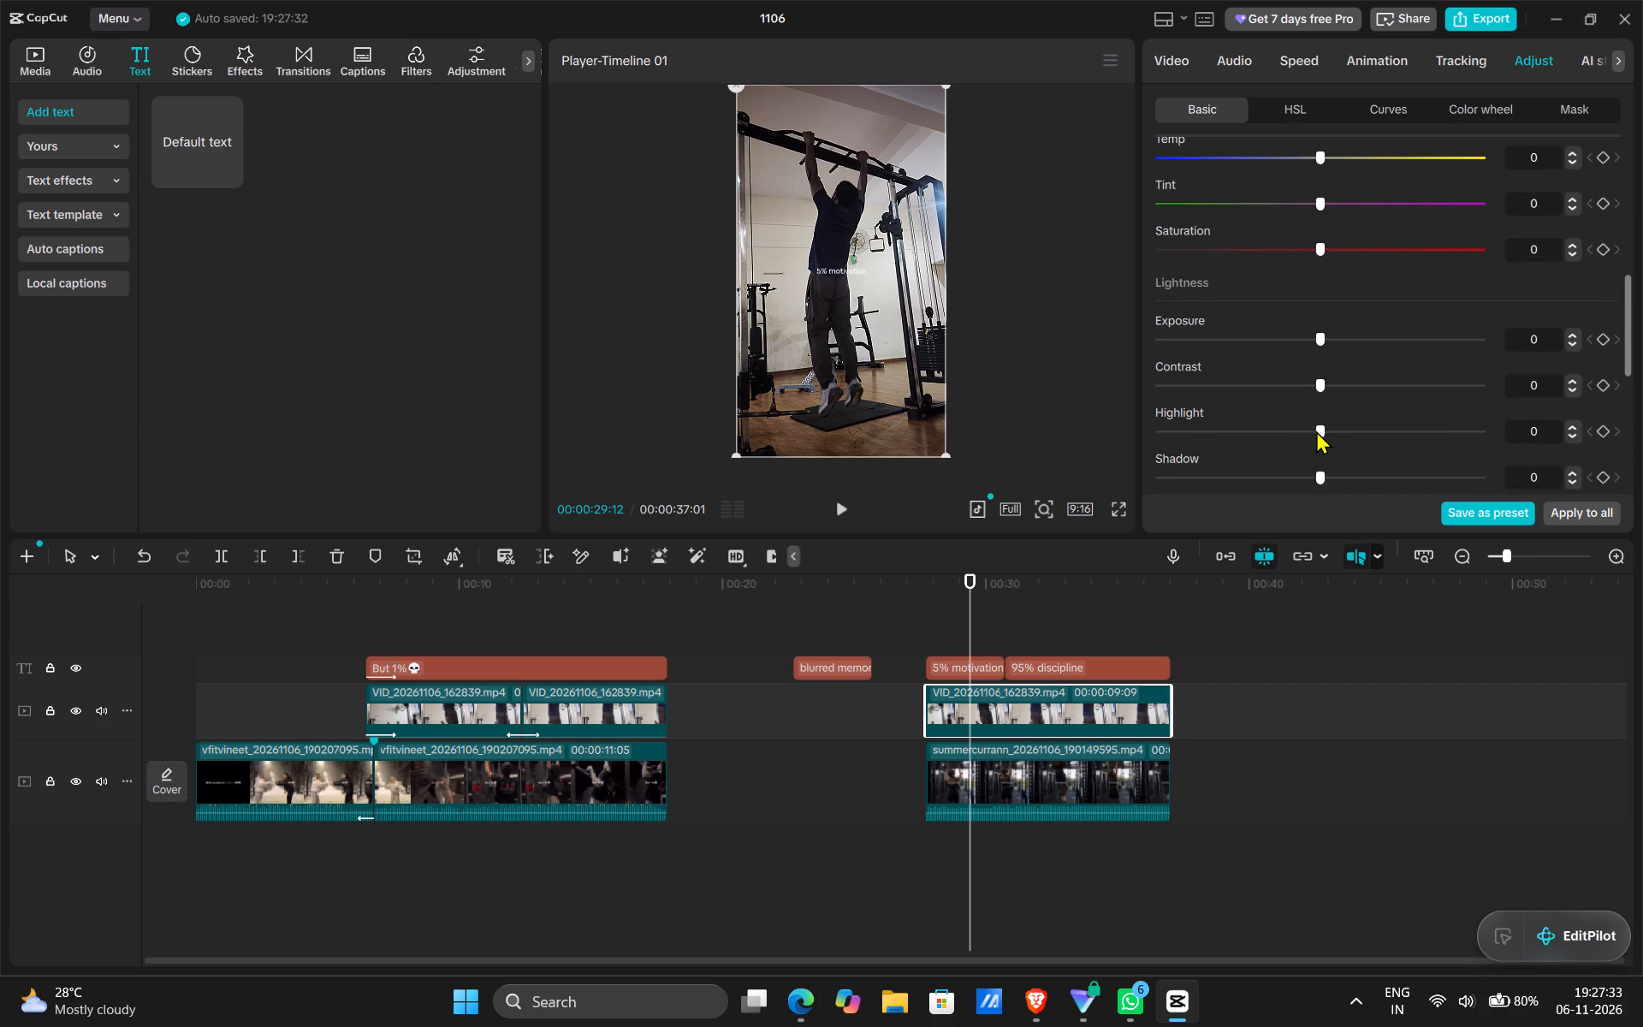
pyautogui.moveTo(1317, 429); pyautogui.dragTo(1141, 432)
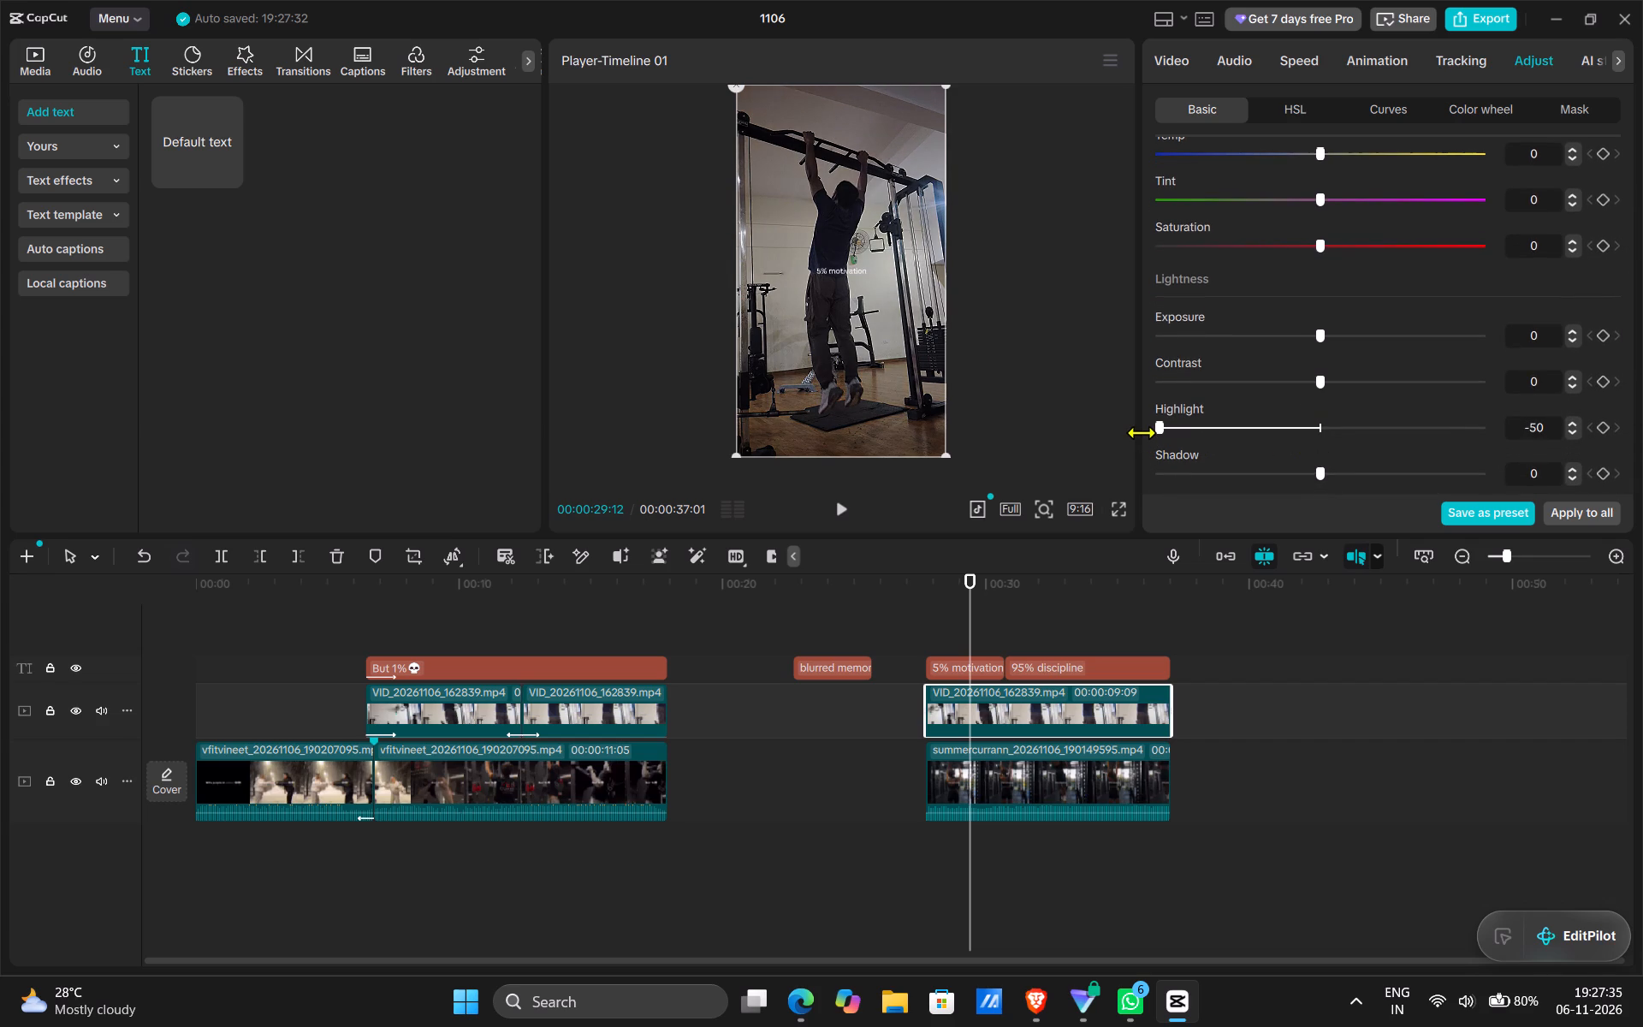
pyautogui.moveTo(1141, 432); pyautogui.dragTo(1141, 431)
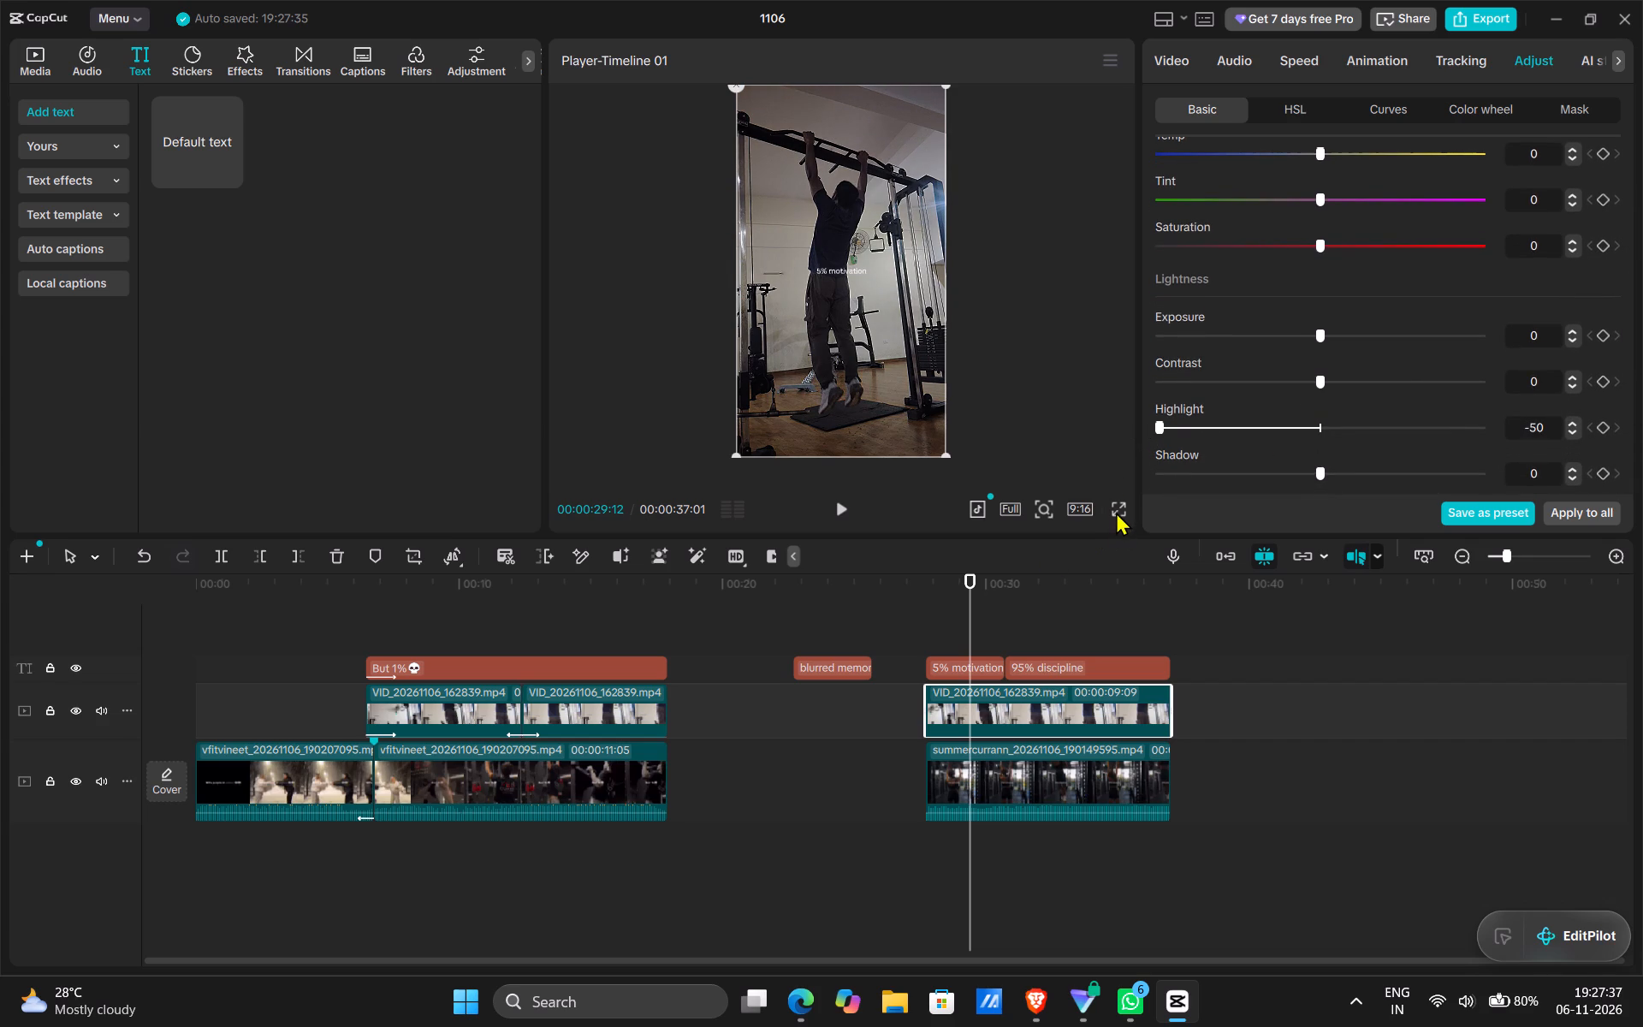
pyautogui.click(1116, 509)
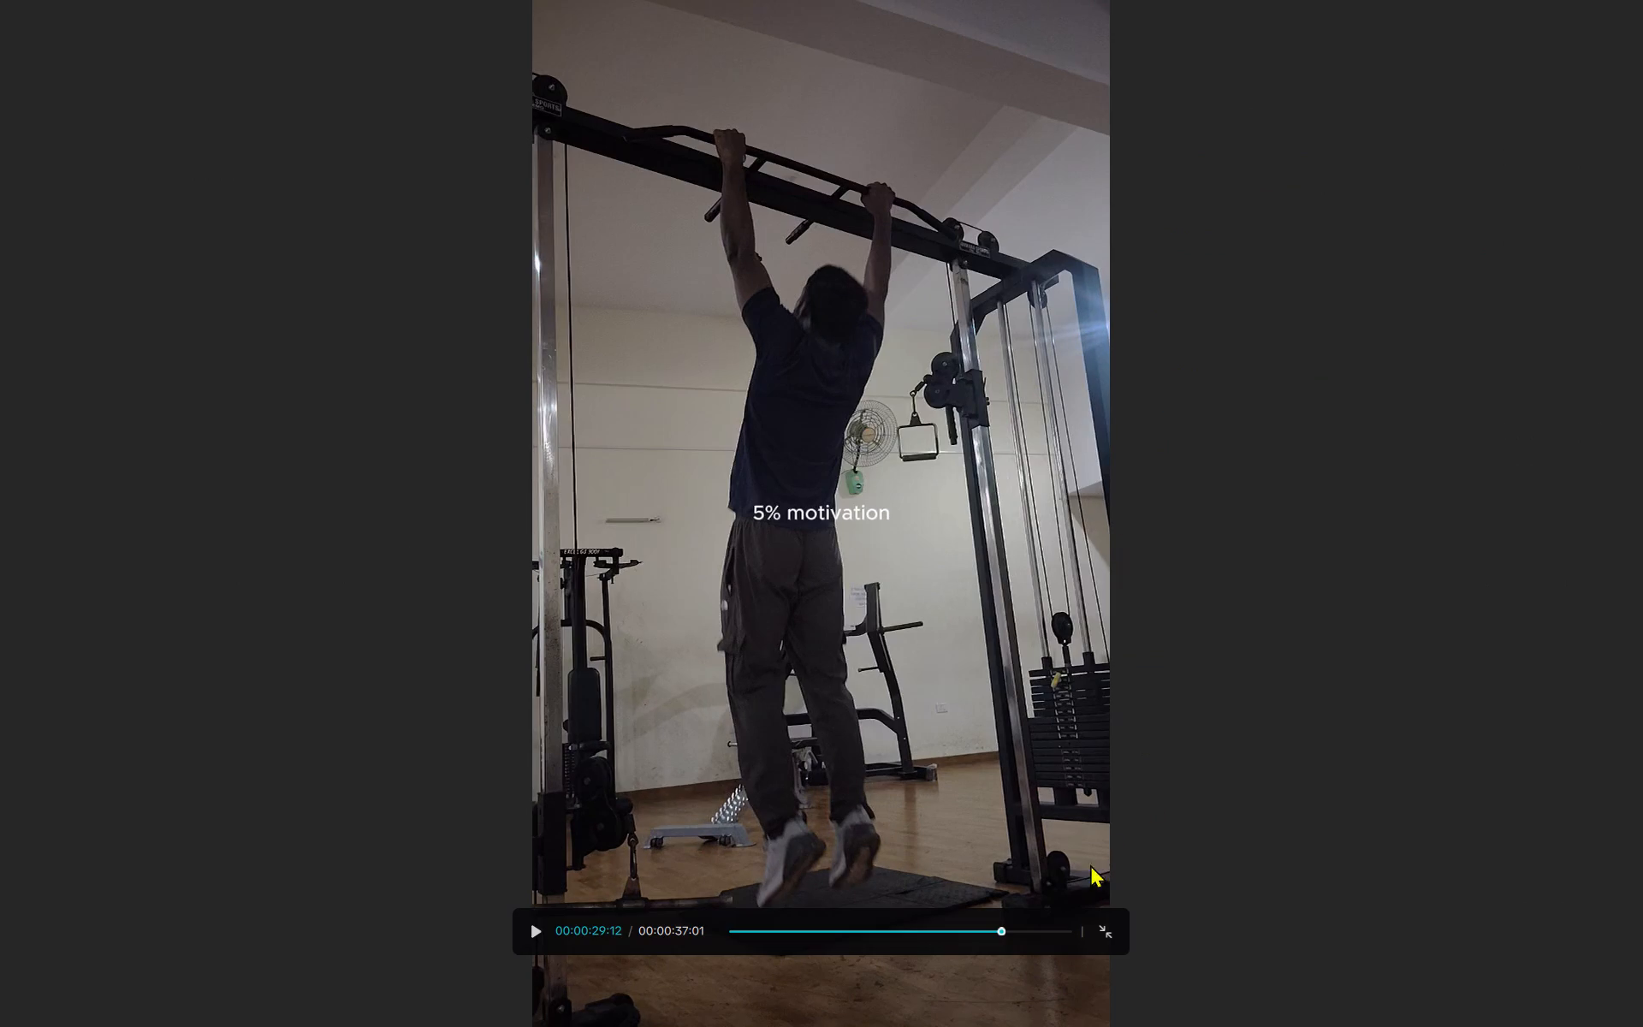
pyautogui.click(1107, 930)
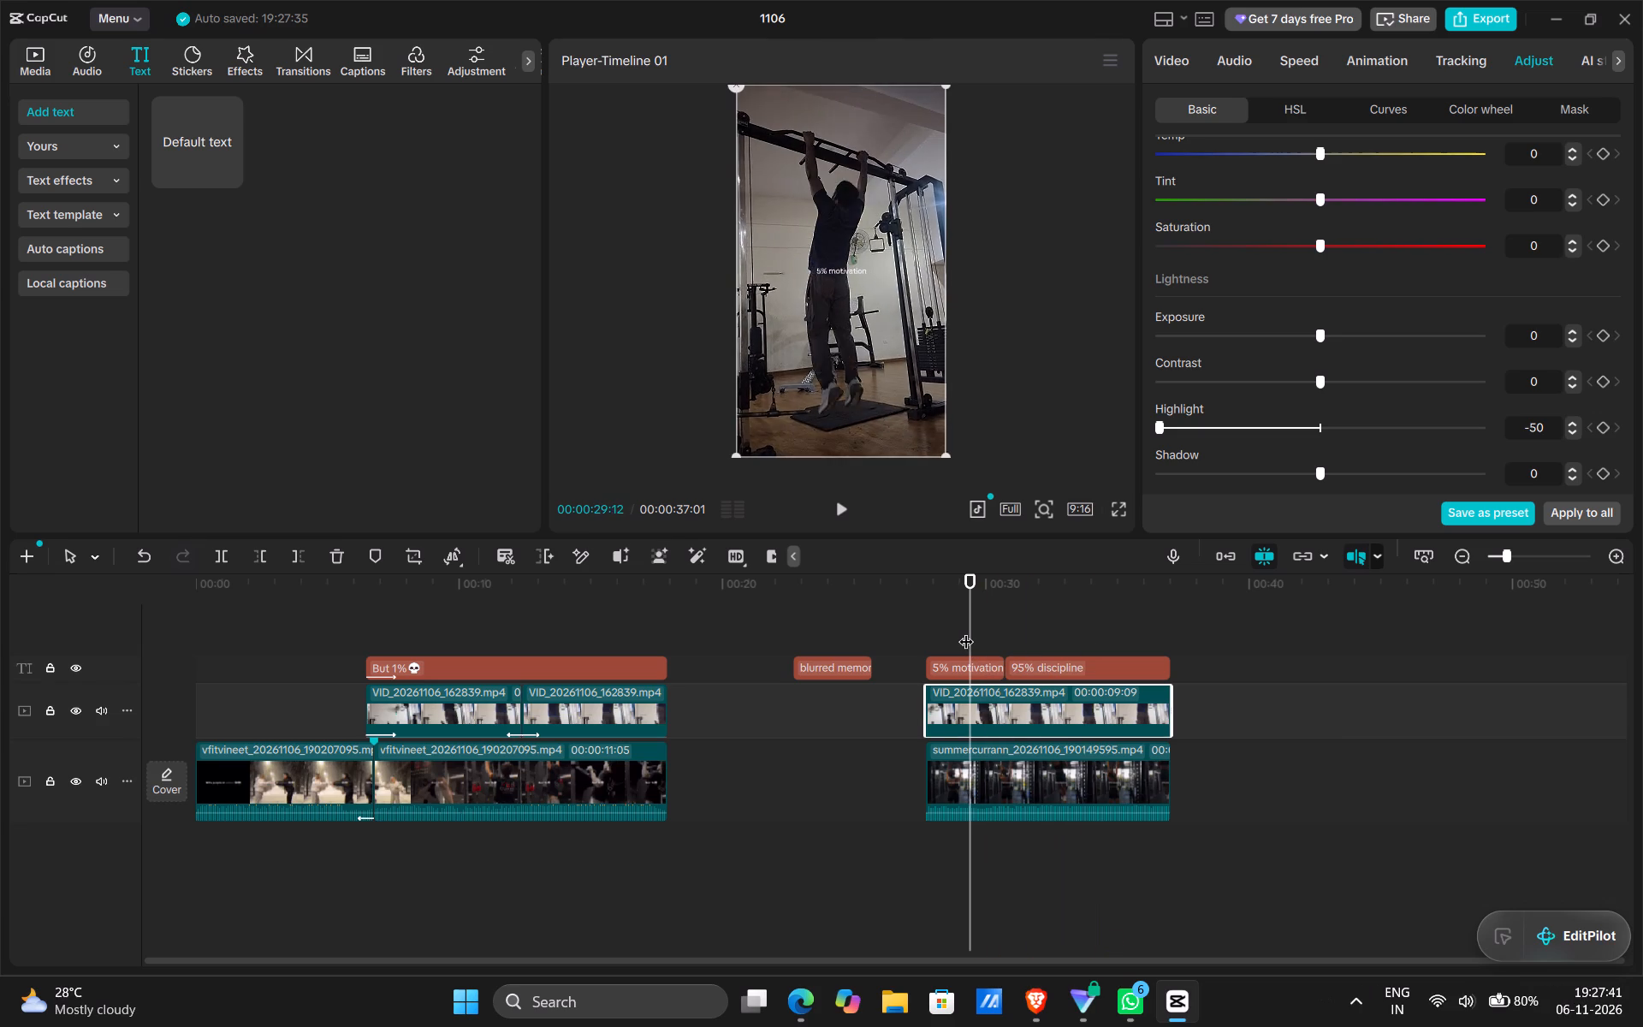
# Extend the start of the second edit's pull-up clip to a 10:02 duration and align it with the reference clip's start.
pyautogui.moveTo(966, 631); pyautogui.dragTo(926, 633)
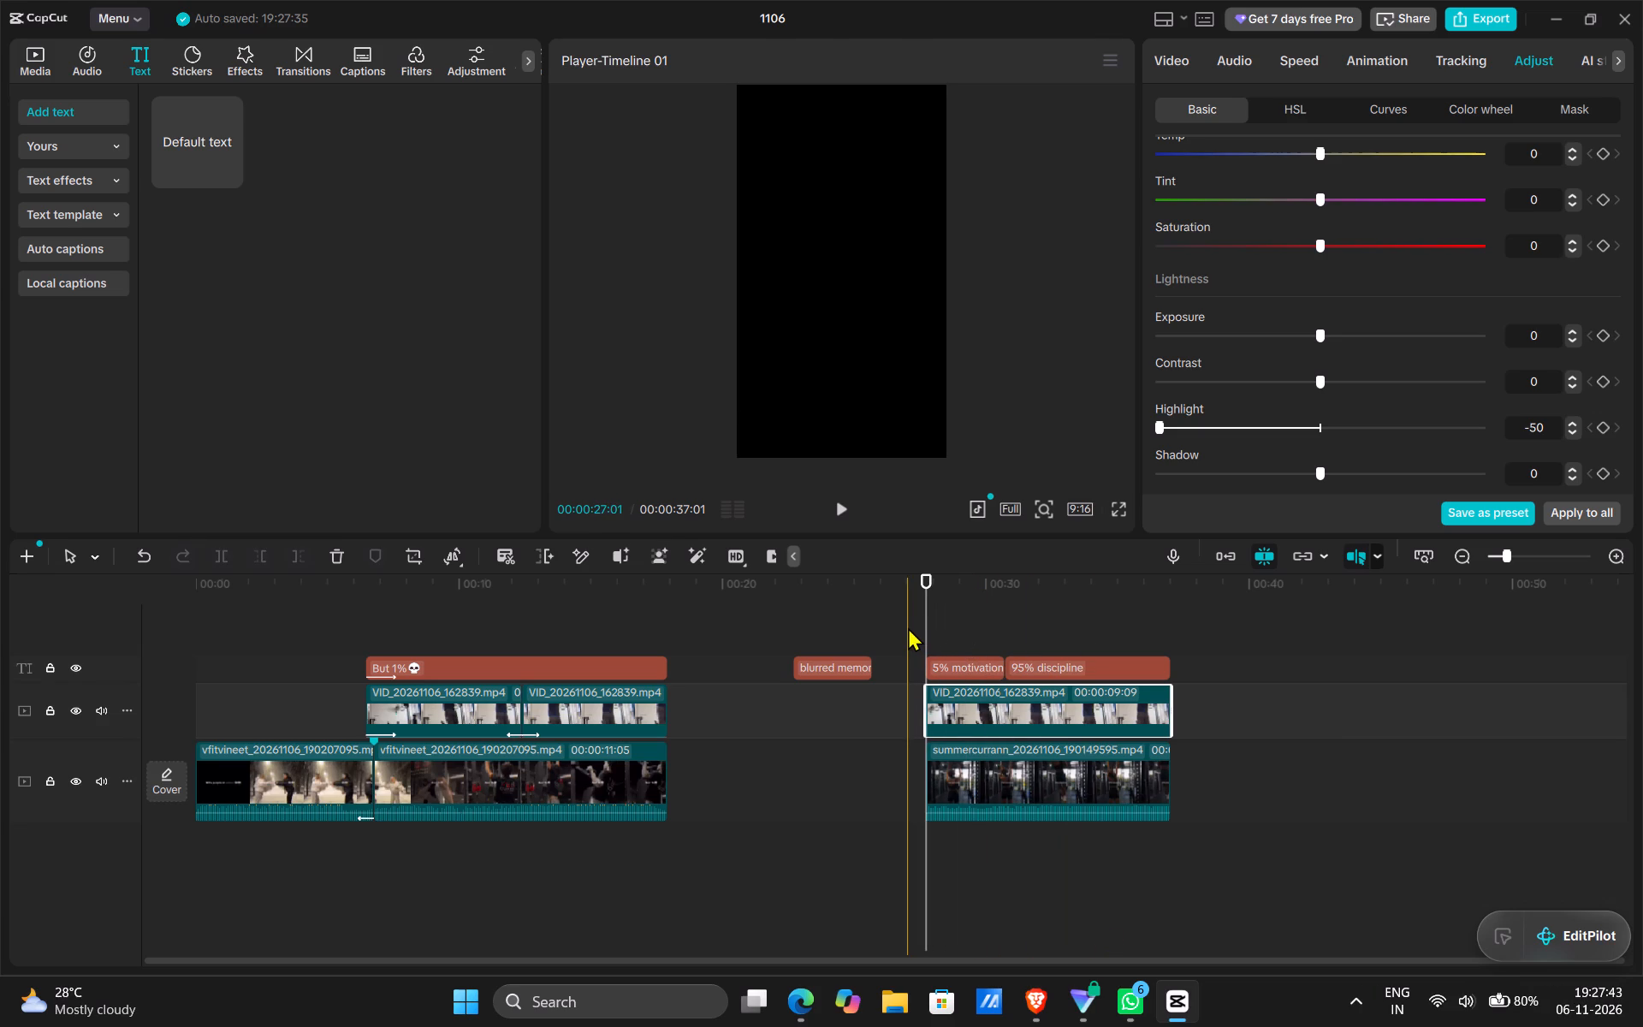
pyautogui.moveTo(927, 619); pyautogui.dragTo(971, 625)
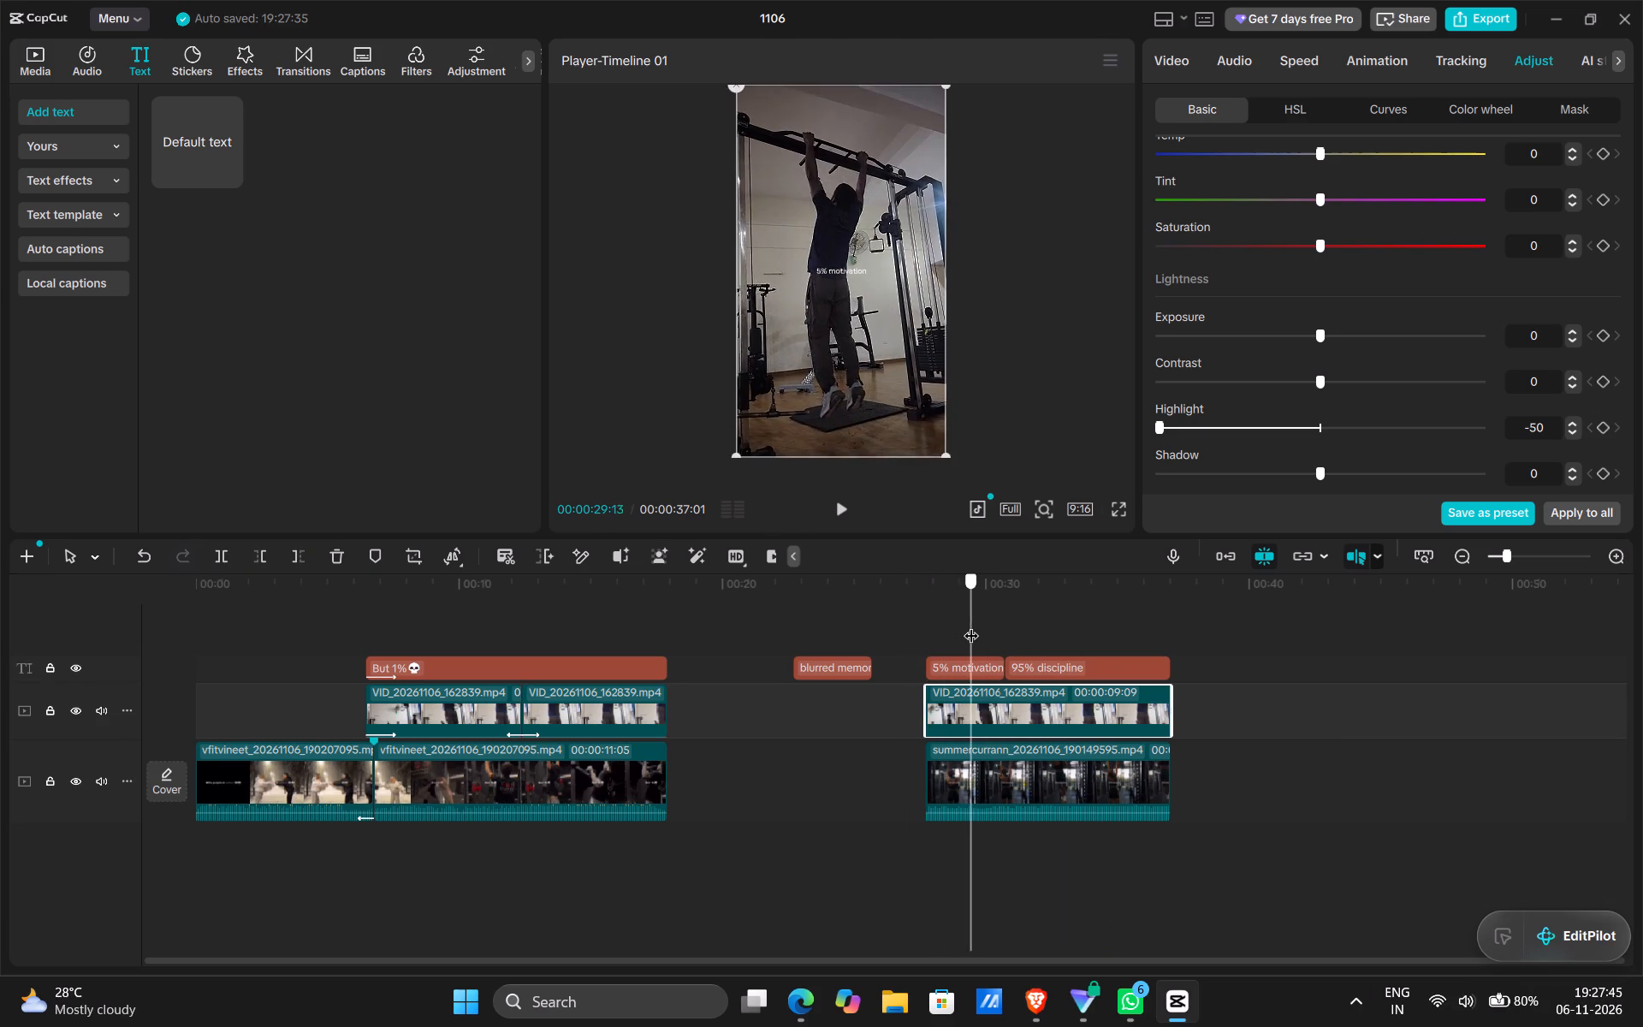
pyautogui.moveTo(971, 625); pyautogui.dragTo(942, 630)
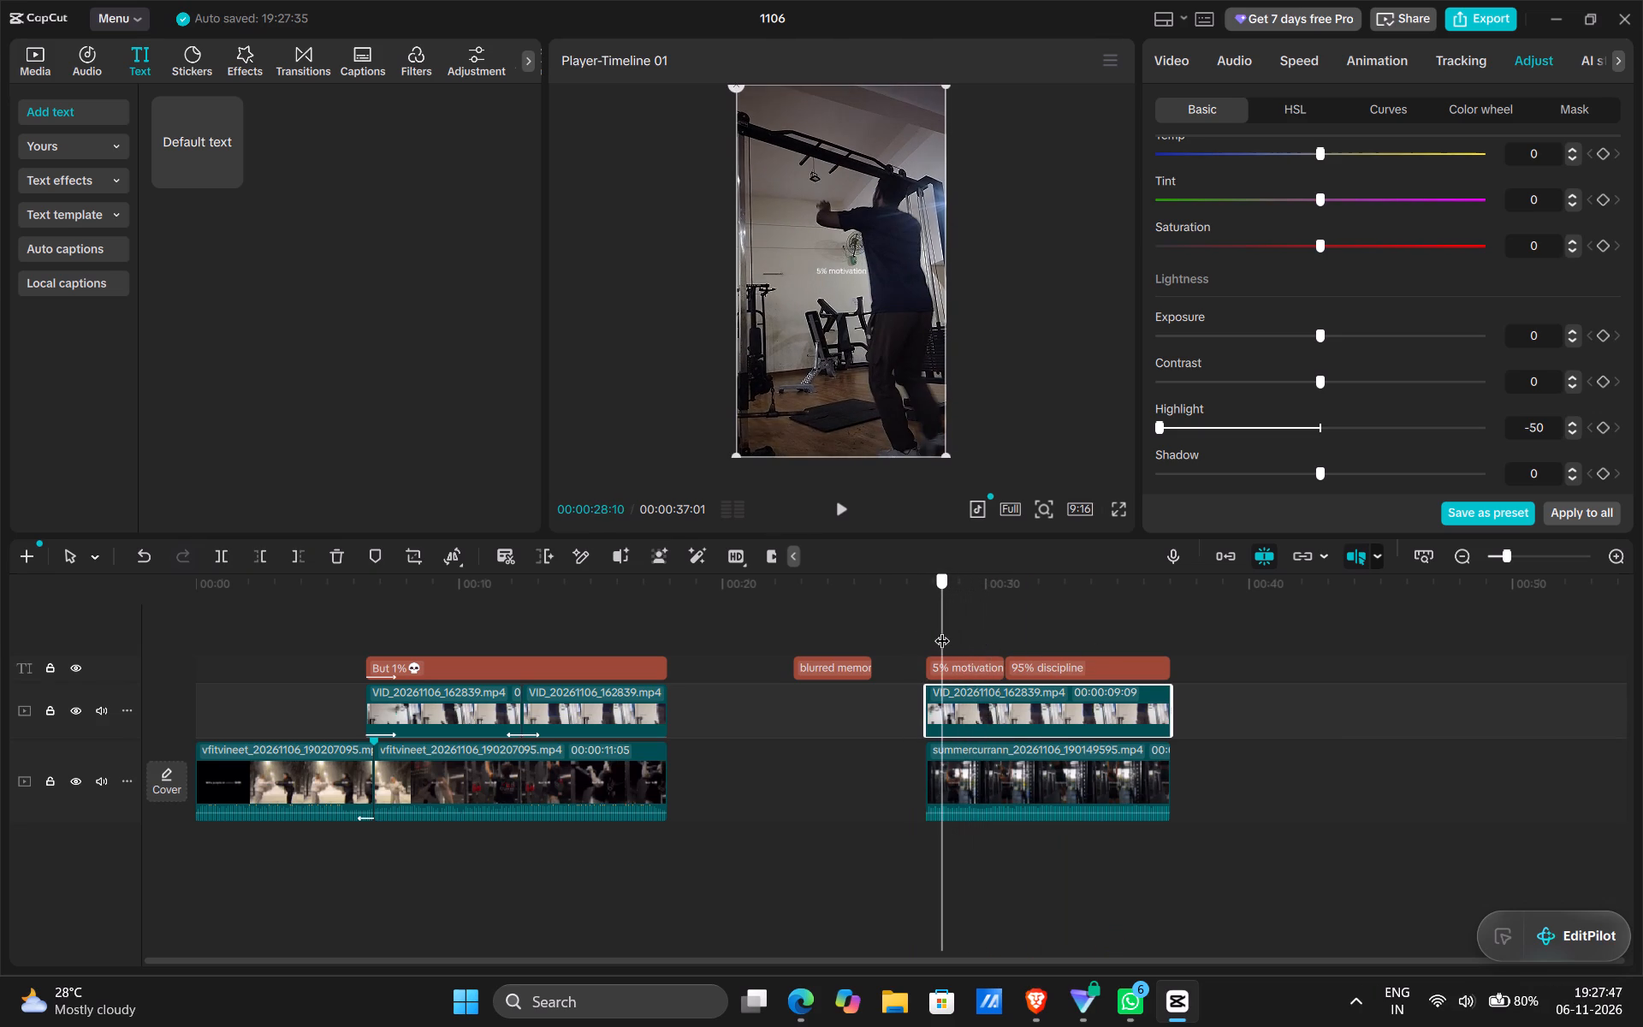
pyautogui.moveTo(942, 630); pyautogui.dragTo(965, 628)
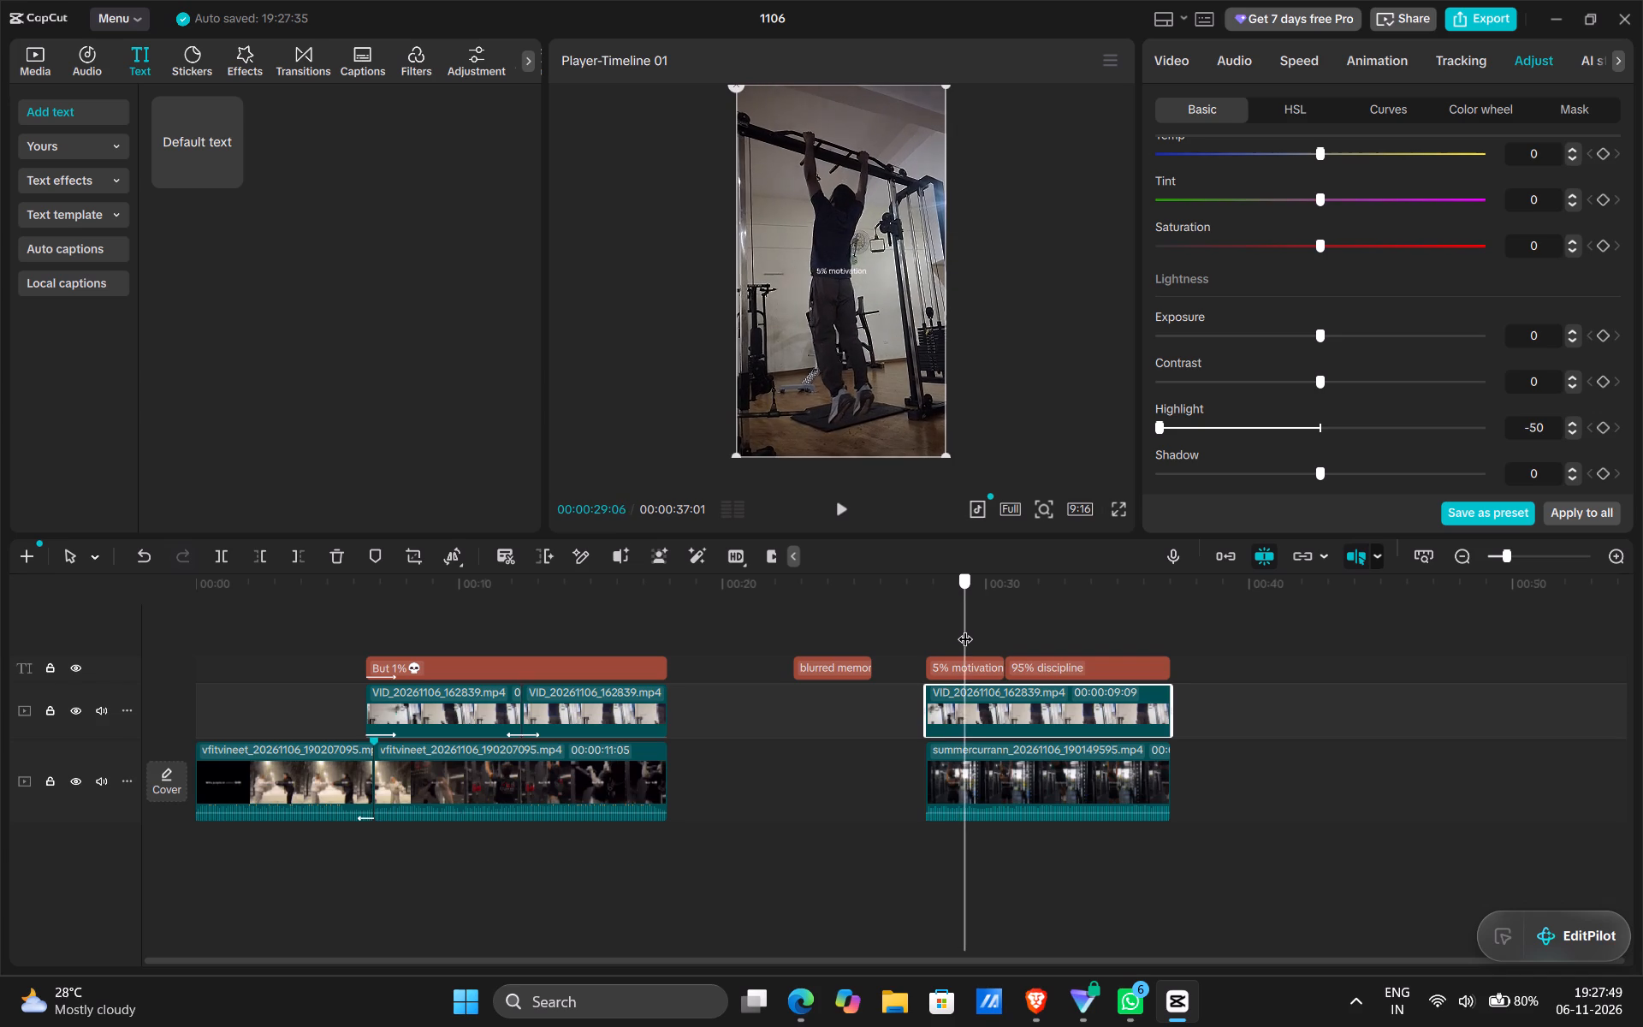
pyautogui.moveTo(965, 628); pyautogui.dragTo(966, 630)
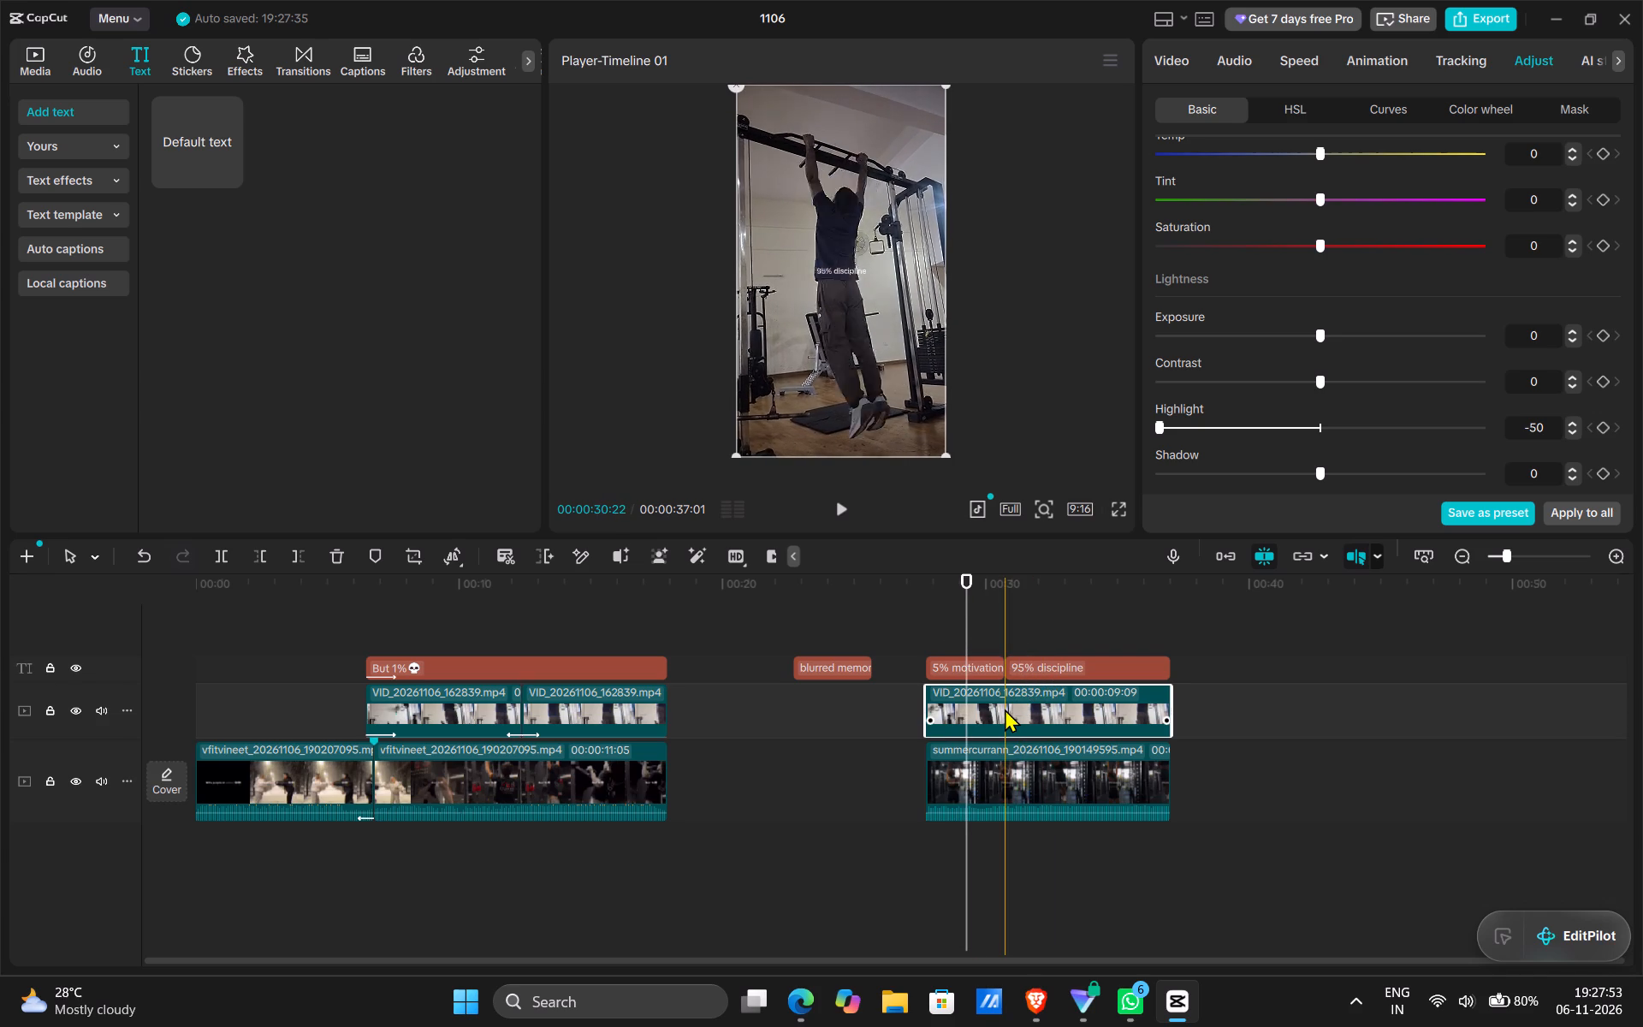
pyautogui.moveTo(1005, 709); pyautogui.dragTo(1023, 708)
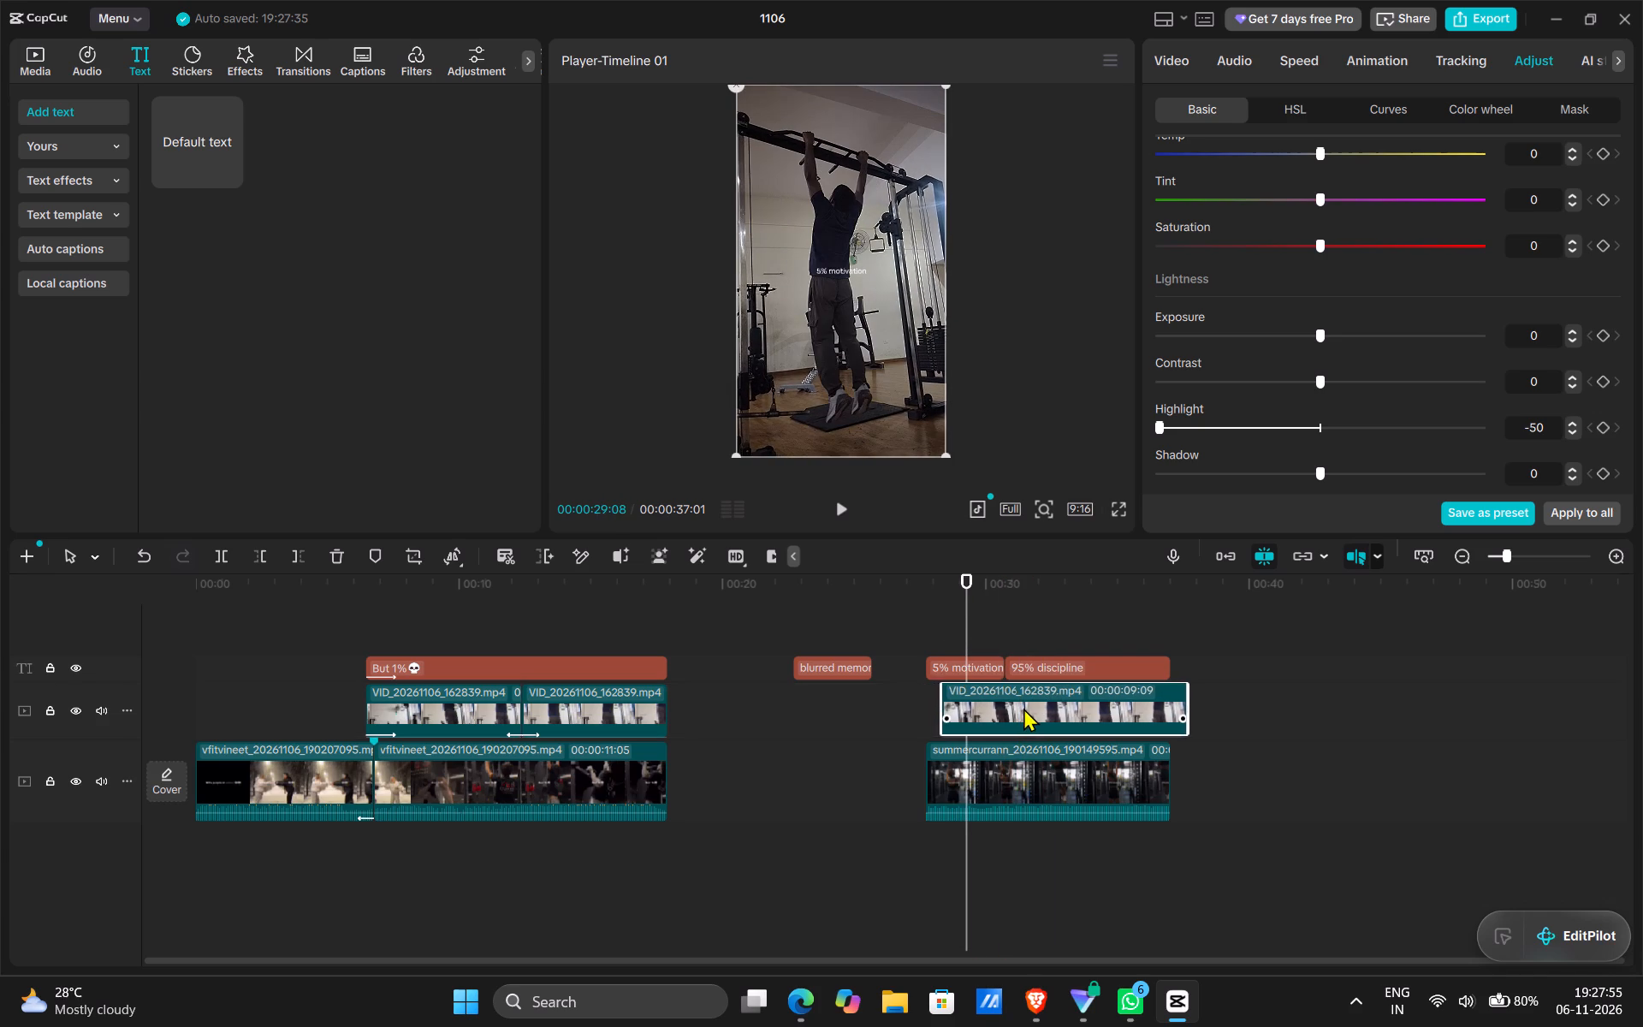
pyautogui.moveTo(1023, 708); pyautogui.dragTo(1036, 708)
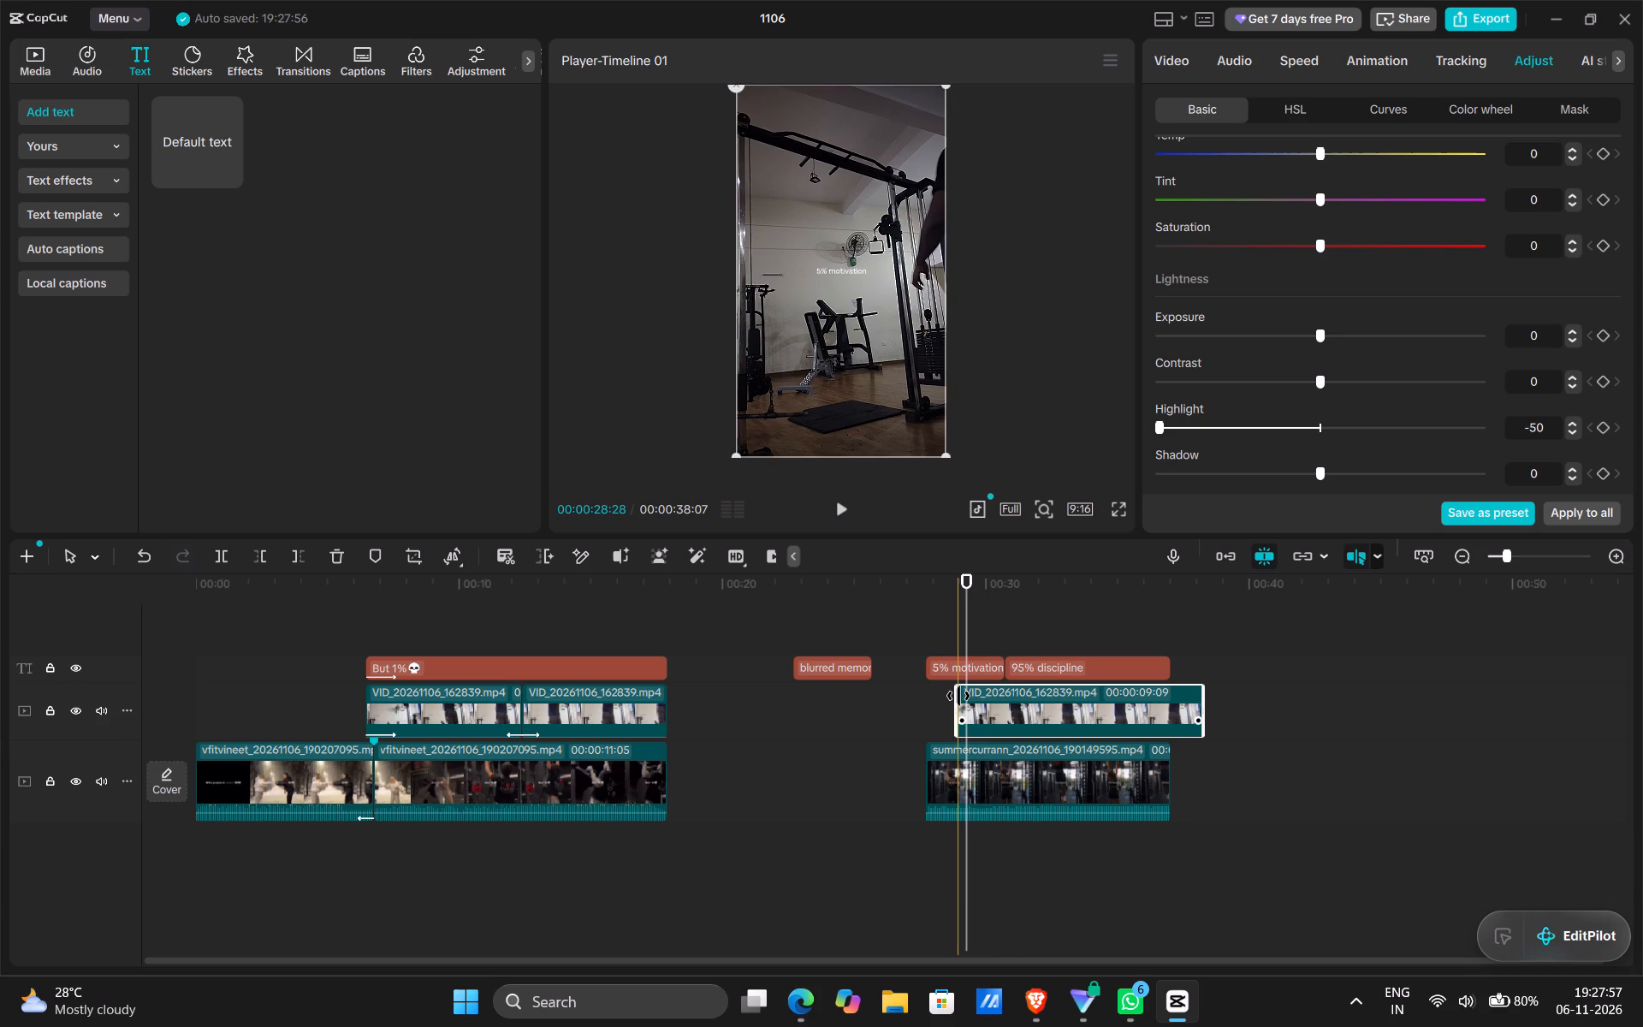
pyautogui.moveTo(958, 696); pyautogui.dragTo(939, 698)
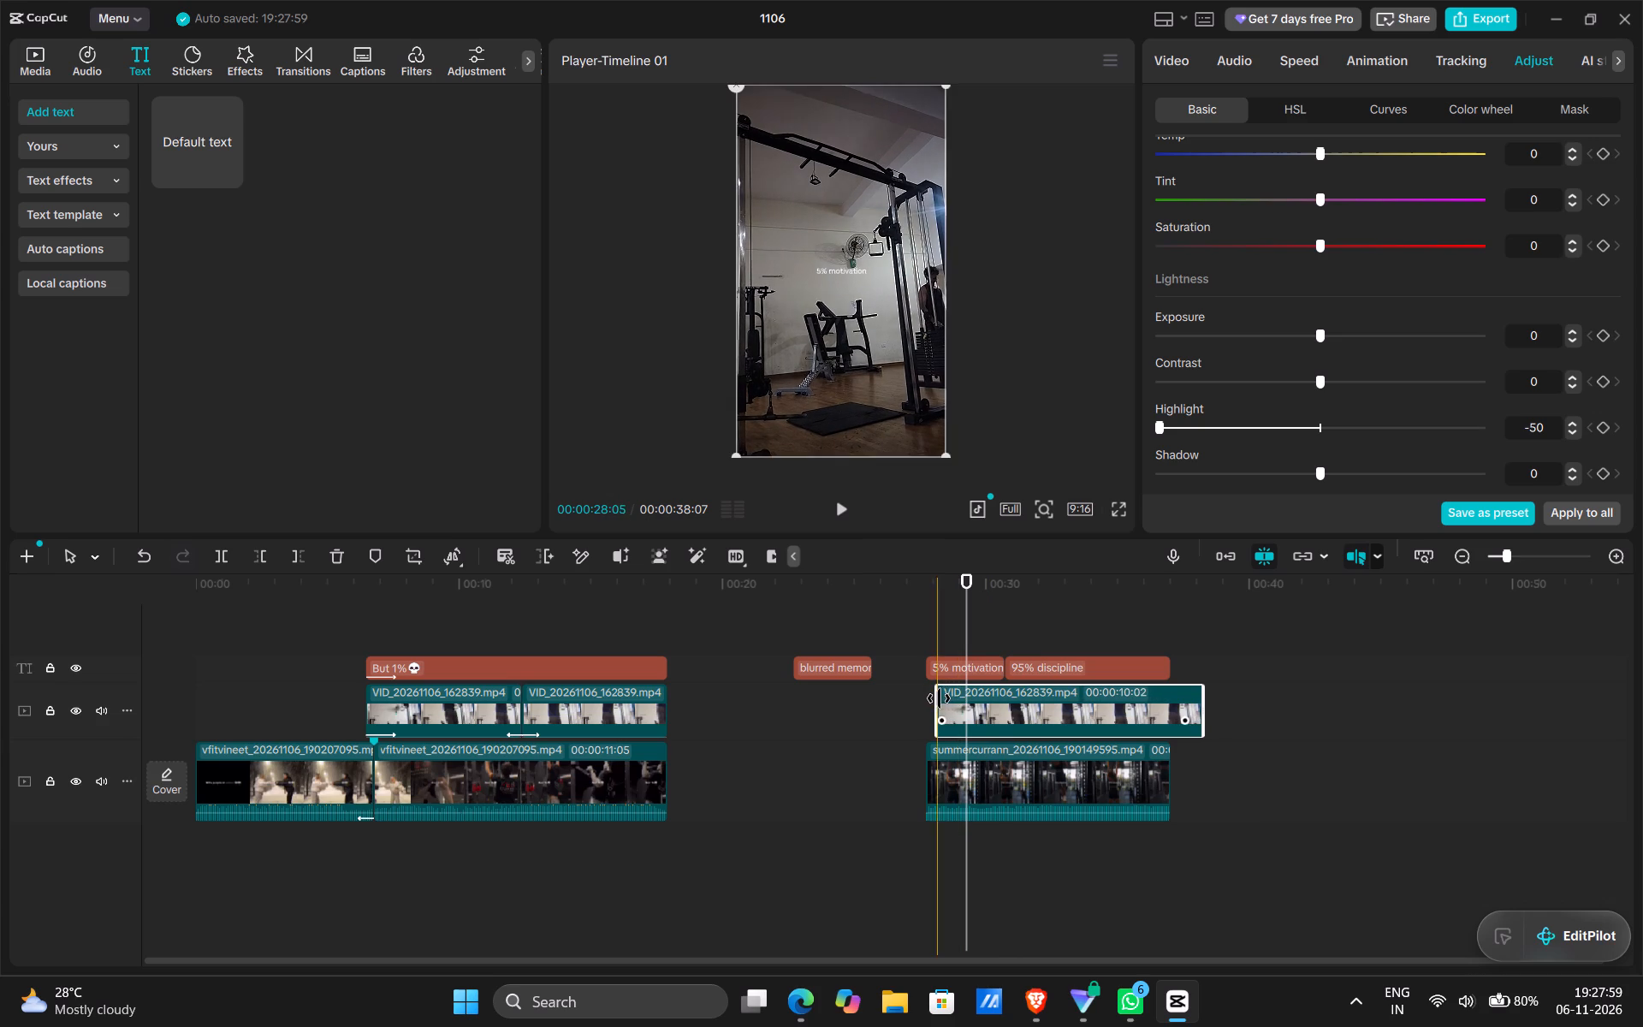
pyautogui.moveTo(1017, 708); pyautogui.dragTo(1003, 710)
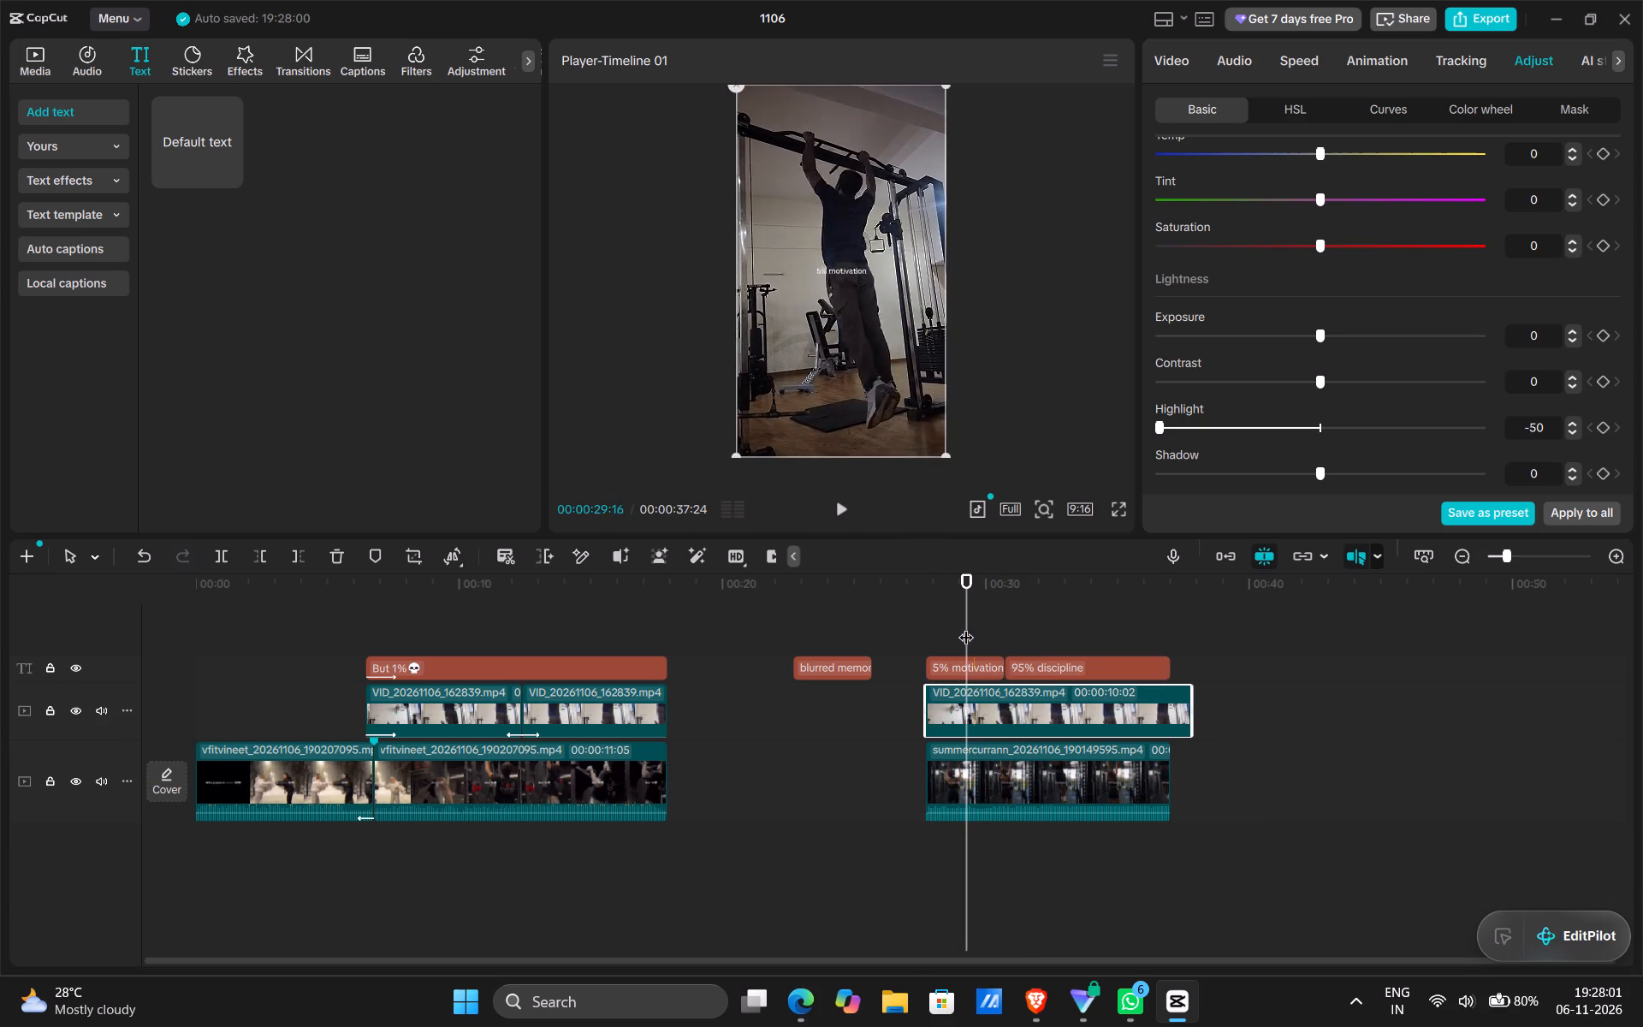
# Shorten the "5% motivation" caption to end at about 30 seconds and extend the "95% discipline" caption's start back to meet it.
pyautogui.moveTo(960, 626); pyautogui.dragTo(954, 629)
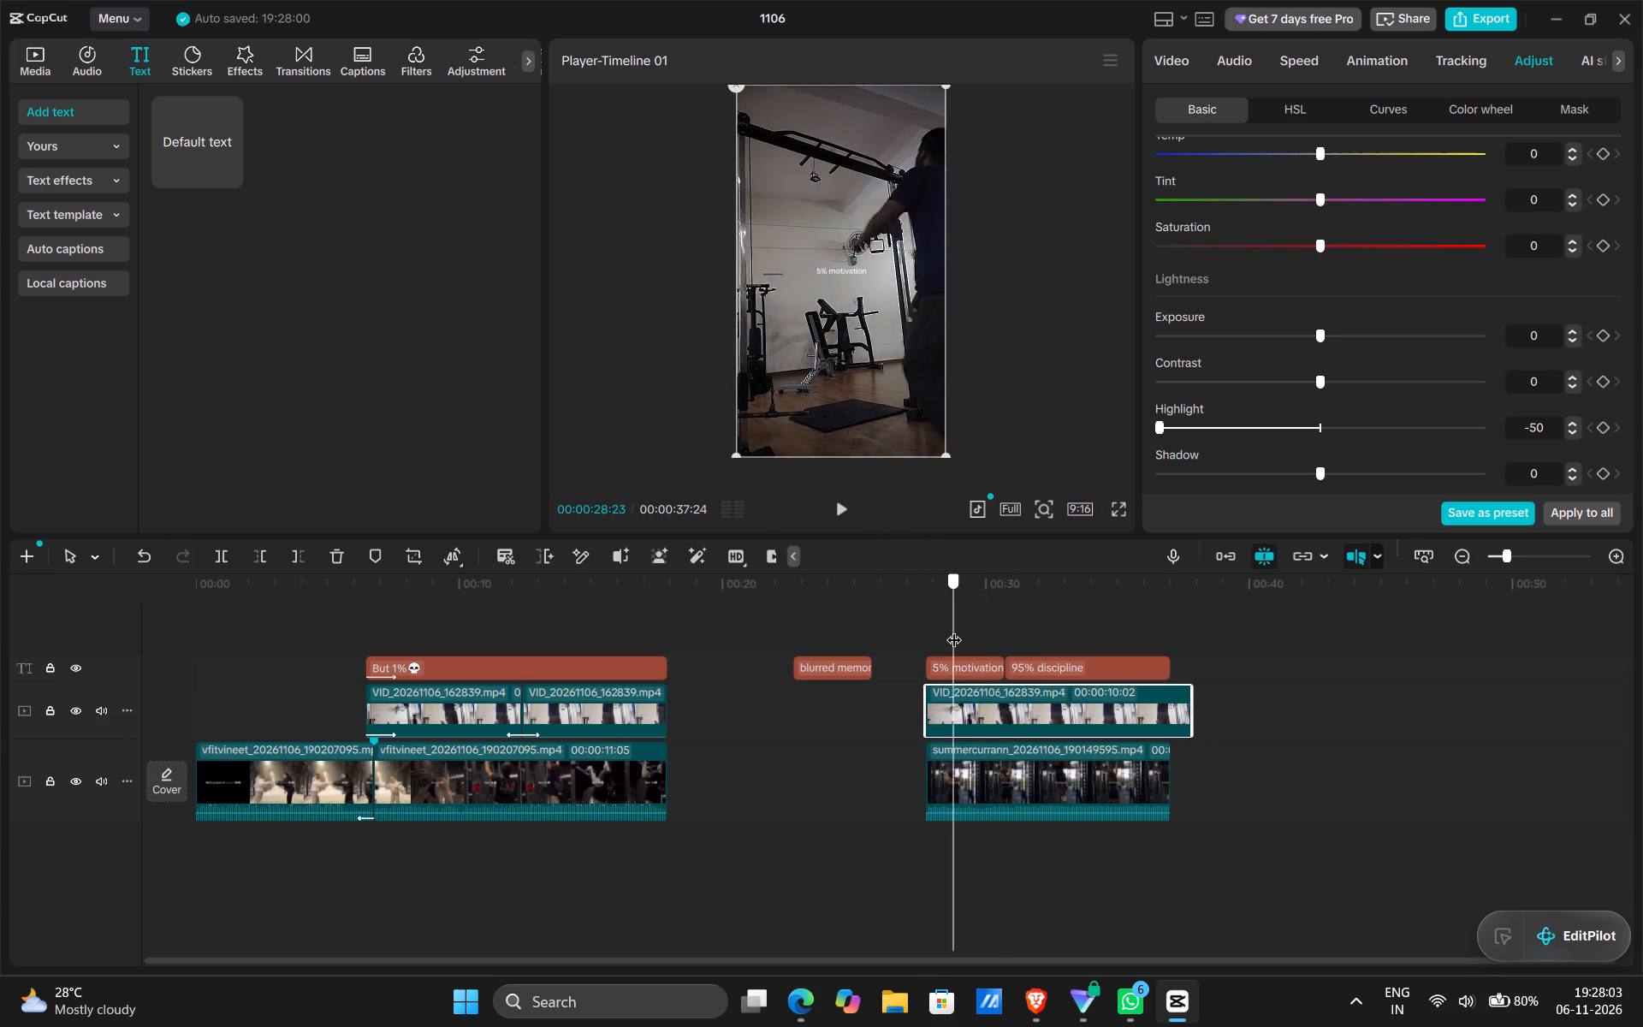
pyautogui.moveTo(954, 629); pyautogui.dragTo(993, 640)
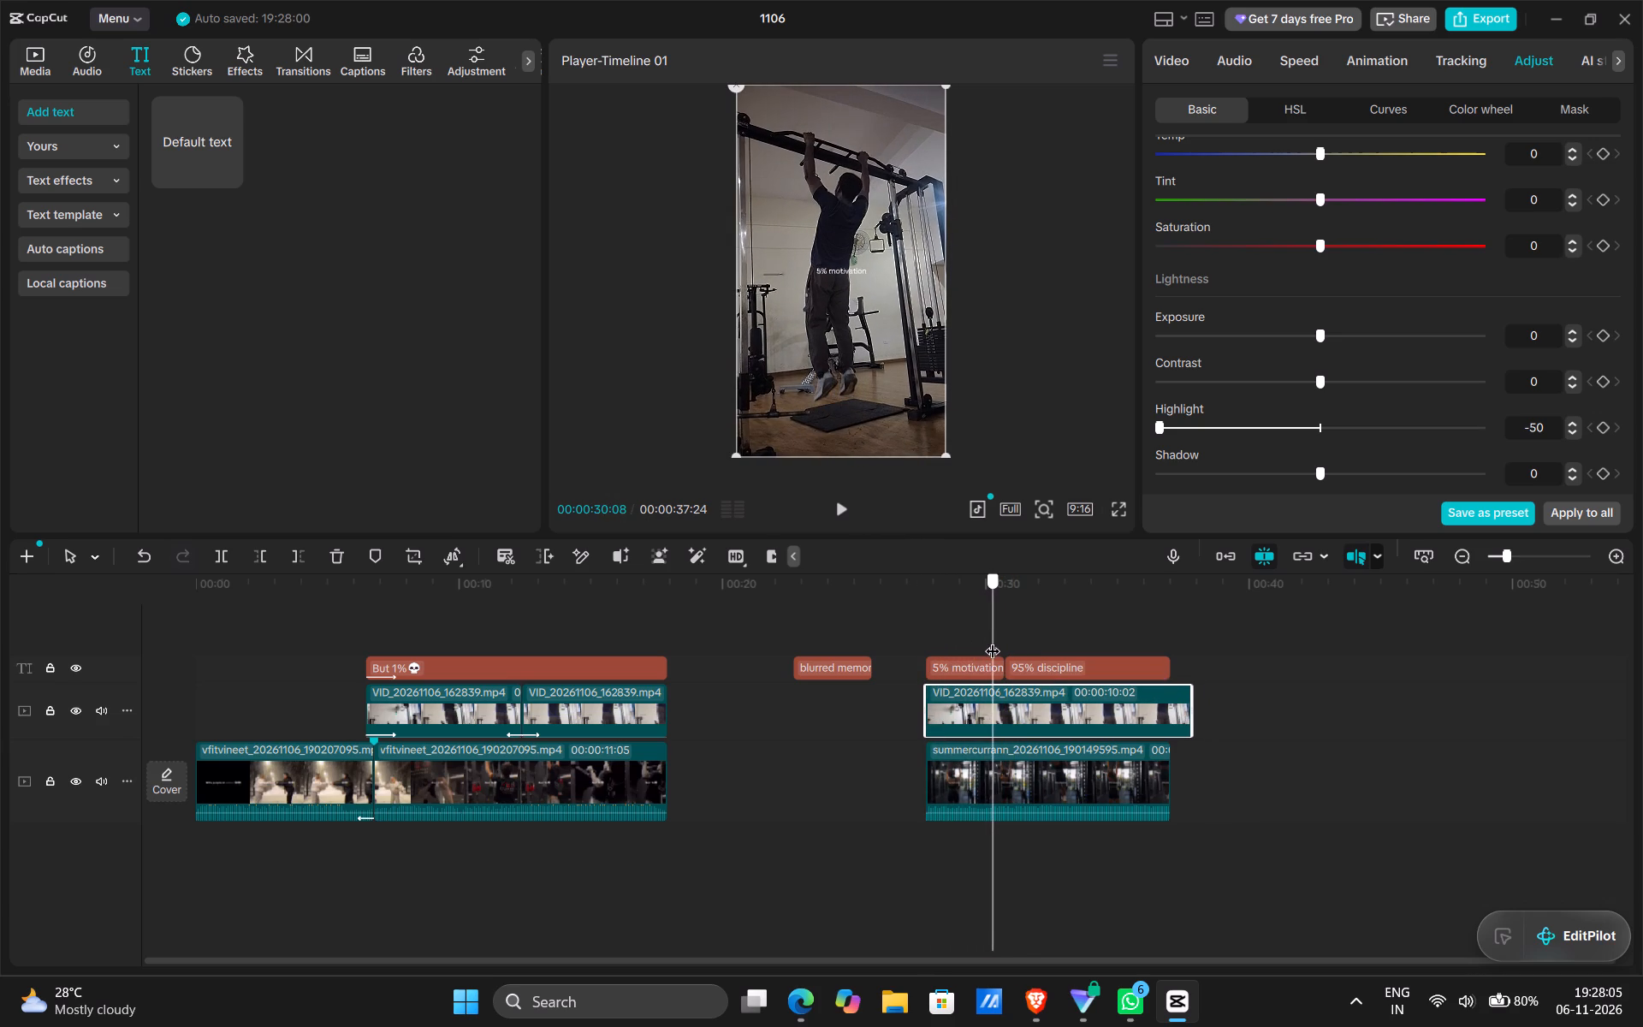
pyautogui.moveTo(993, 640); pyautogui.dragTo(982, 643)
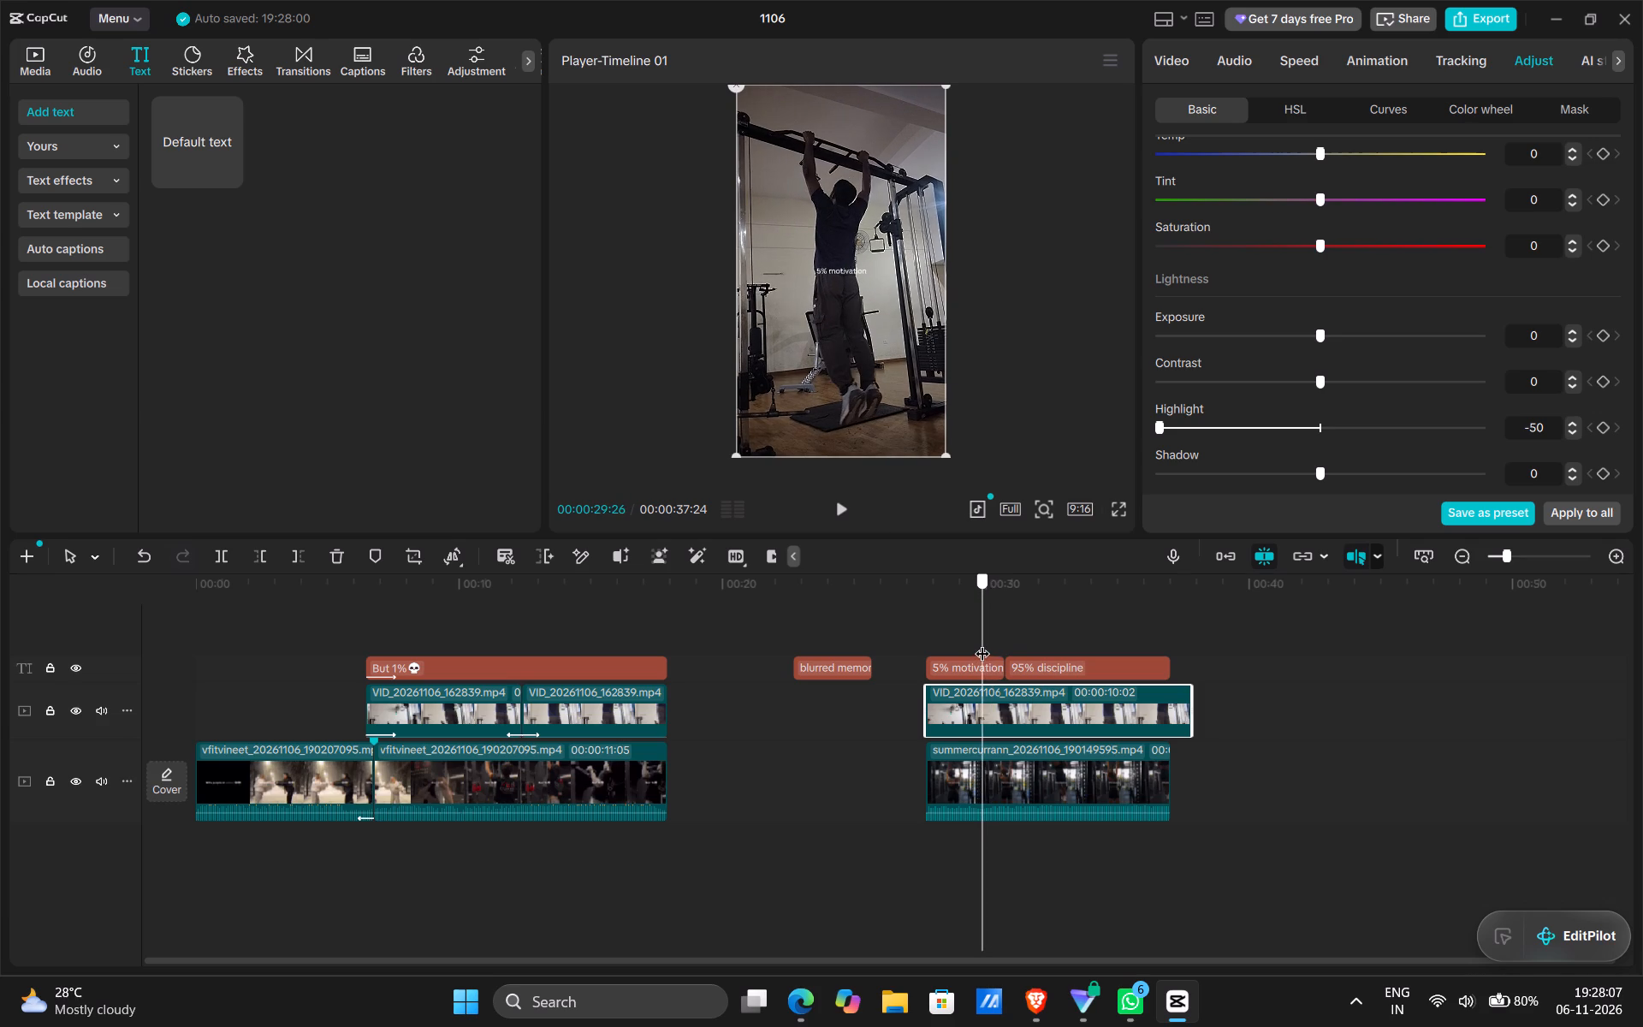
pyautogui.moveTo(982, 643); pyautogui.dragTo(985, 642)
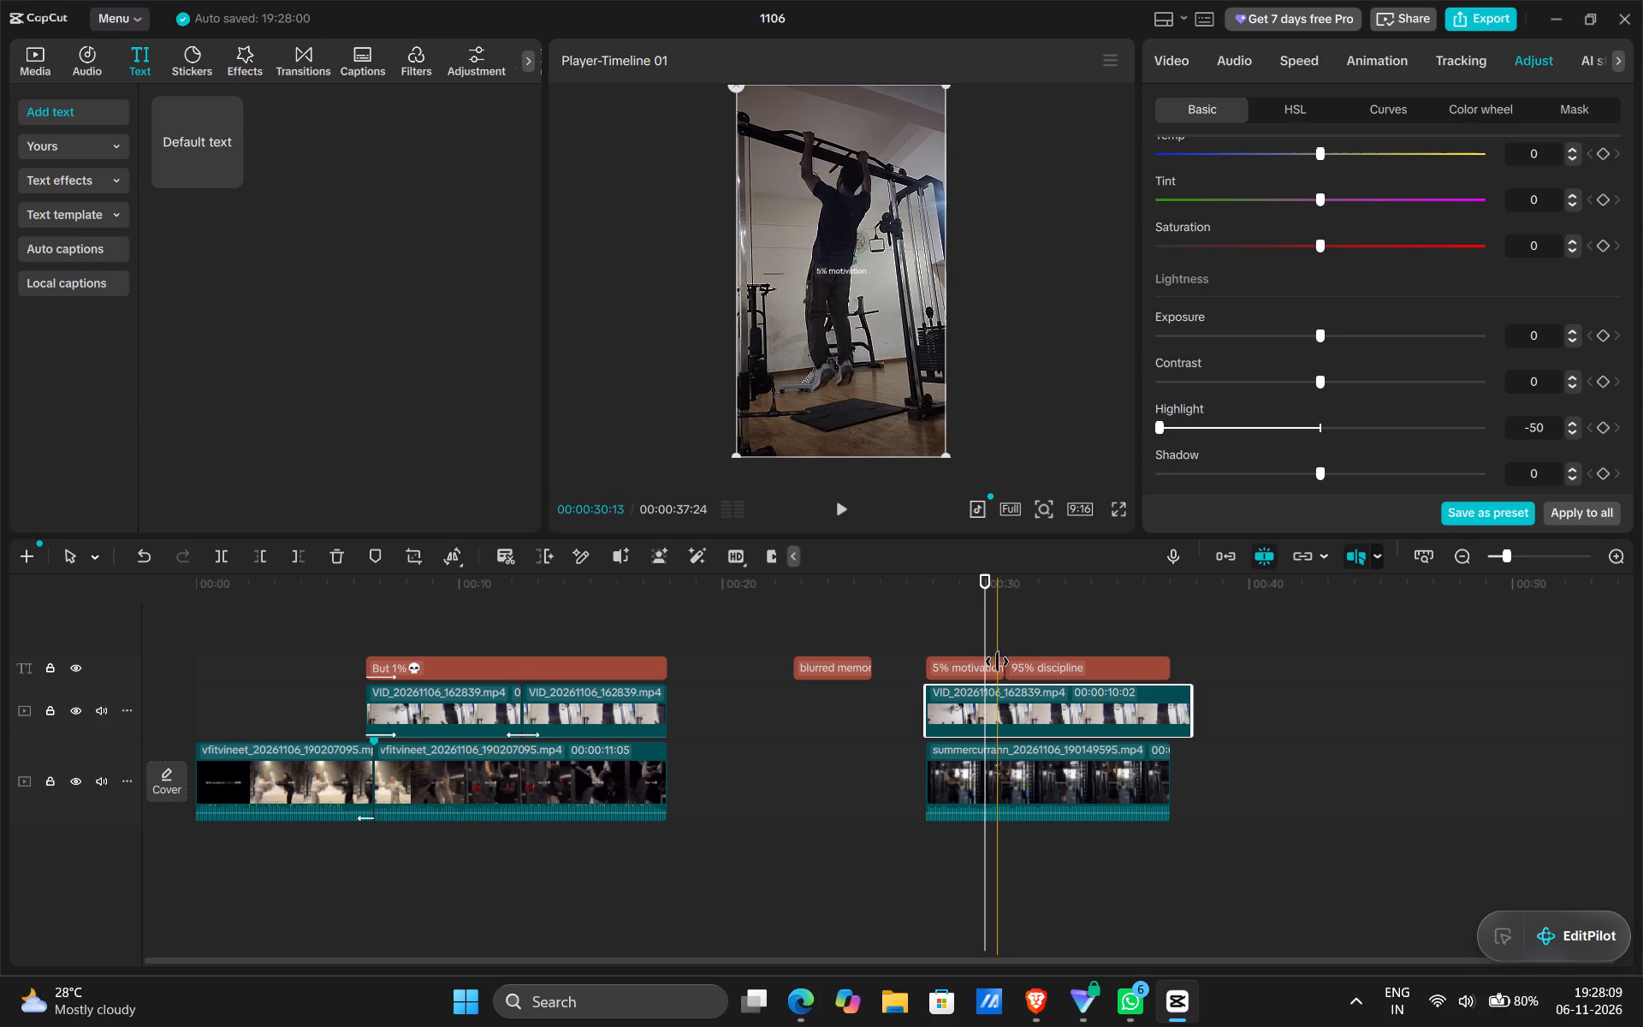
pyautogui.click(997, 668)
pyautogui.moveTo(1005, 669); pyautogui.dragTo(993, 671)
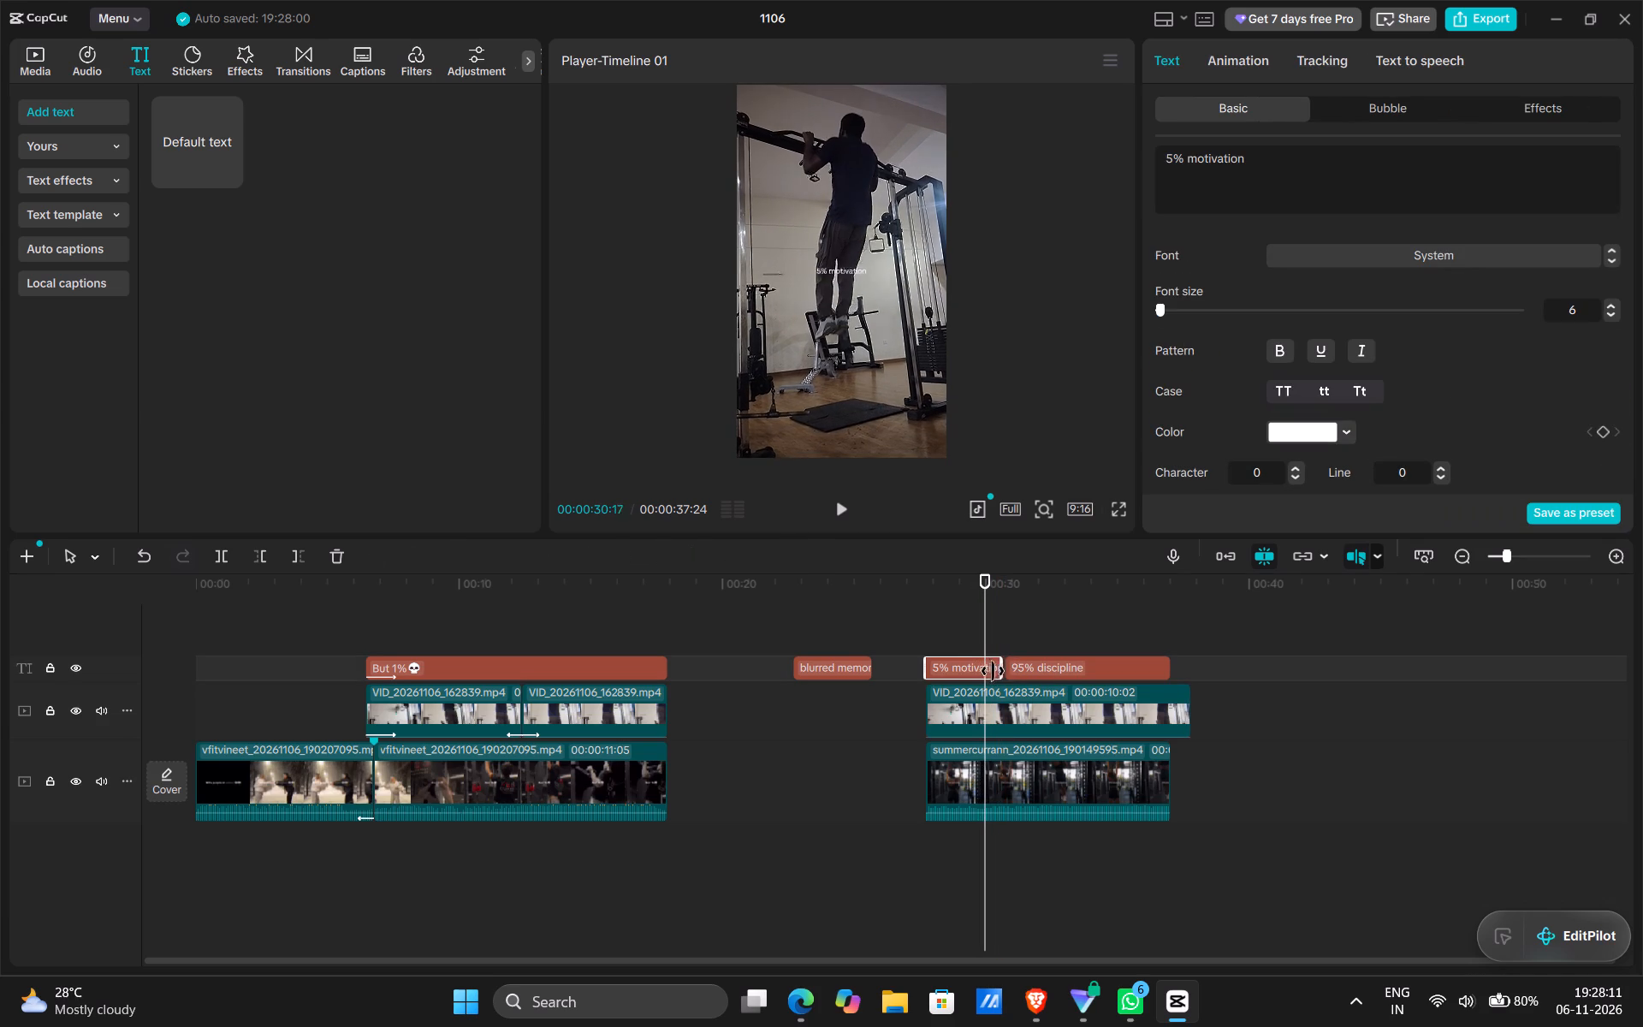
pyautogui.moveTo(993, 671); pyautogui.dragTo(982, 672)
pyautogui.click(1020, 669)
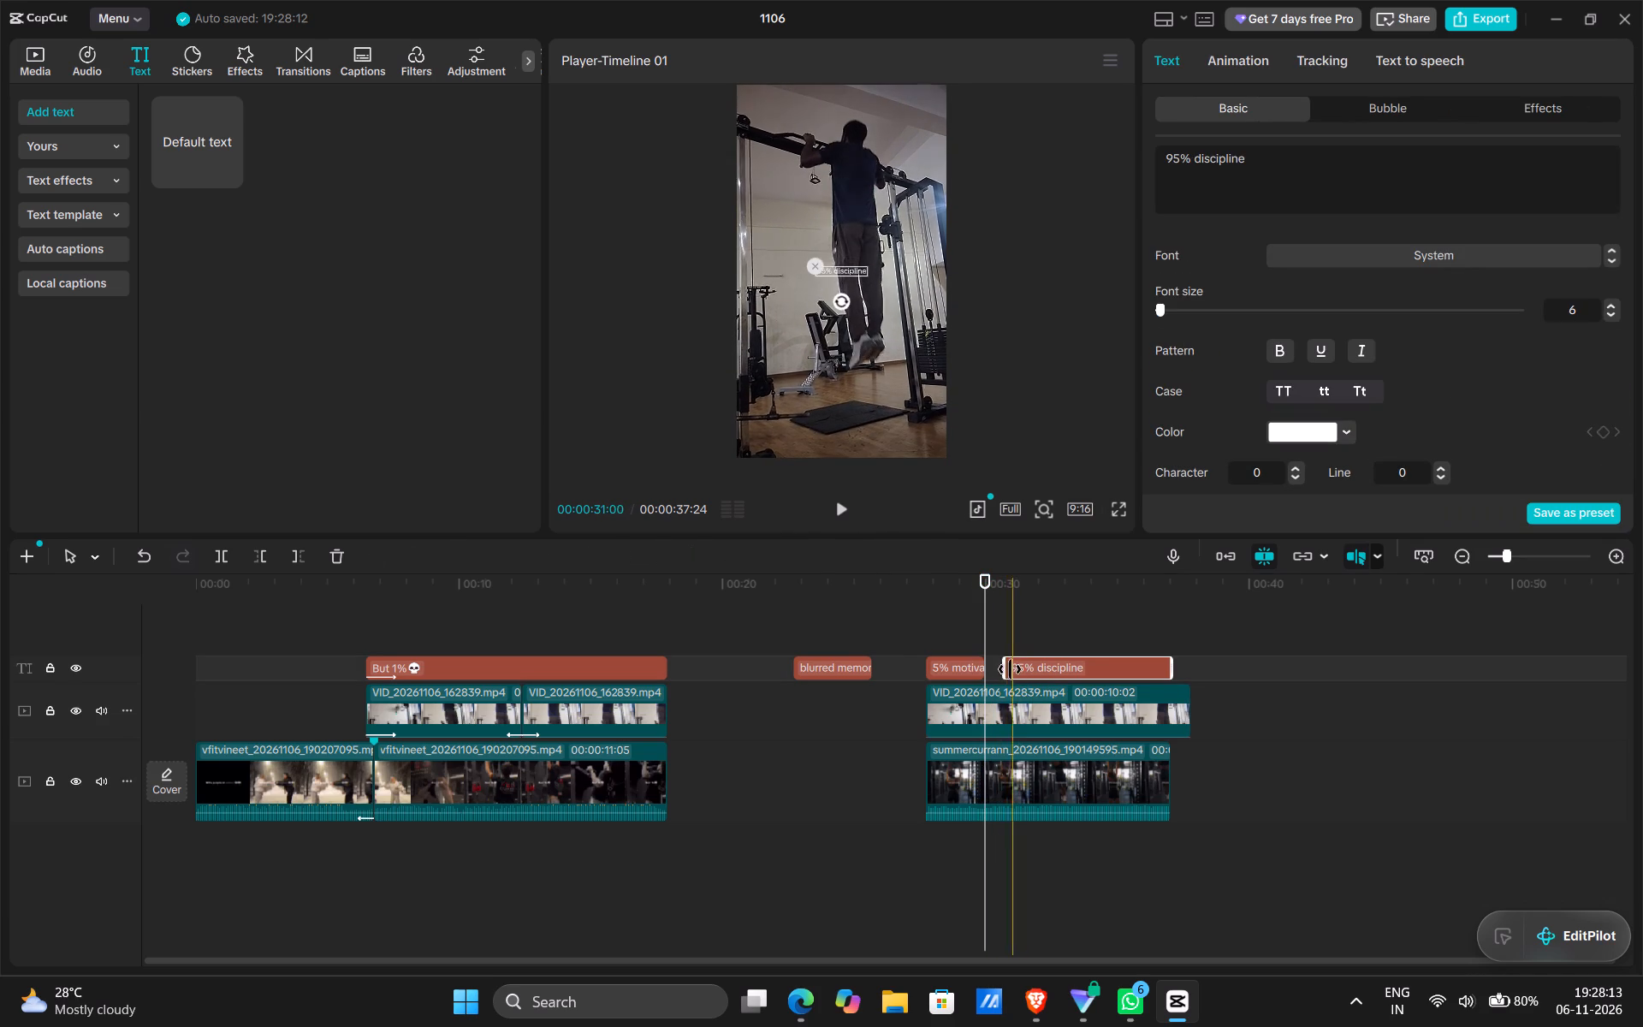
pyautogui.moveTo(1003, 668); pyautogui.dragTo(976, 667)
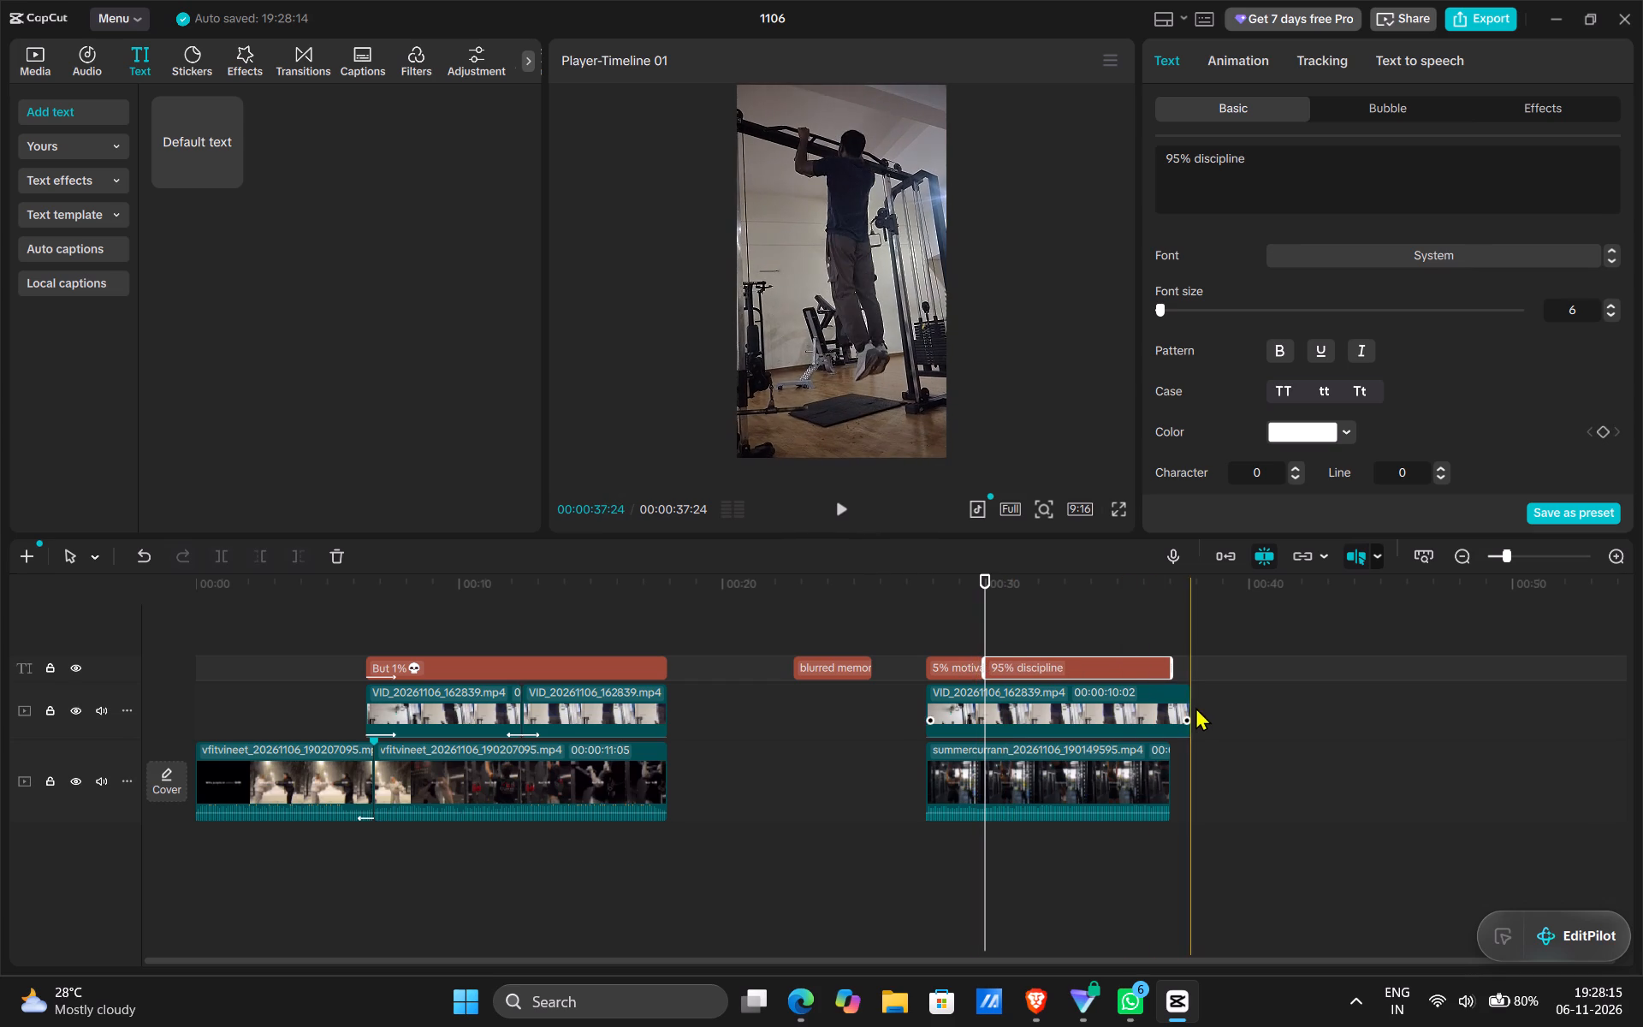
# Trim the end of the second edit's pull-up clip to a 9:09 duration, flush with the reference clip's end.
pyautogui.click(1176, 709)
pyautogui.moveTo(1189, 710); pyautogui.dragTo(1166, 711)
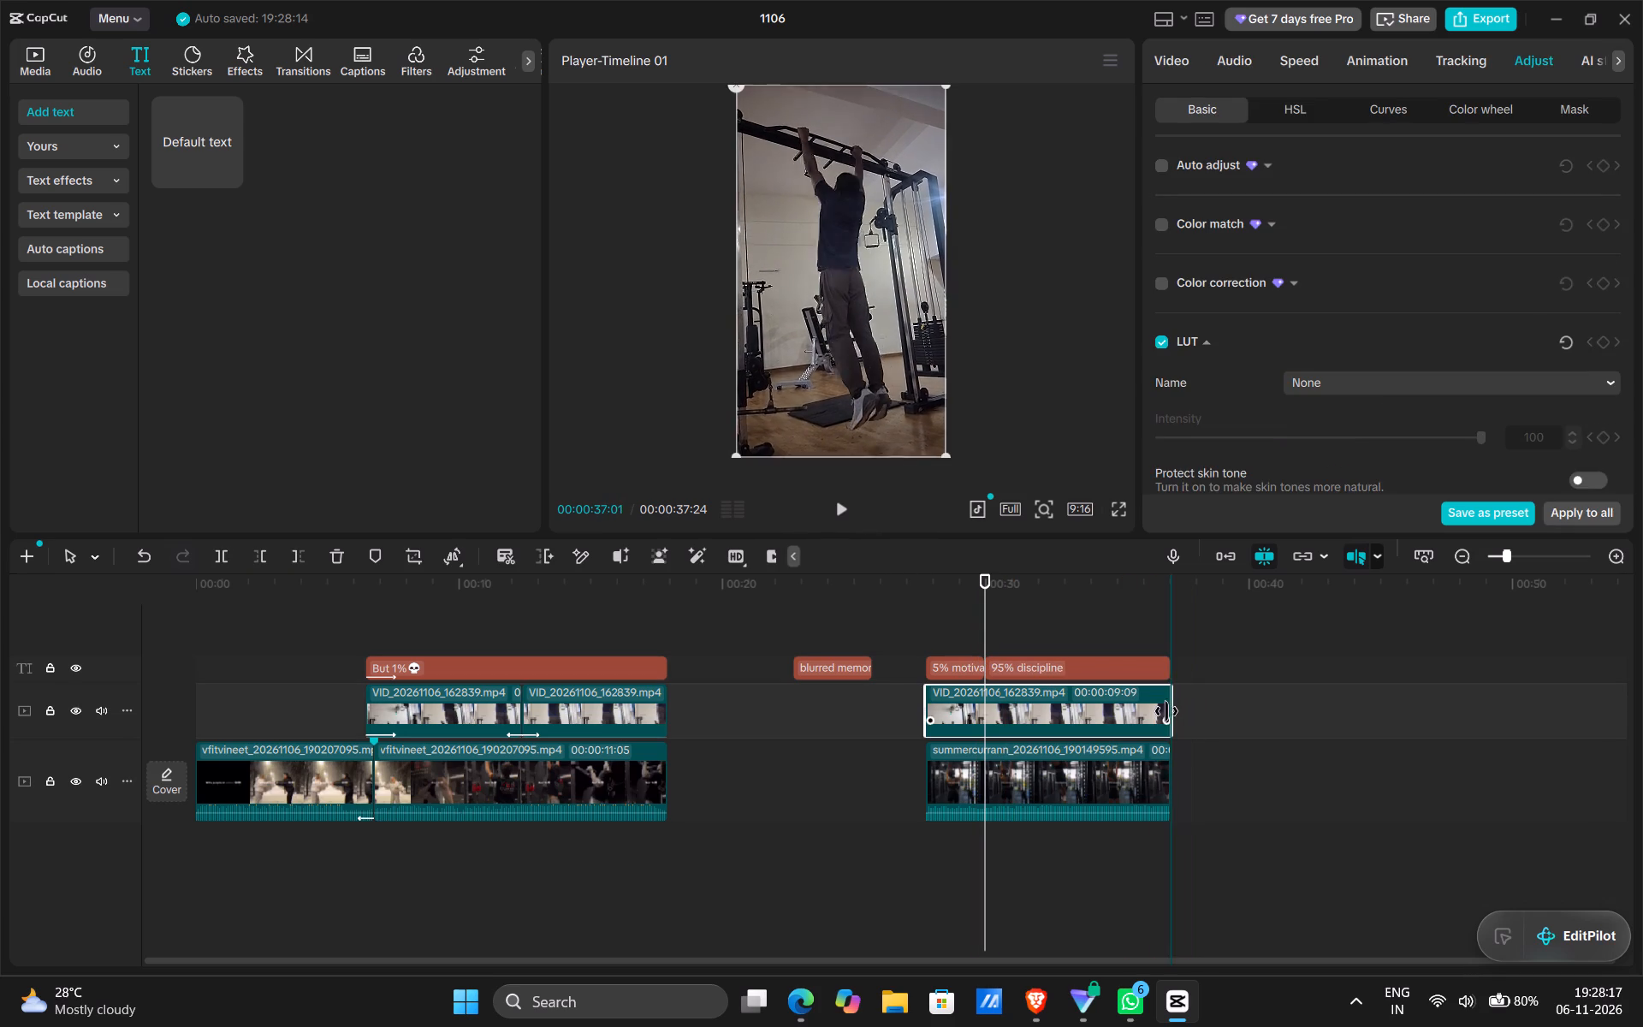
pyautogui.moveTo(1166, 711); pyautogui.dragTo(1165, 711)
# Play the second edit from its start at full screen to check the footage and caption timing.
pyautogui.click(922, 613)
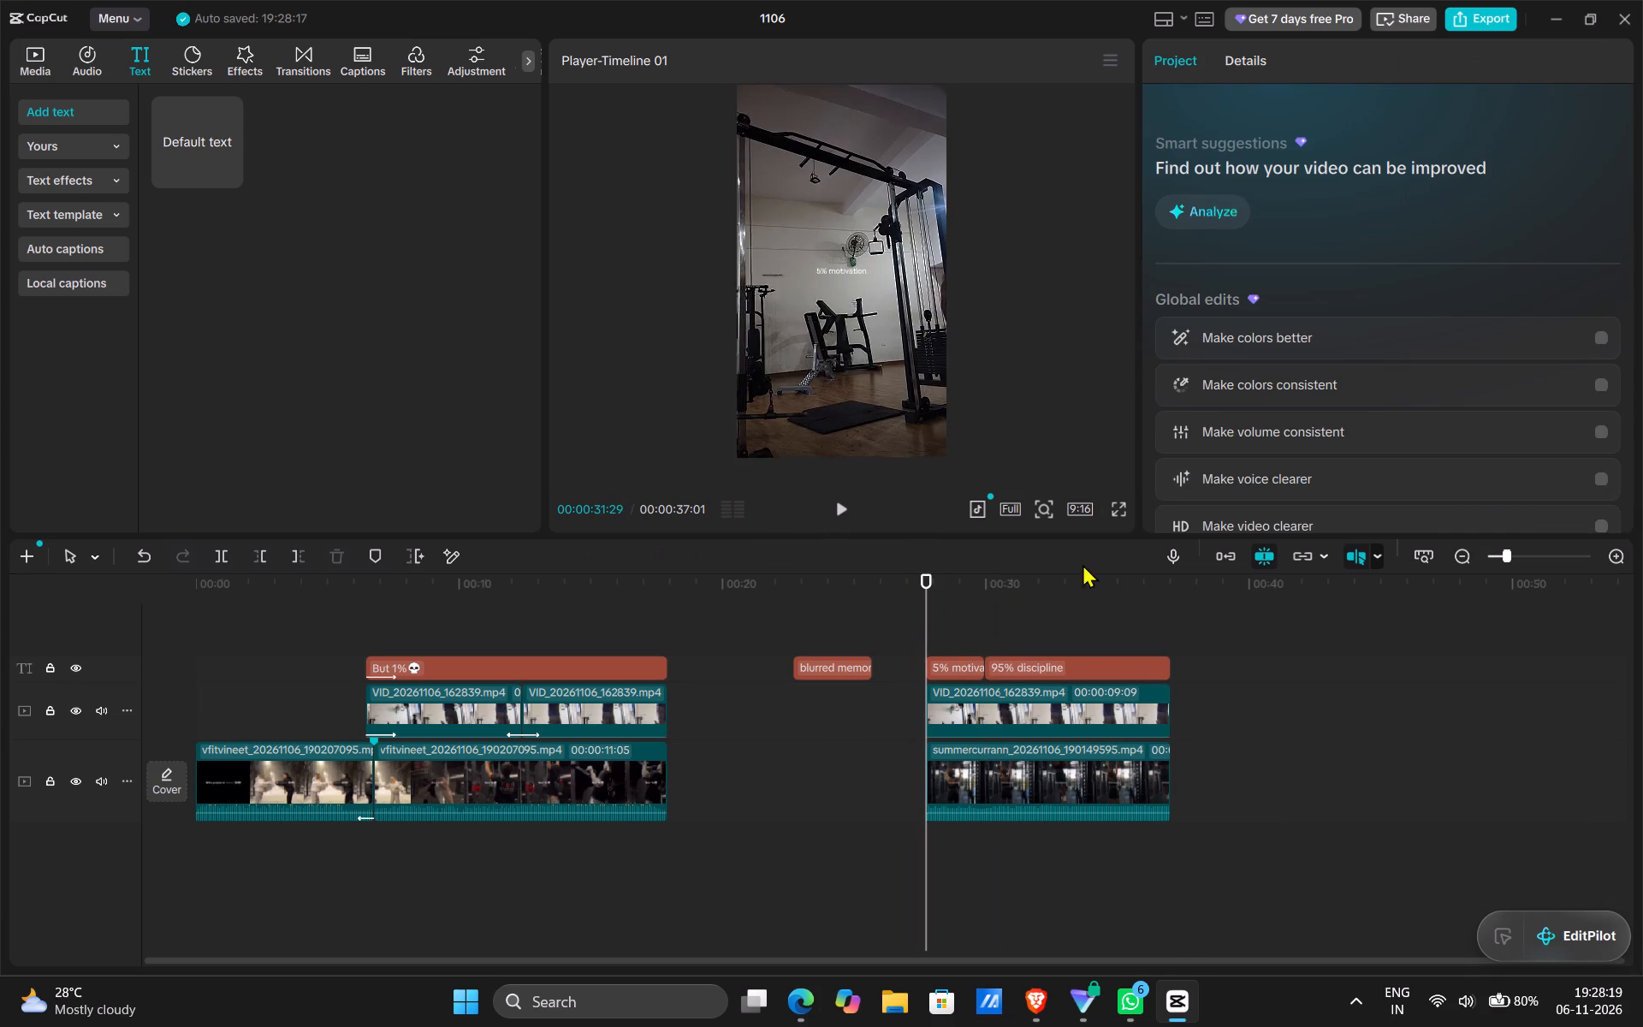
pyautogui.click(1118, 504)
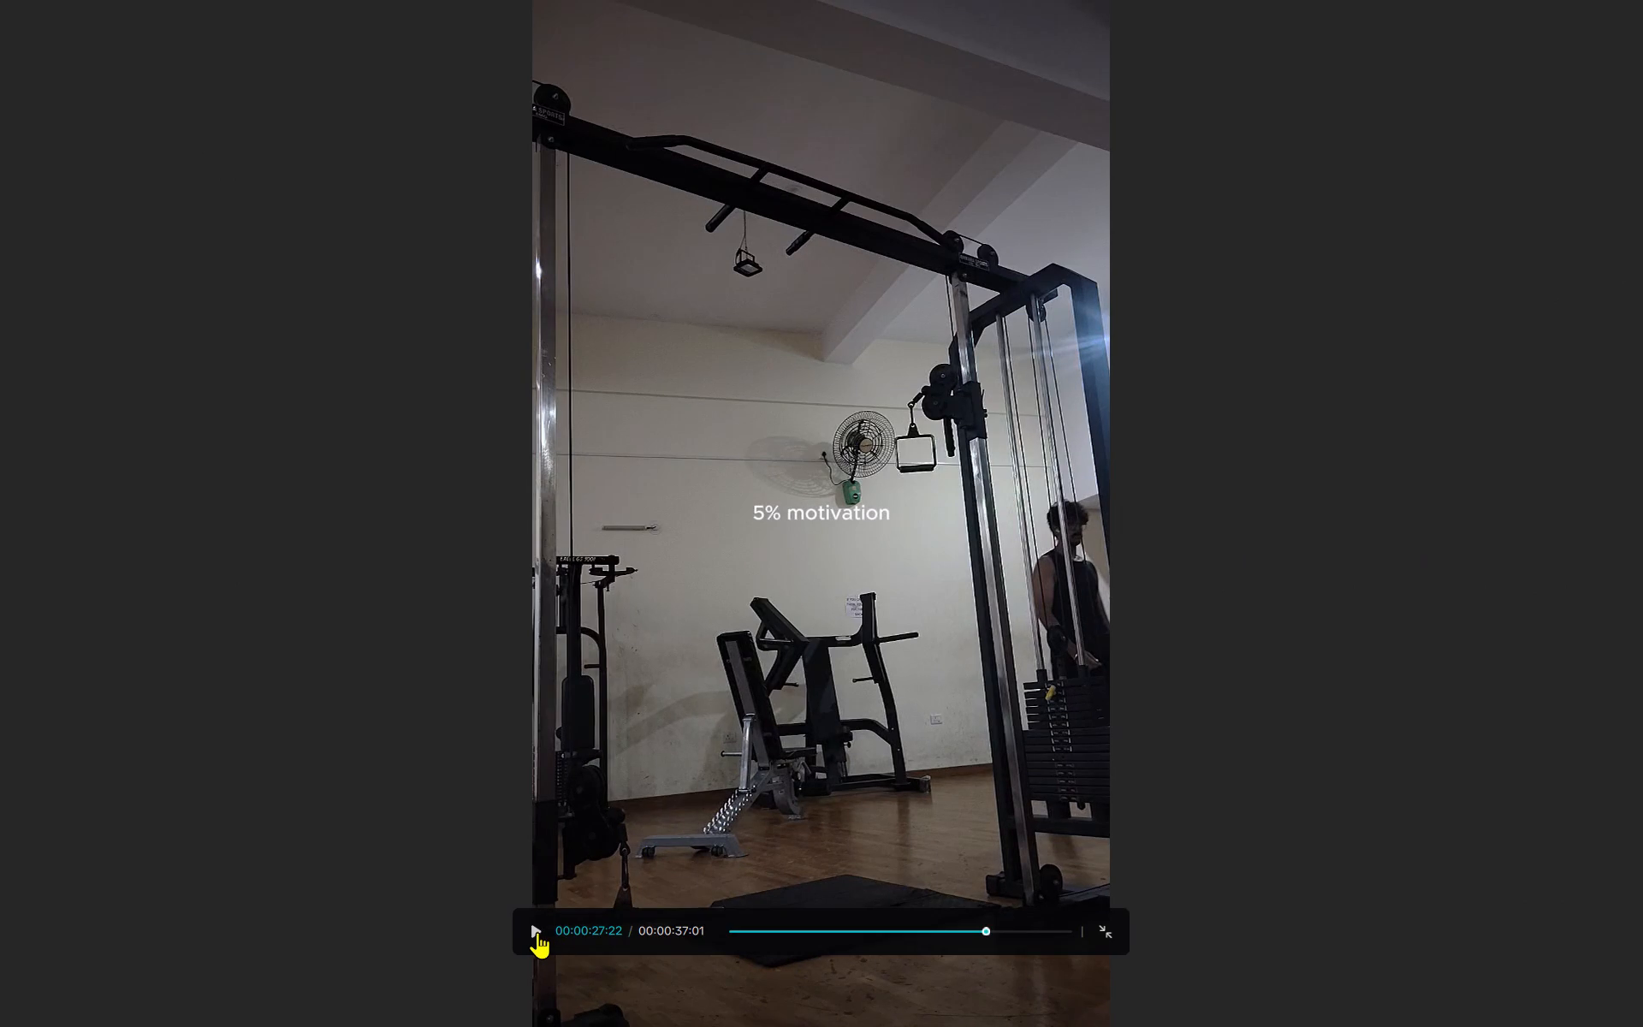
pyautogui.click(536, 932)
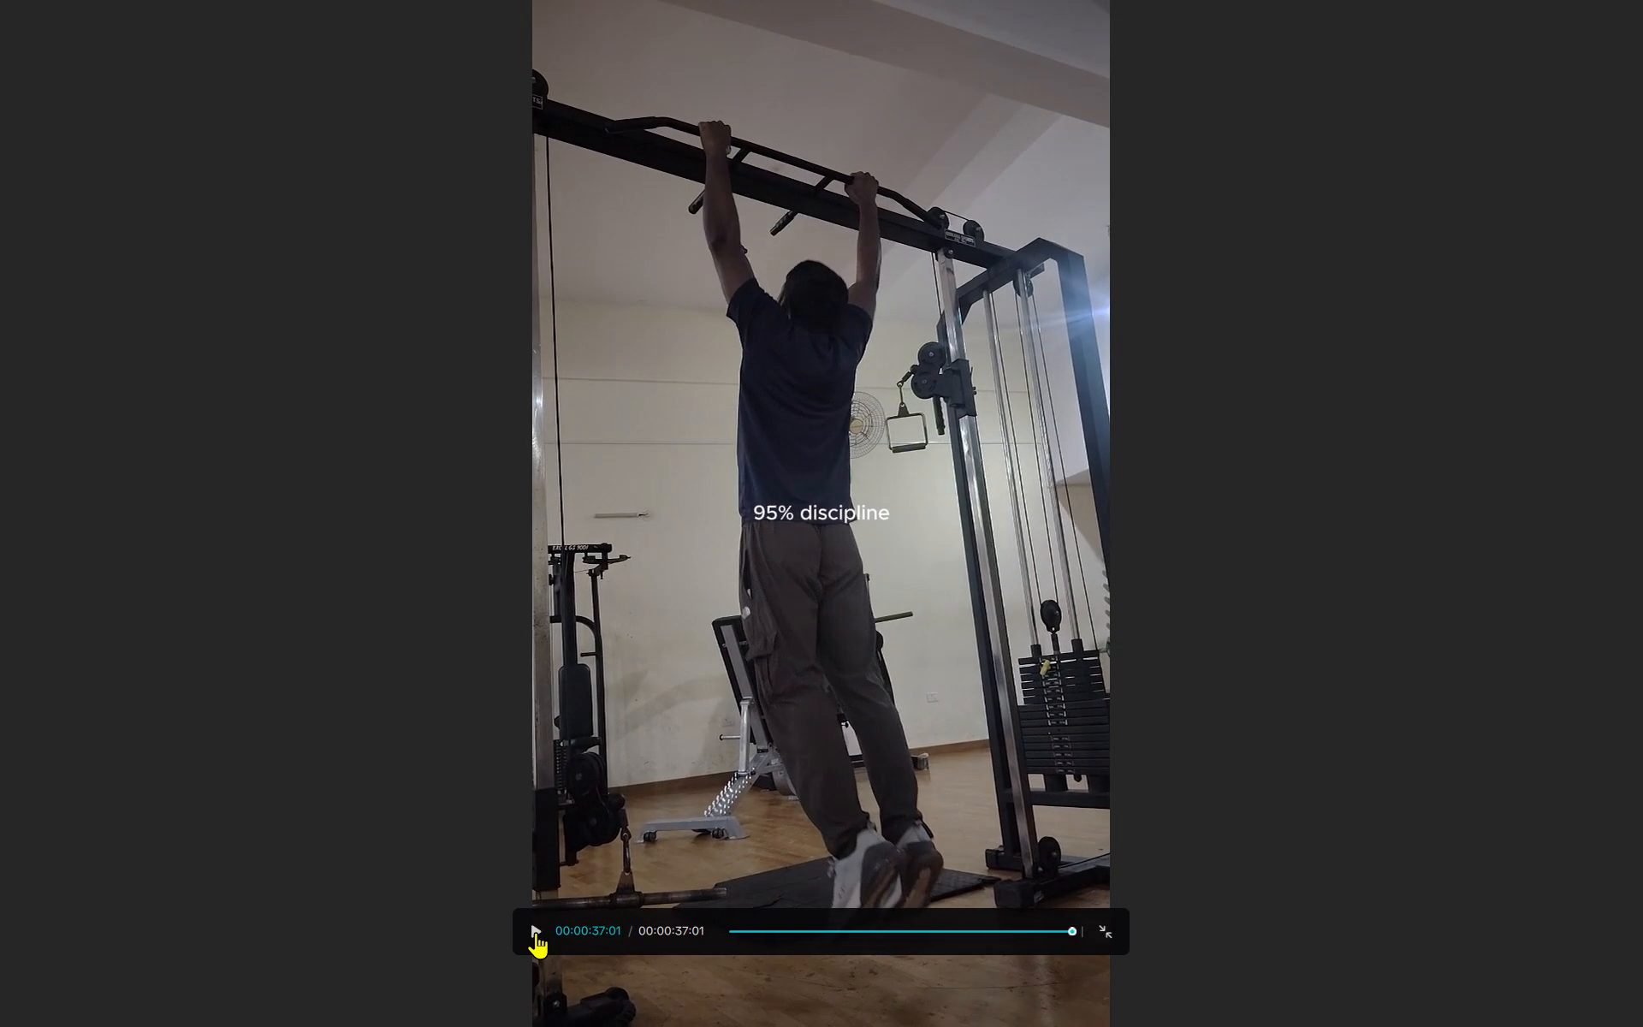
pyautogui.click(536, 932)
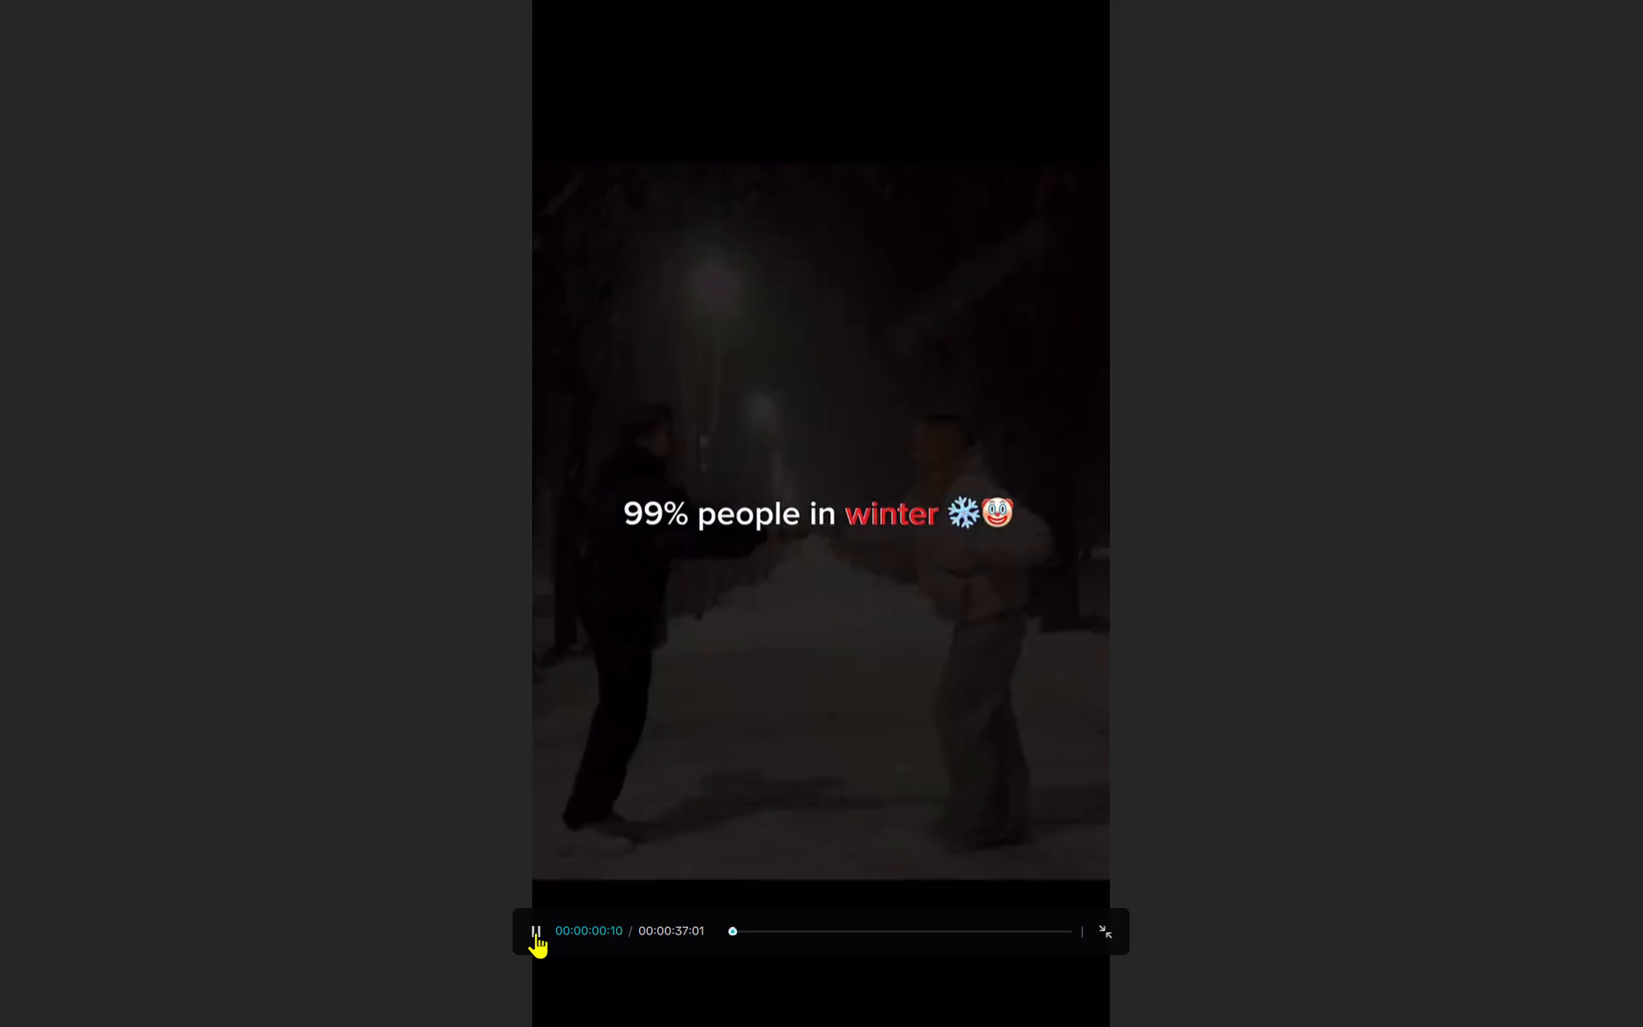
pyautogui.click(536, 932)
pyautogui.click(1106, 933)
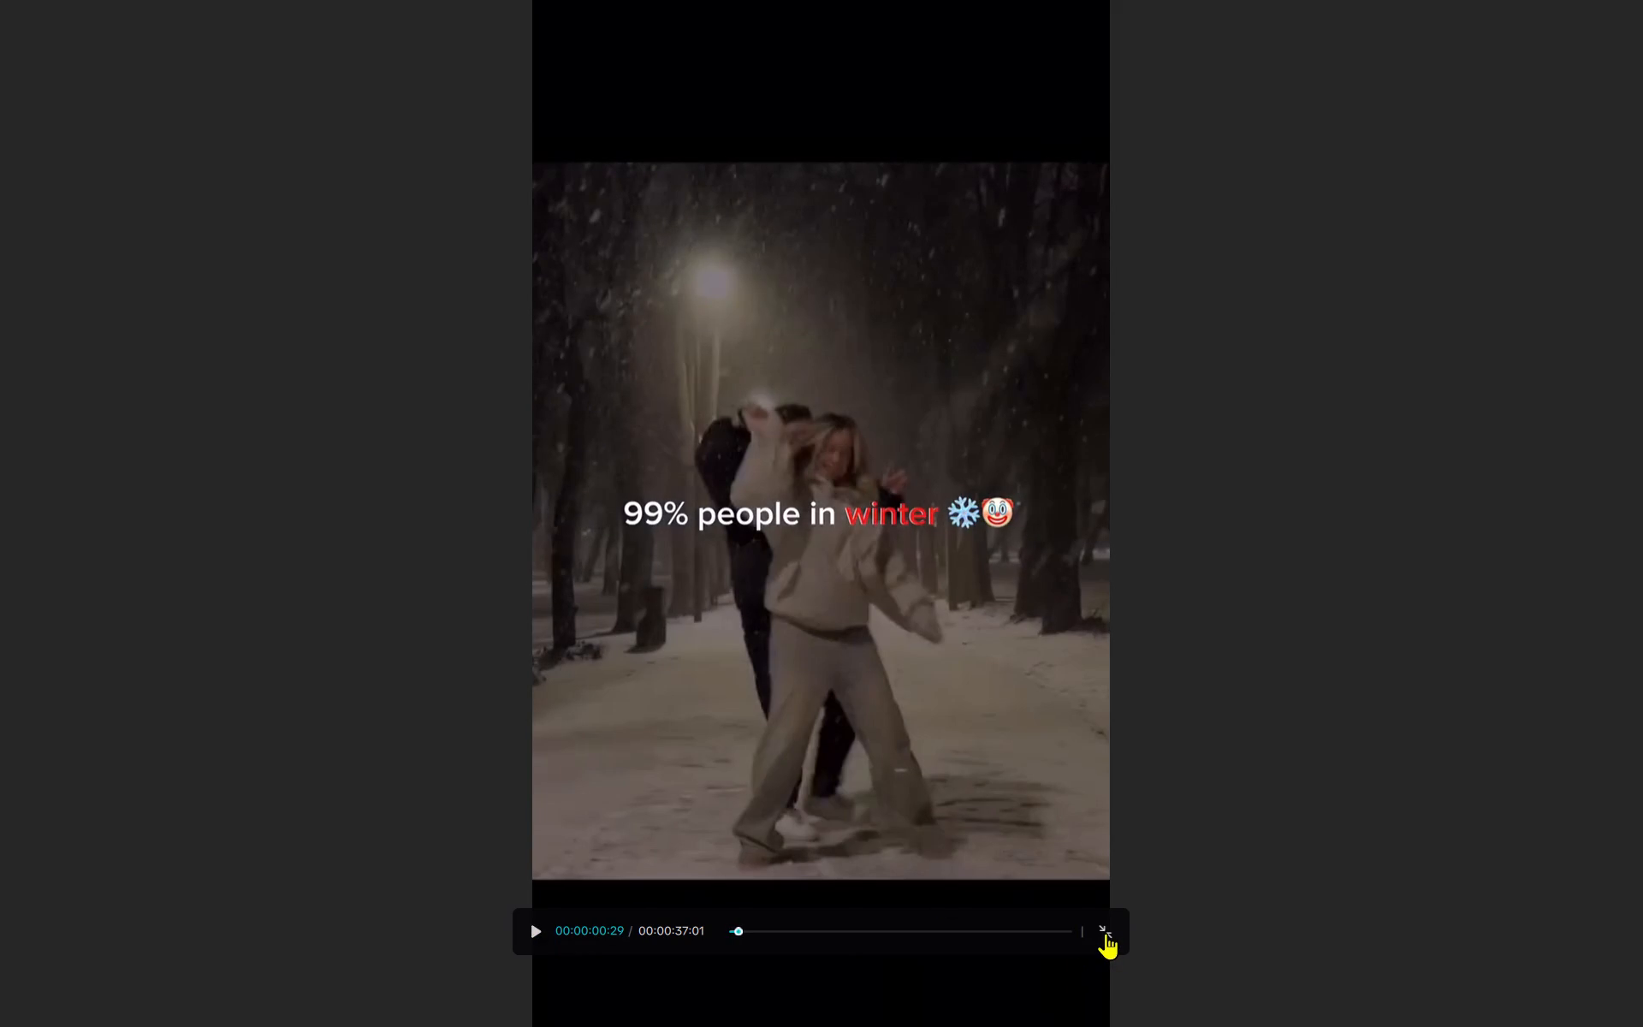
pyautogui.click(919, 623)
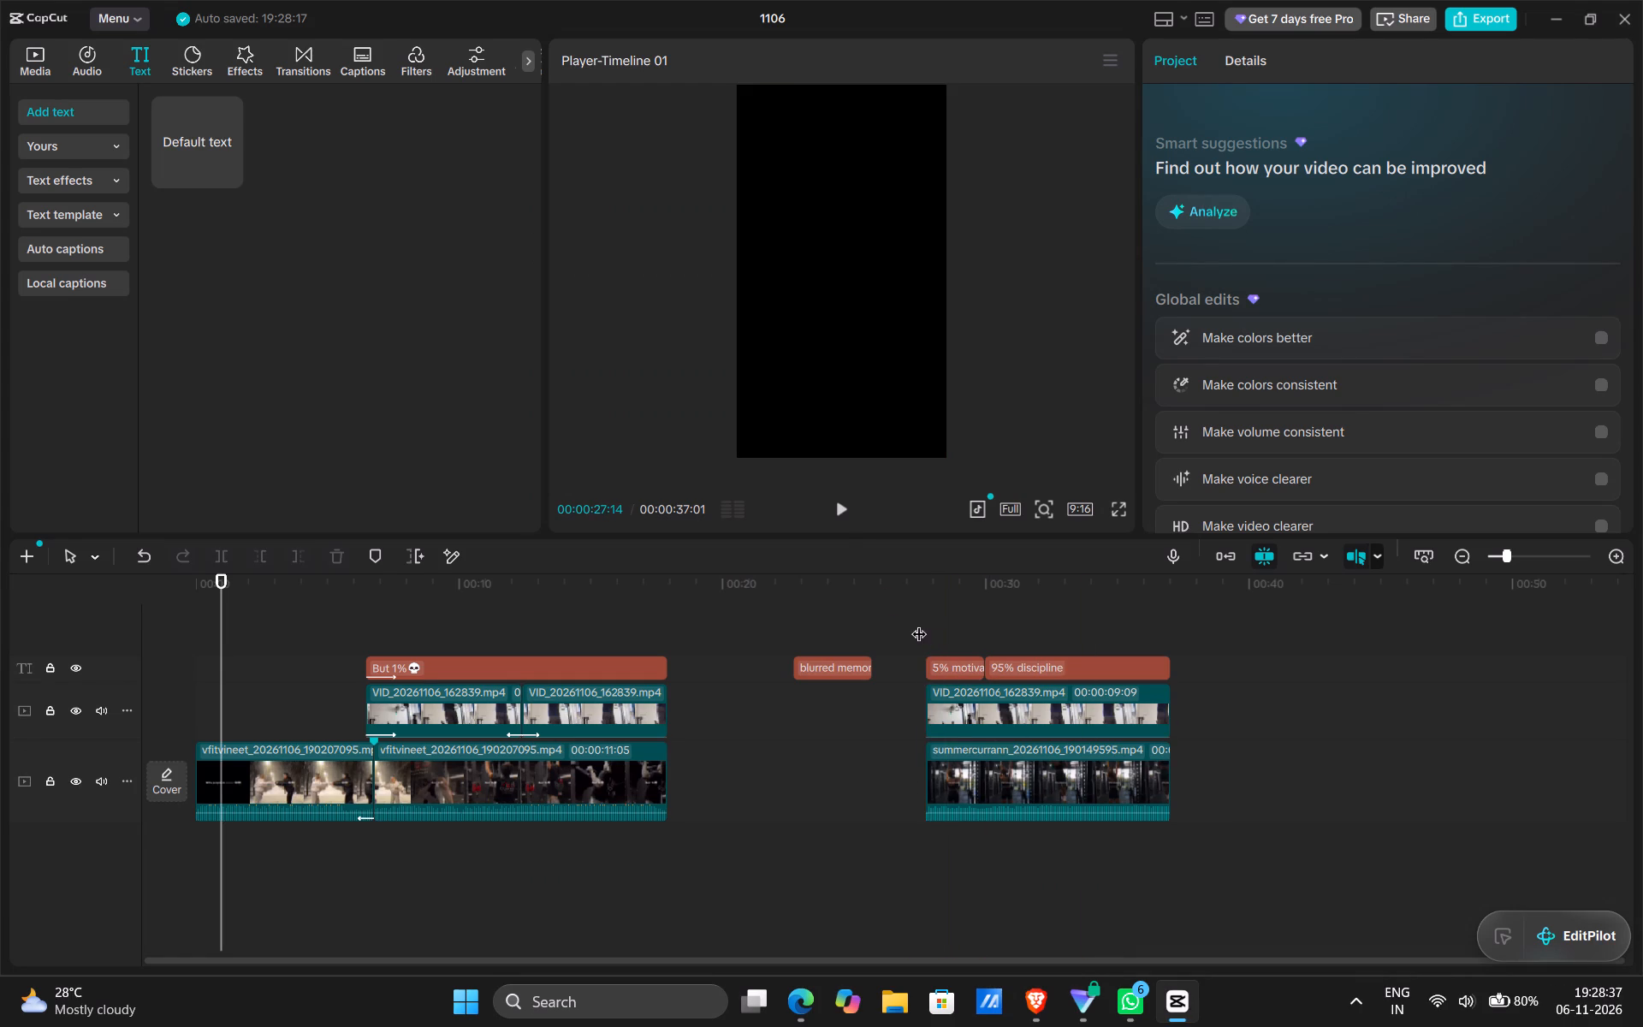
pyautogui.click(1112, 511)
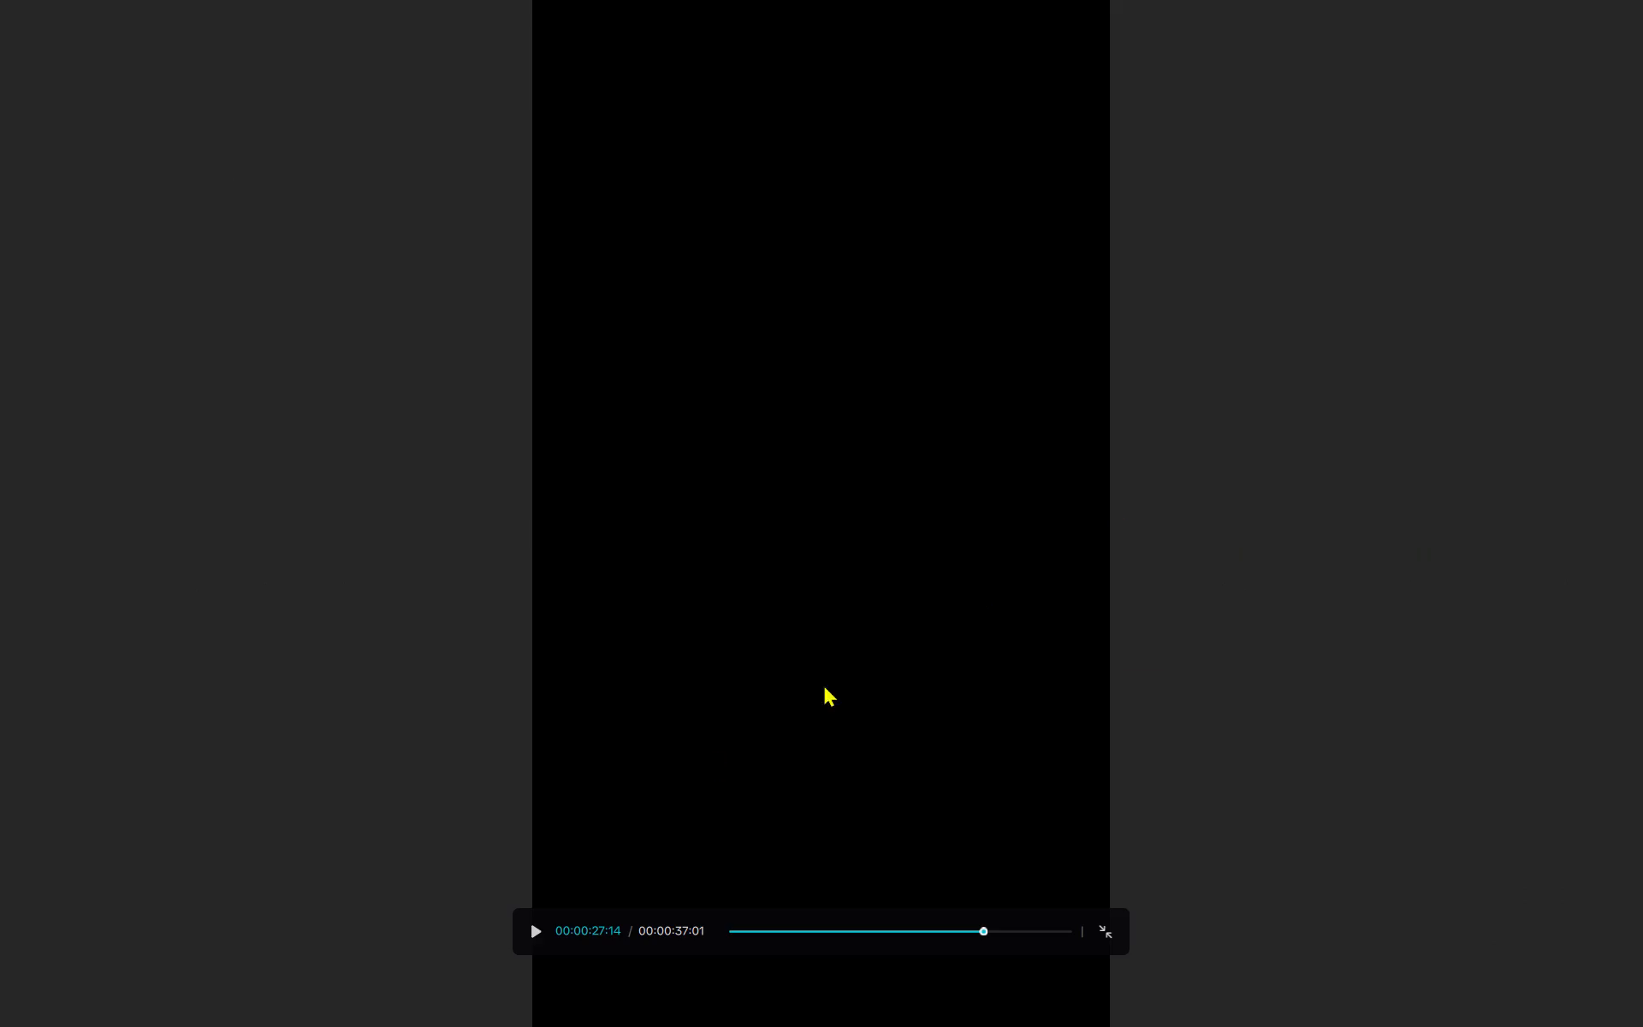
pyautogui.click(533, 932)
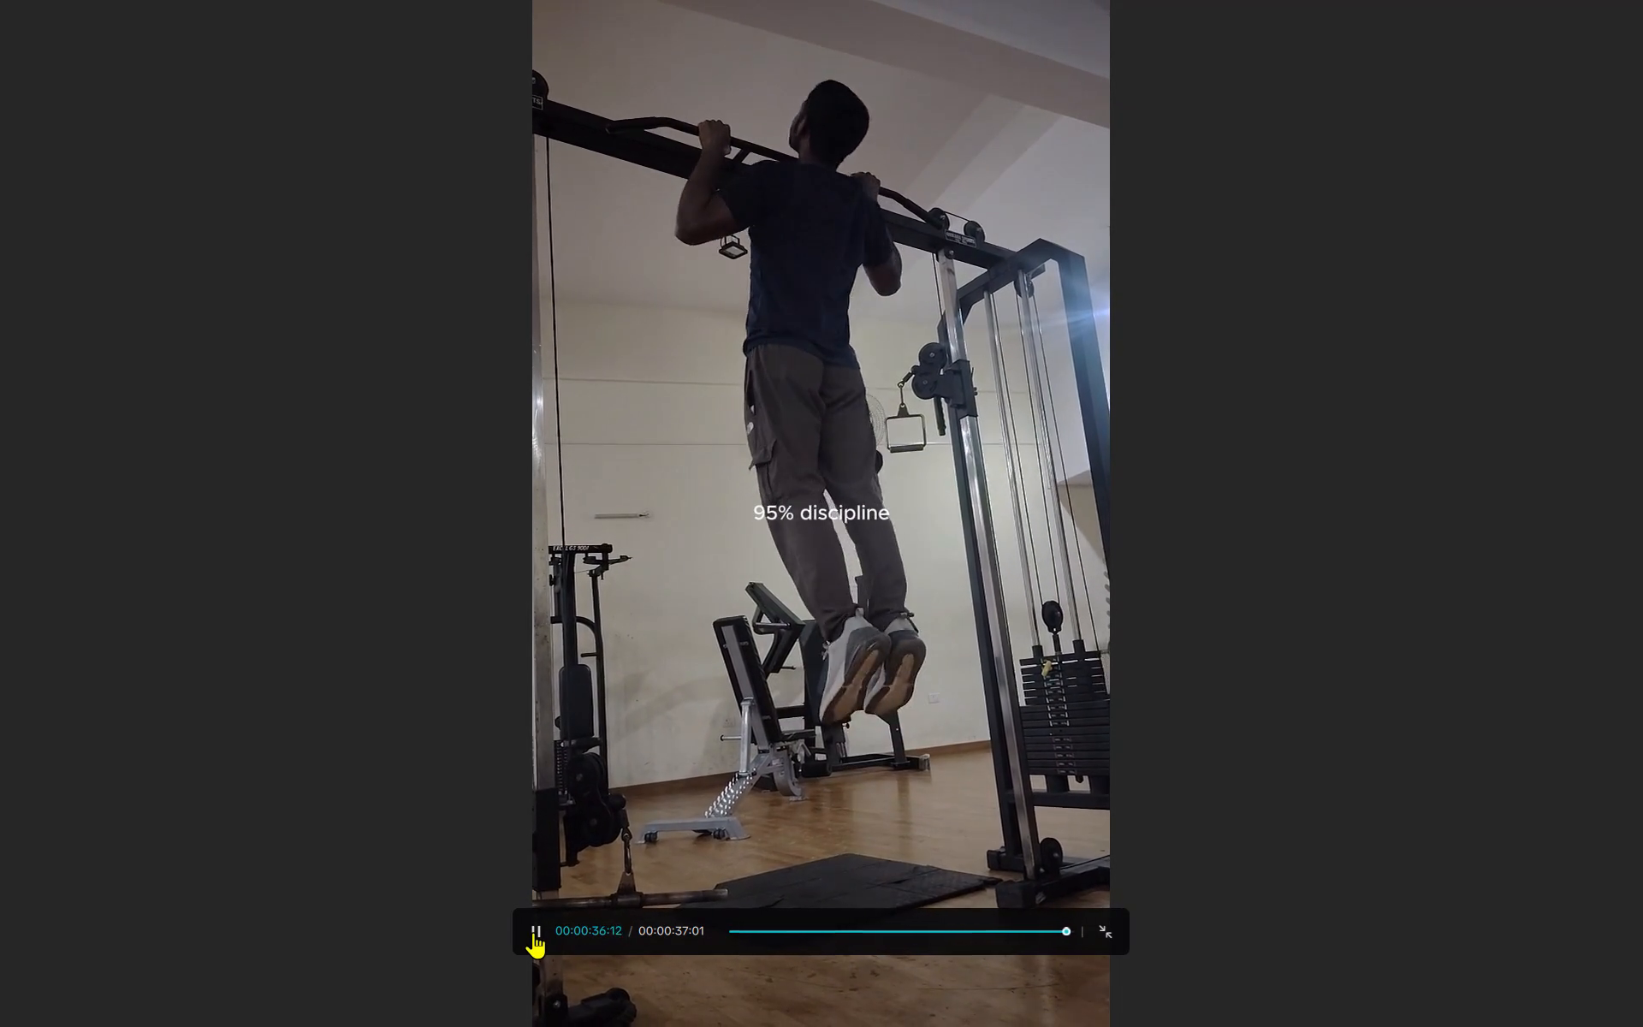
pyautogui.click(1017, 929)
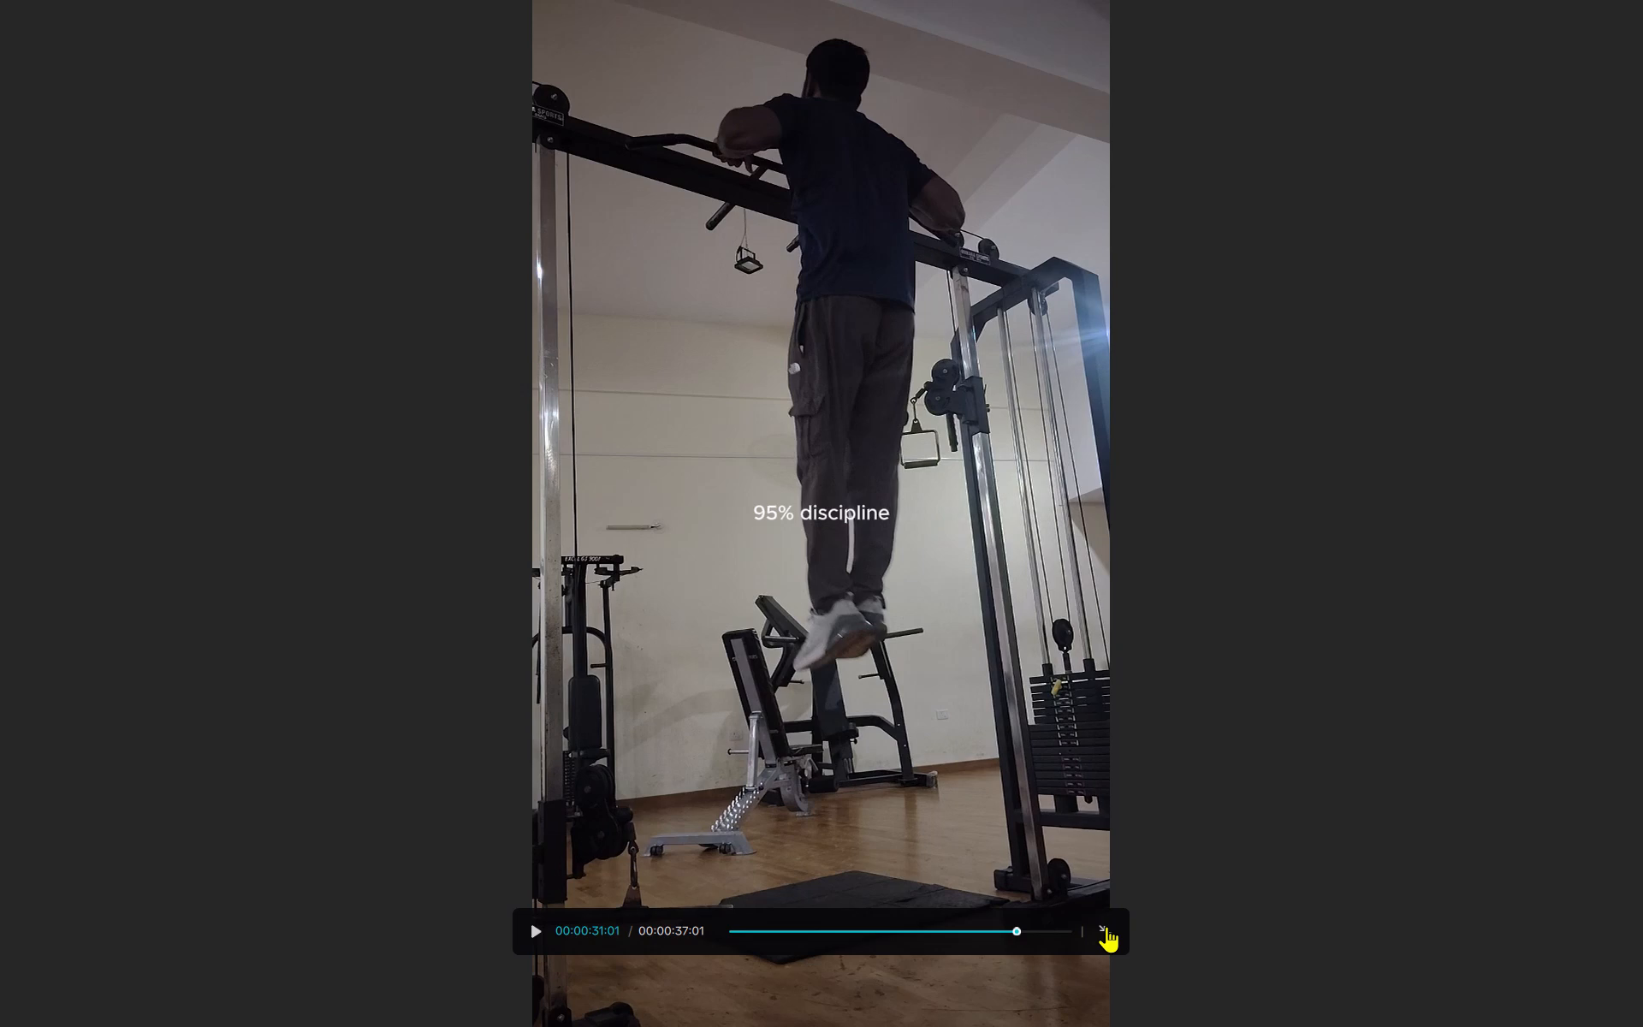
pyautogui.click(1106, 926)
# Replay the second edit at full screen and scrub back through its pull-up footage to review both captions.
pyautogui.click(920, 625)
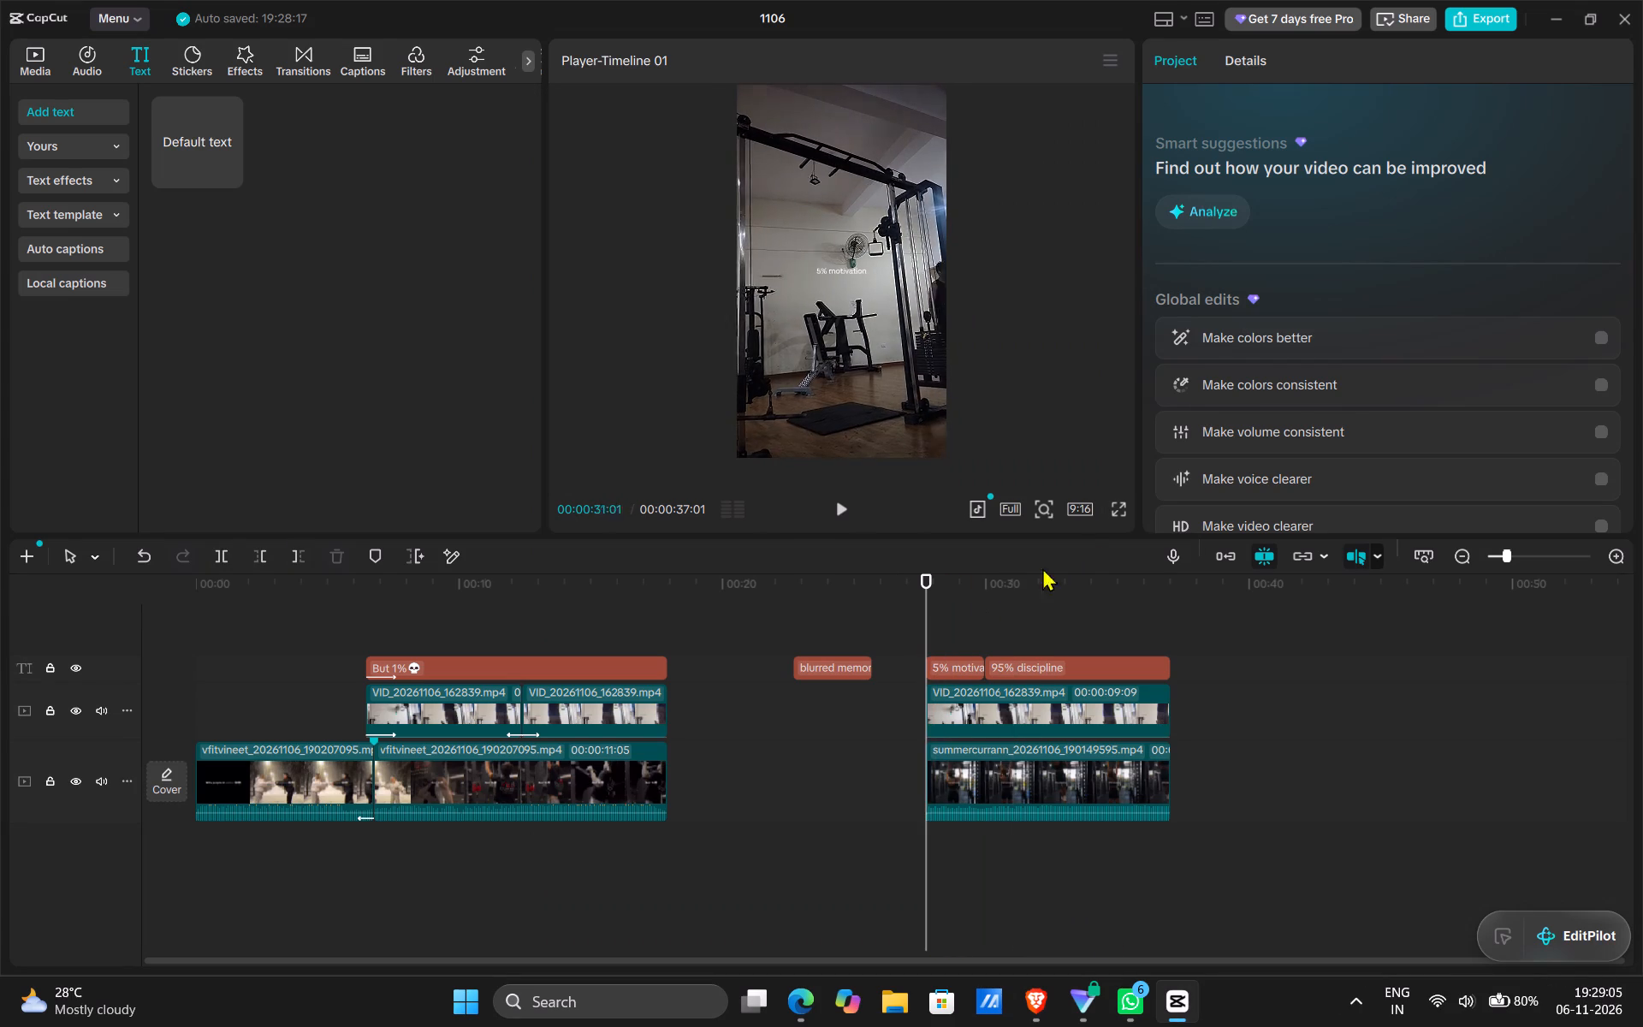
pyautogui.click(1118, 508)
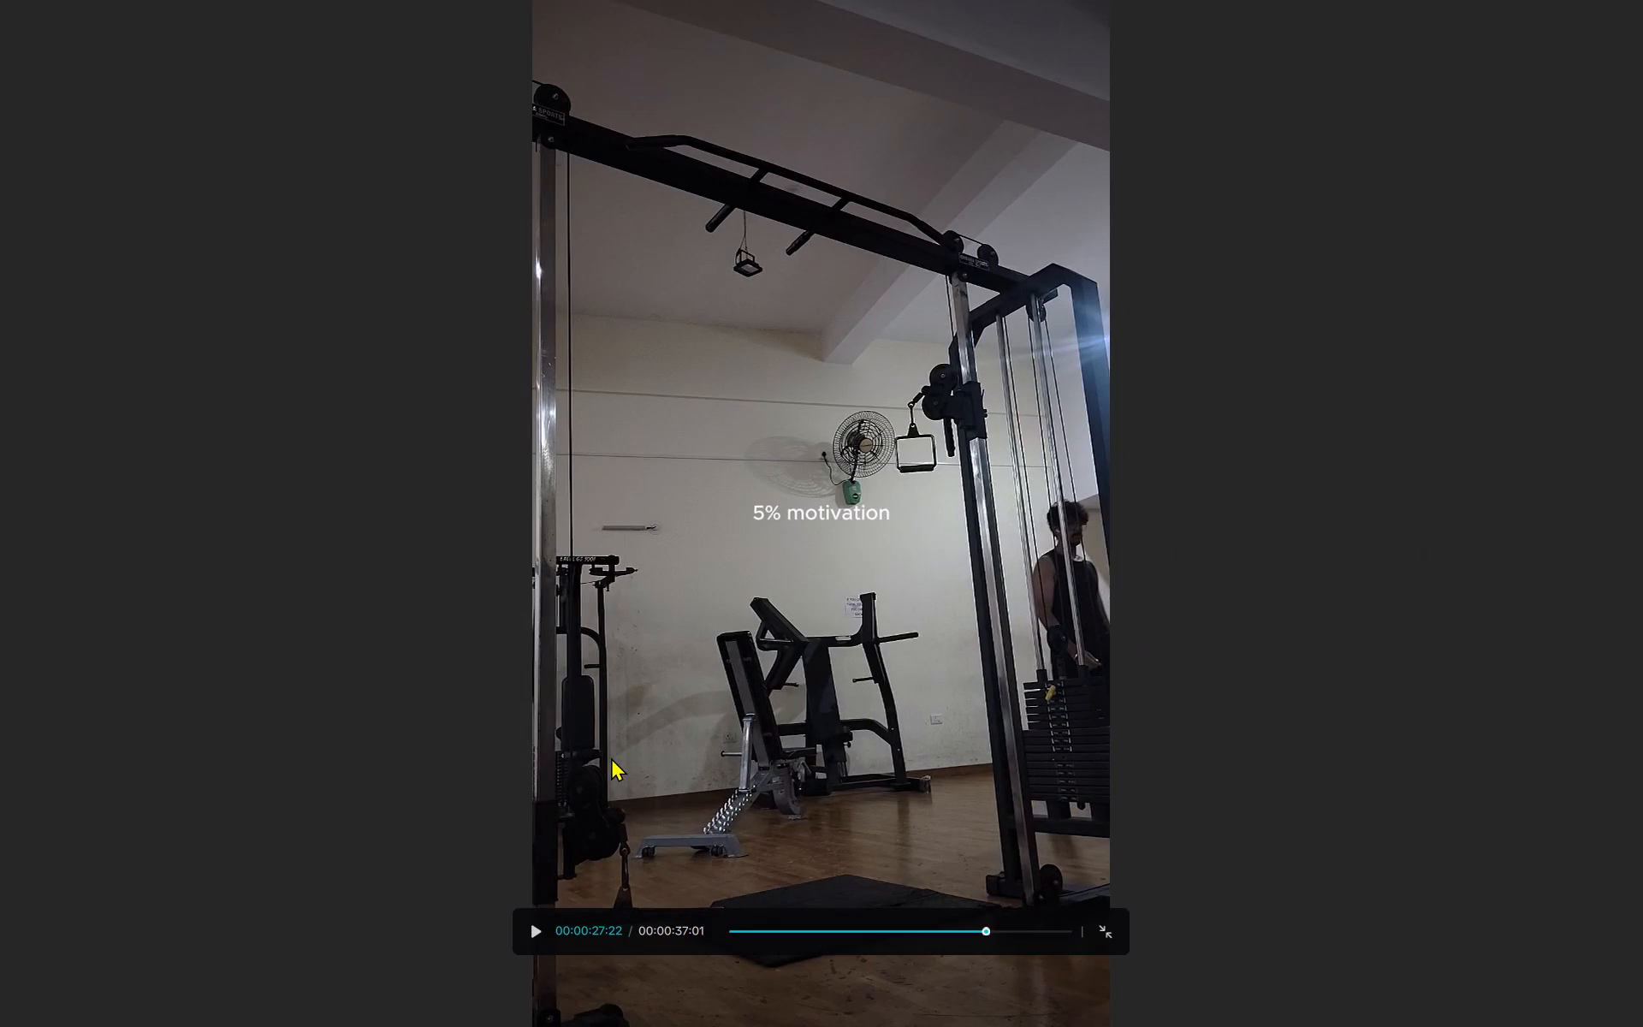
pyautogui.click(528, 935)
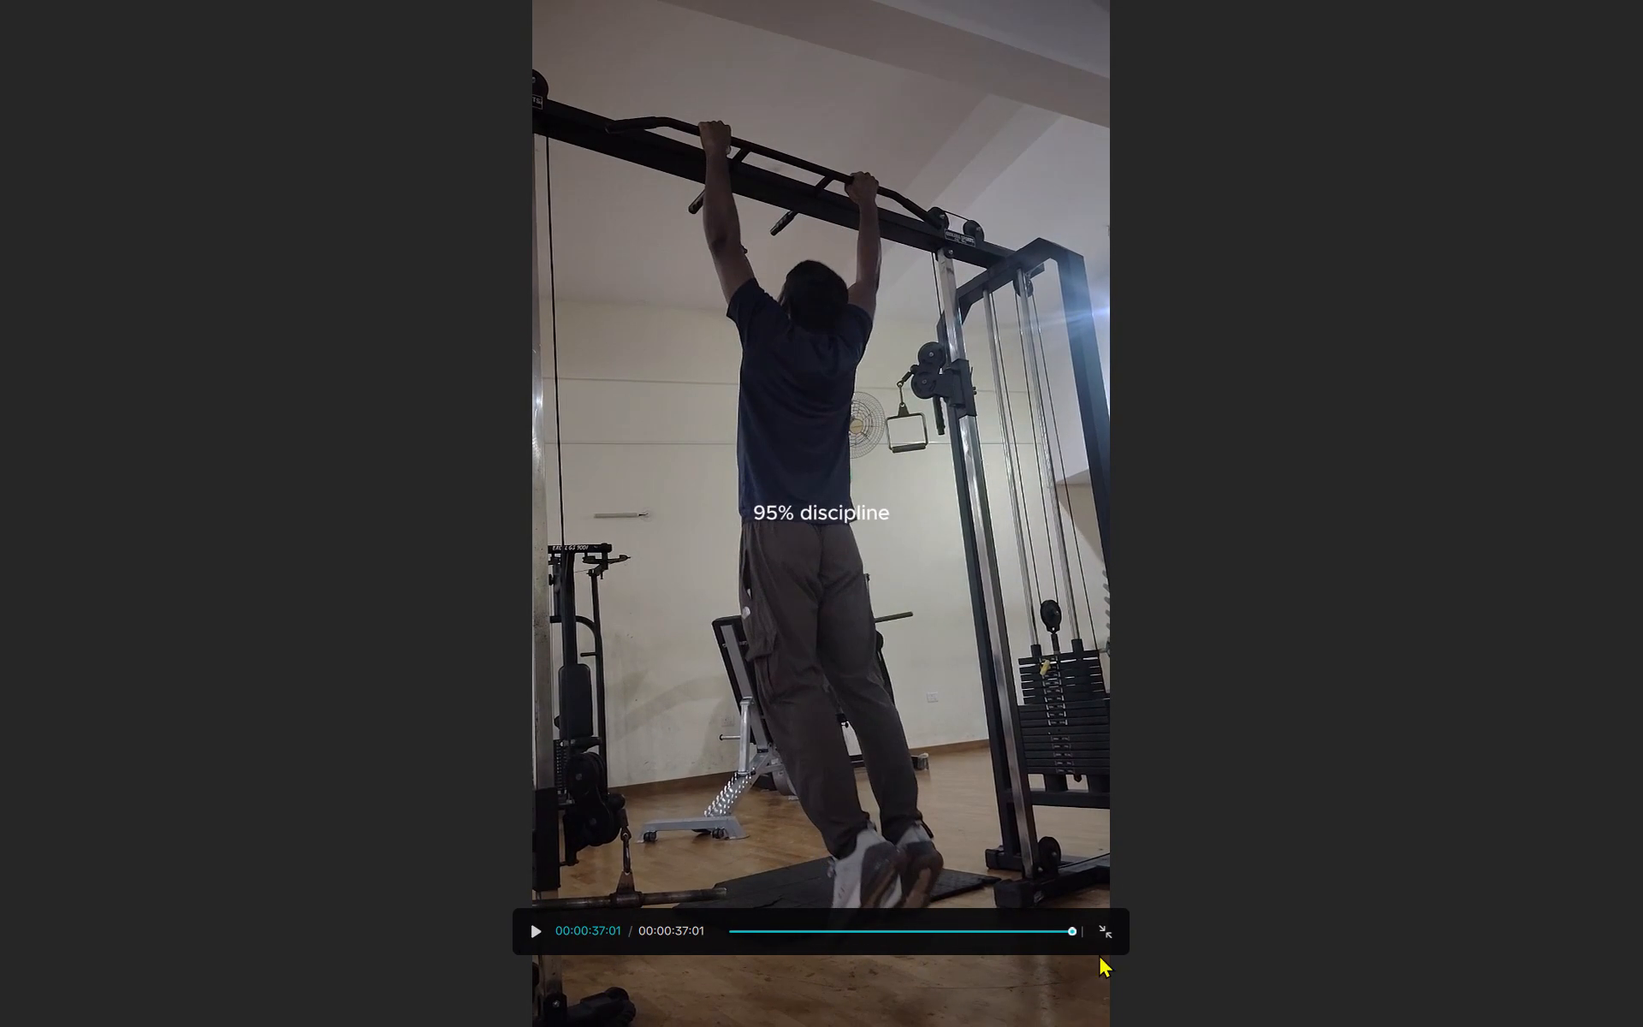
pyautogui.click(1106, 929)
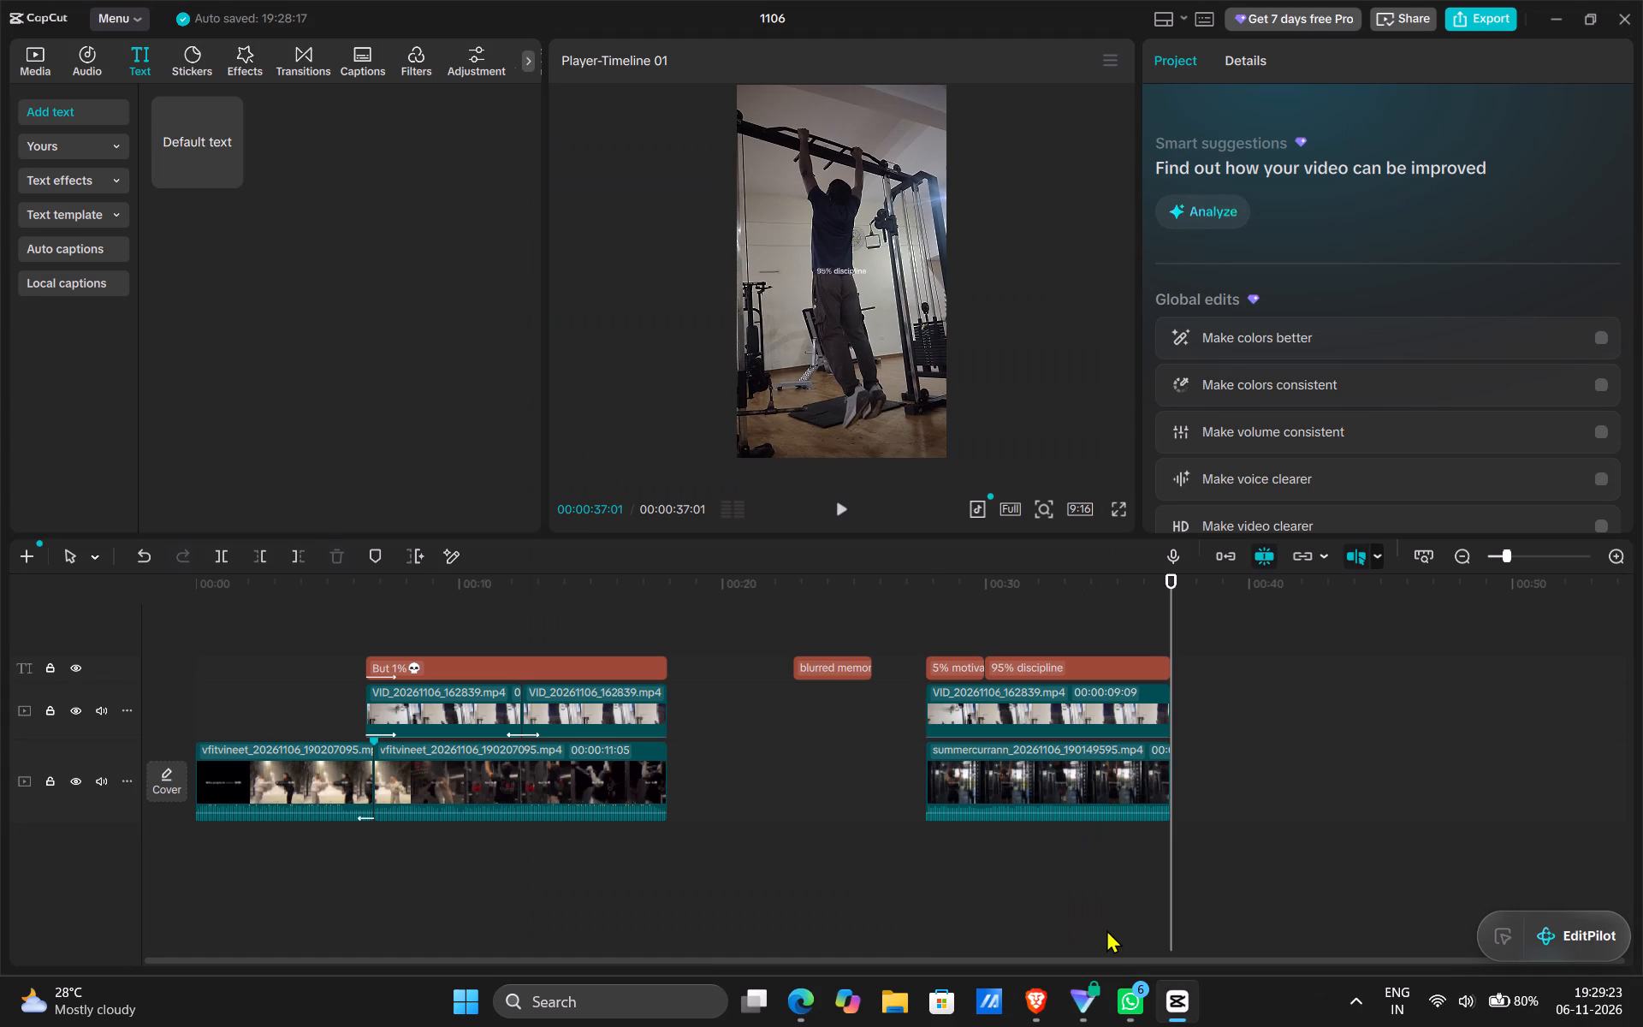
pyautogui.moveTo(1177, 619); pyautogui.dragTo(946, 651)
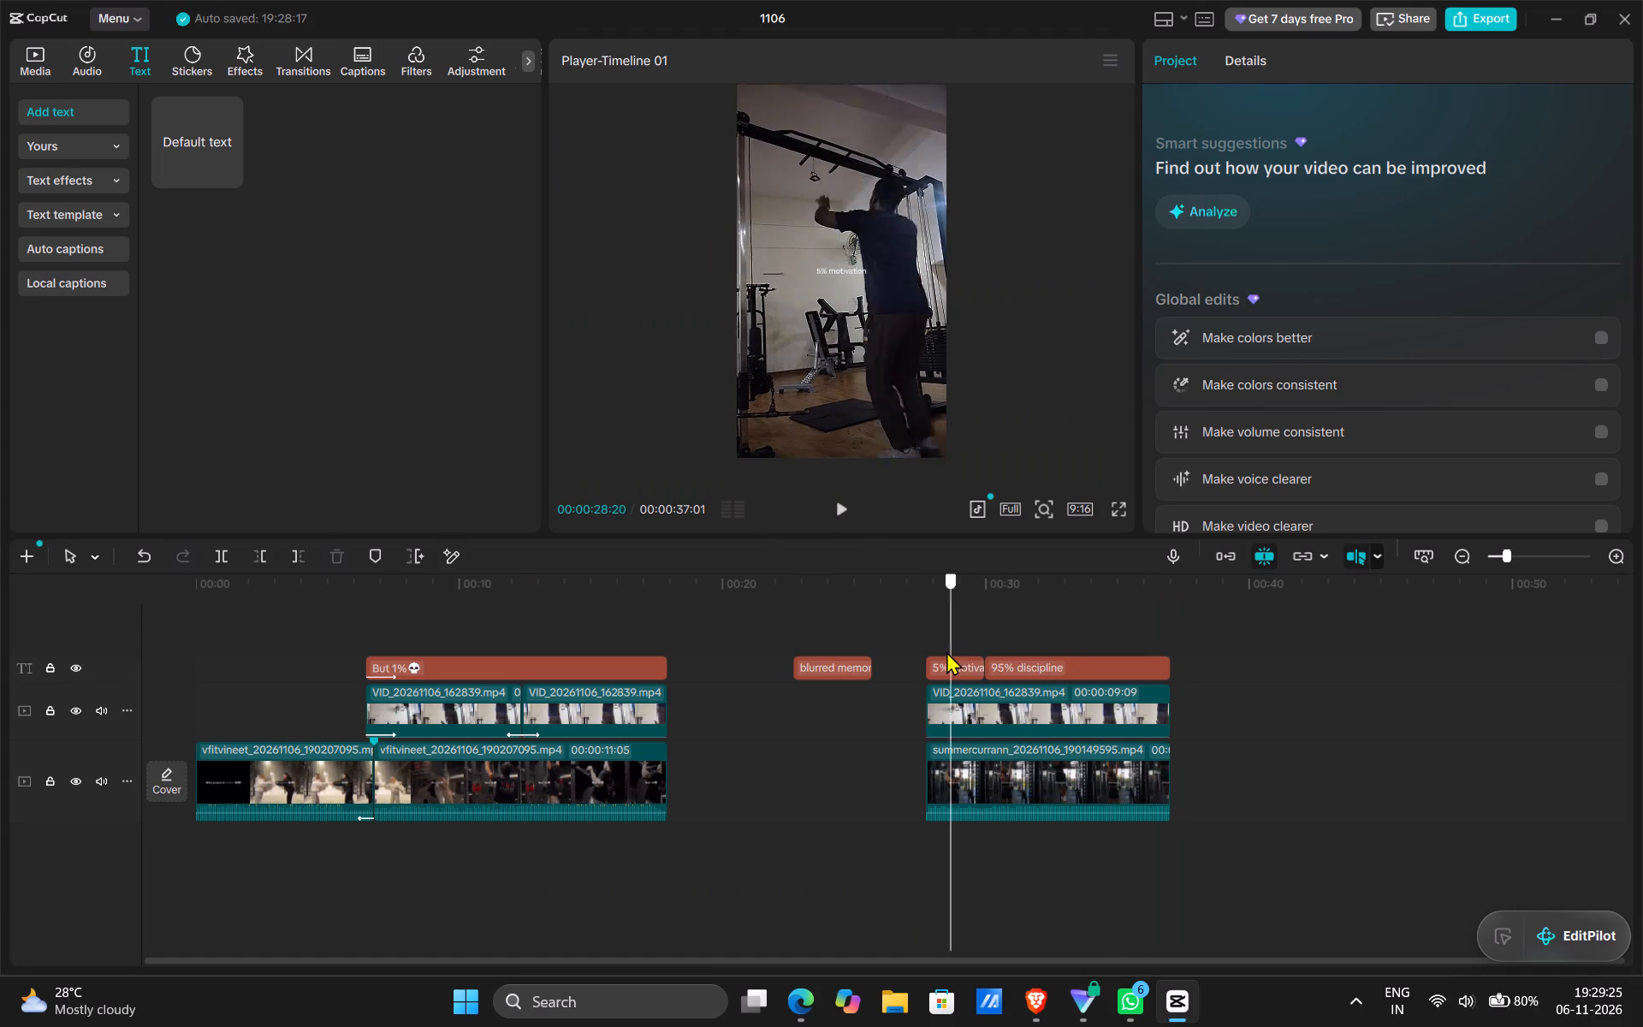
pyautogui.moveTo(946, 651); pyautogui.dragTo(1106, 682)
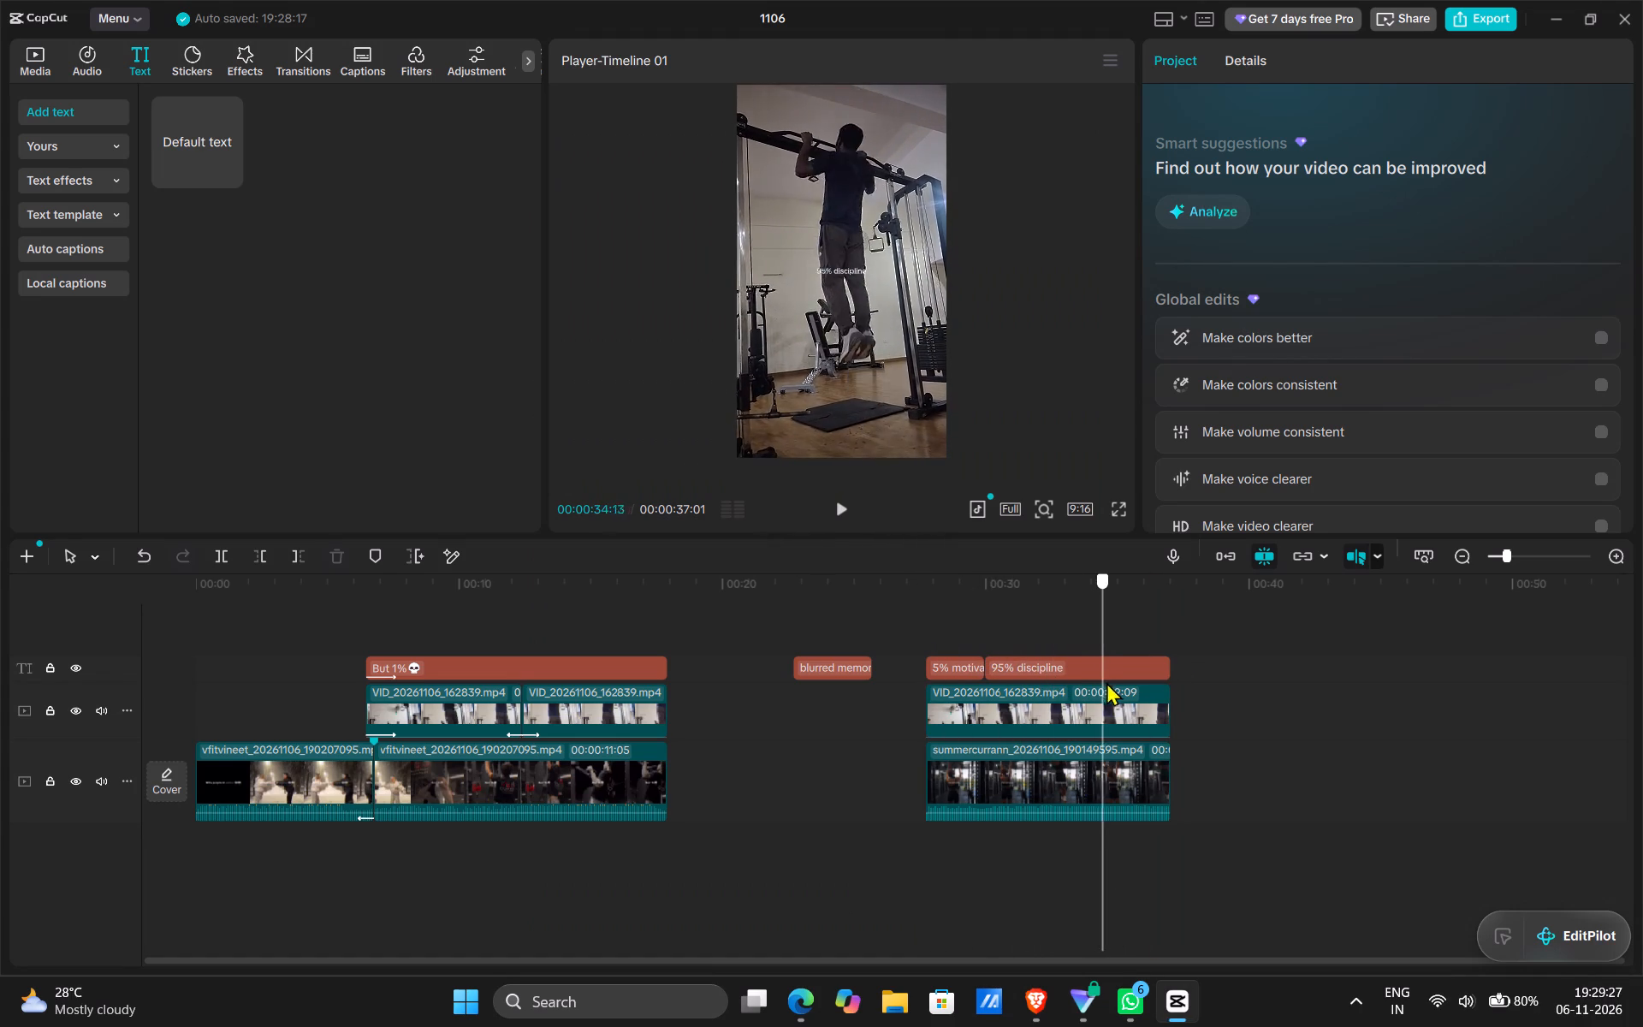
pyautogui.moveTo(1106, 682); pyautogui.dragTo(994, 696)
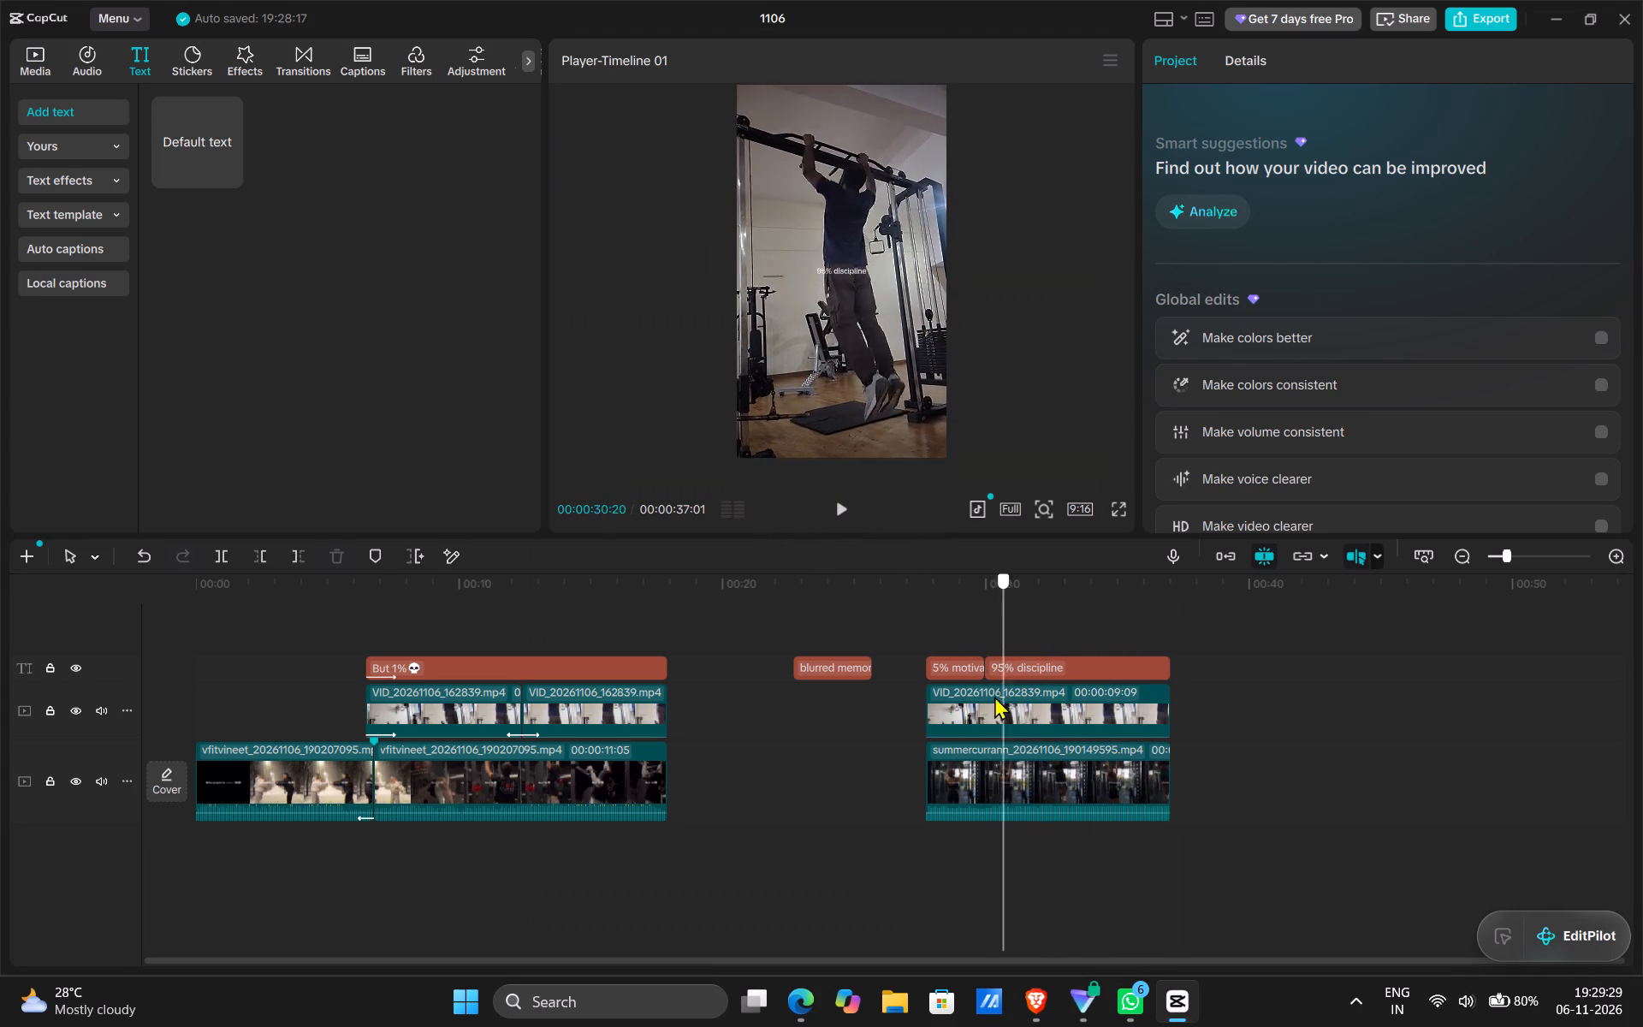
pyautogui.moveTo(994, 696); pyautogui.dragTo(1062, 714)
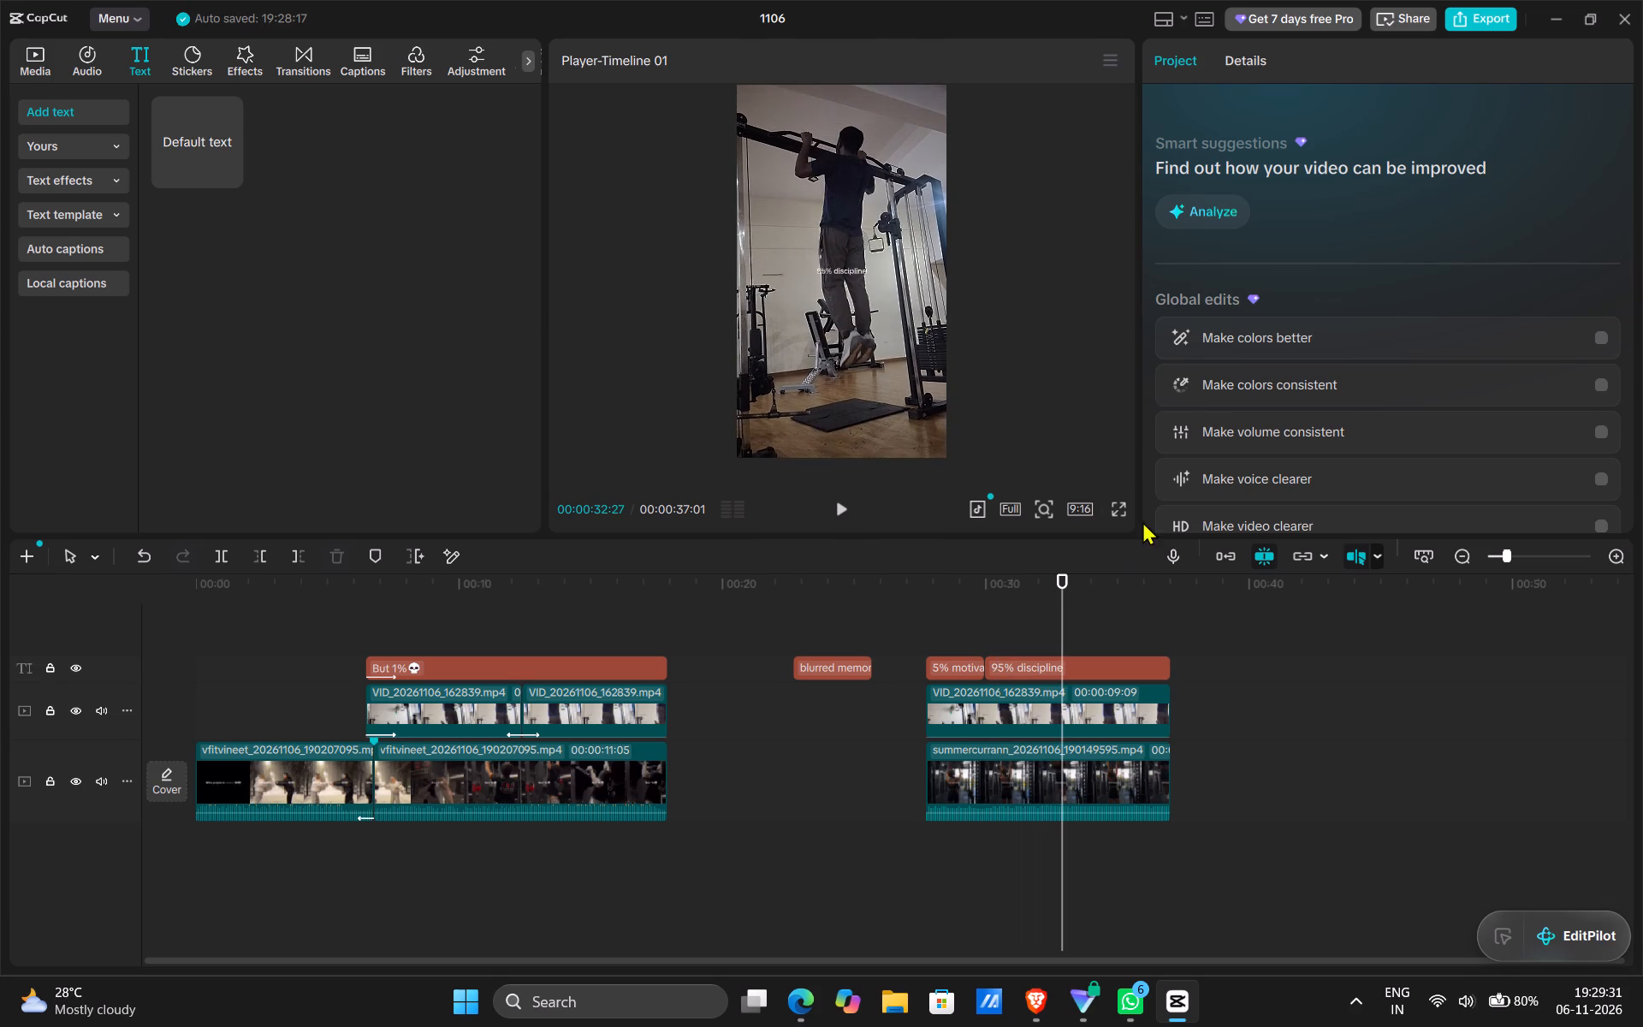
# Set the "95% discipline" caption's font to Alexandria Bold, comparing its look at full screen before and after.
pyautogui.click(1110, 505)
pyautogui.click(1121, 510)
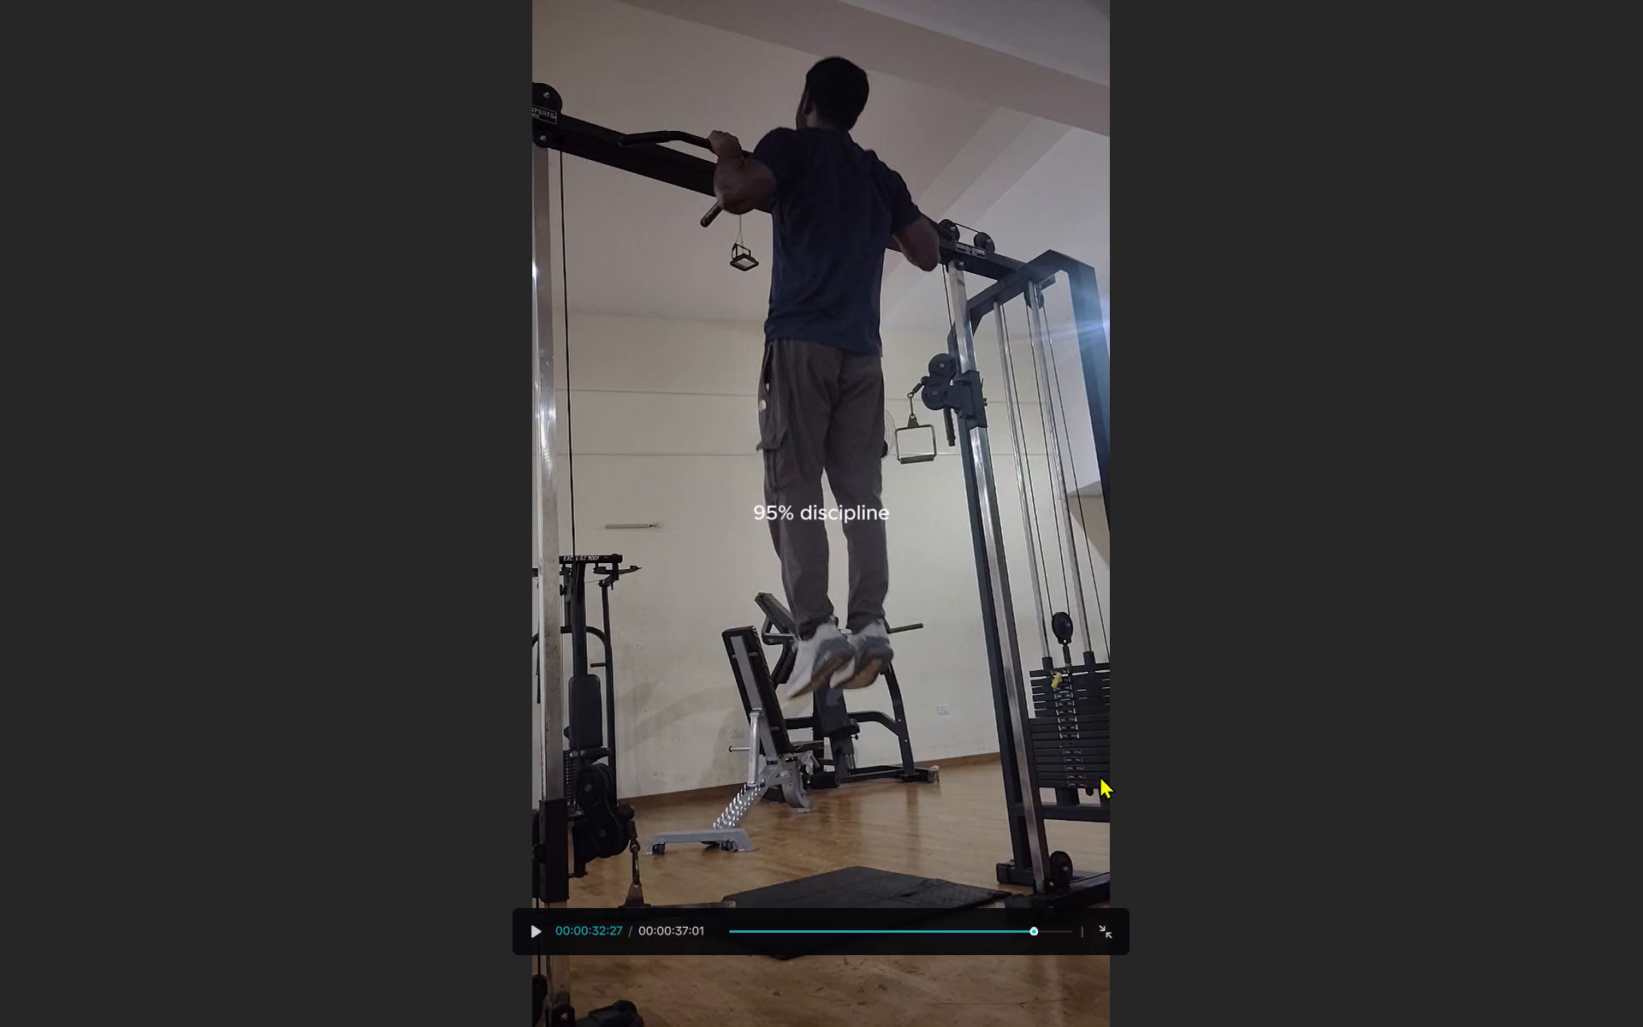
pyautogui.click(1106, 926)
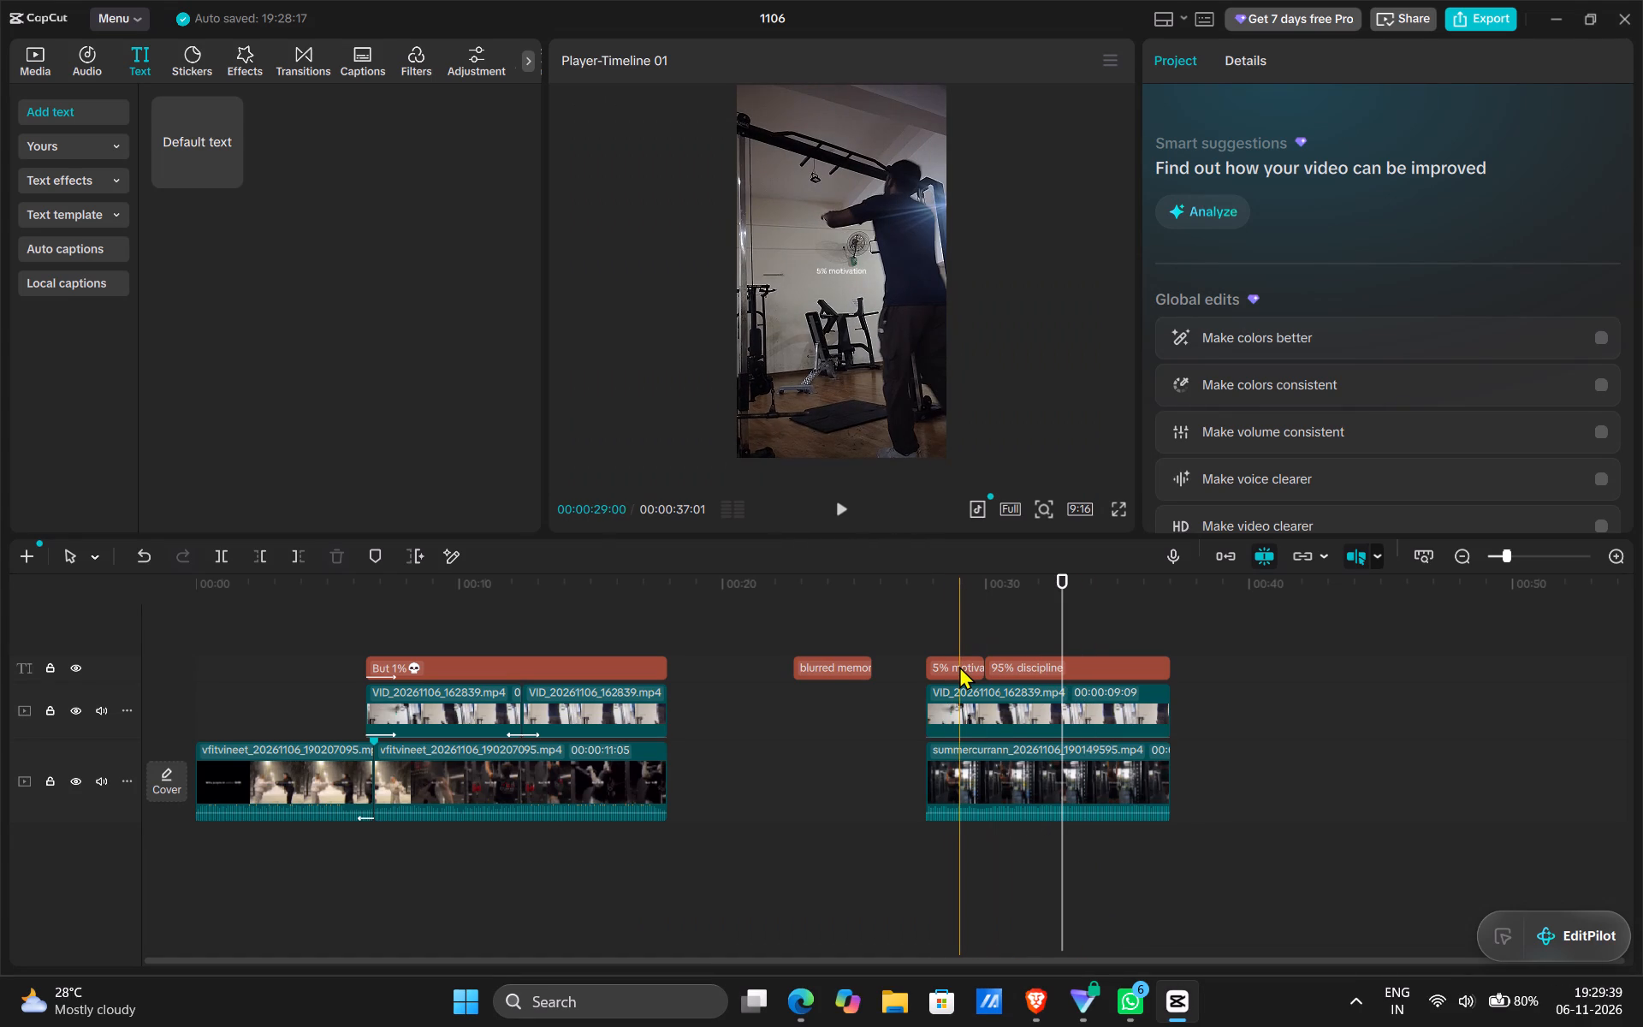
pyautogui.click(1037, 663)
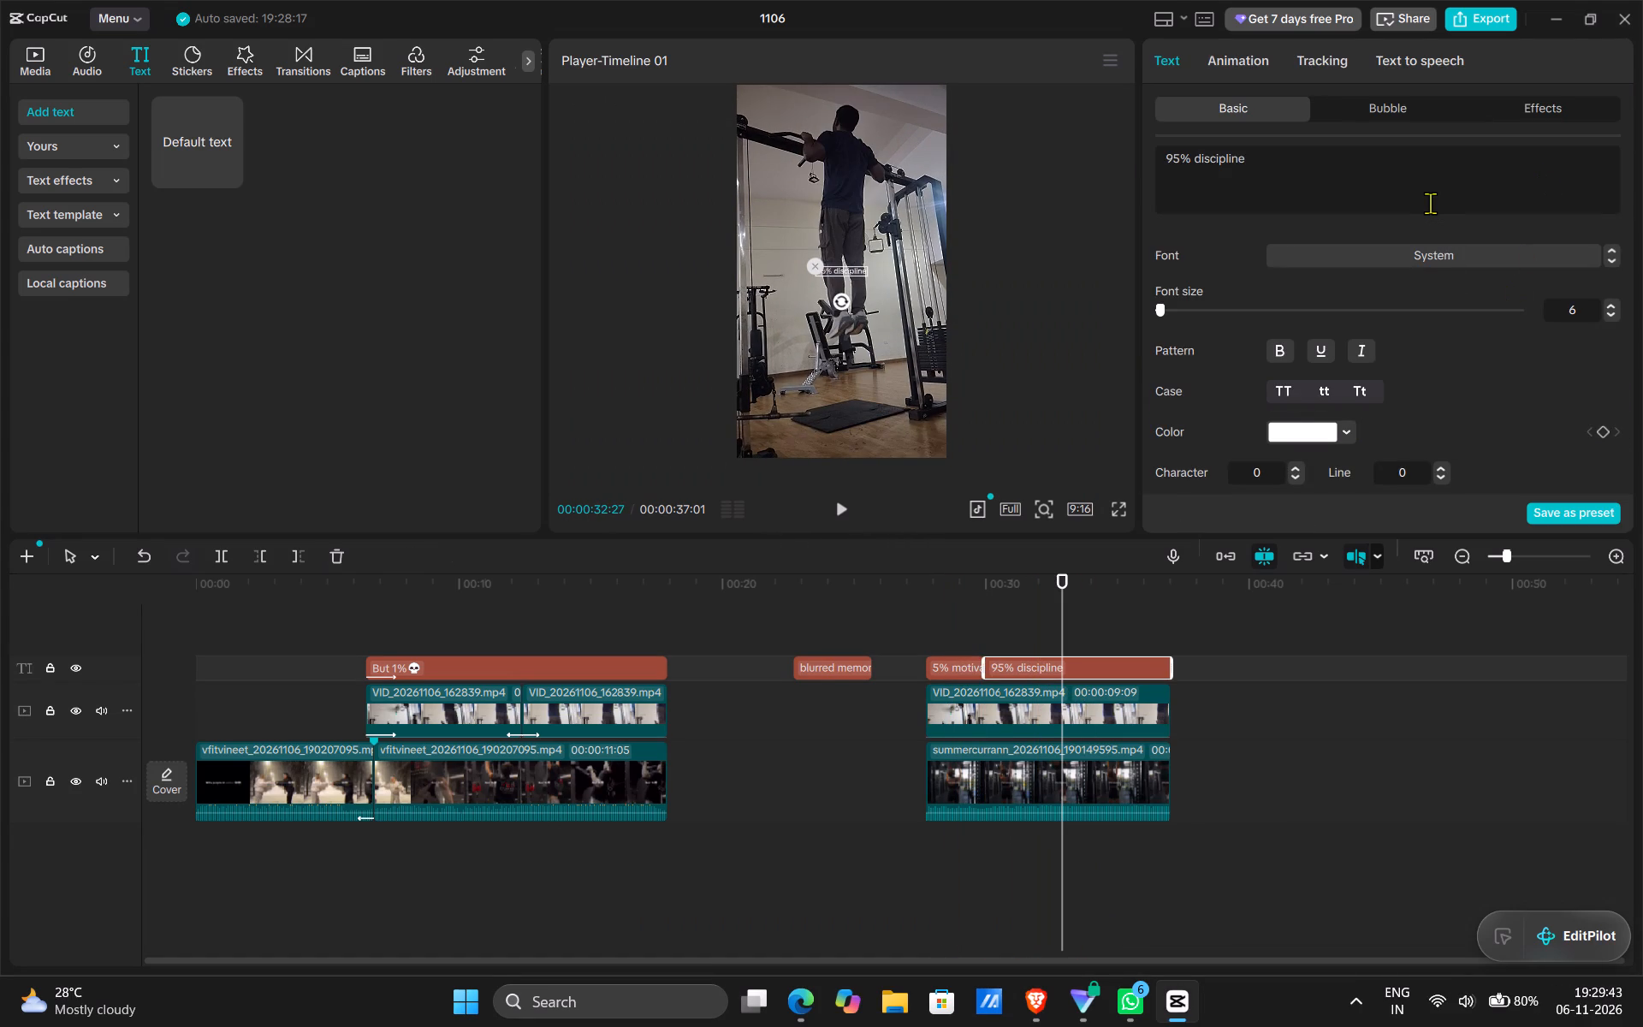
pyautogui.click(1457, 258)
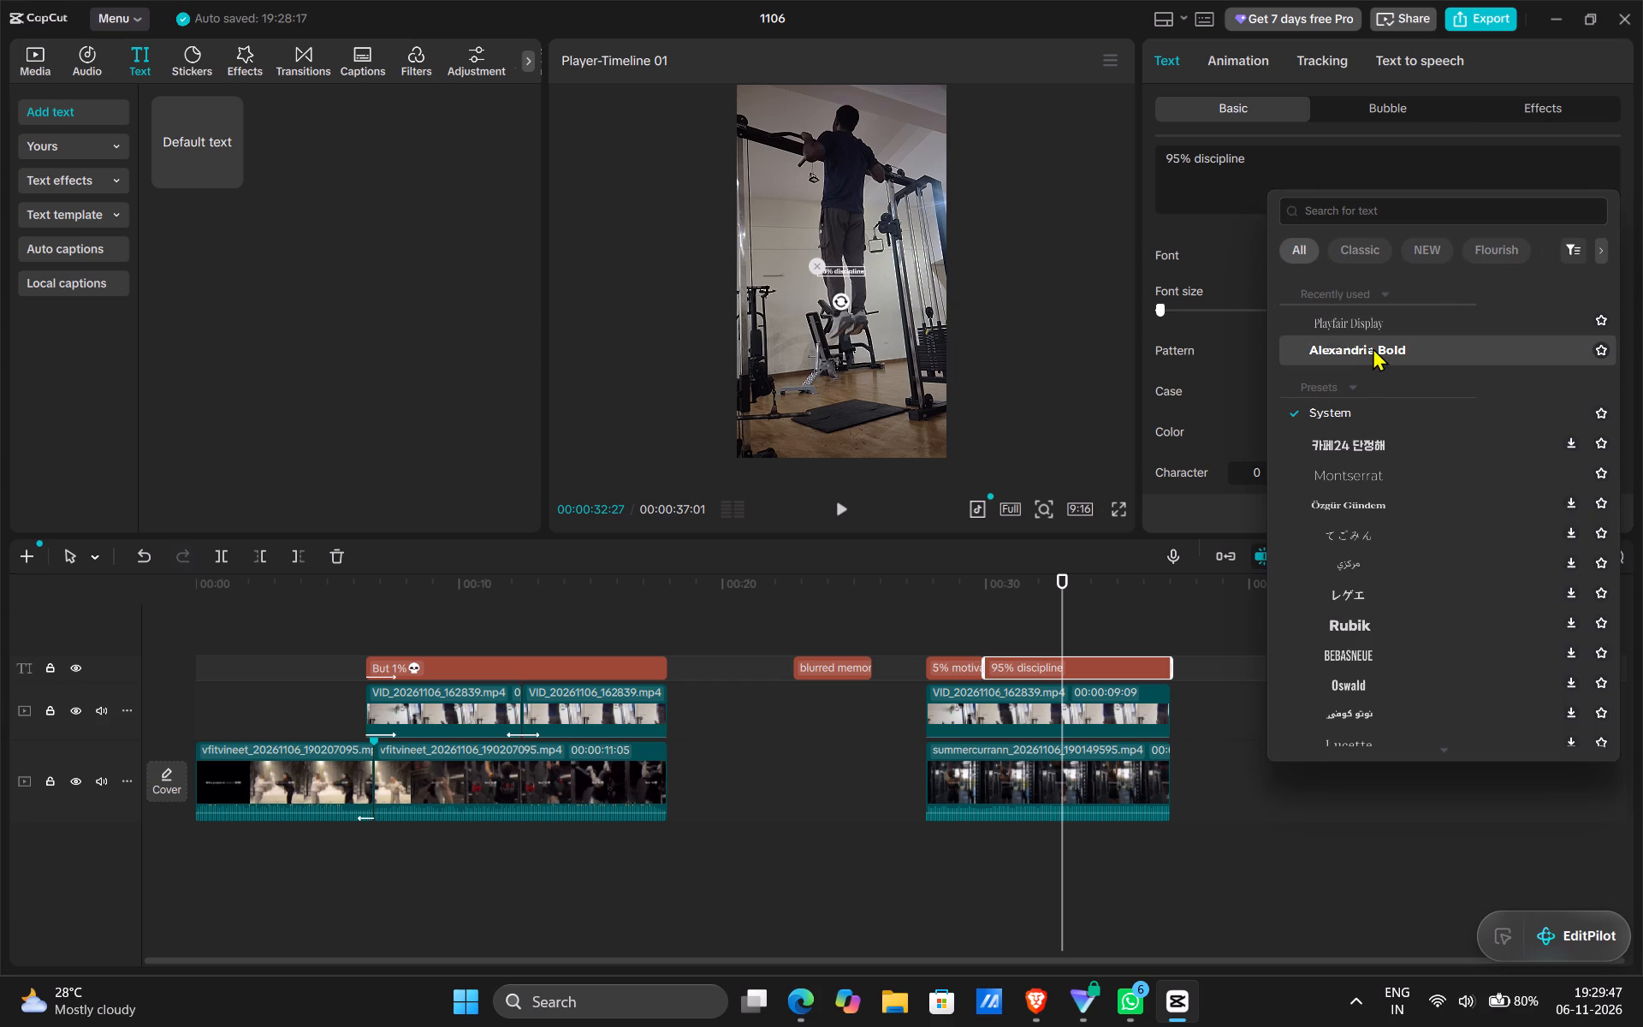
pyautogui.click(1373, 347)
pyautogui.click(1123, 507)
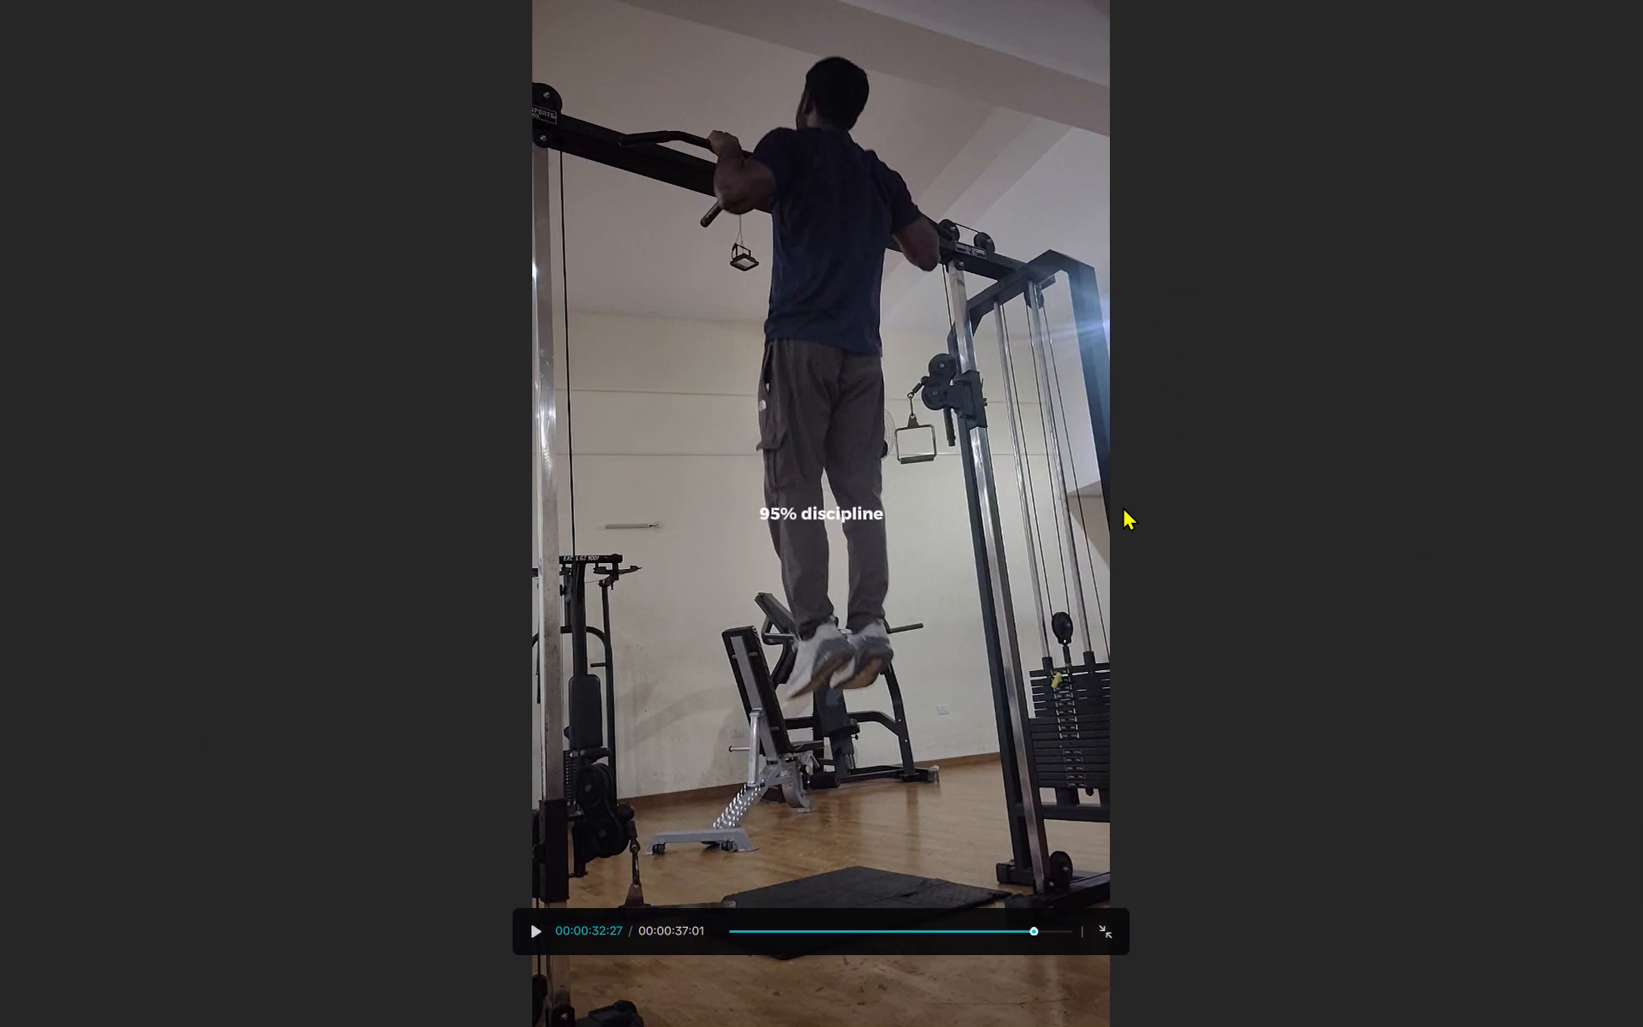
pyautogui.click(1104, 934)
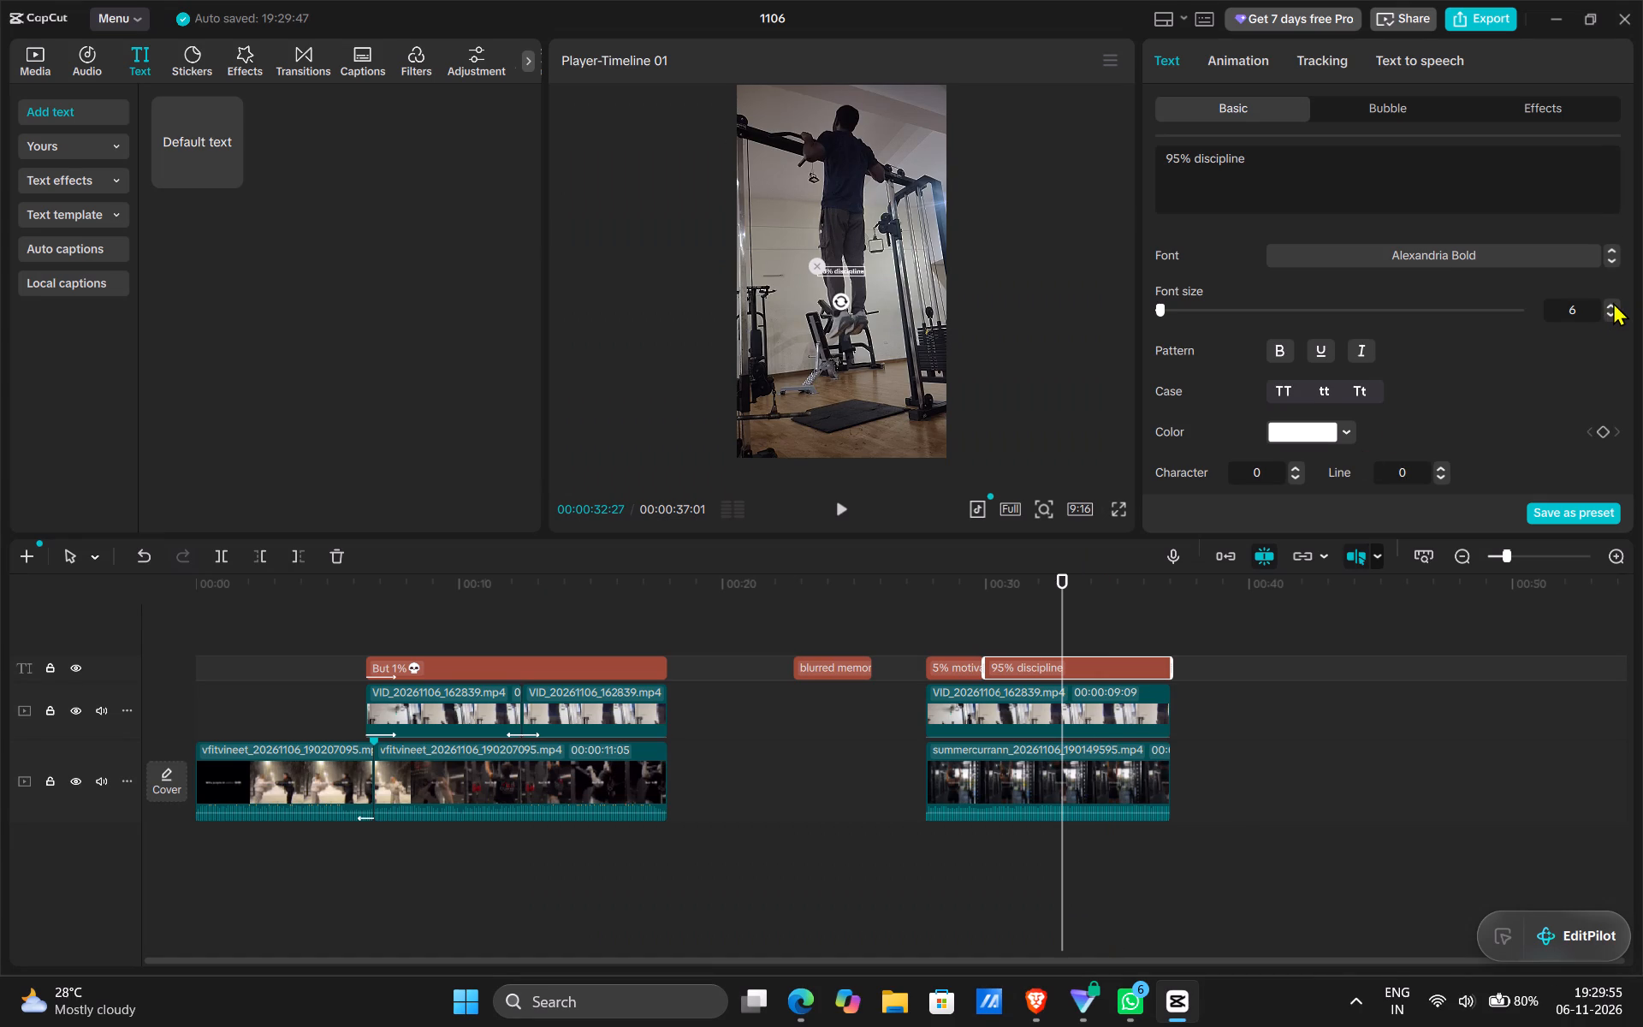
# Set the "5% motivation" caption's font to Alexandria Bold.
pyautogui.click(957, 665)
pyautogui.click(1437, 258)
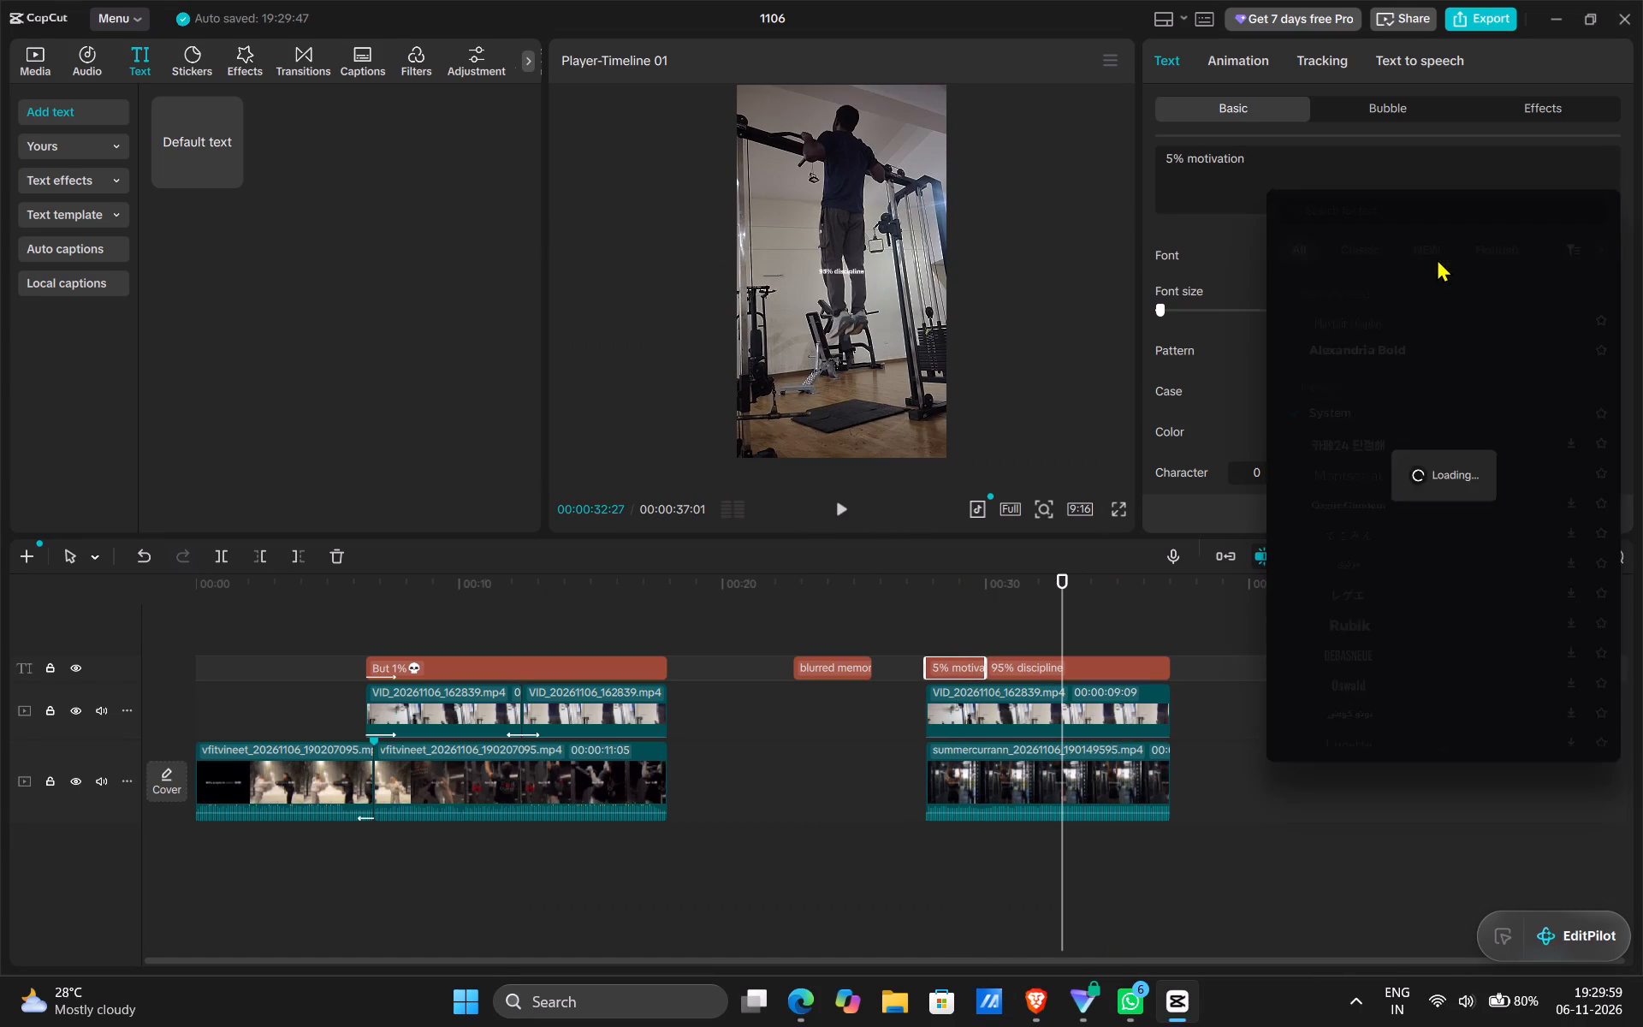
pyautogui.click(1395, 322)
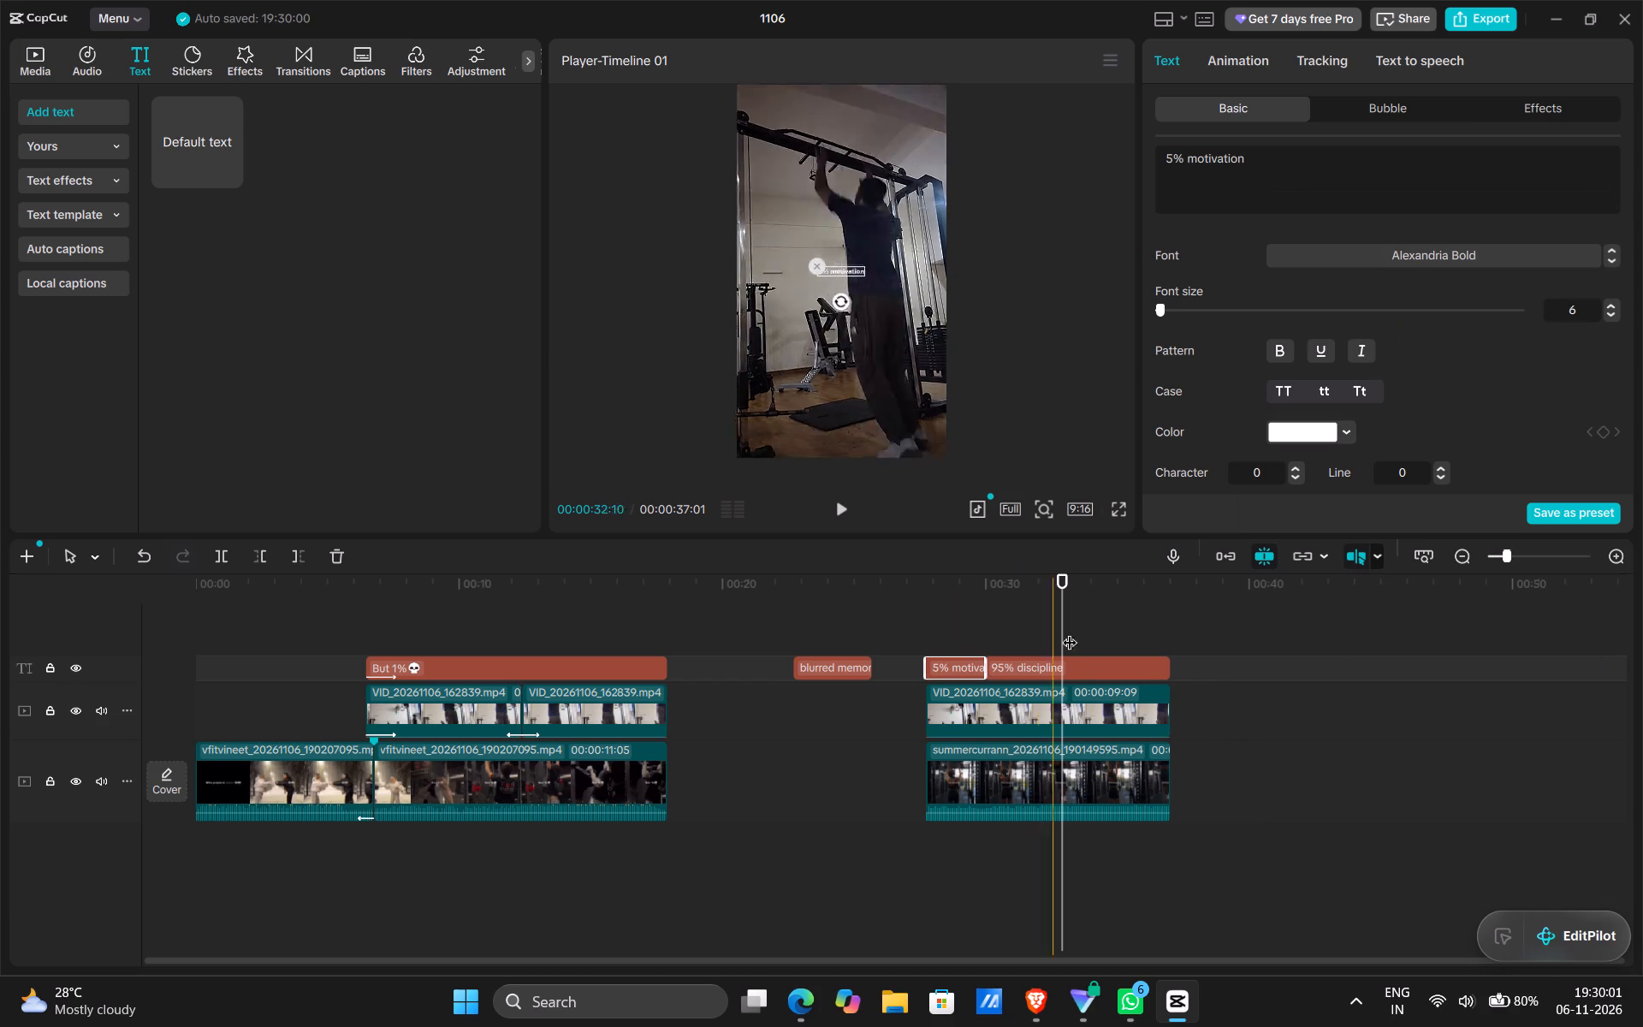
# Play the second edit from its start at full screen to check both captions in the new font.
pyautogui.click(926, 627)
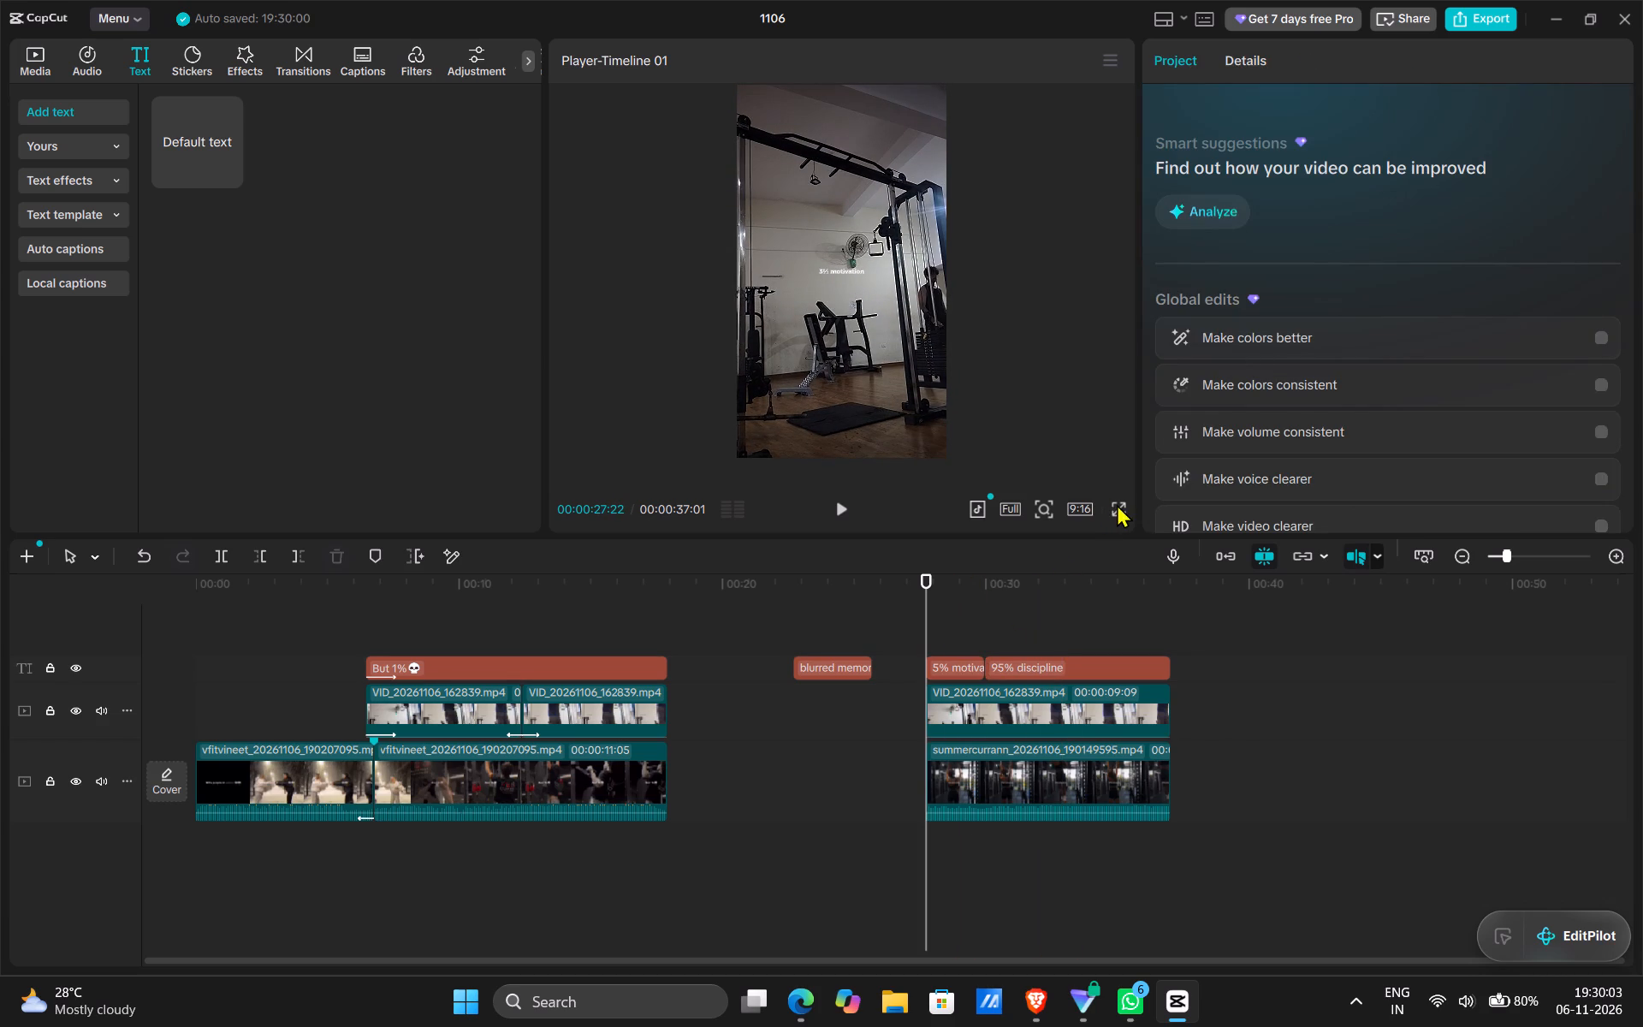
pyautogui.click(1118, 504)
pyautogui.click(539, 932)
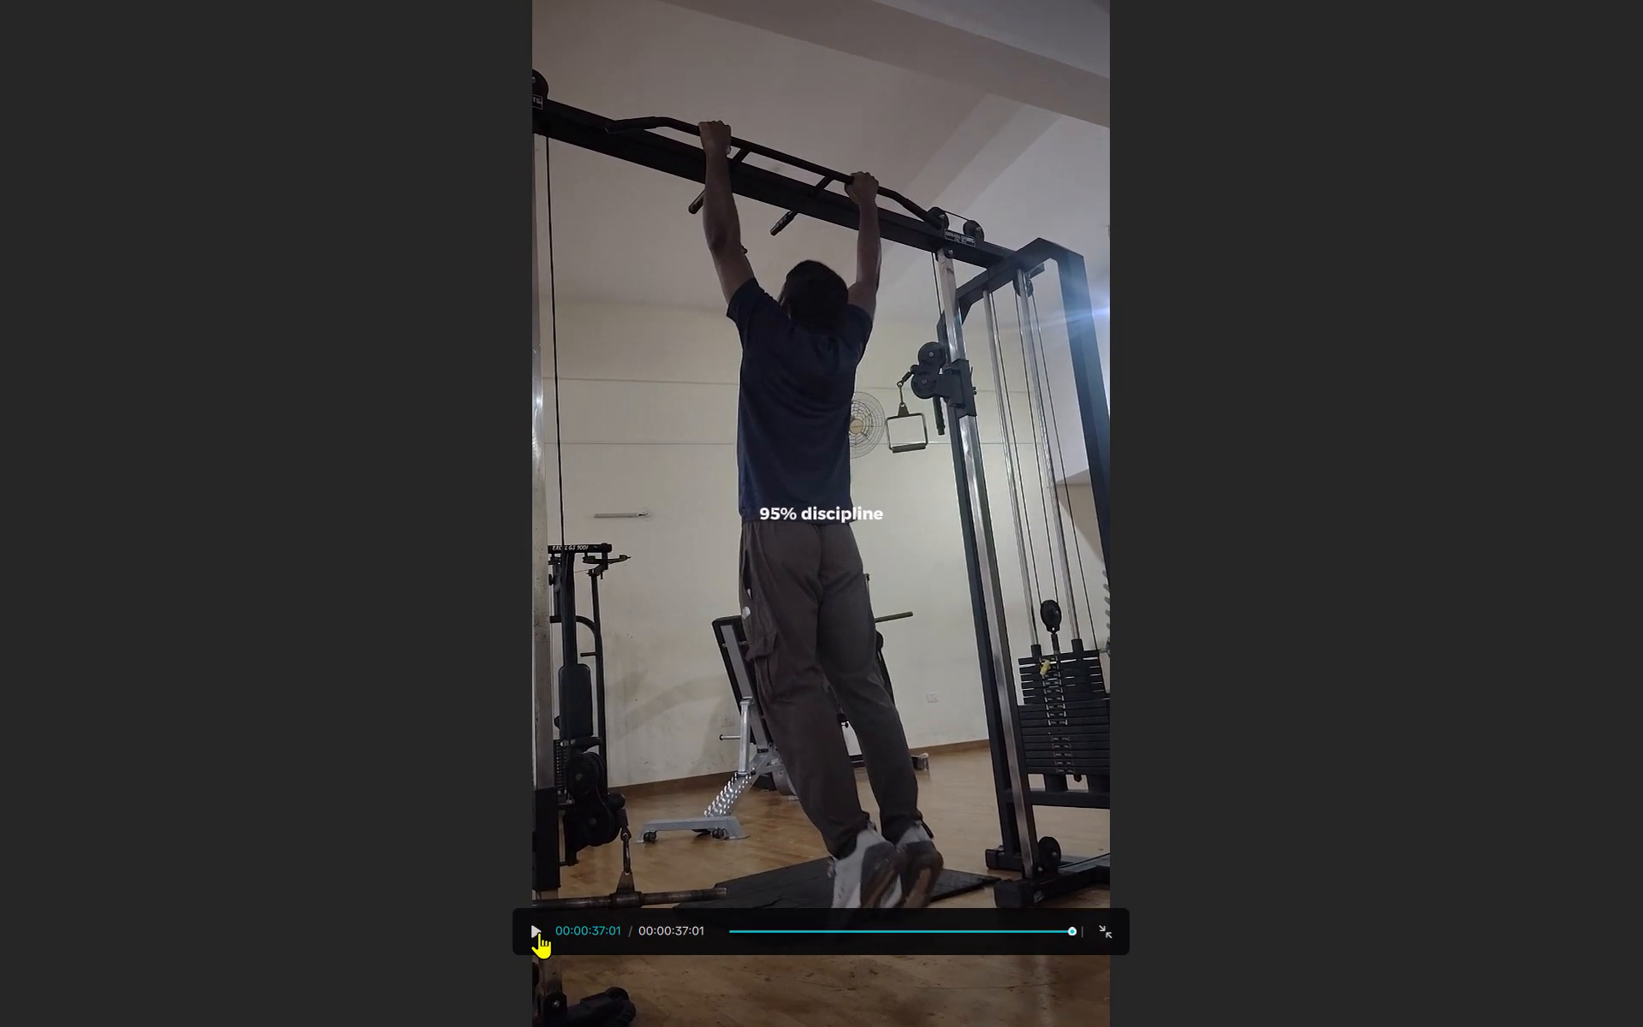
pyautogui.click(1110, 931)
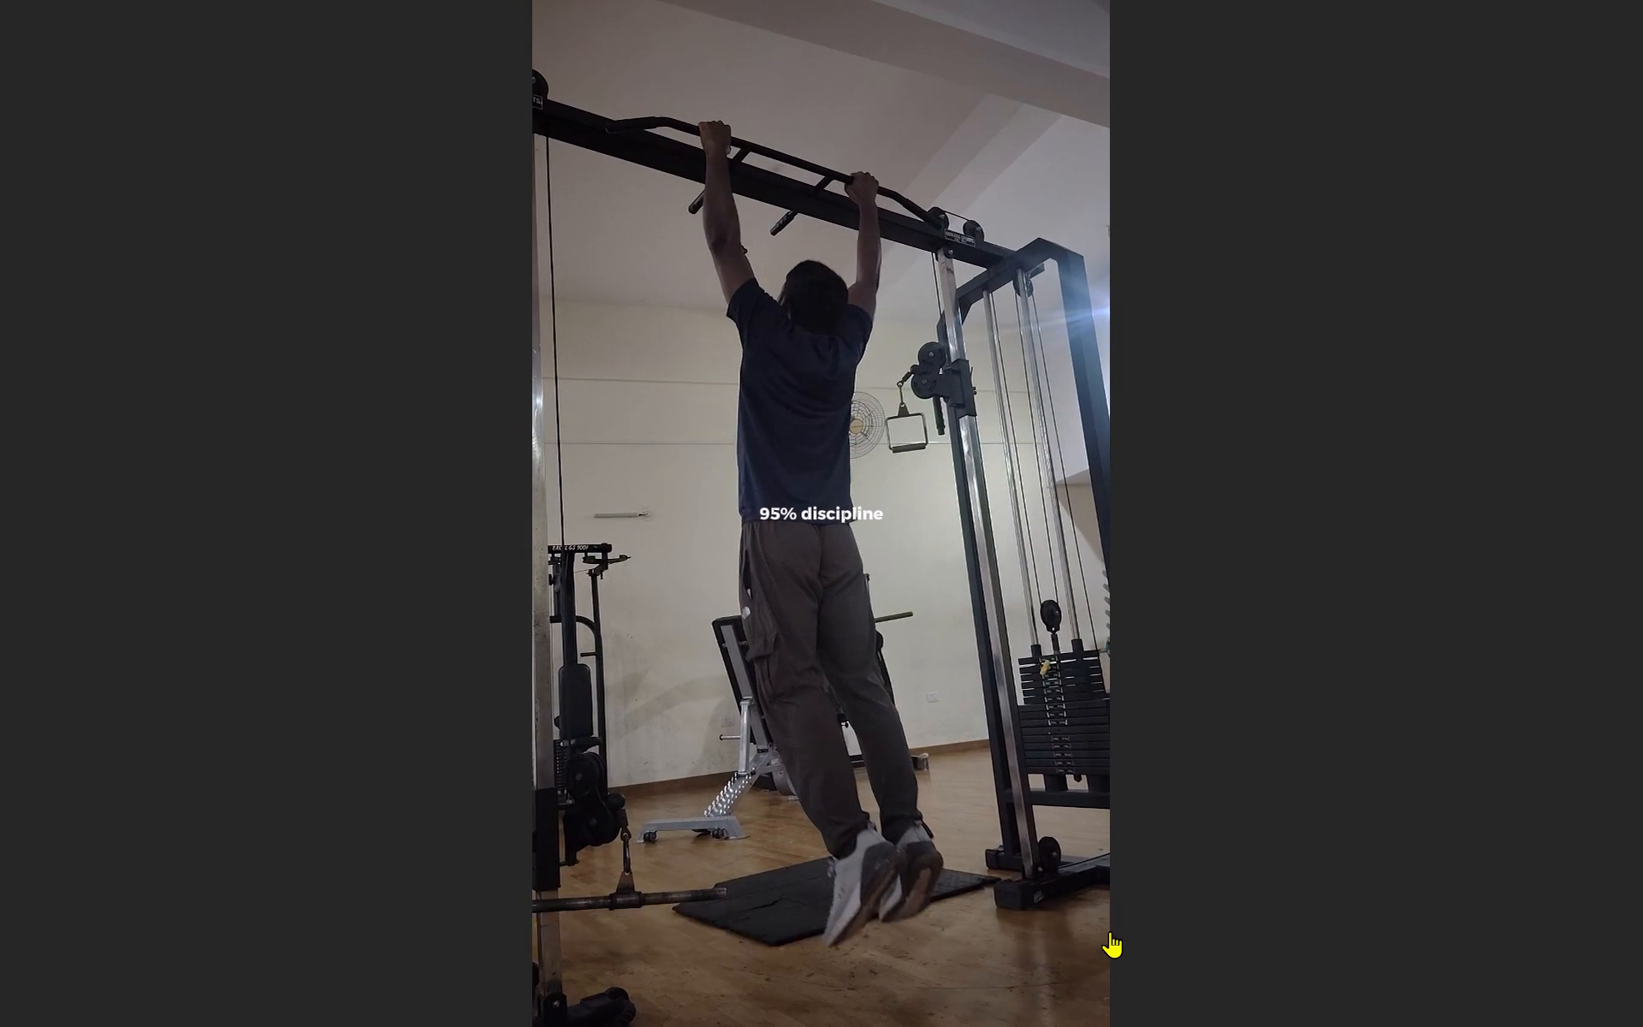
# Mark the export range's in point at the start of the second edit, at 00:00:27:22.
pyautogui.moveTo(1169, 617); pyautogui.dragTo(951, 627)
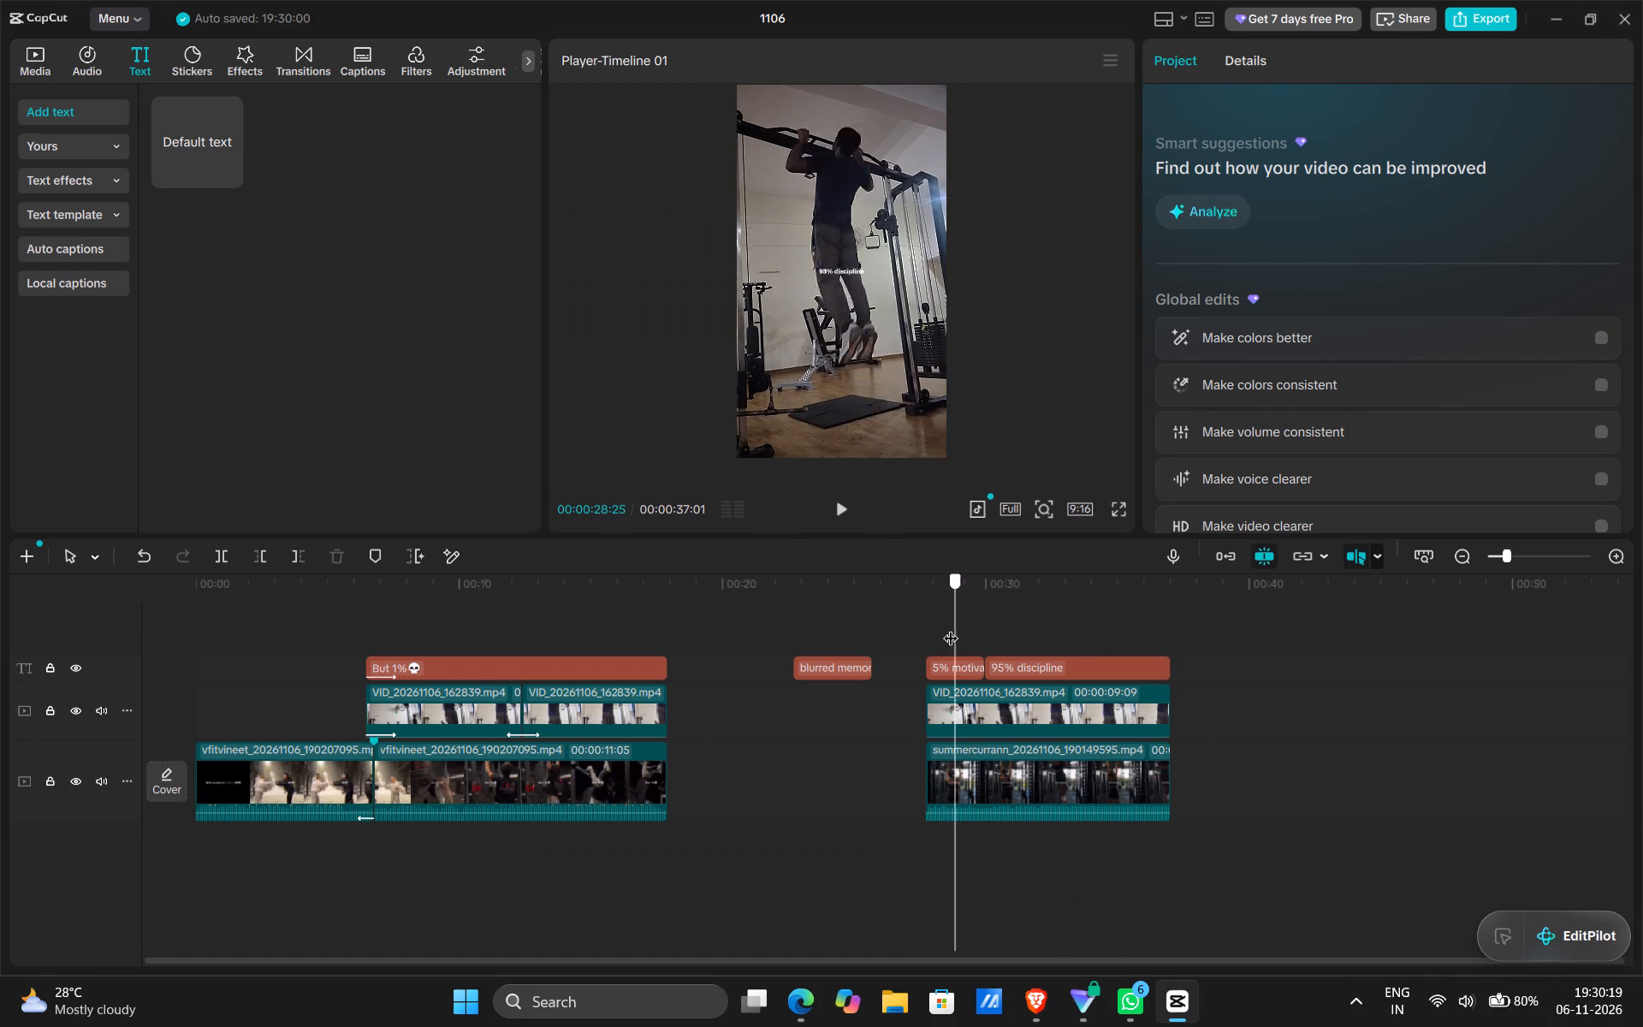
pyautogui.moveTo(951, 627); pyautogui.dragTo(928, 620)
pyautogui.press('i')
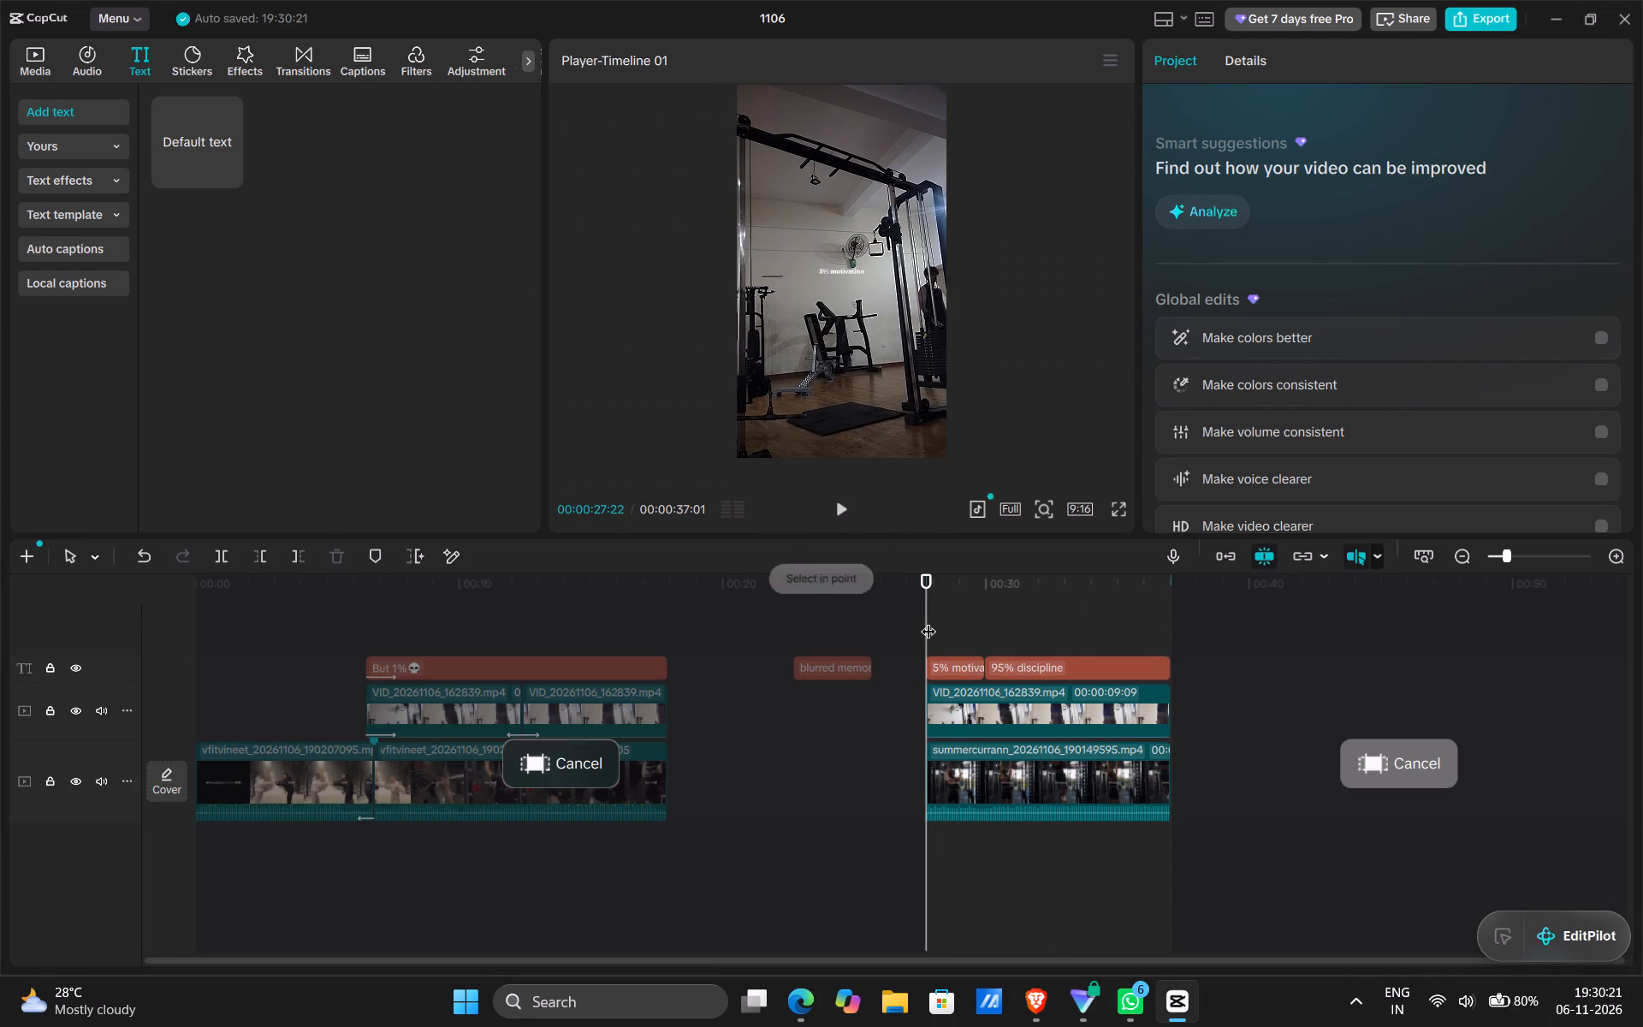
# Export the marked range as "pull 5,95" with a frame rate of 60fps.
pyautogui.click(1479, 16)
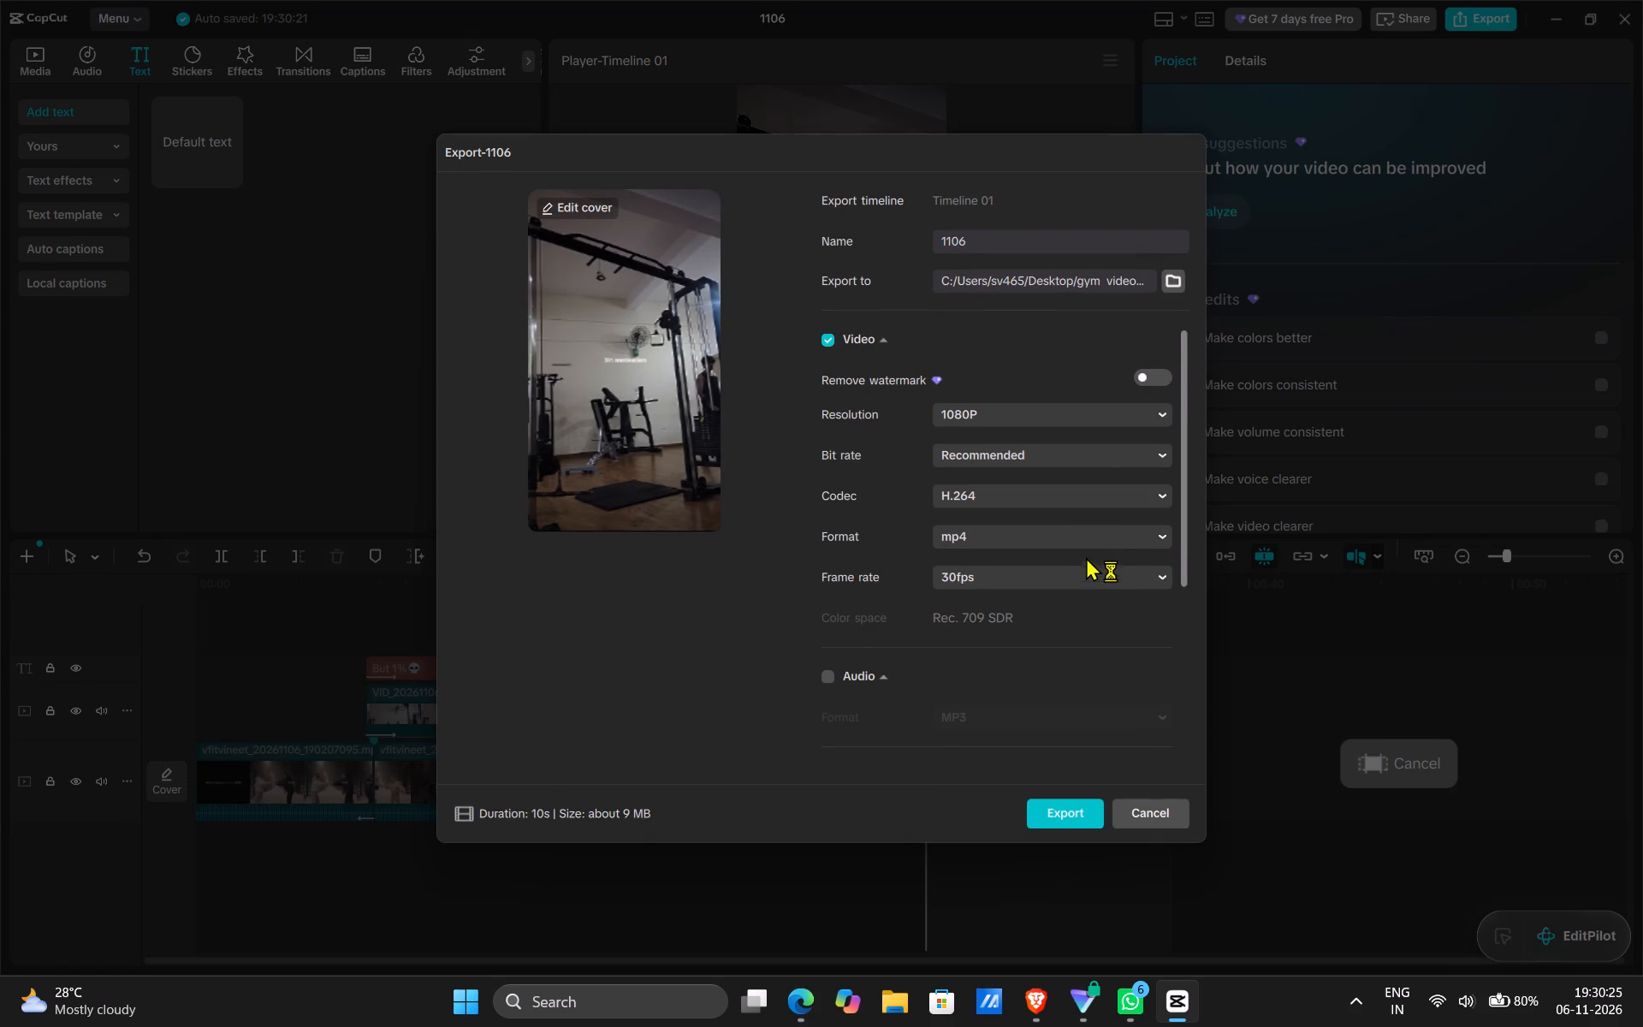
pyautogui.click(1088, 574)
pyautogui.click(1037, 822)
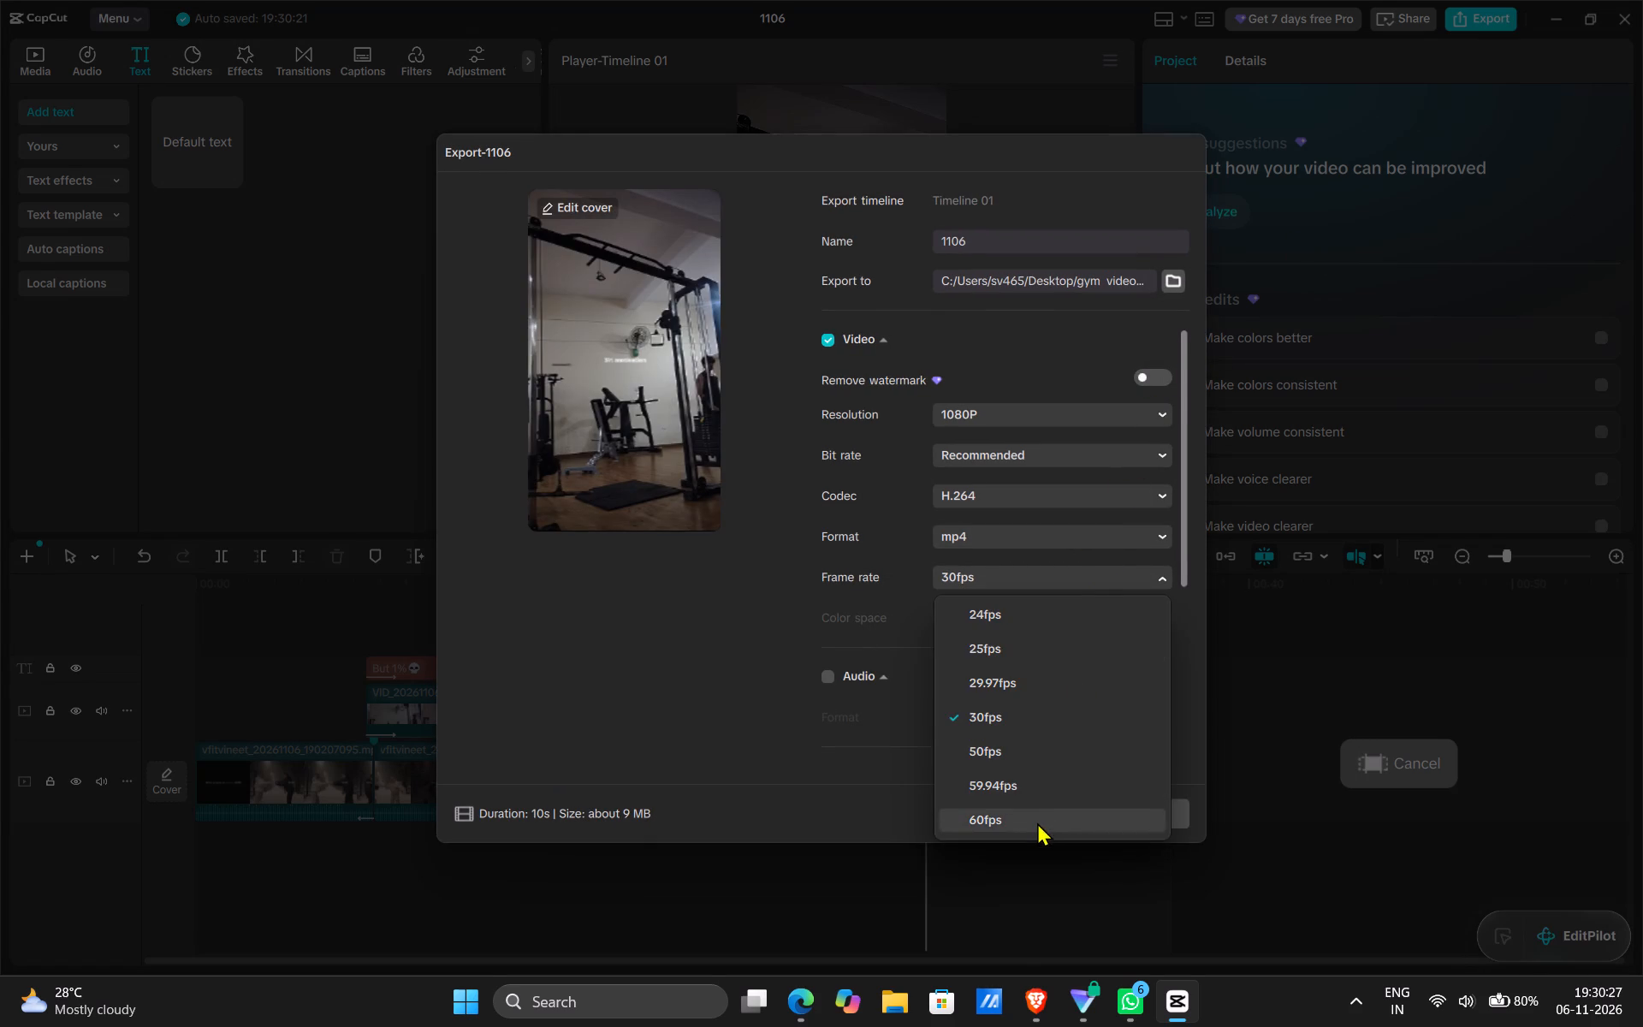
pyautogui.moveTo(971, 237); pyautogui.dragTo(925, 238)
pyautogui.write('pull')
pyautogui.press('space')
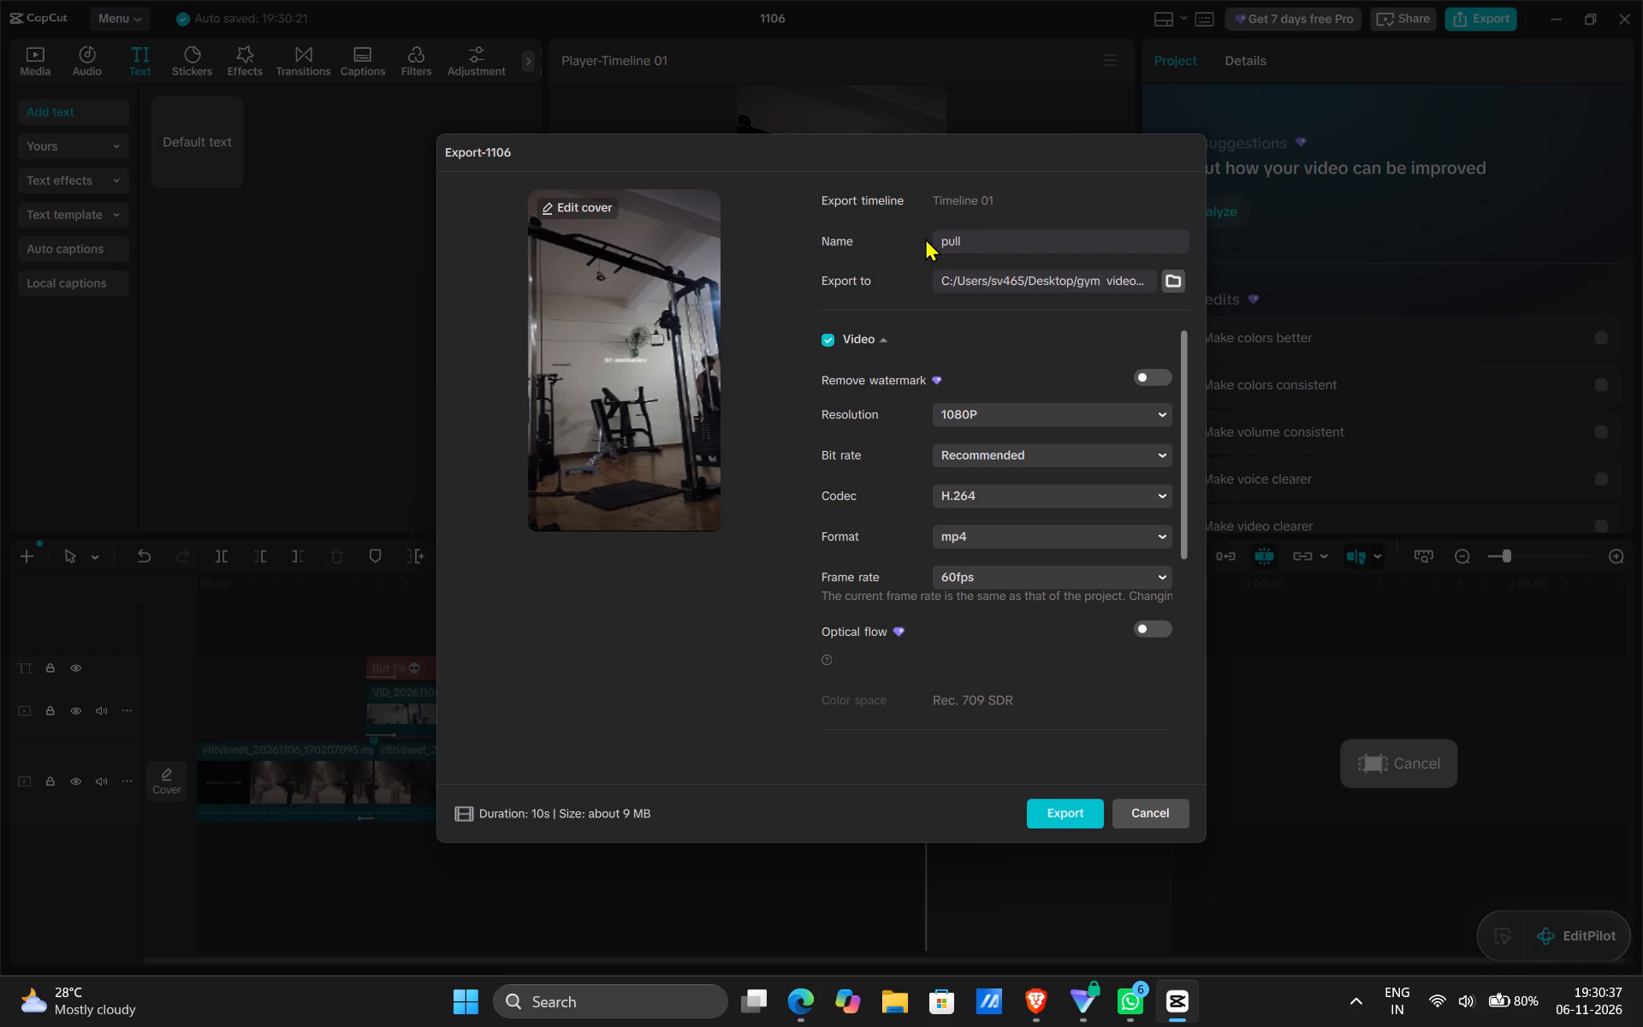
pyautogui.write('5,95')
pyautogui.click(1065, 815)
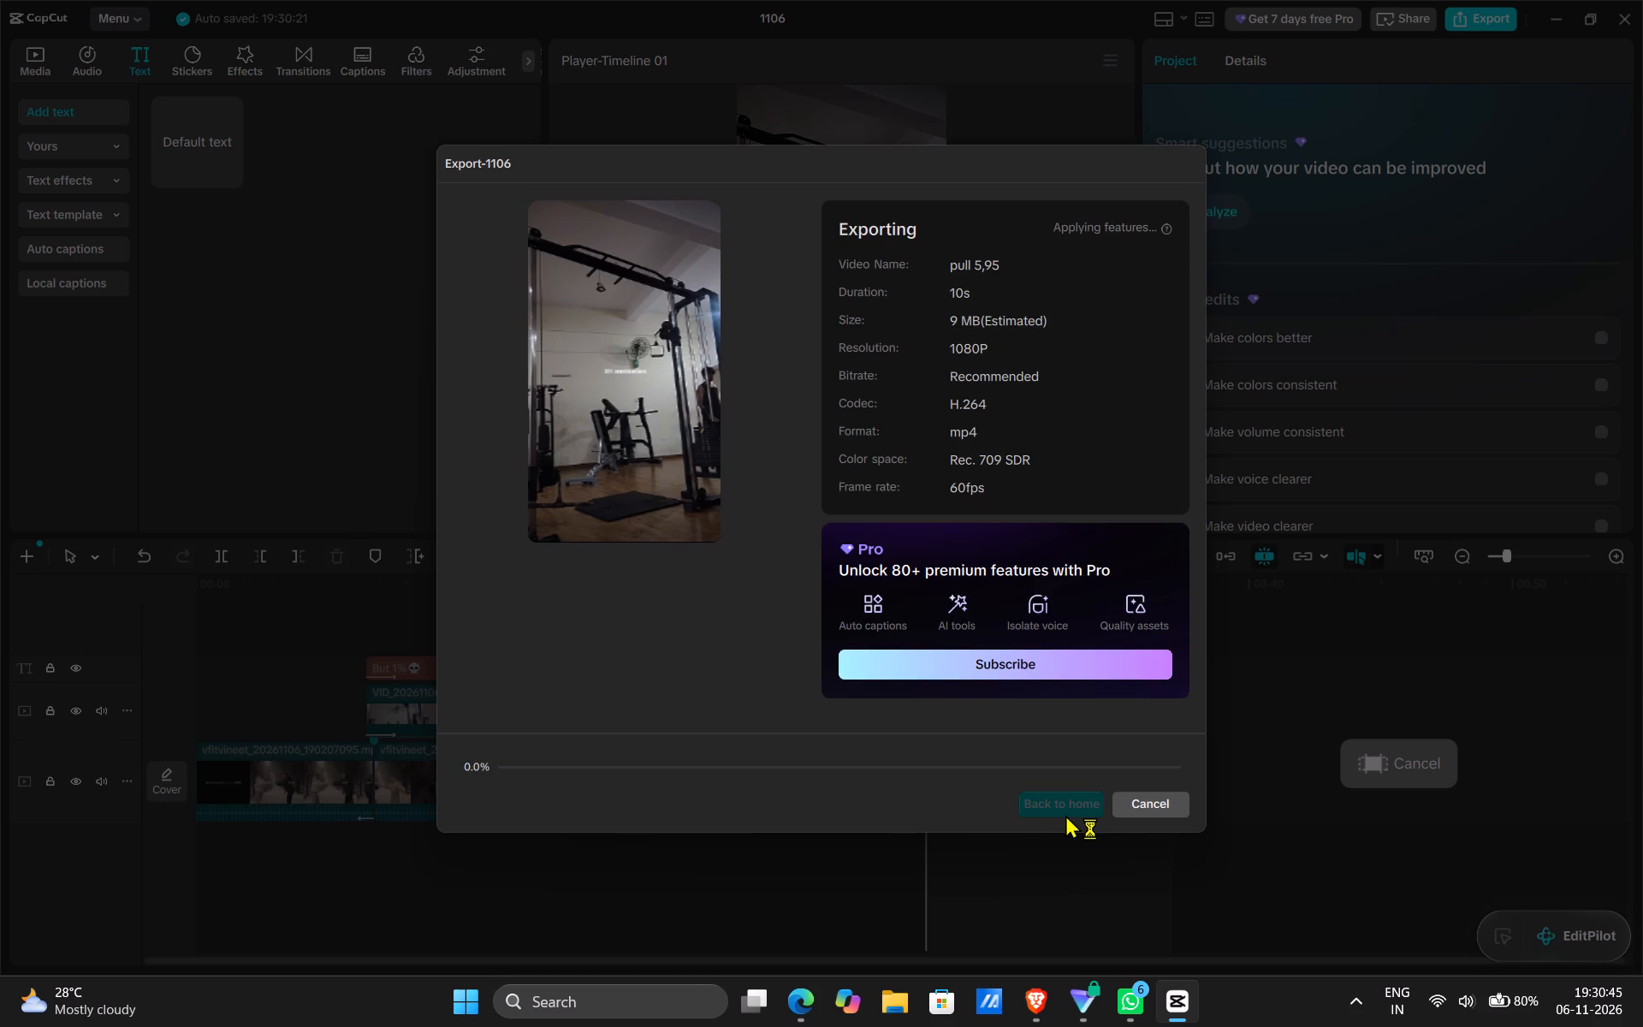
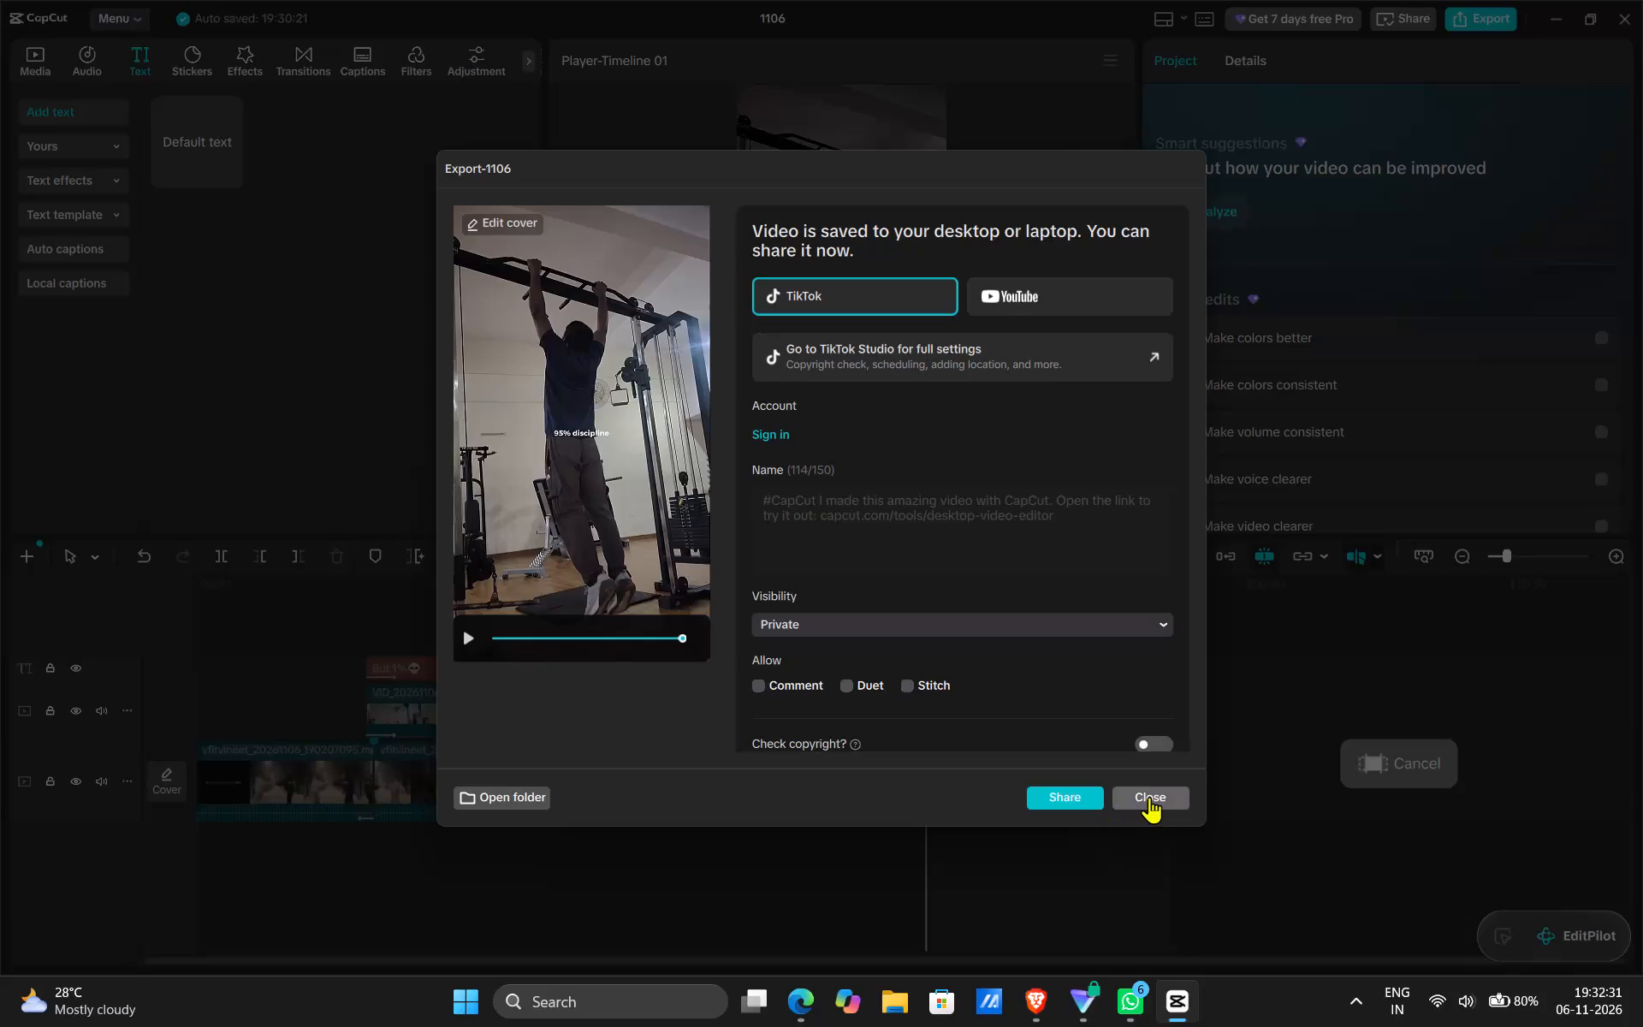
# Close the finished export window and clear the marked export range on the timeline.
pyautogui.click(1149, 797)
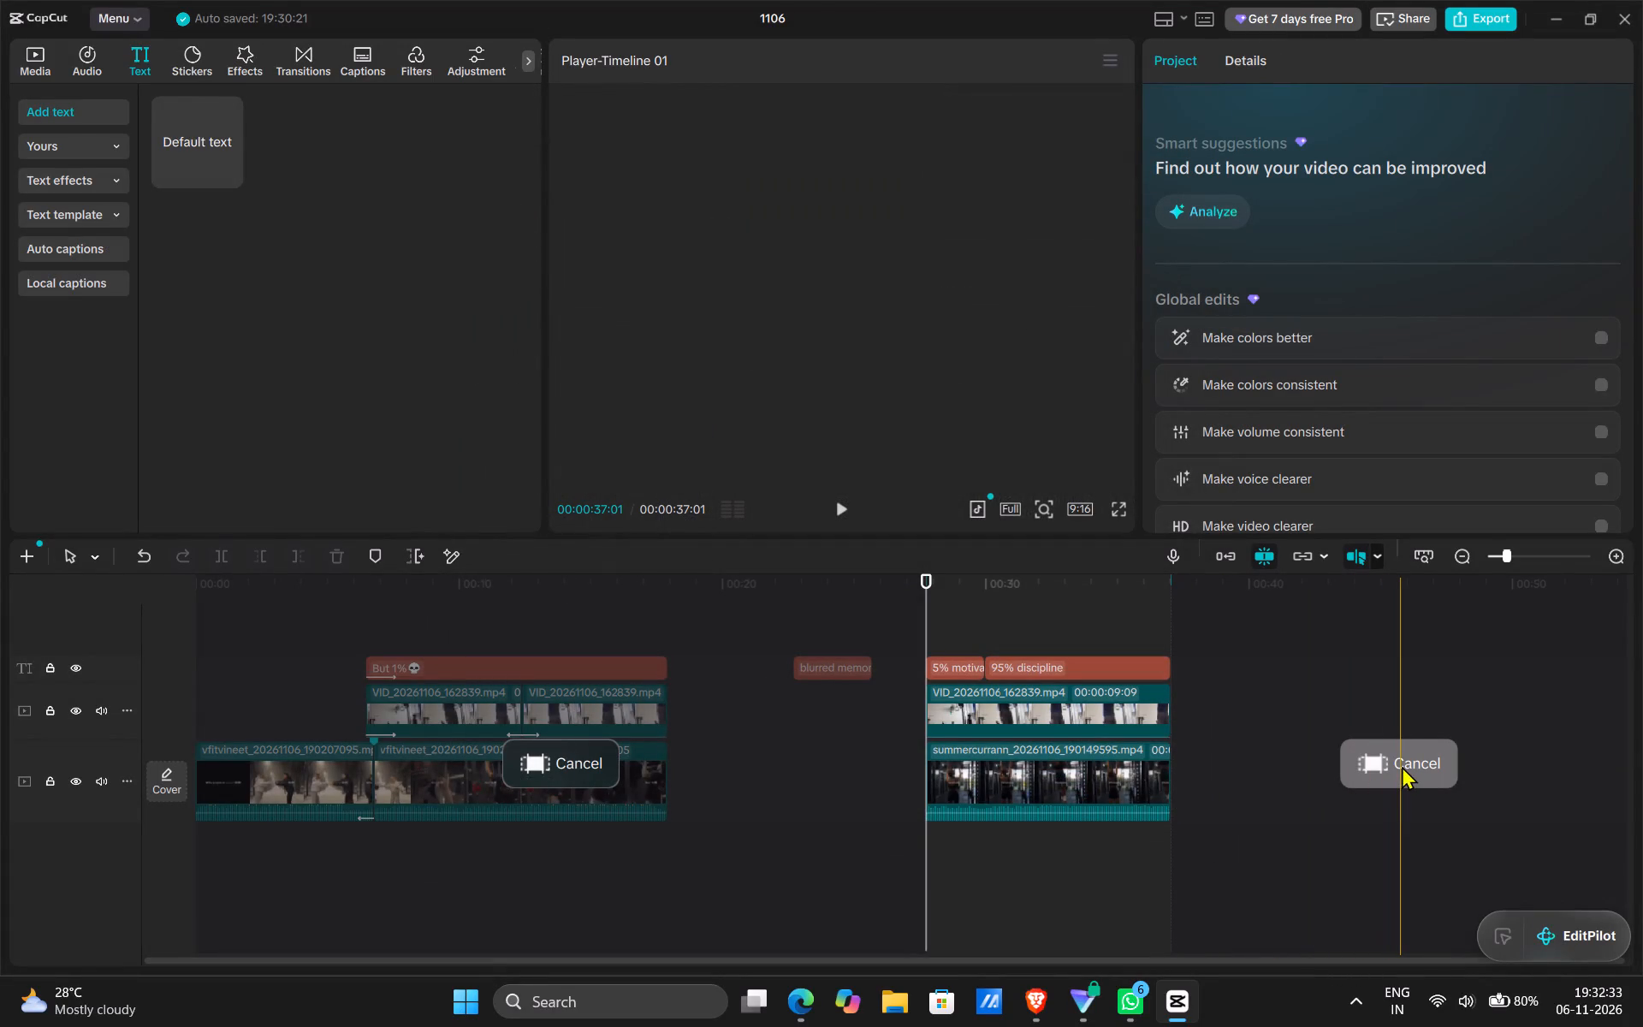
pyautogui.click(1402, 766)
pyautogui.hscroll(-2, 1305, 776)
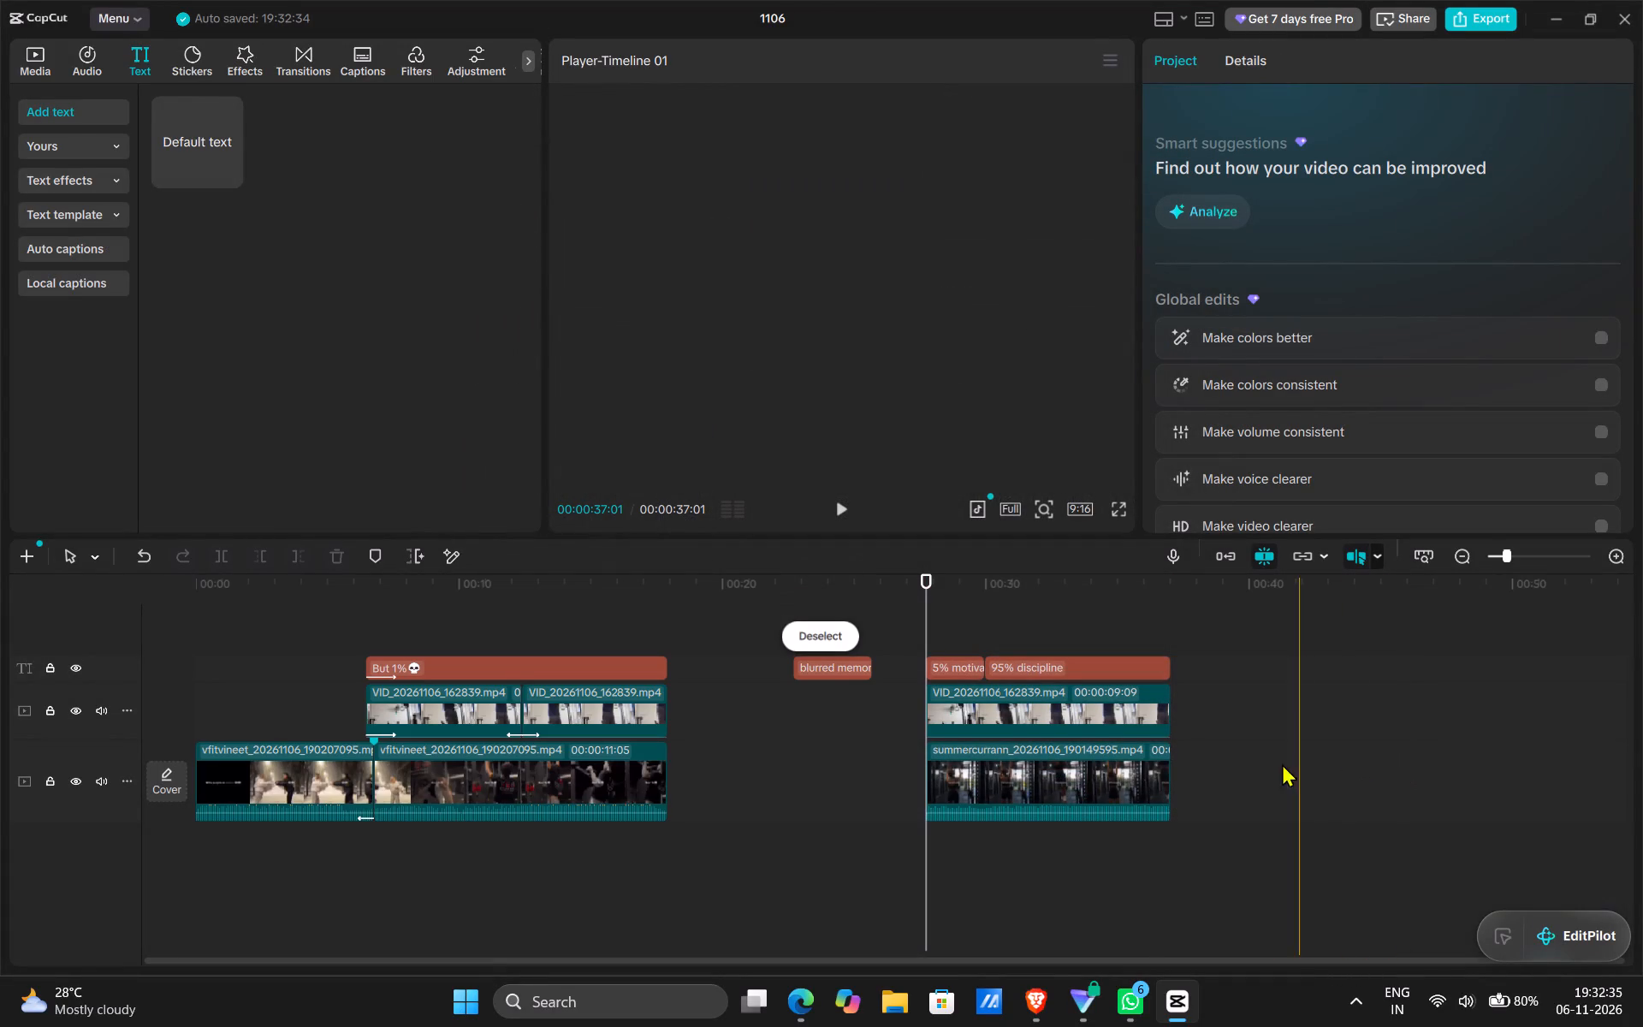
# Add the msnlab reference video to the main track after the second edit, starting at about 00:00:41:04.
pyautogui.moveTo(928, 620); pyautogui.dragTo(1185, 630)
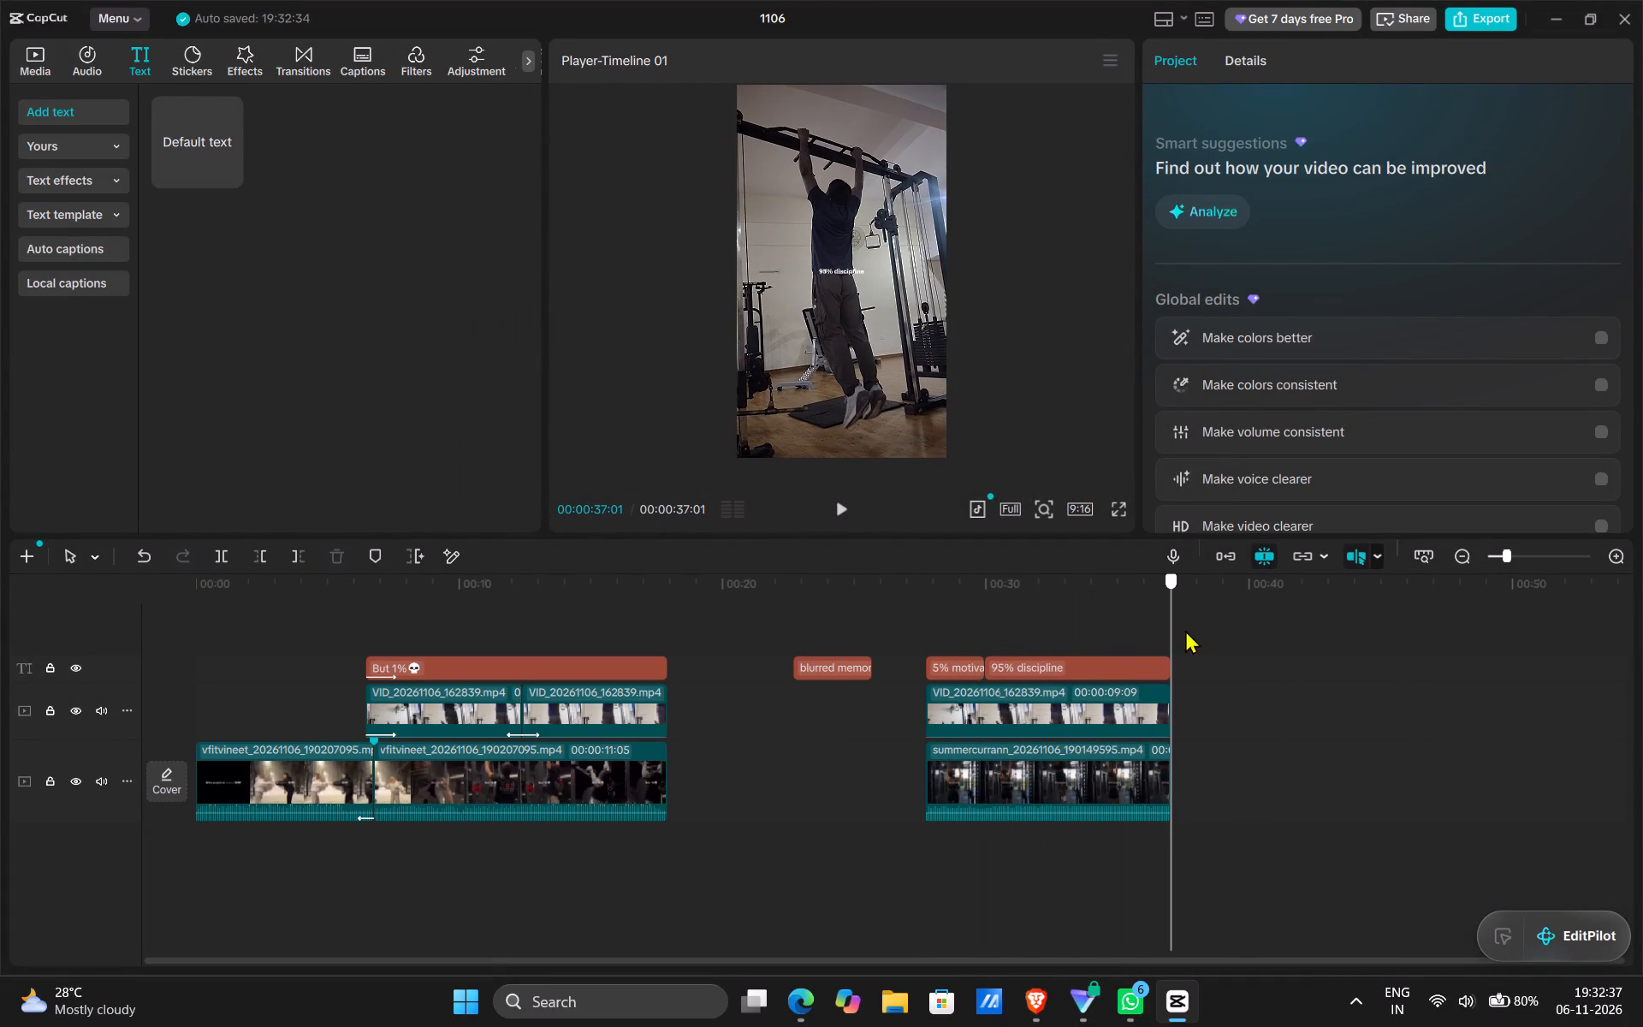
pyautogui.moveTo(1185, 630); pyautogui.dragTo(1261, 638)
pyautogui.click(33, 53)
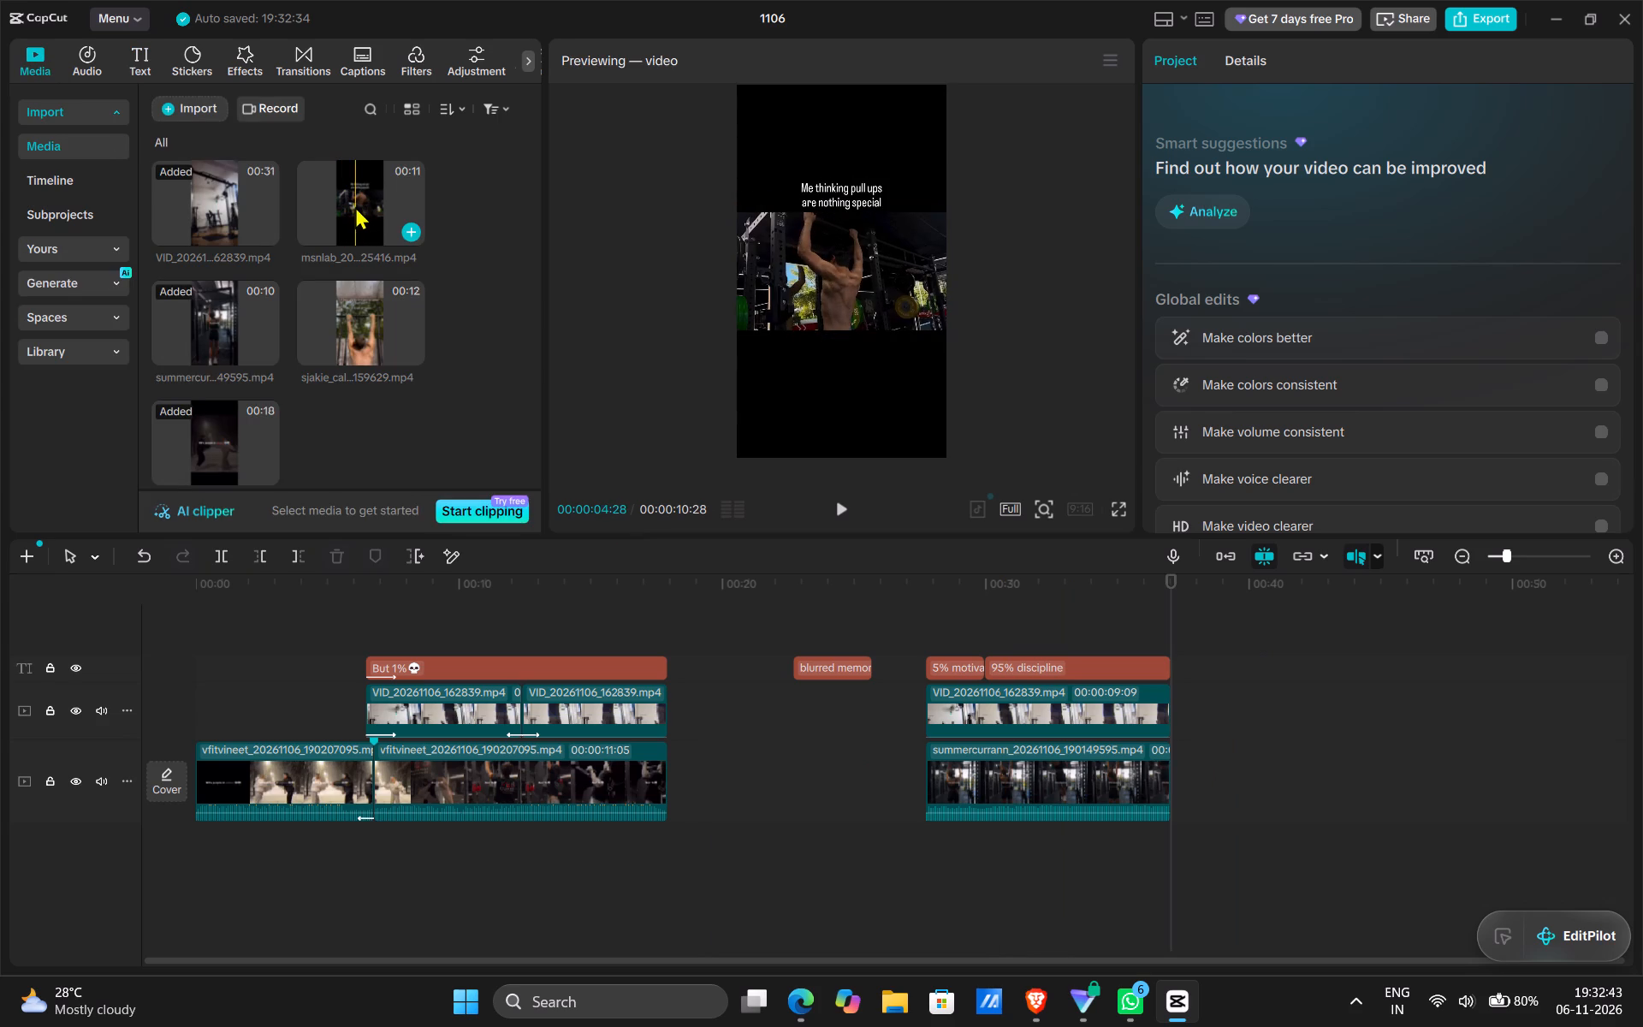
pyautogui.moveTo(355, 206); pyautogui.dragTo(1263, 707)
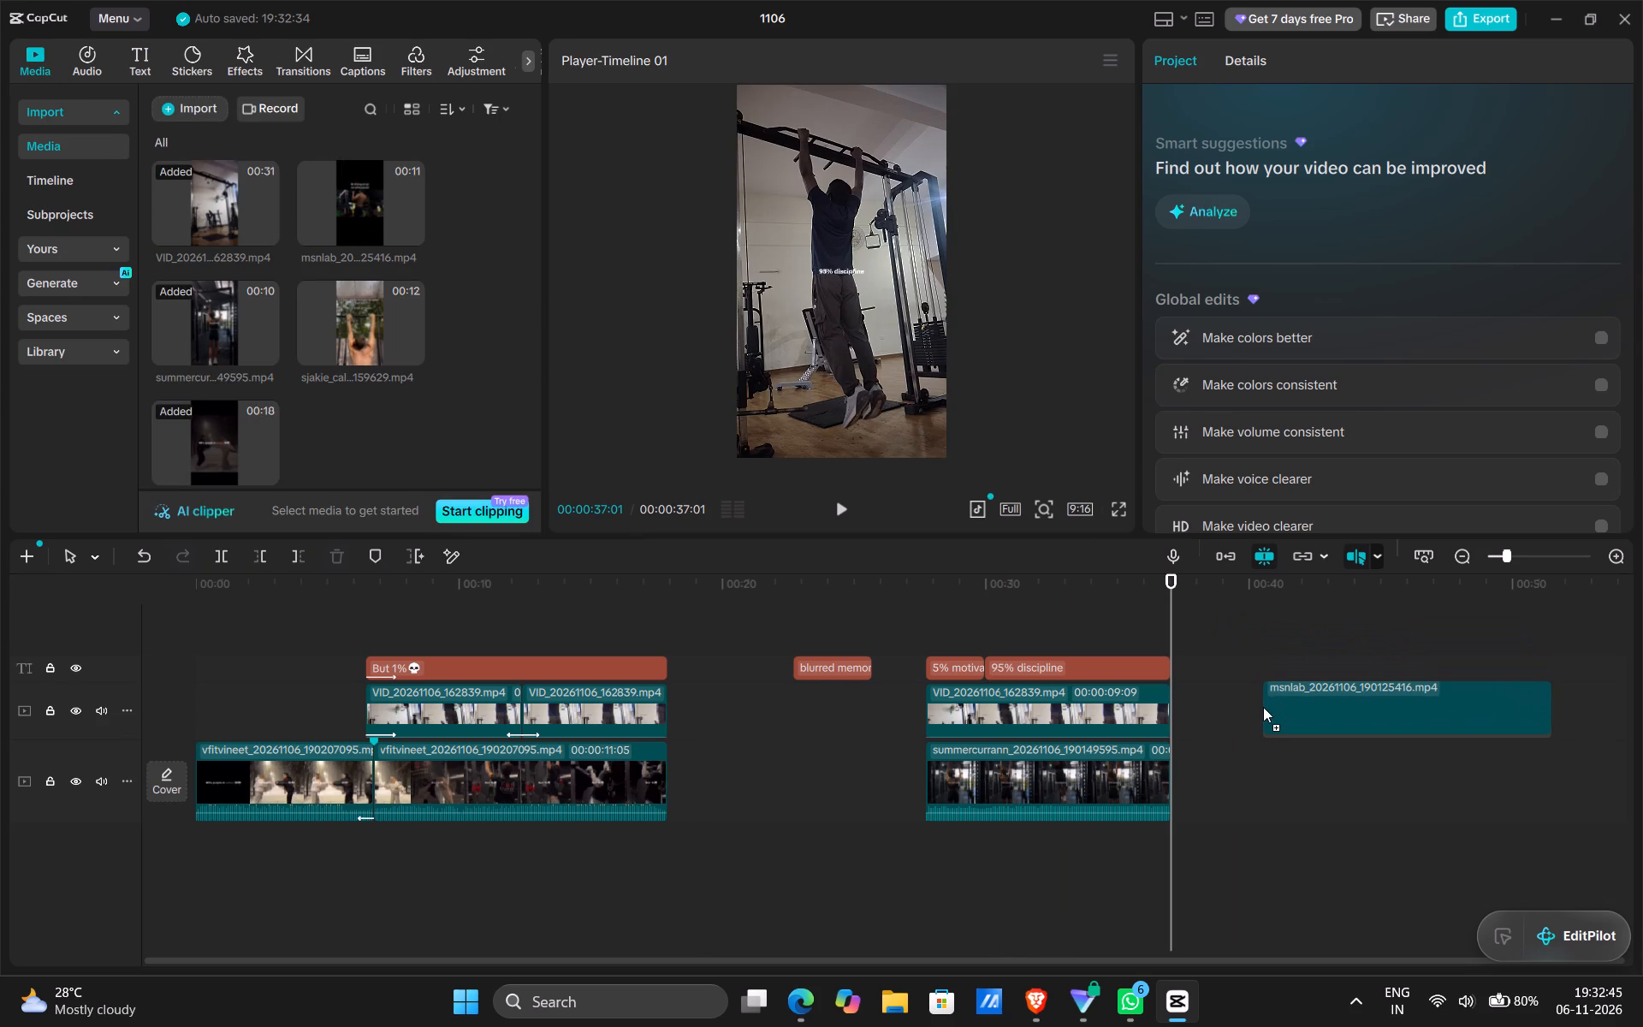
pyautogui.moveTo(1263, 707); pyautogui.dragTo(1279, 773)
pyautogui.hscroll(-2, 1279, 773)
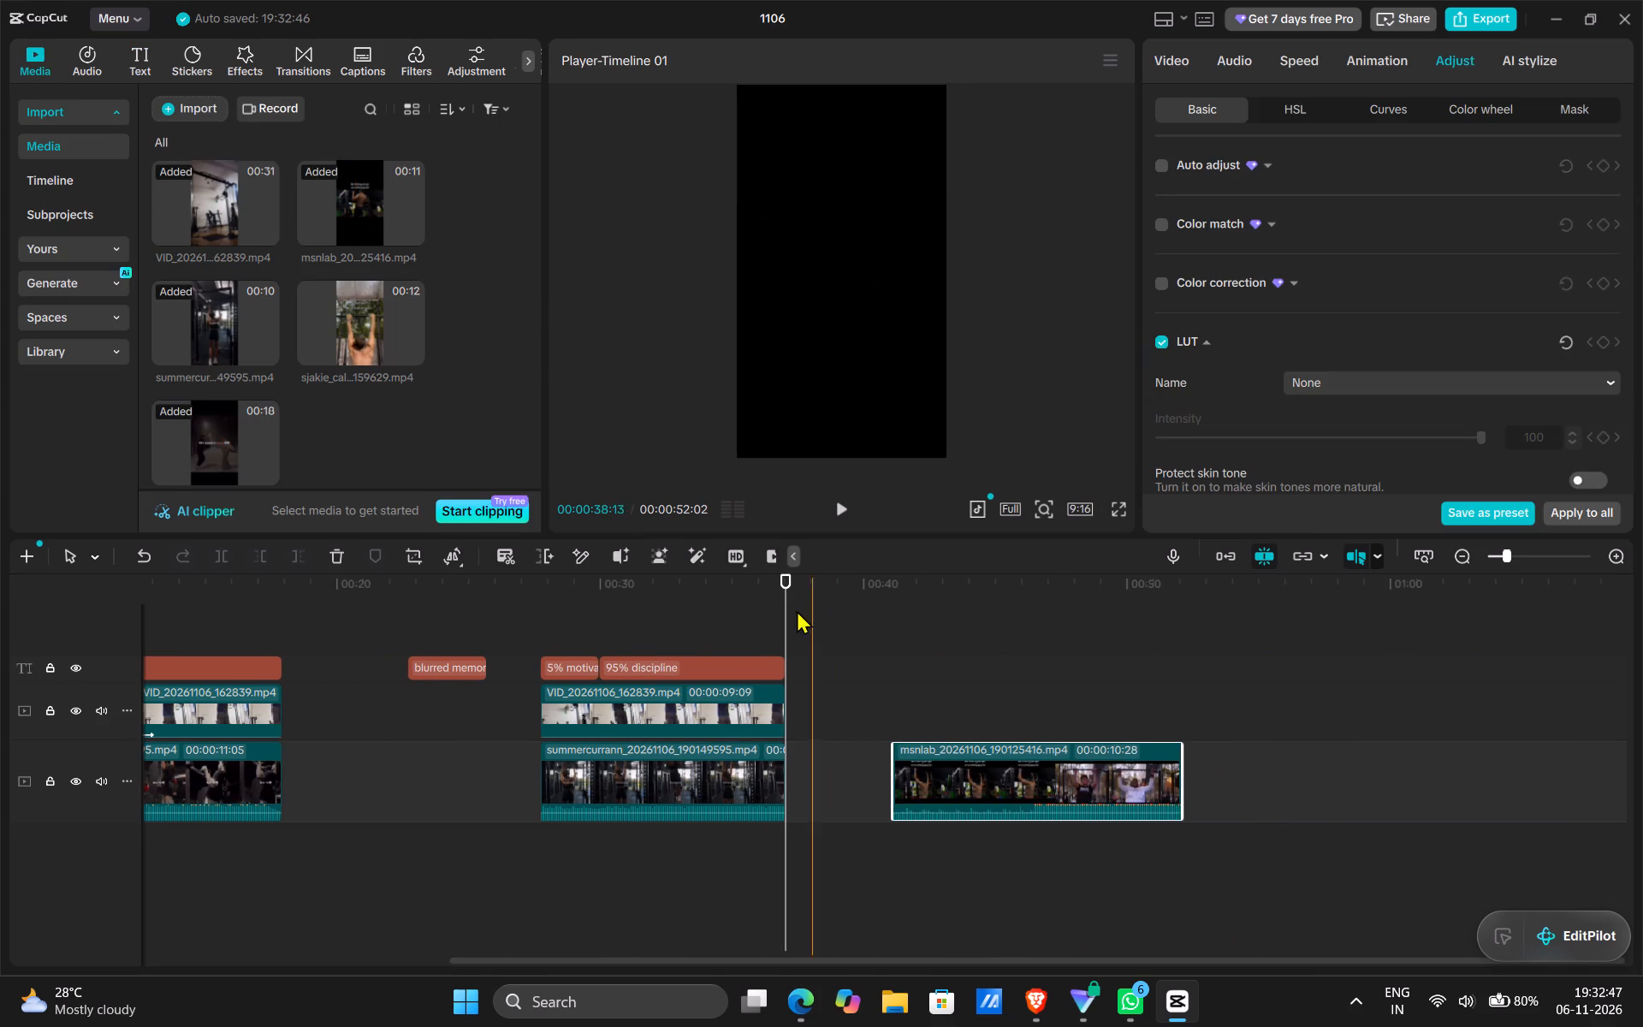
# Play and scrub through the msnlab reference clip to locate the frame where its first caption and scene change.
pyautogui.moveTo(790, 610); pyautogui.dragTo(894, 650)
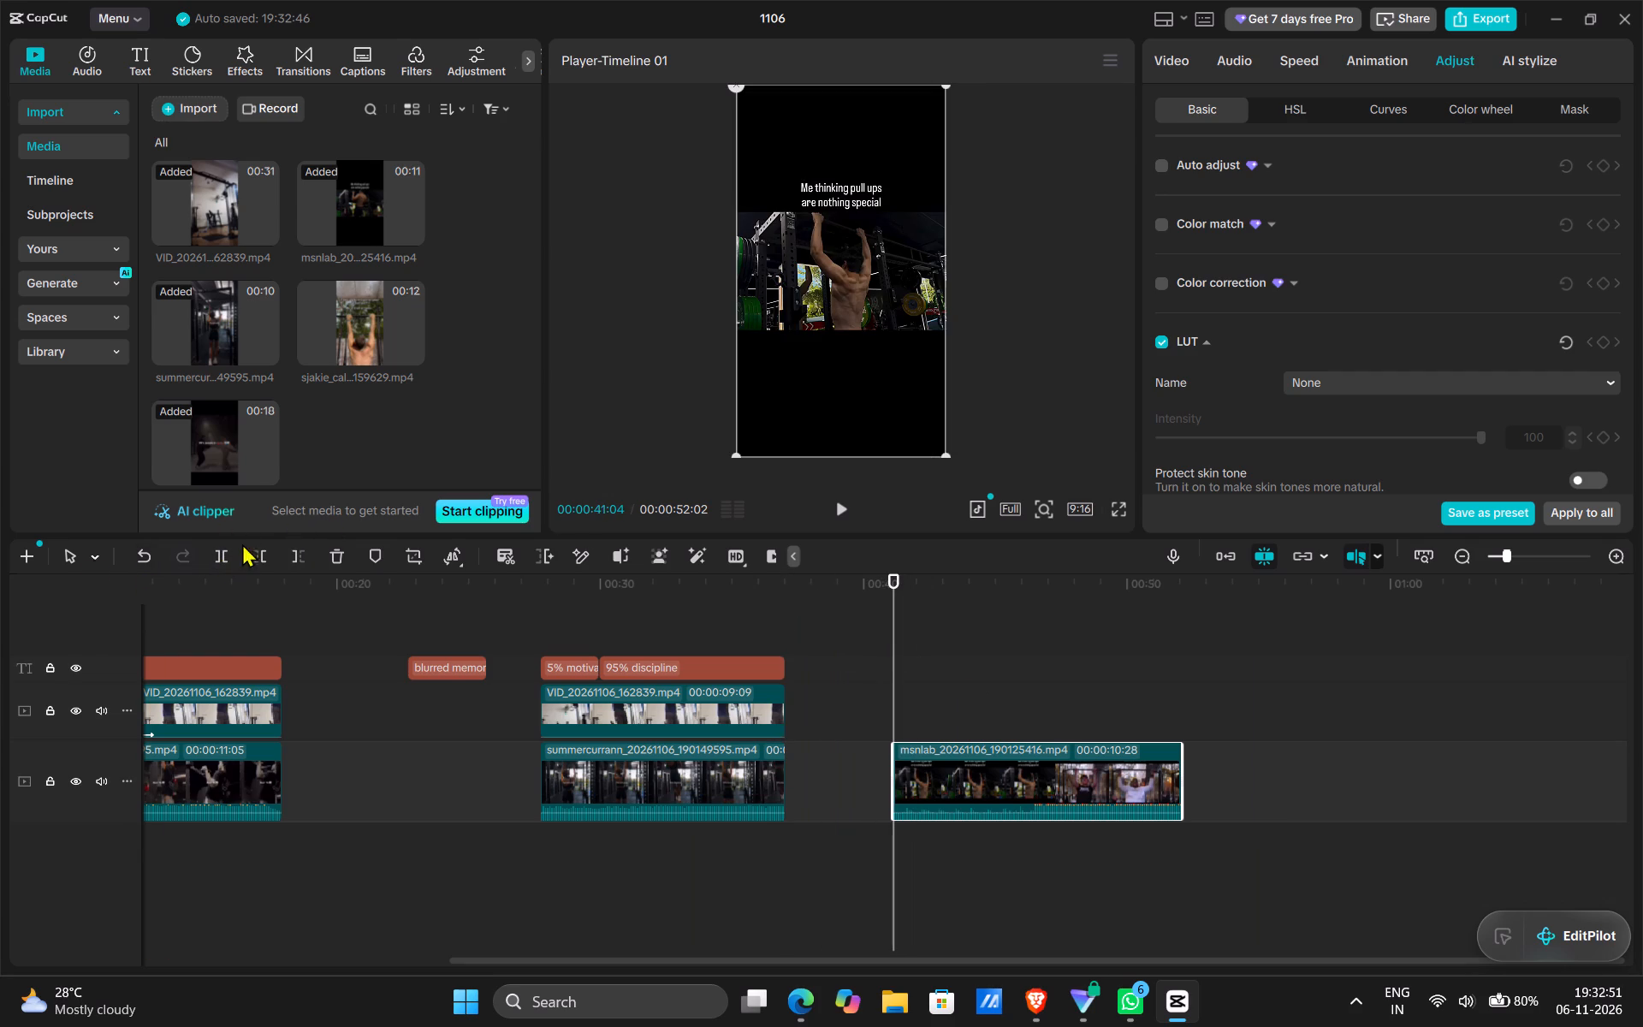
pyautogui.click(845, 512)
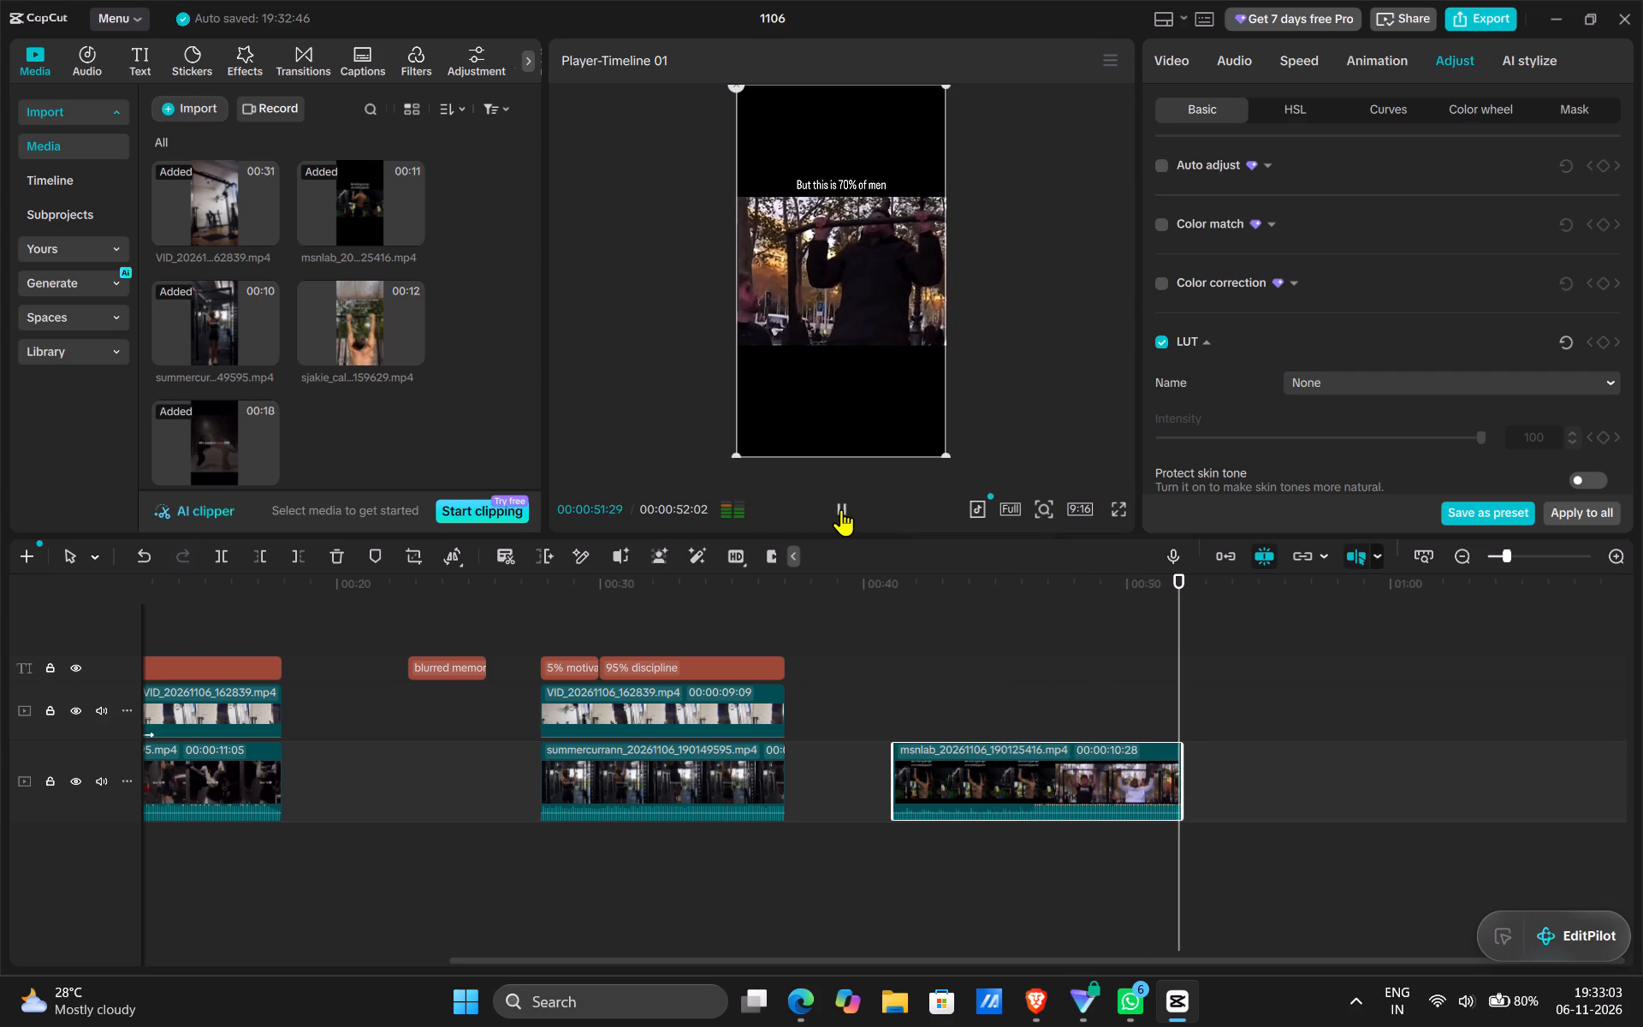
pyautogui.moveTo(1183, 623); pyautogui.dragTo(979, 648)
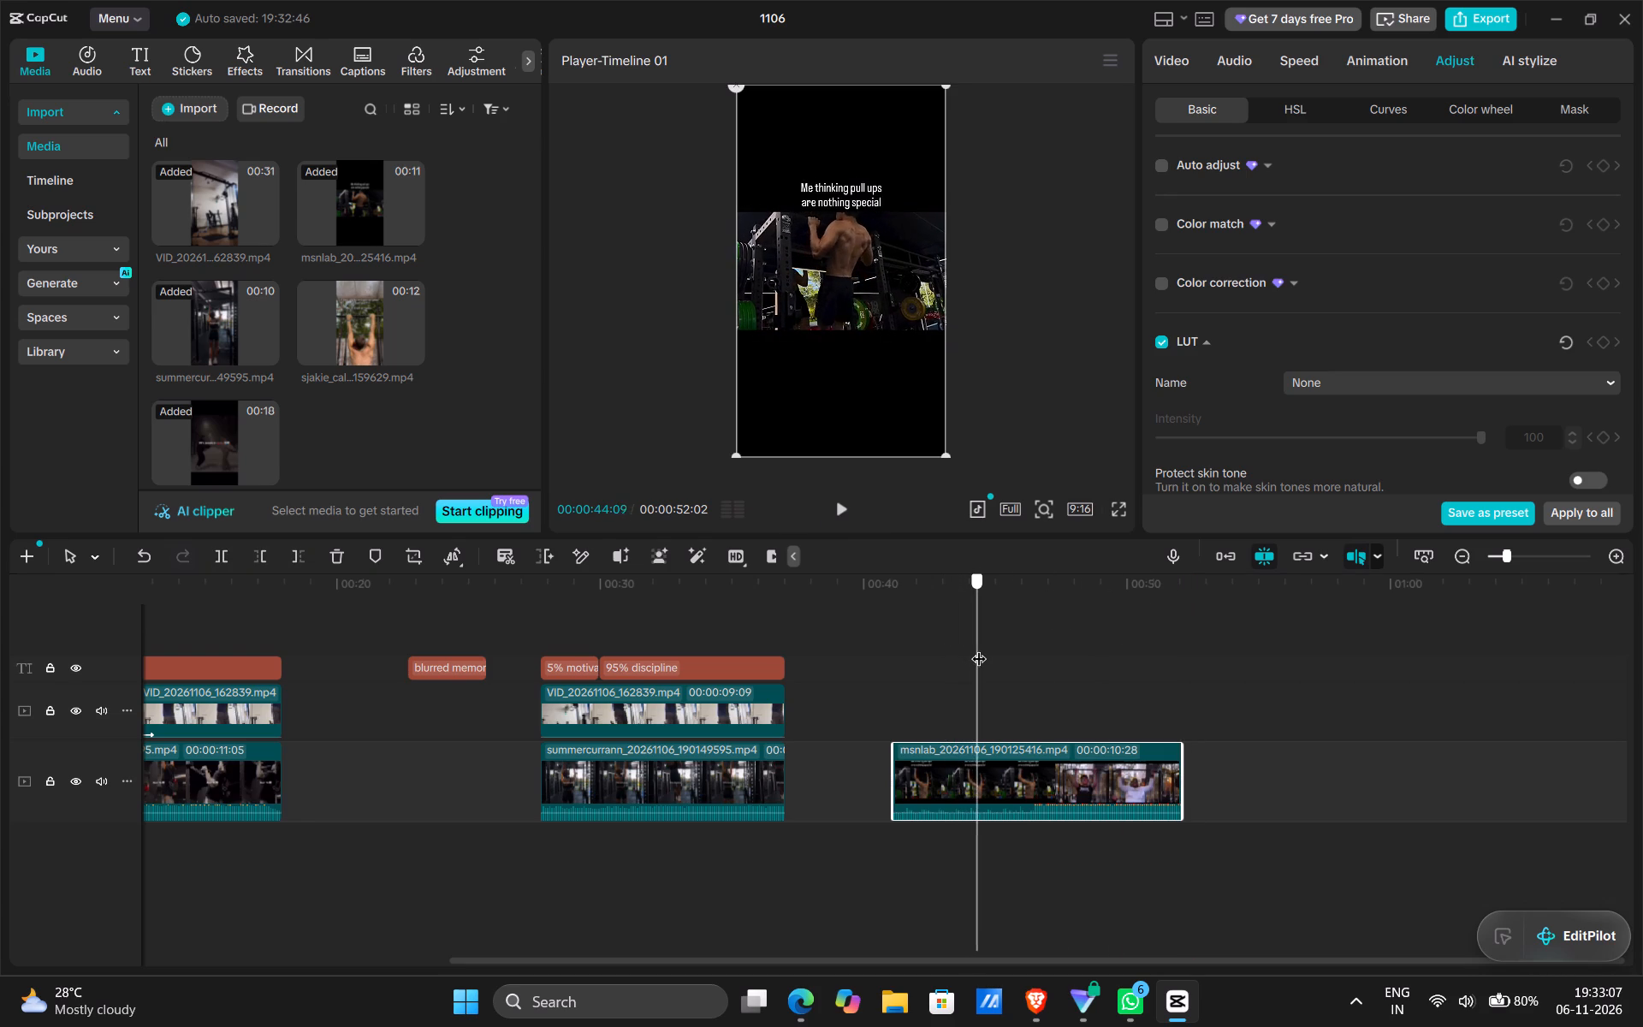
pyautogui.moveTo(979, 648); pyautogui.dragTo(986, 653)
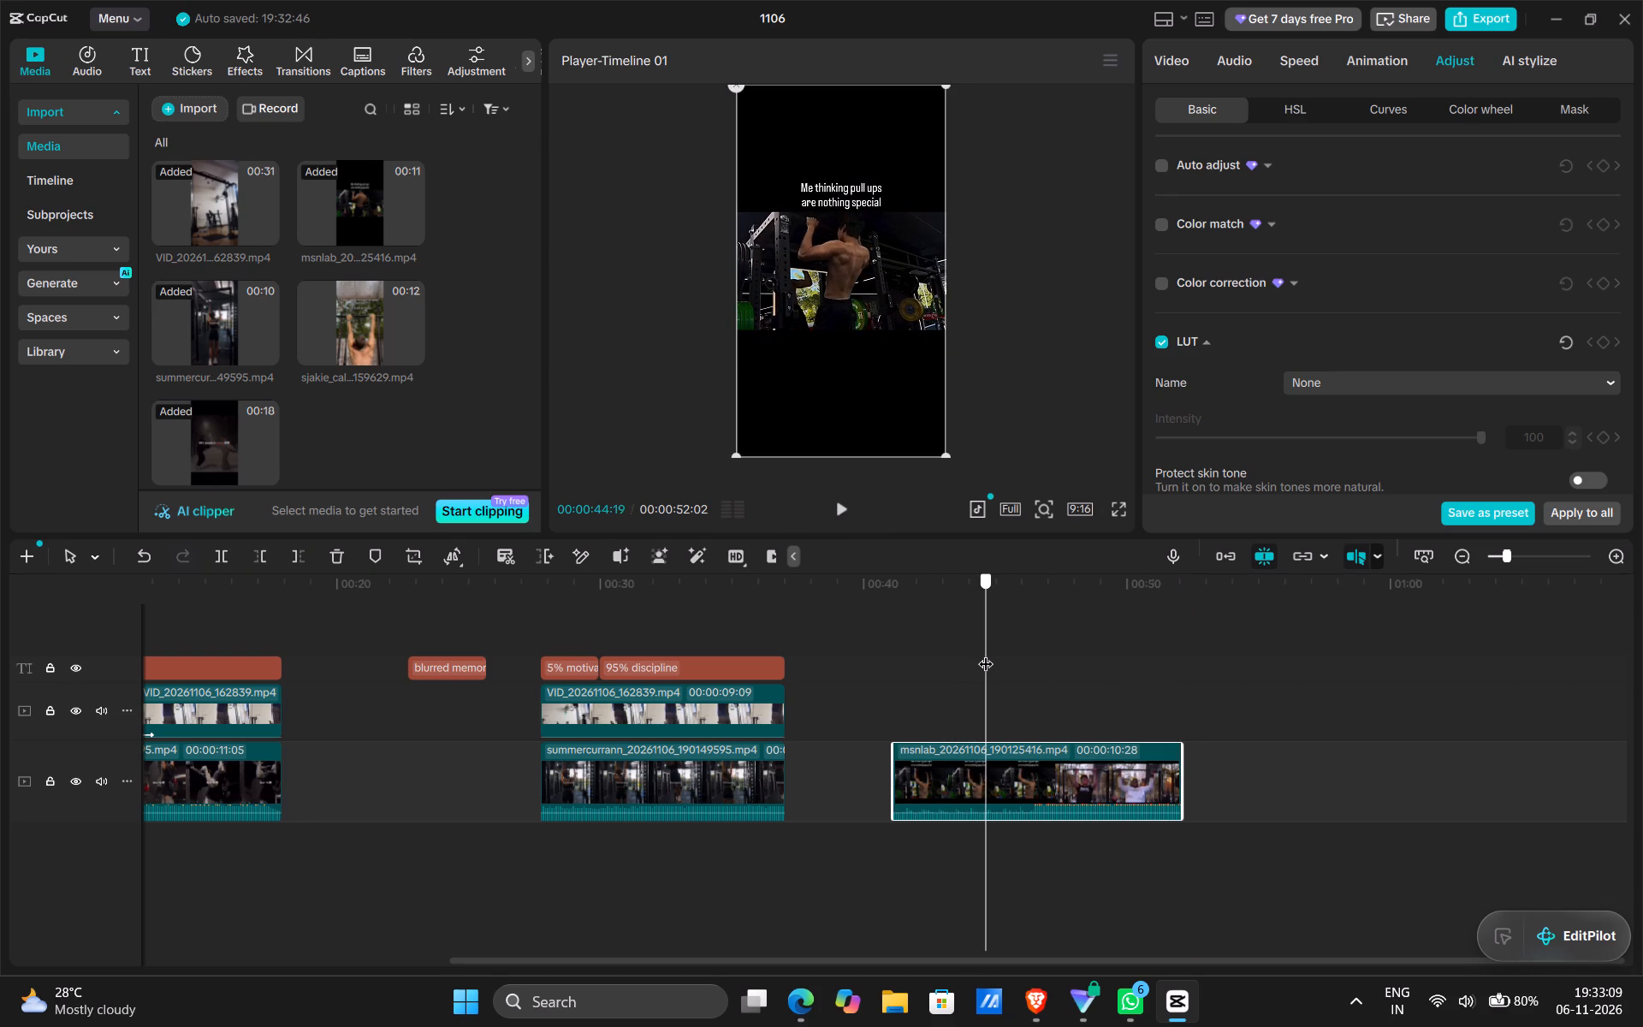
pyautogui.moveTo(986, 653); pyautogui.dragTo(943, 664)
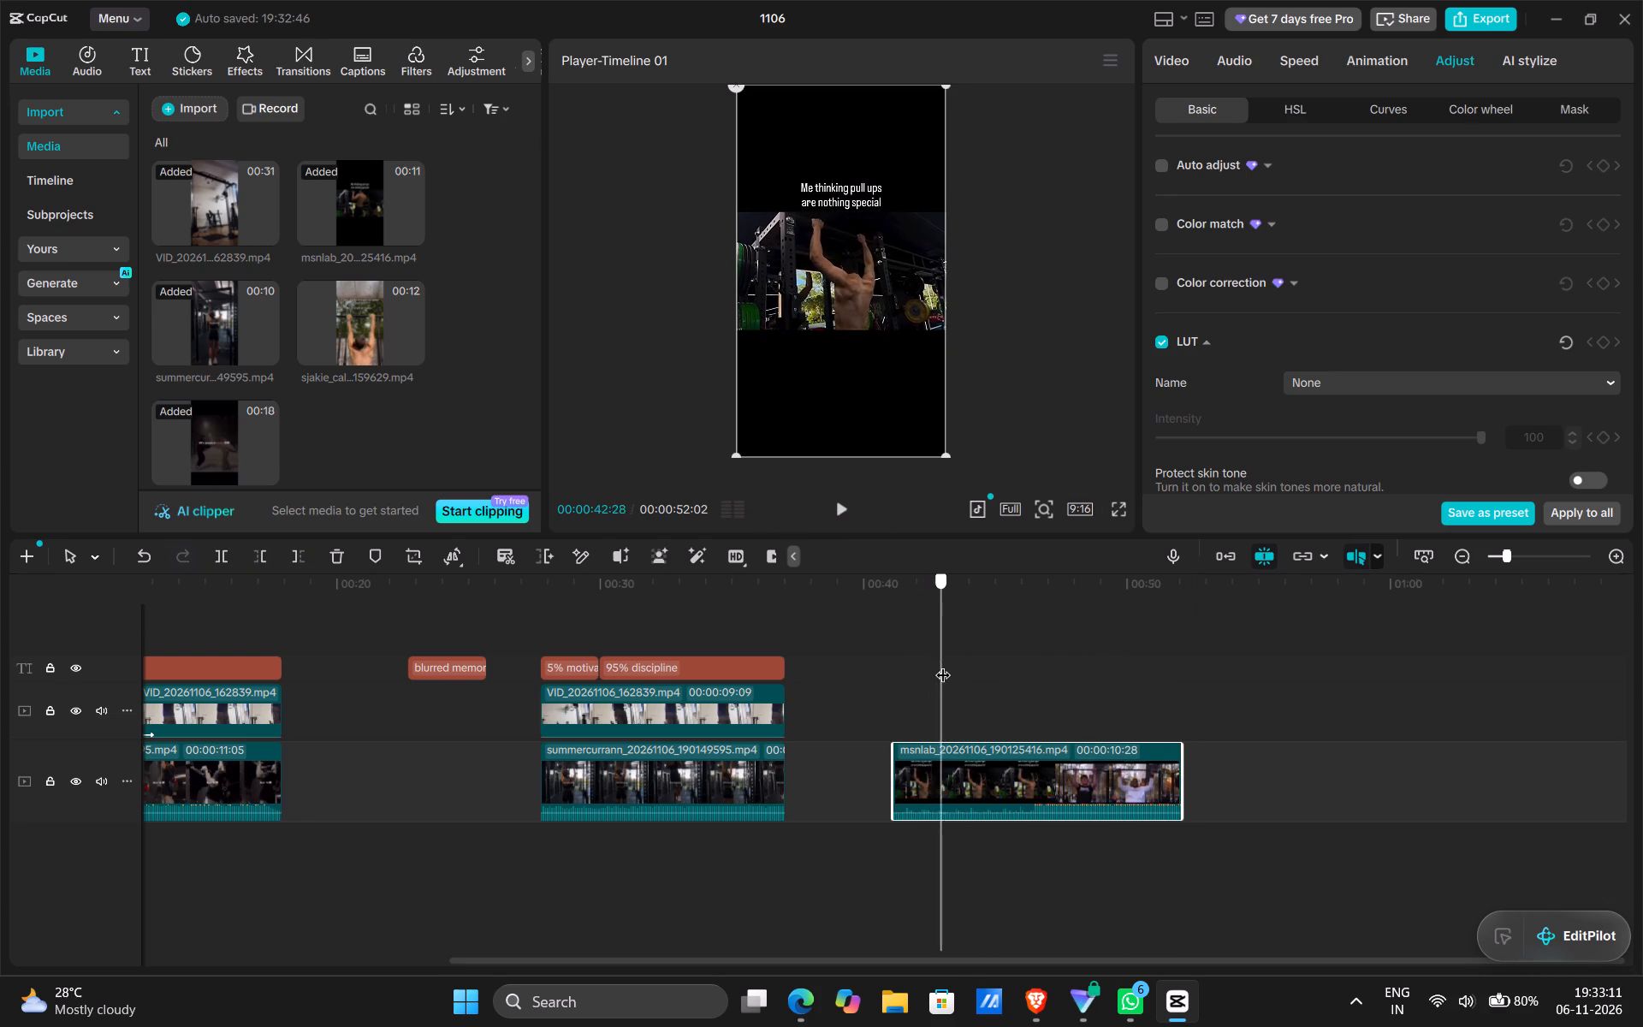
pyautogui.moveTo(943, 664); pyautogui.dragTo(1008, 693)
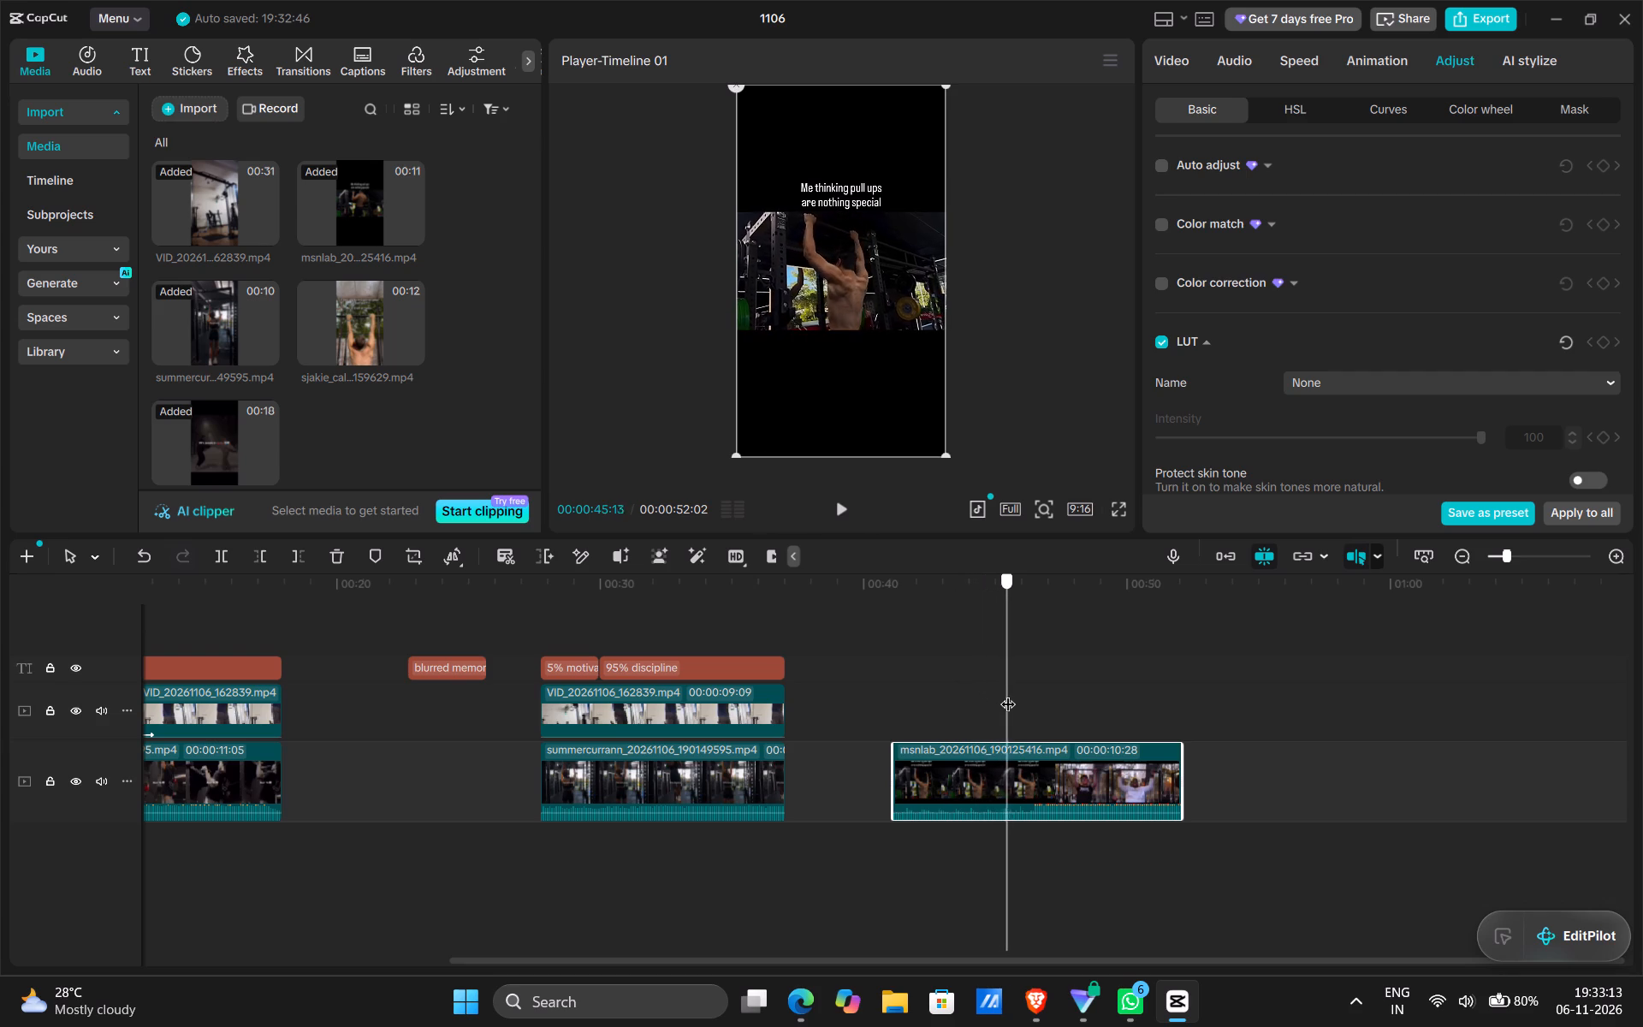
pyautogui.moveTo(1008, 693); pyautogui.dragTo(1035, 709)
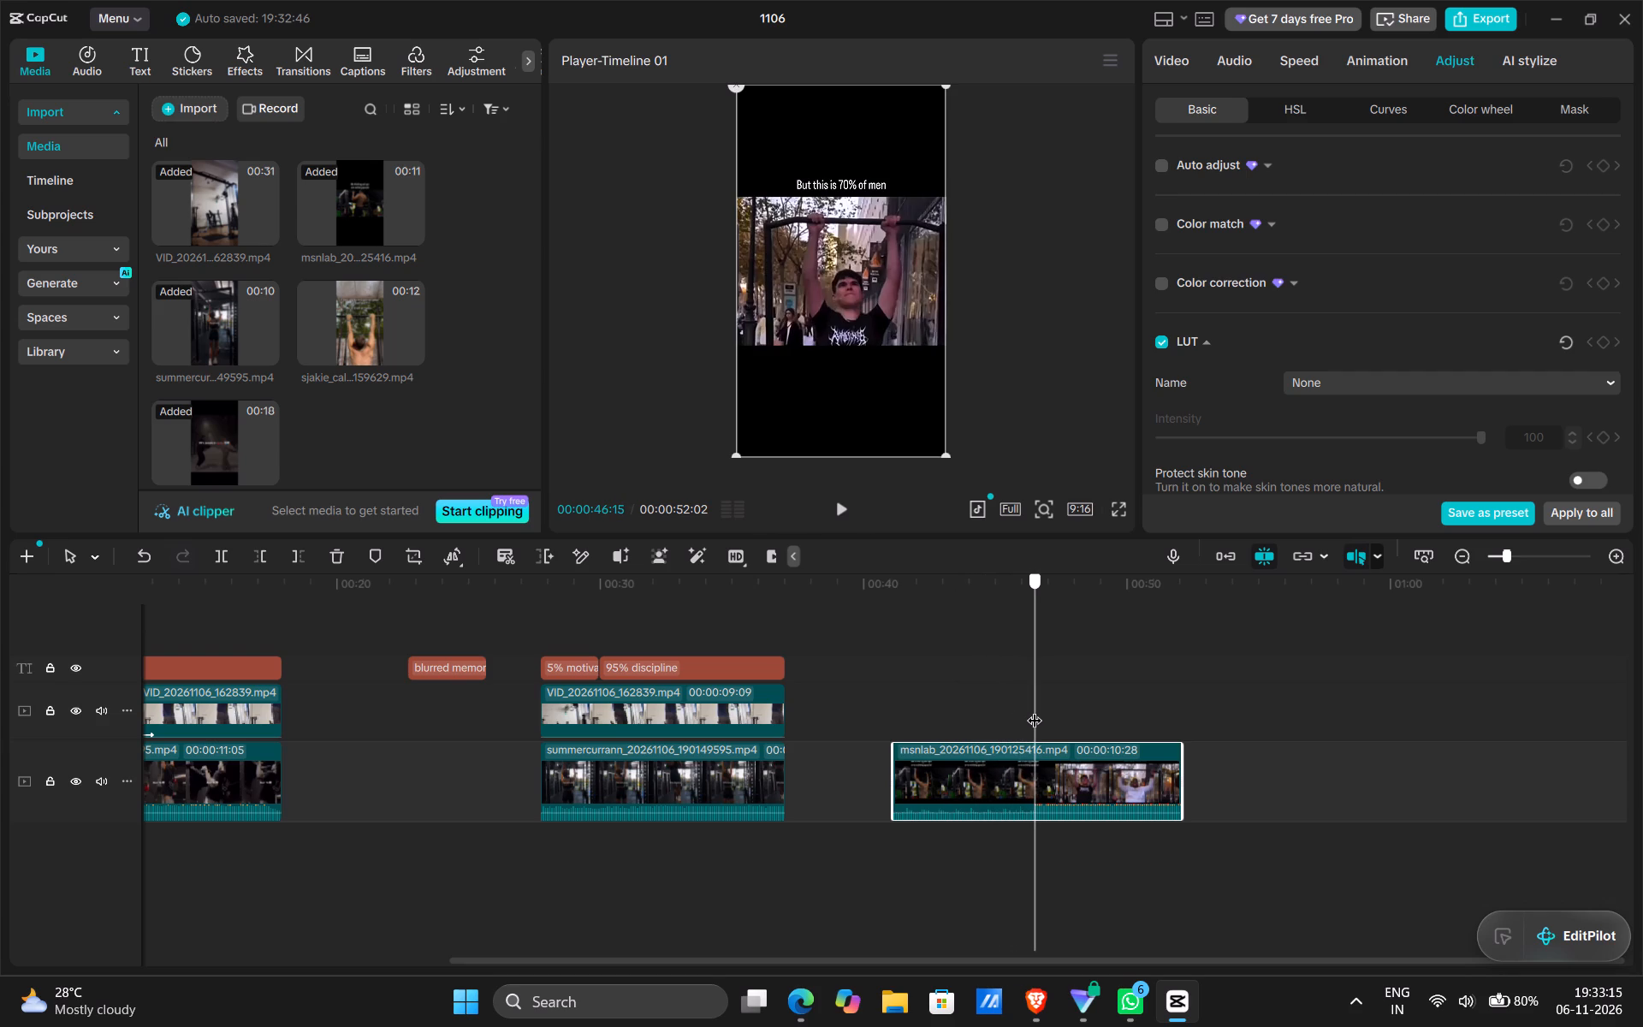
pyautogui.moveTo(1035, 709); pyautogui.dragTo(1032, 709)
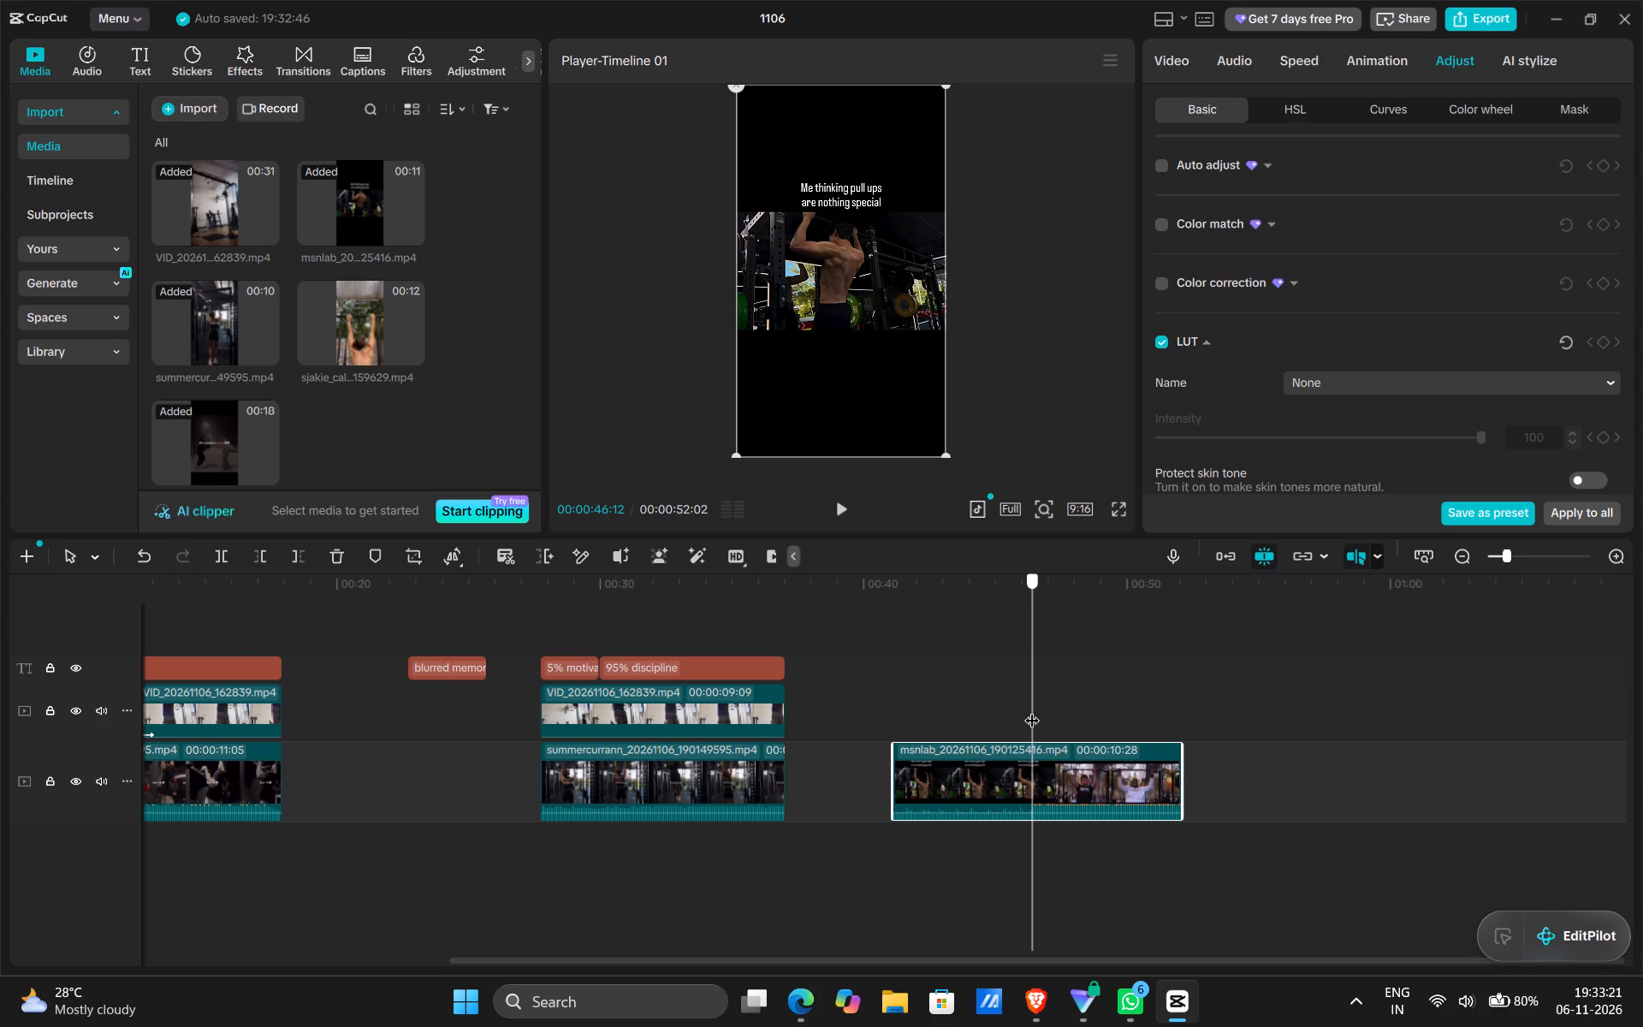
pyautogui.moveTo(1032, 709); pyautogui.dragTo(1033, 709)
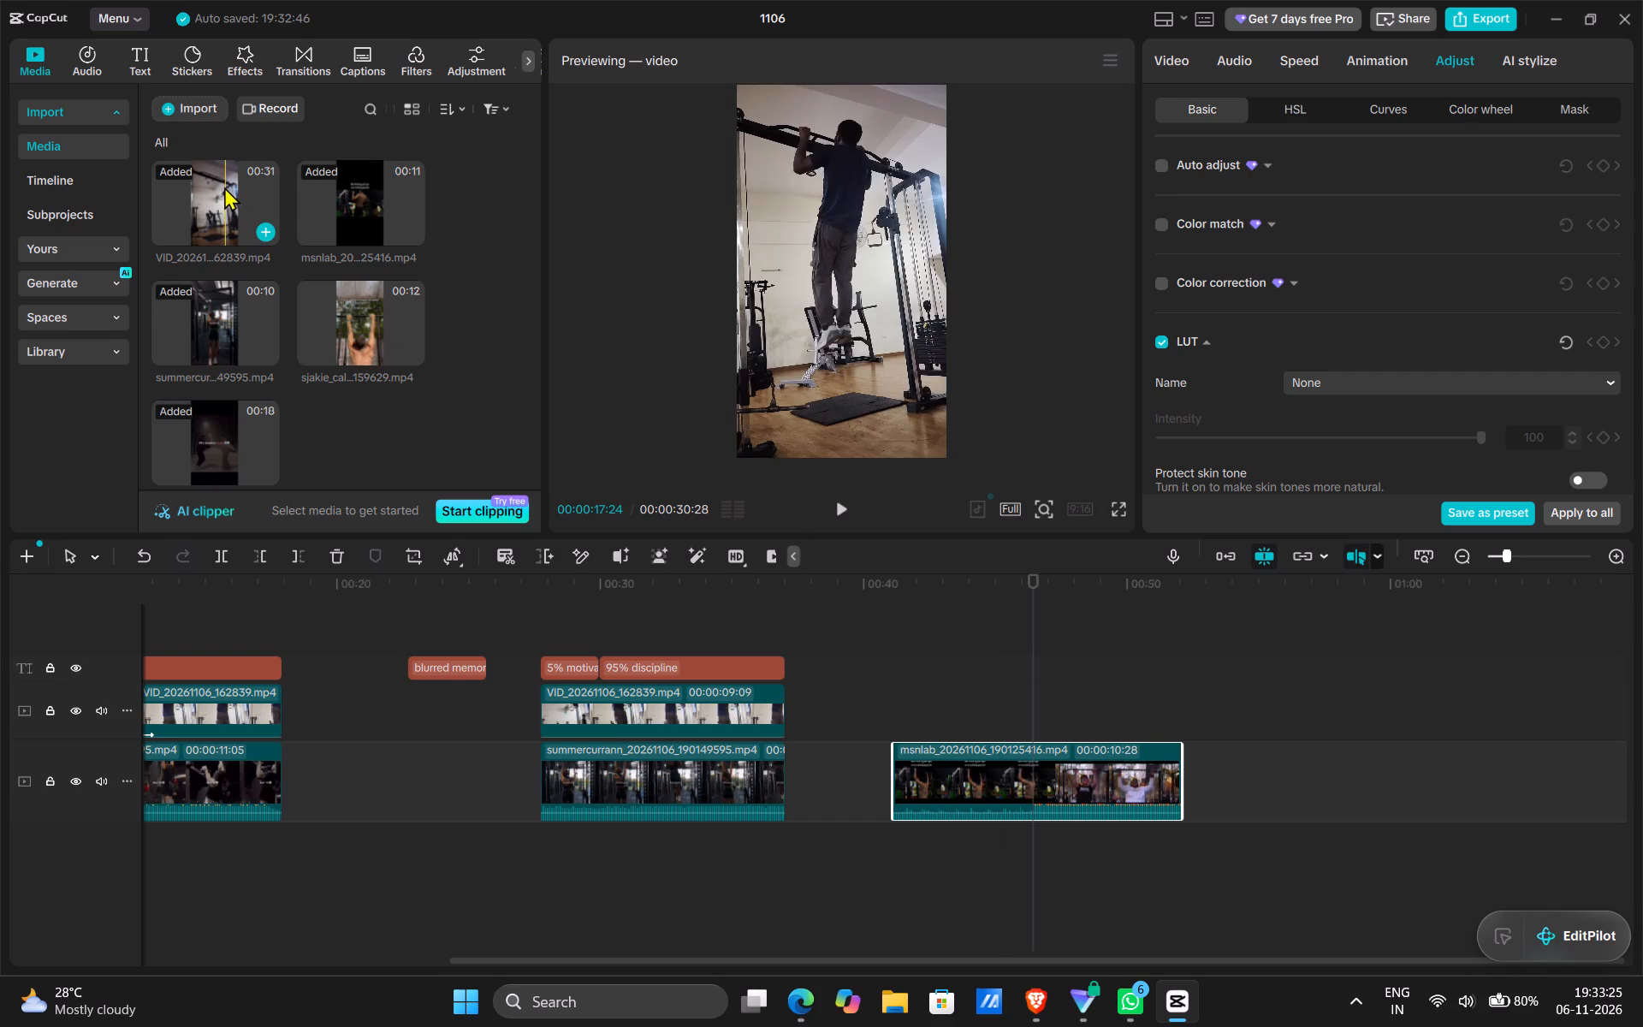
# Add the VID_20261106_162839 pull-up footage above the msnlab clip, trimmed at its start to 00:00:28:07 and aligned with that clip's start.
pyautogui.moveTo(199, 205); pyautogui.dragTo(898, 711)
pyautogui.moveTo(896, 707); pyautogui.dragTo(922, 710)
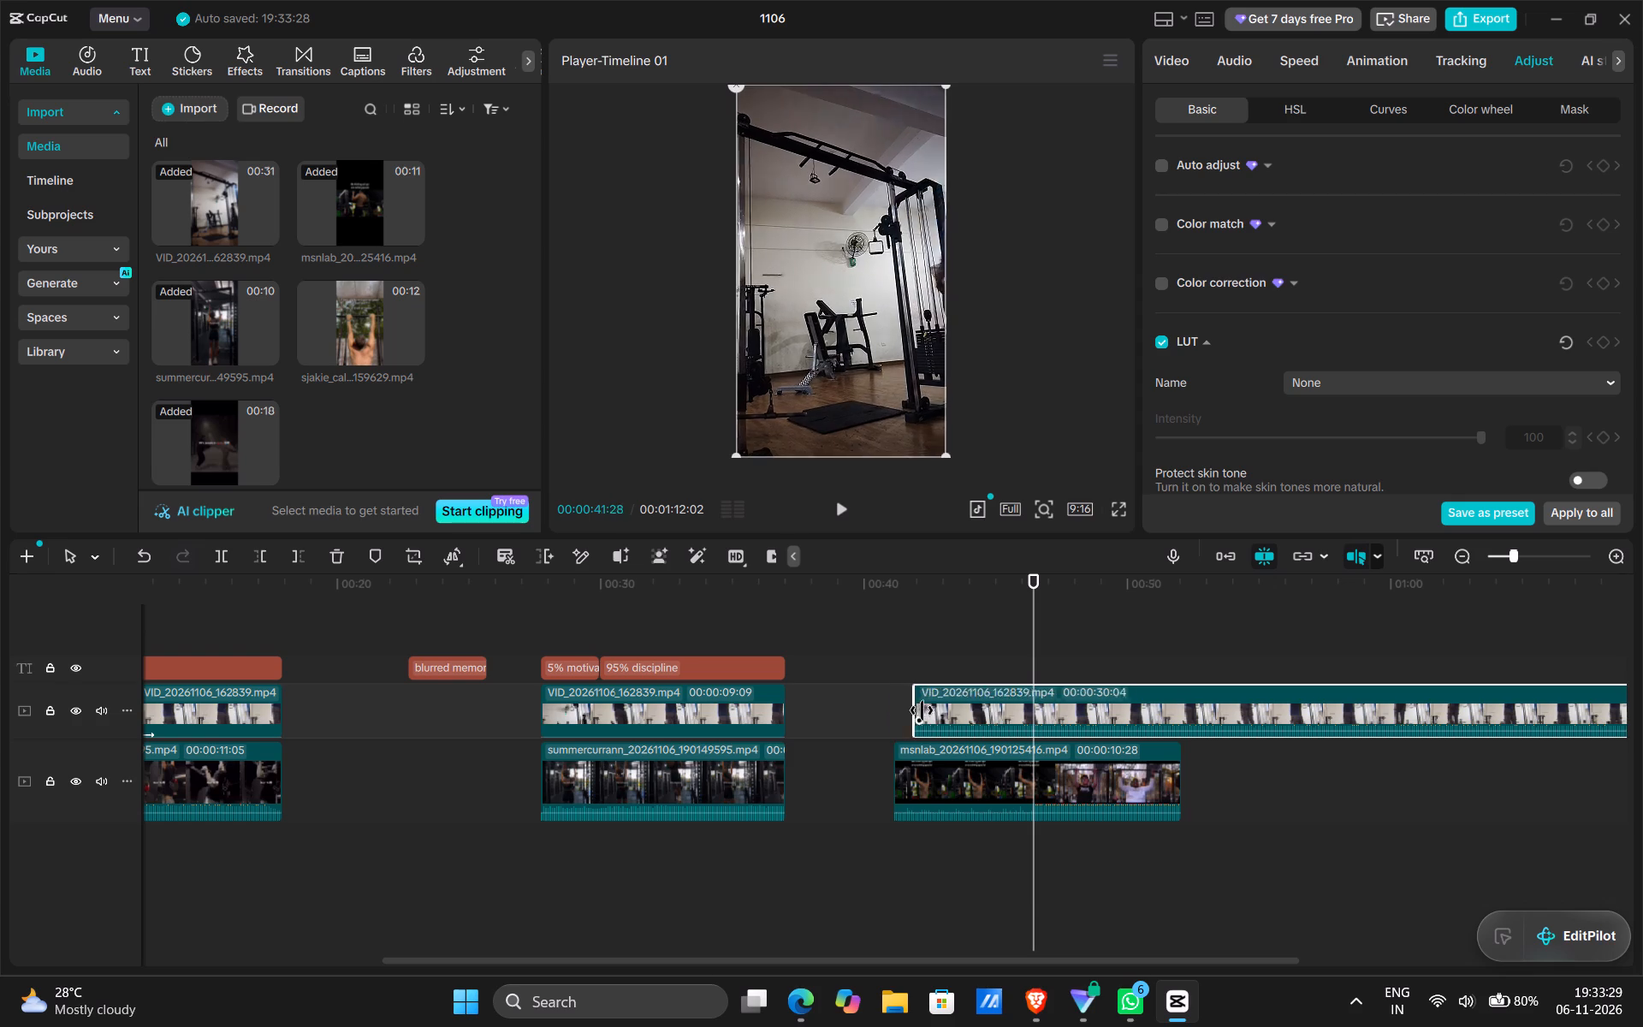
pyautogui.moveTo(922, 710); pyautogui.dragTo(981, 723)
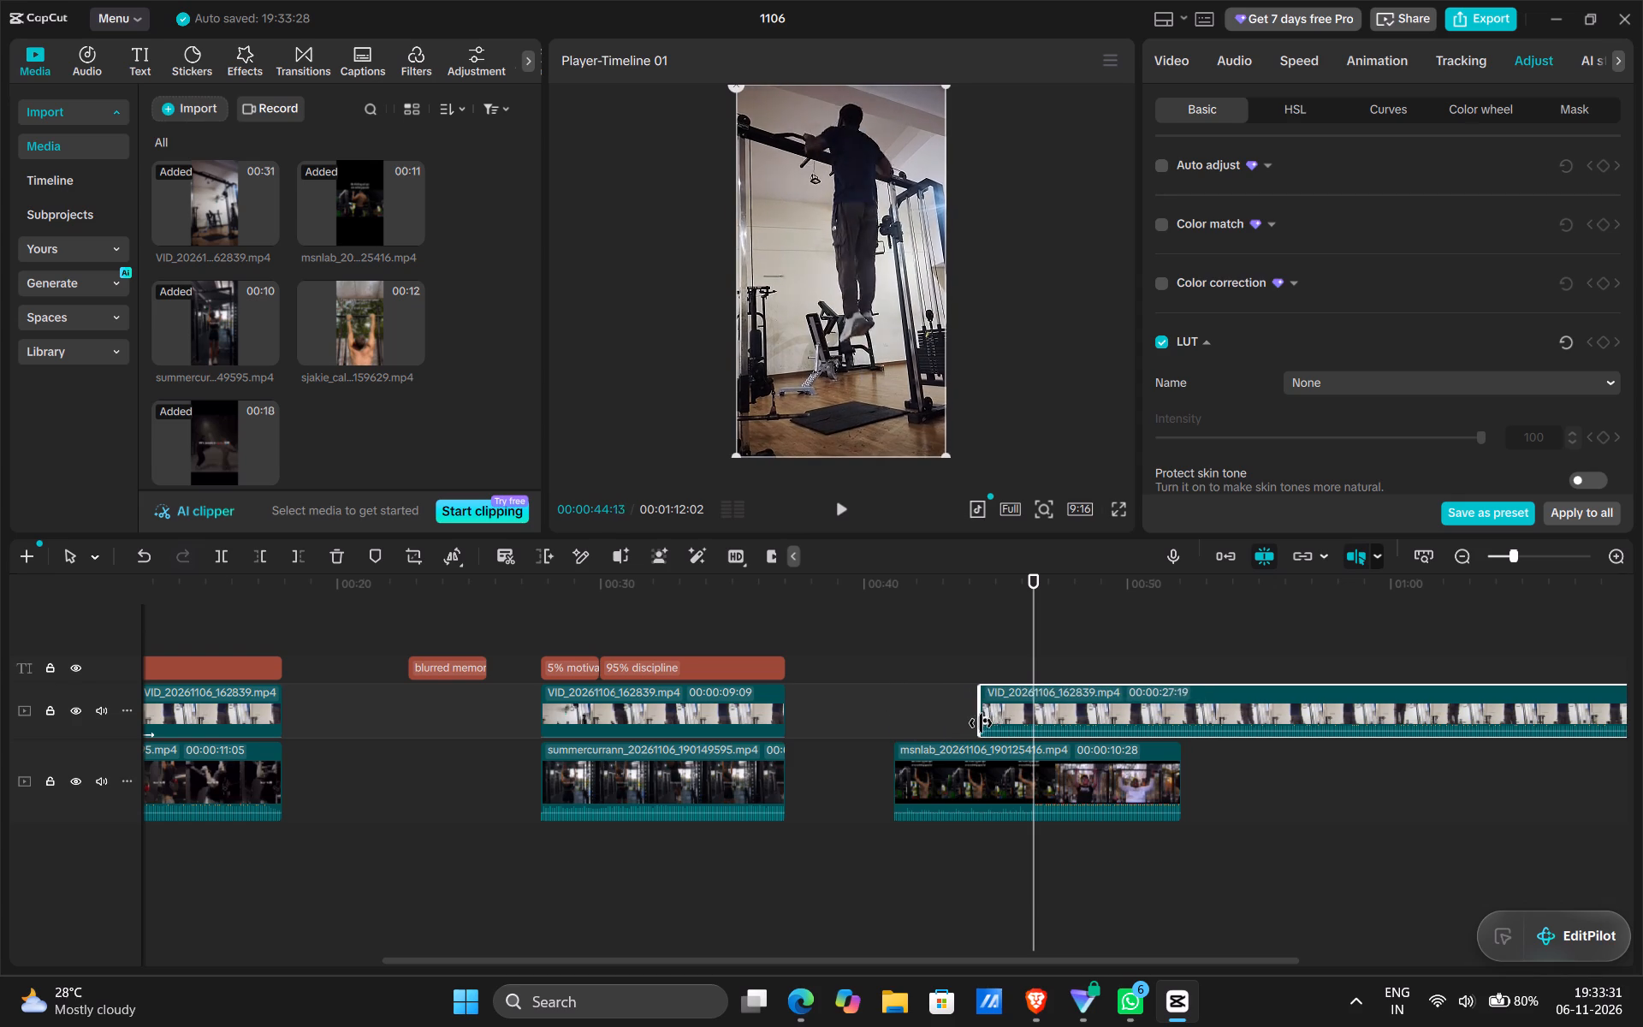
pyautogui.moveTo(981, 723); pyautogui.dragTo(967, 730)
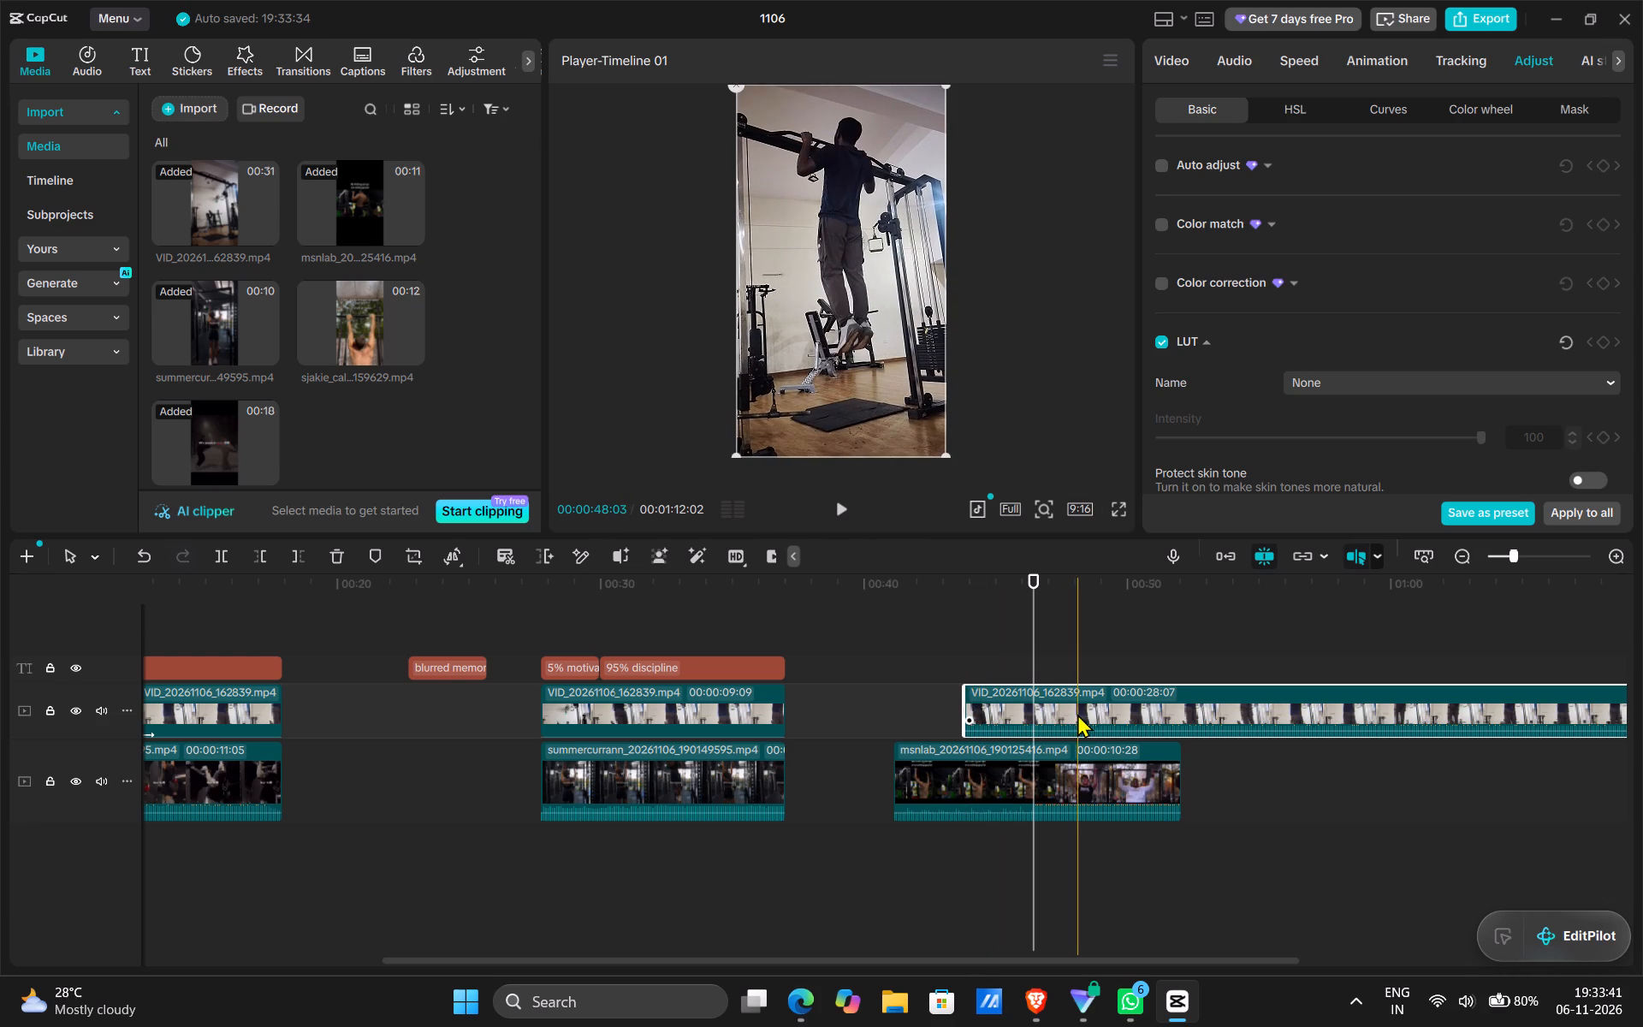
pyautogui.moveTo(1077, 714); pyautogui.dragTo(1012, 715)
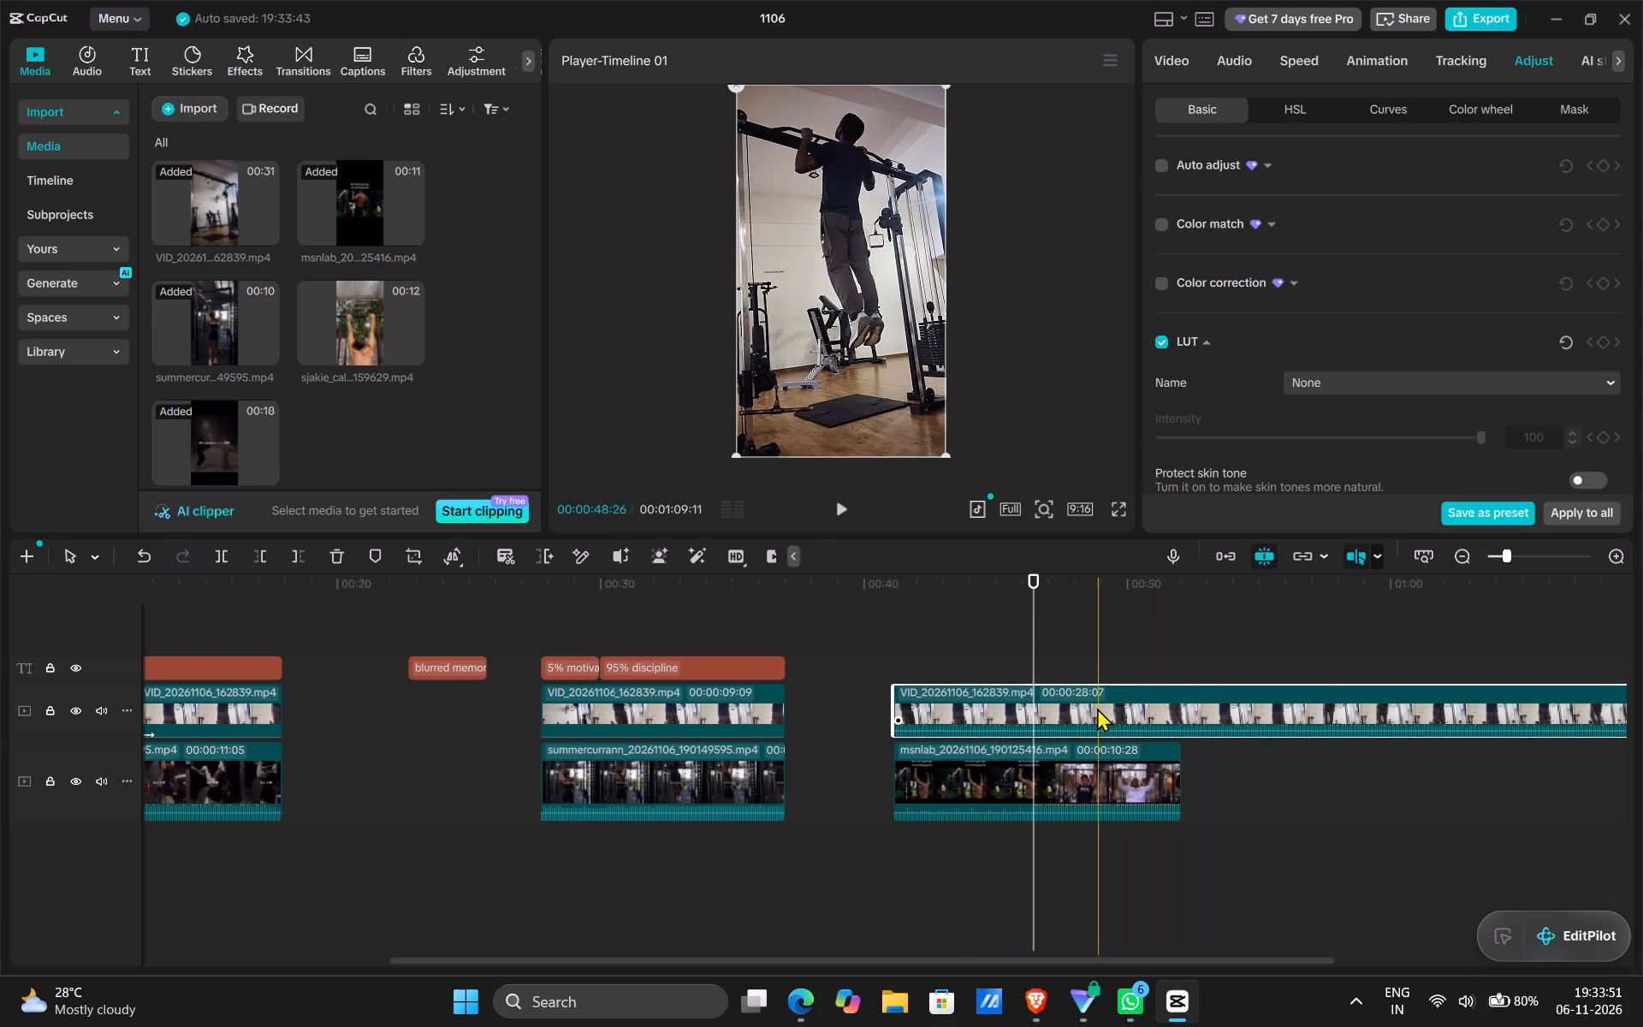
# Split the pull-up footage at the reference's scene change, 00:00:46:13, and delete the part after the cut.
pyautogui.click(224, 550)
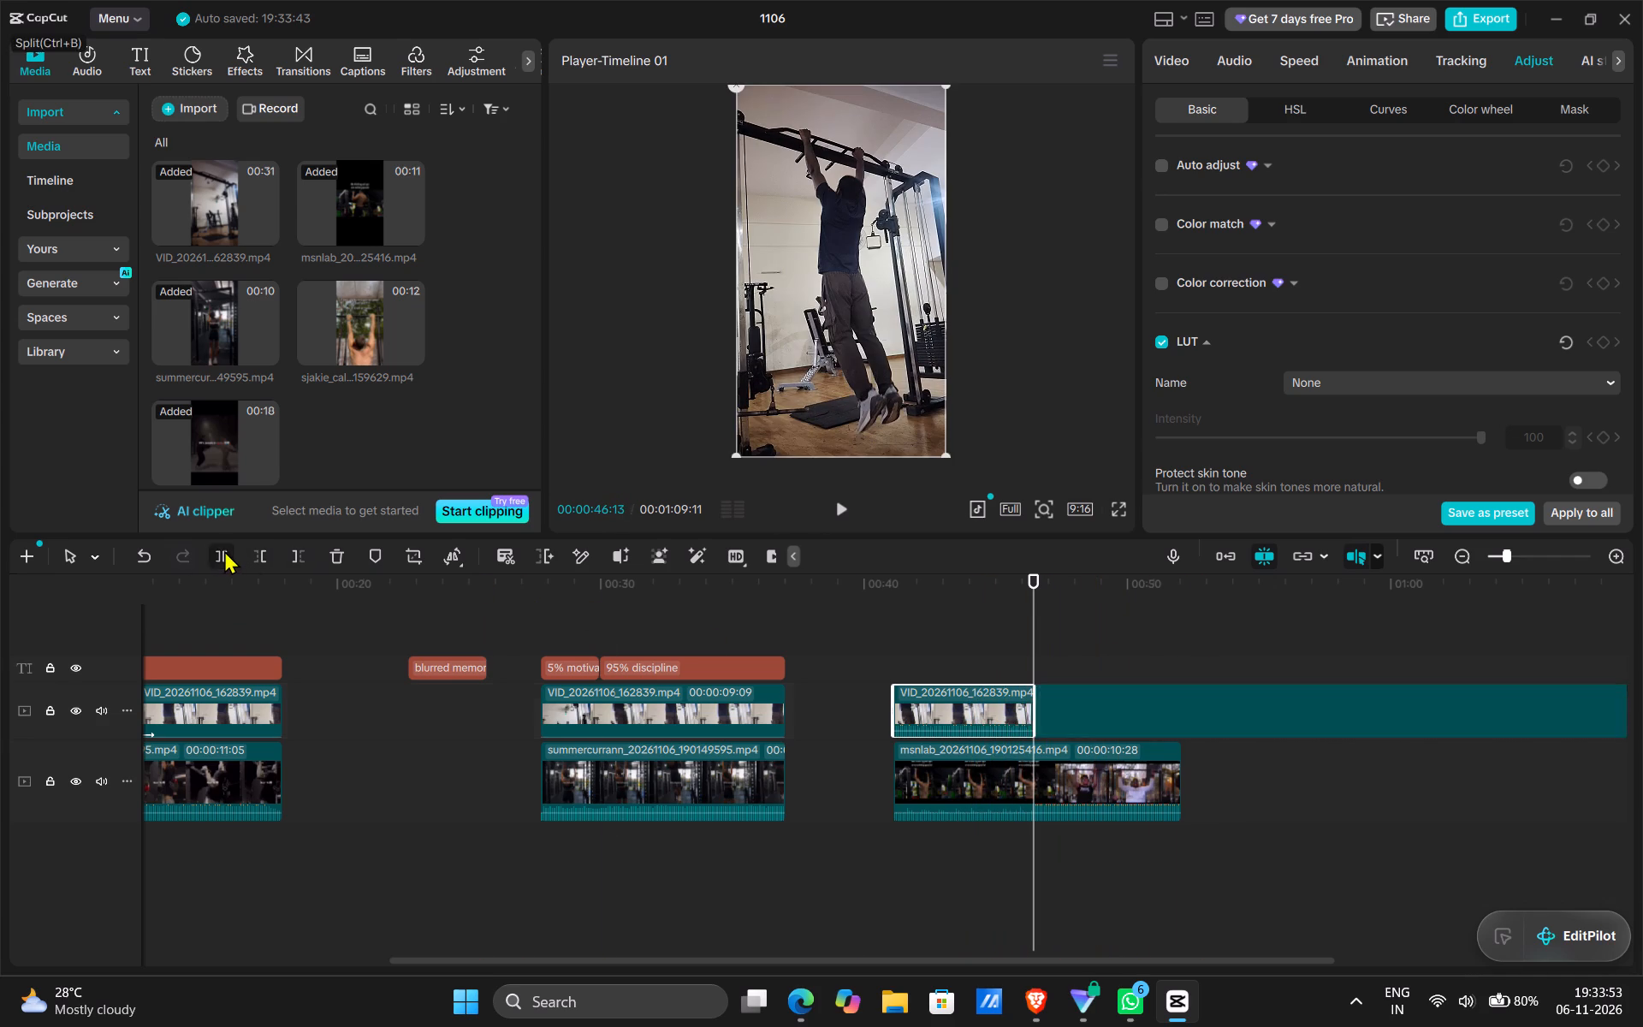
pyautogui.press('Delete')
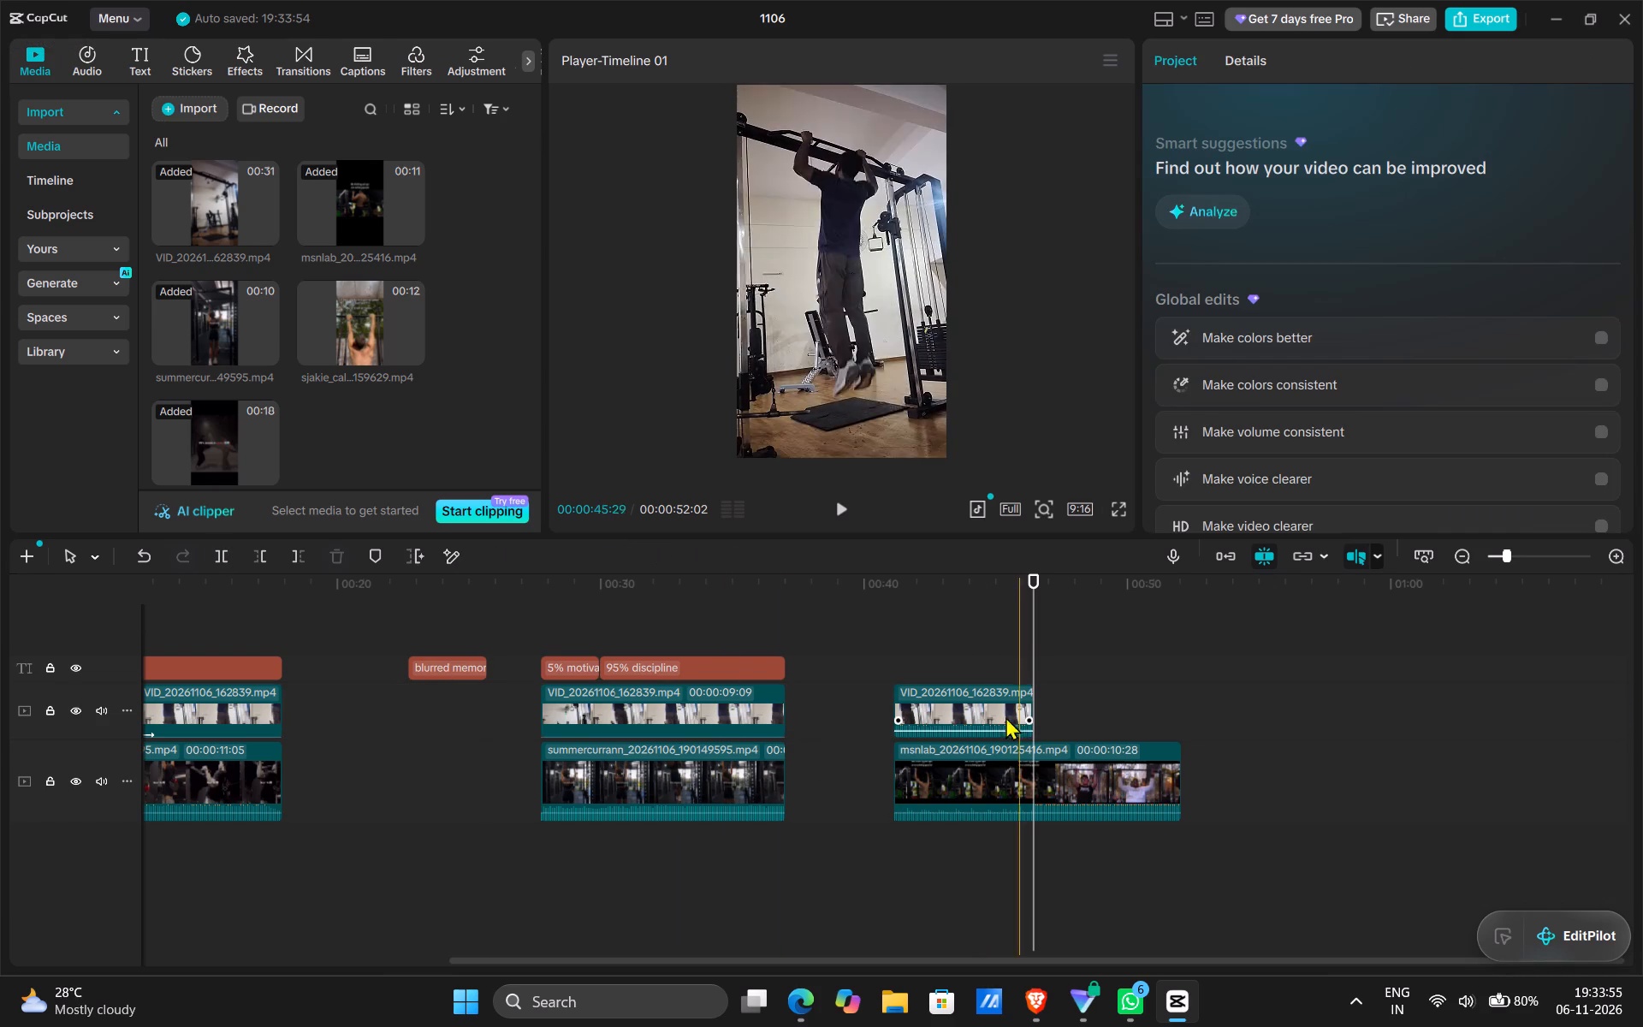
# Lower the audio volume of the trimmed pull-up clip above the msnlab reference.
pyautogui.moveTo(982, 732); pyautogui.dragTo(988, 770)
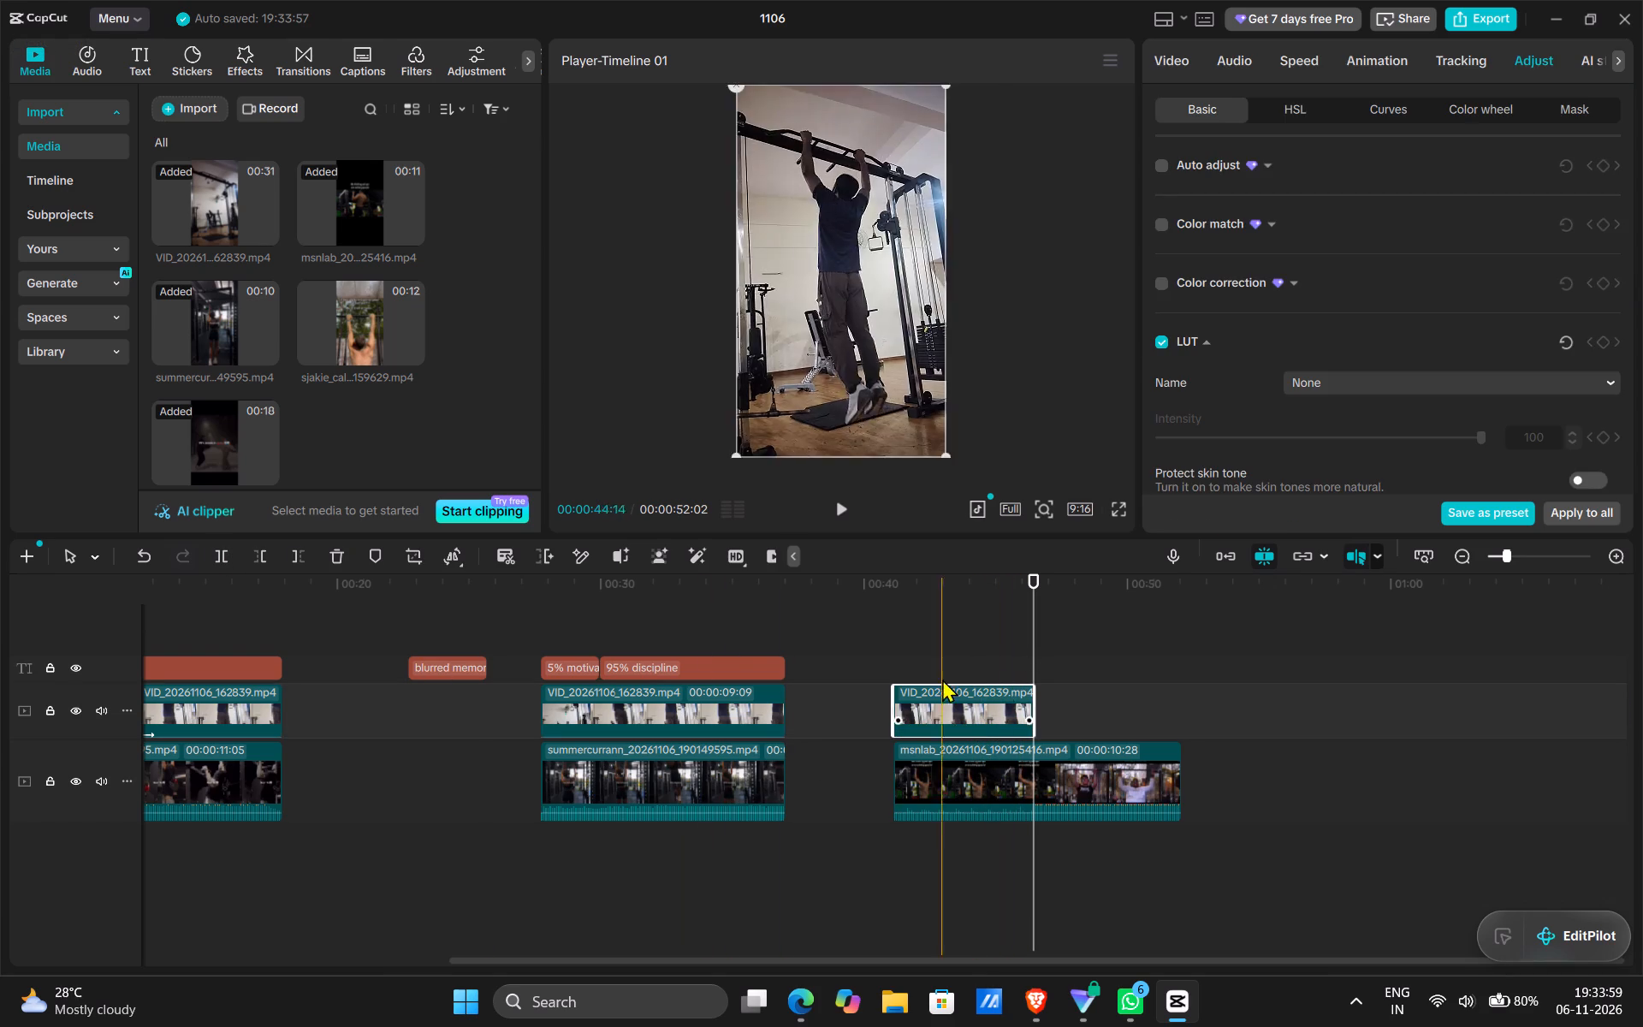
# Temporarily hide the pull-up footage track to examine the reference's framing and scene change underneath, and show it again.
pyautogui.click(77, 705)
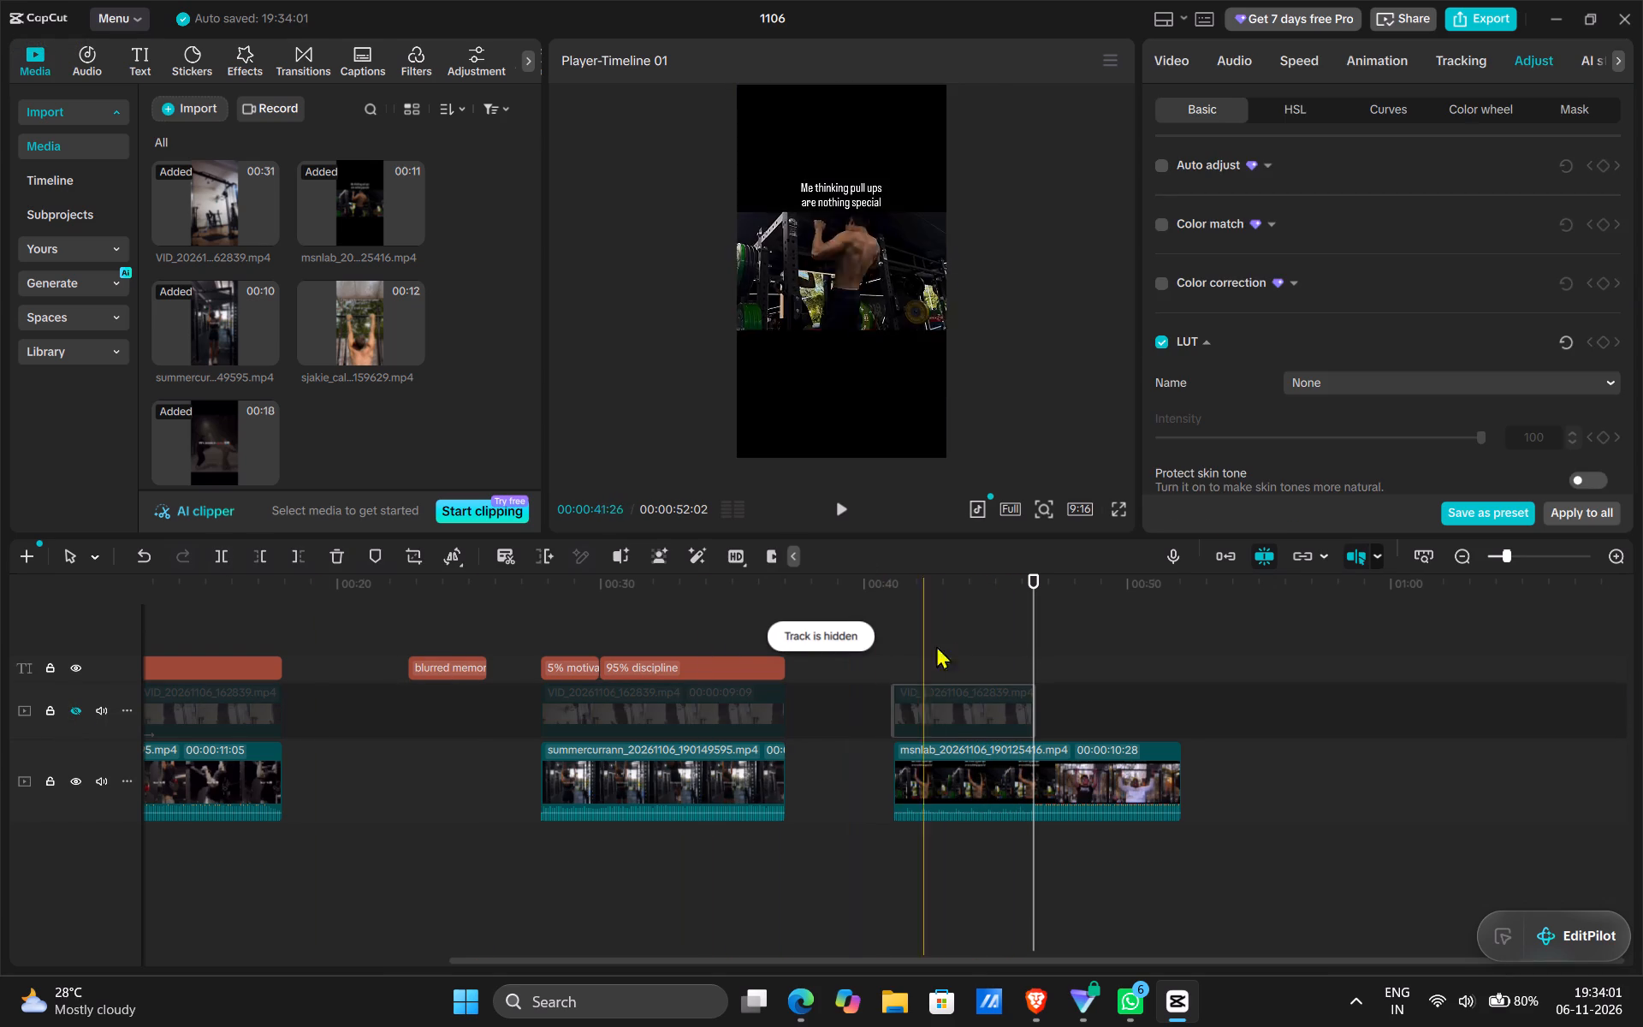
pyautogui.moveTo(1036, 656); pyautogui.dragTo(990, 659)
pyautogui.click(995, 709)
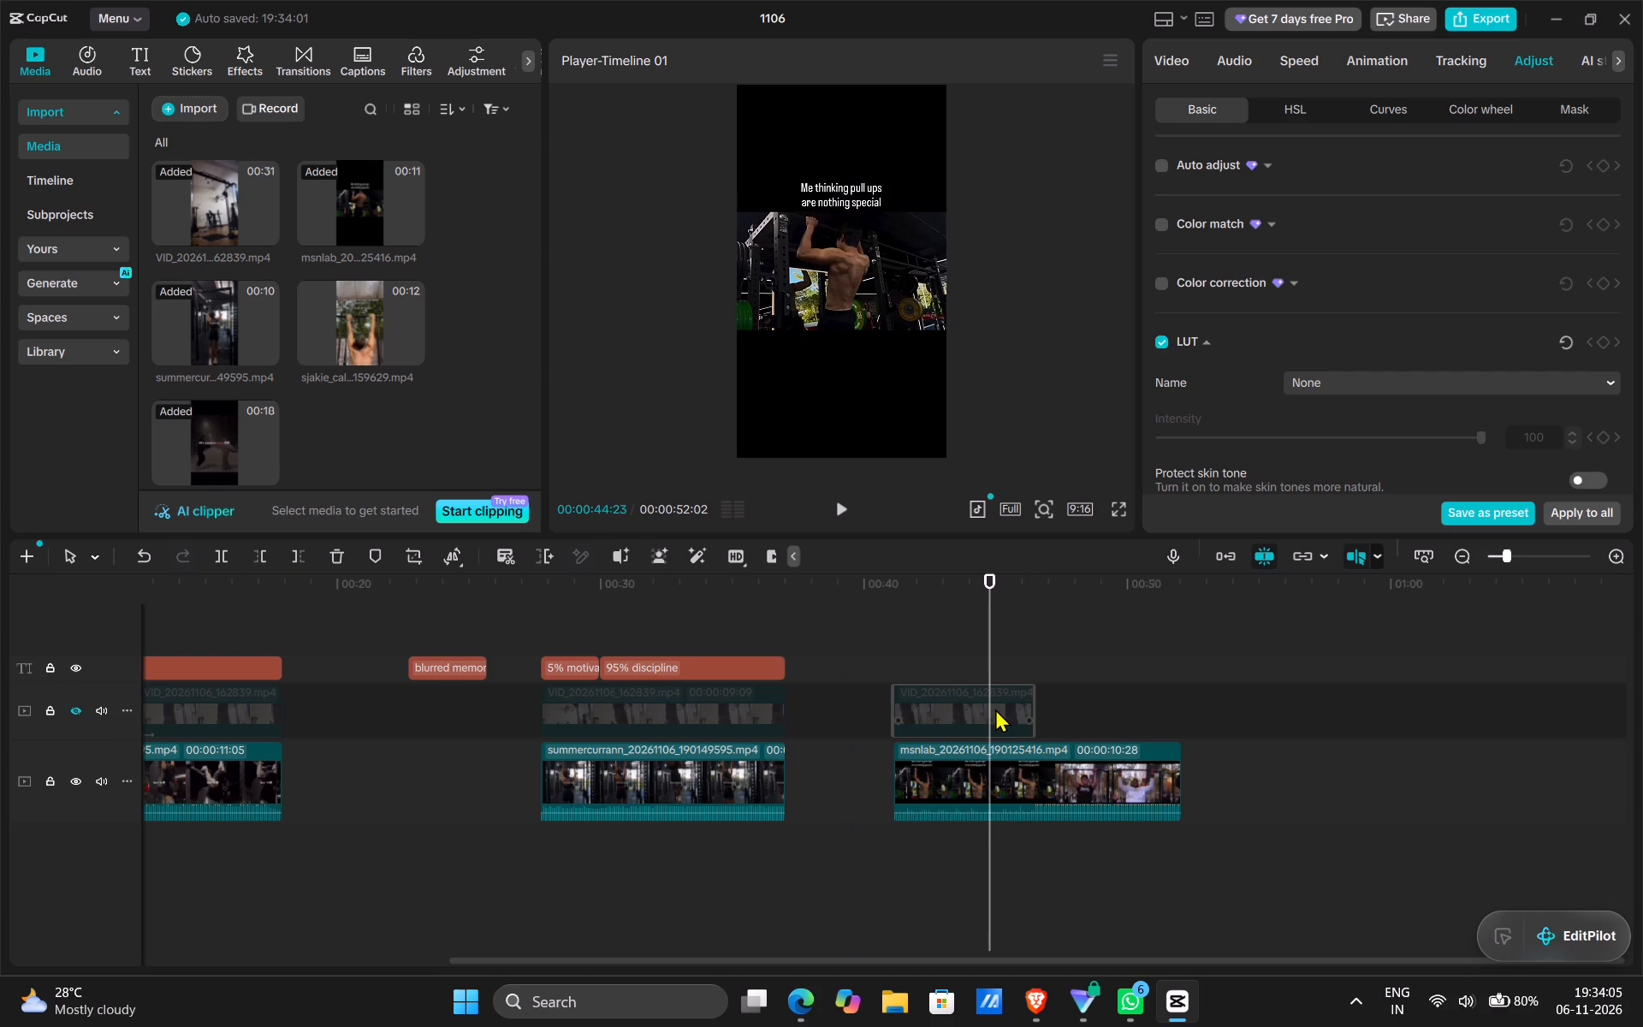
pyautogui.moveTo(984, 620); pyautogui.dragTo(1036, 649)
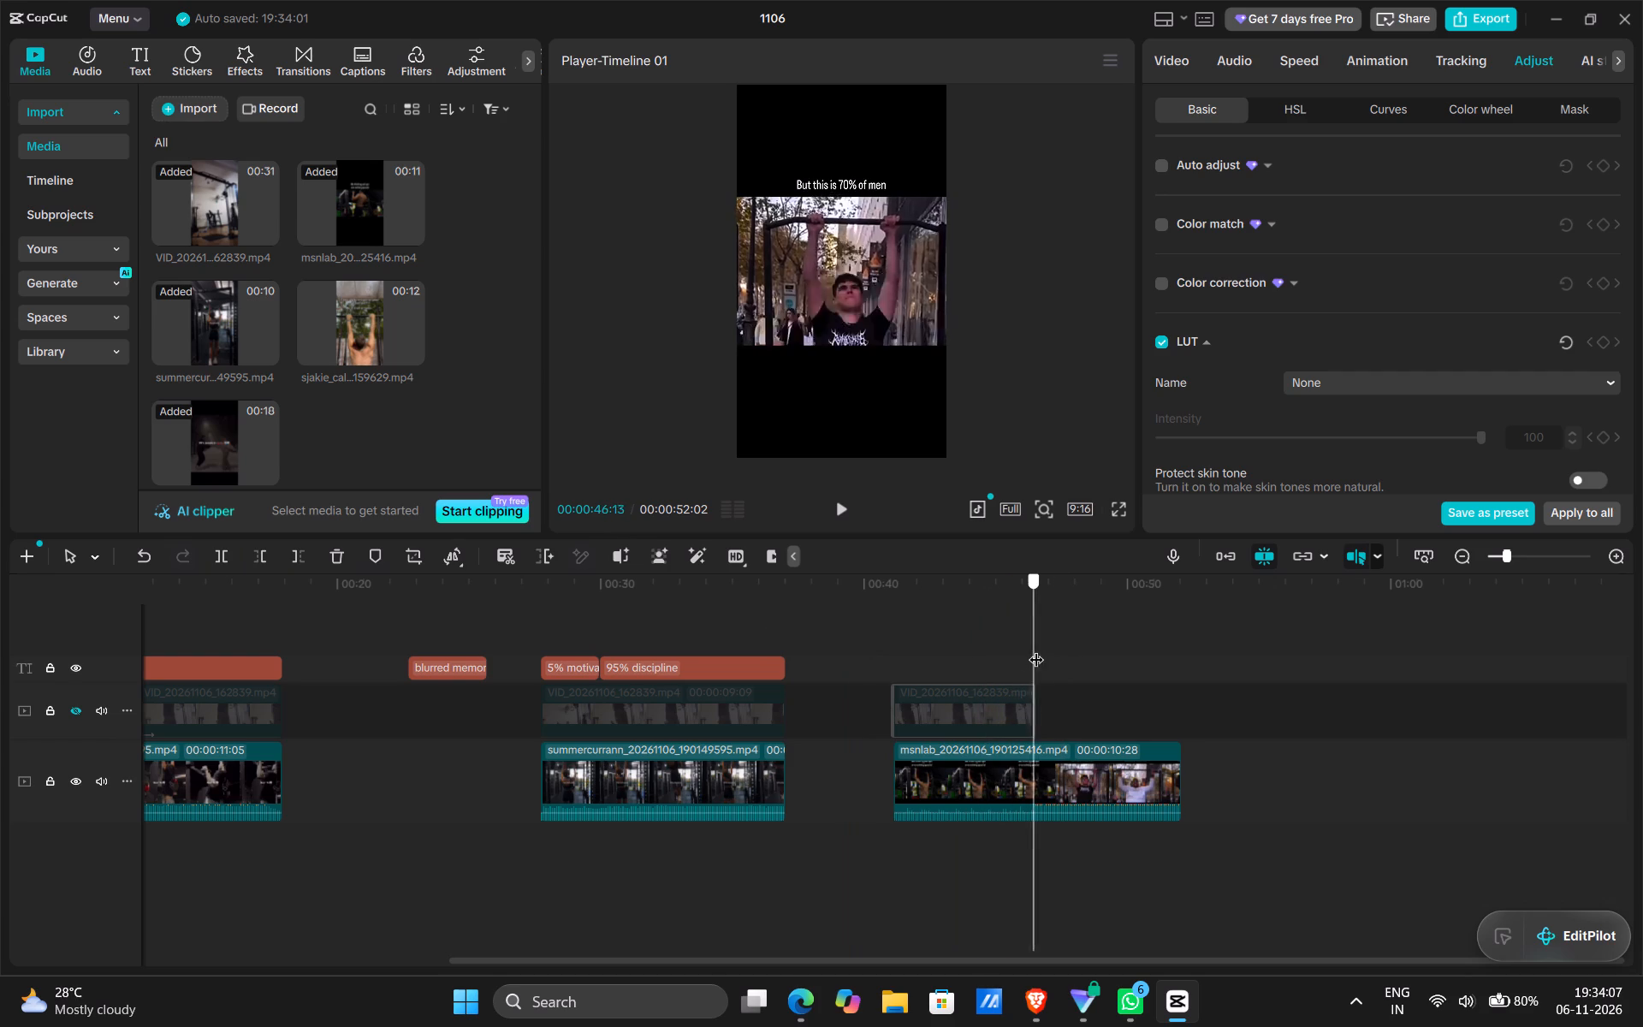
pyautogui.moveTo(1036, 649); pyautogui.dragTo(997, 648)
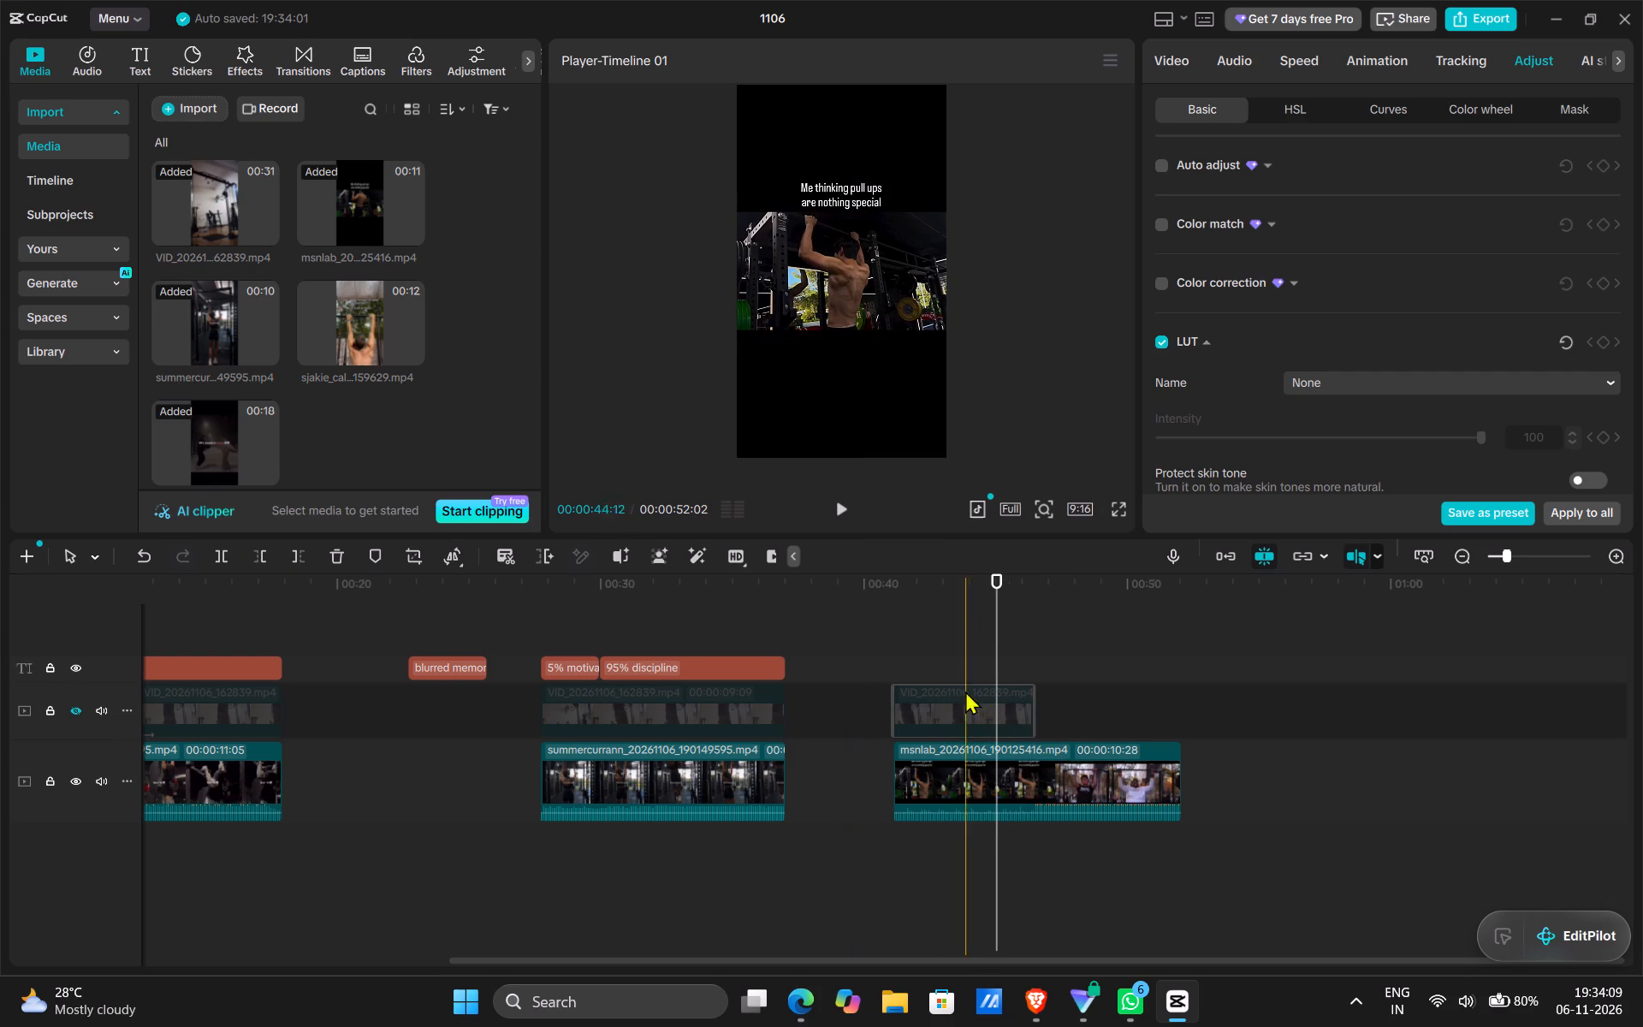
pyautogui.click(72, 708)
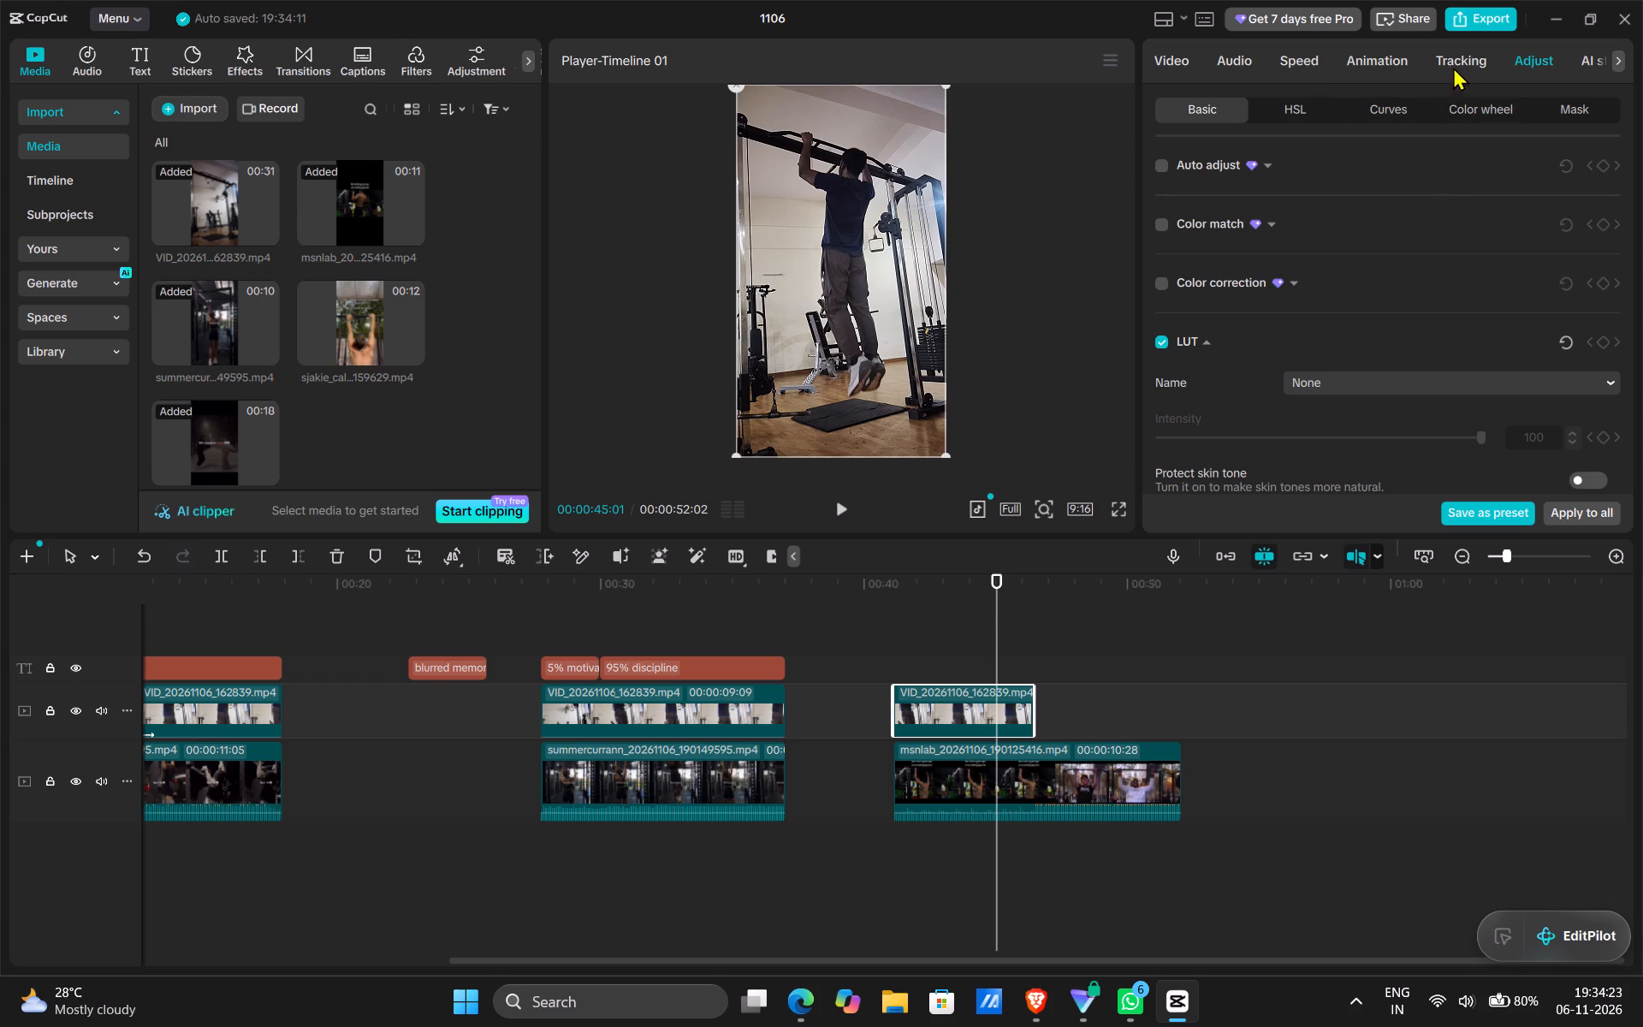
# Add a Filmstrip mask to the pull-up clip above the msnlab reference.
pyautogui.click(1171, 66)
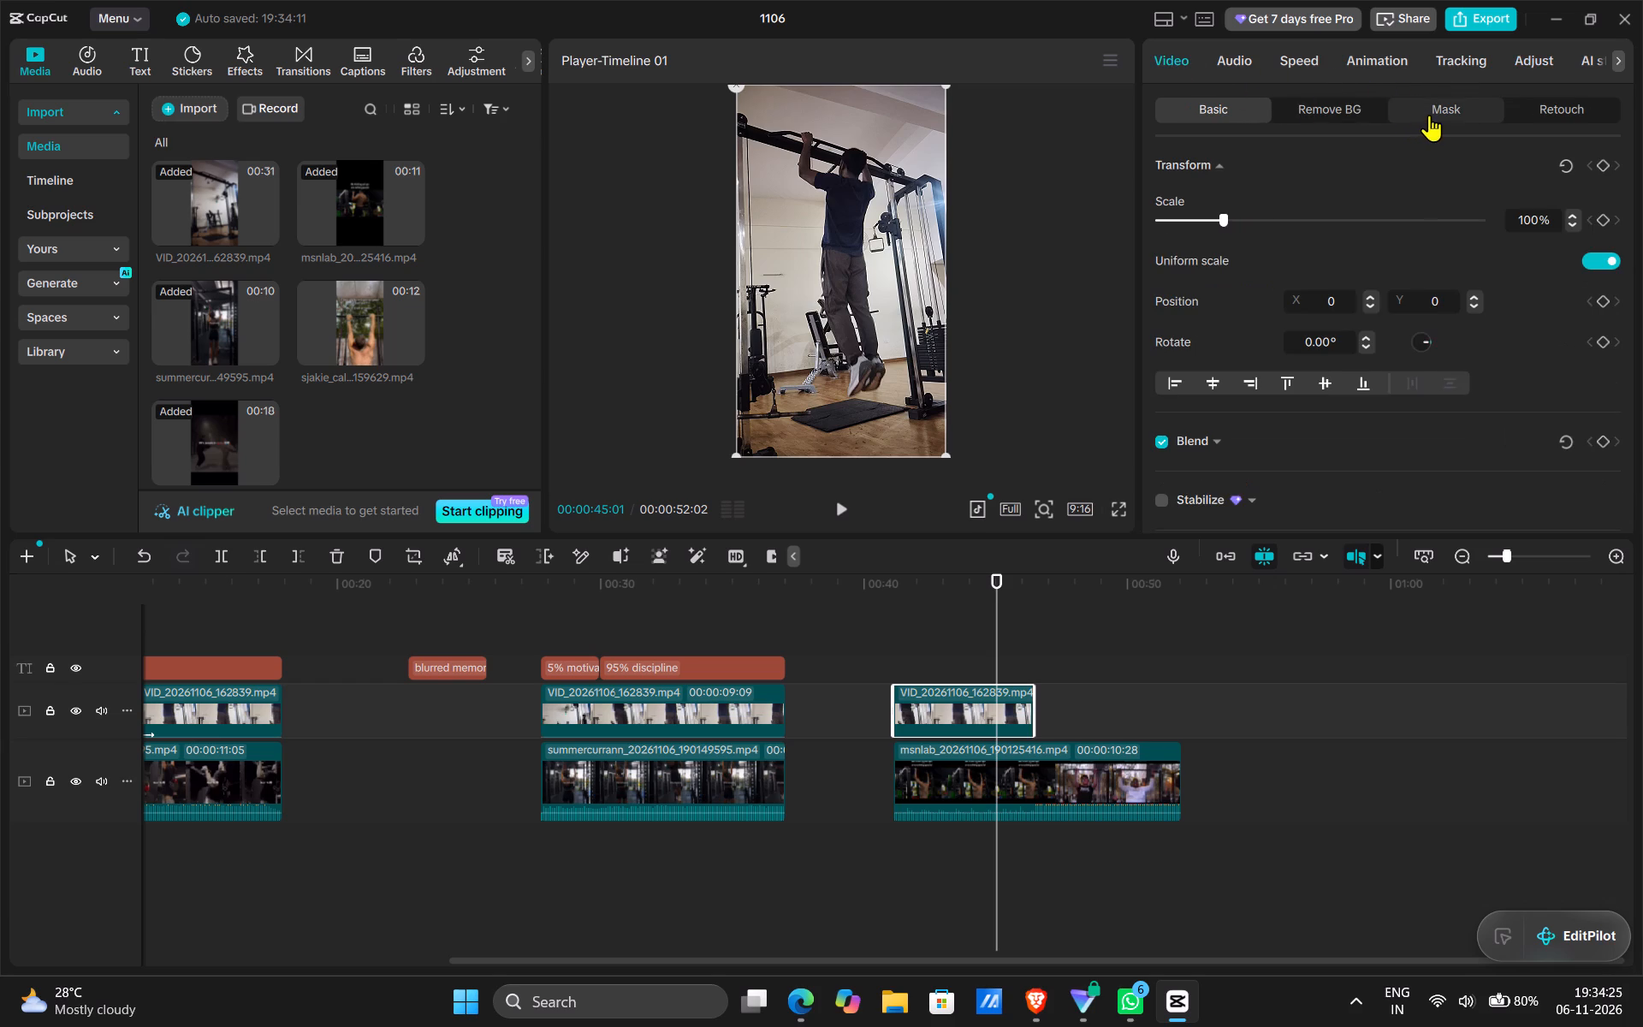
pyautogui.click(1429, 113)
pyautogui.click(1179, 198)
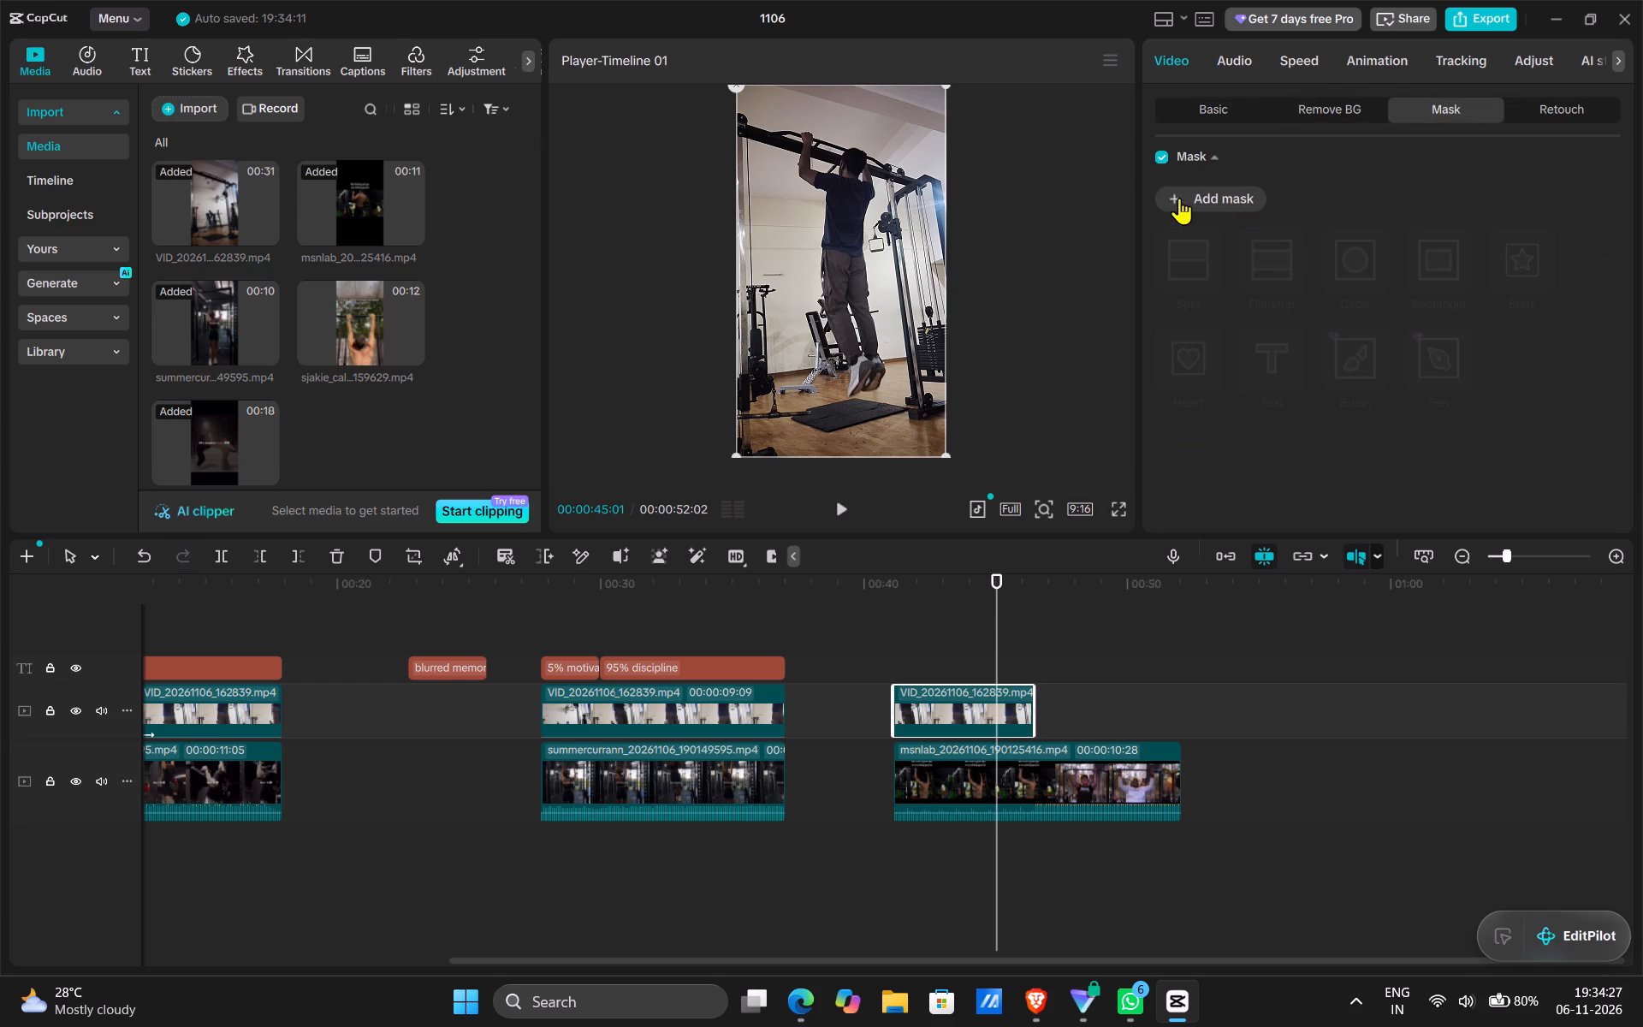
pyautogui.click(1272, 265)
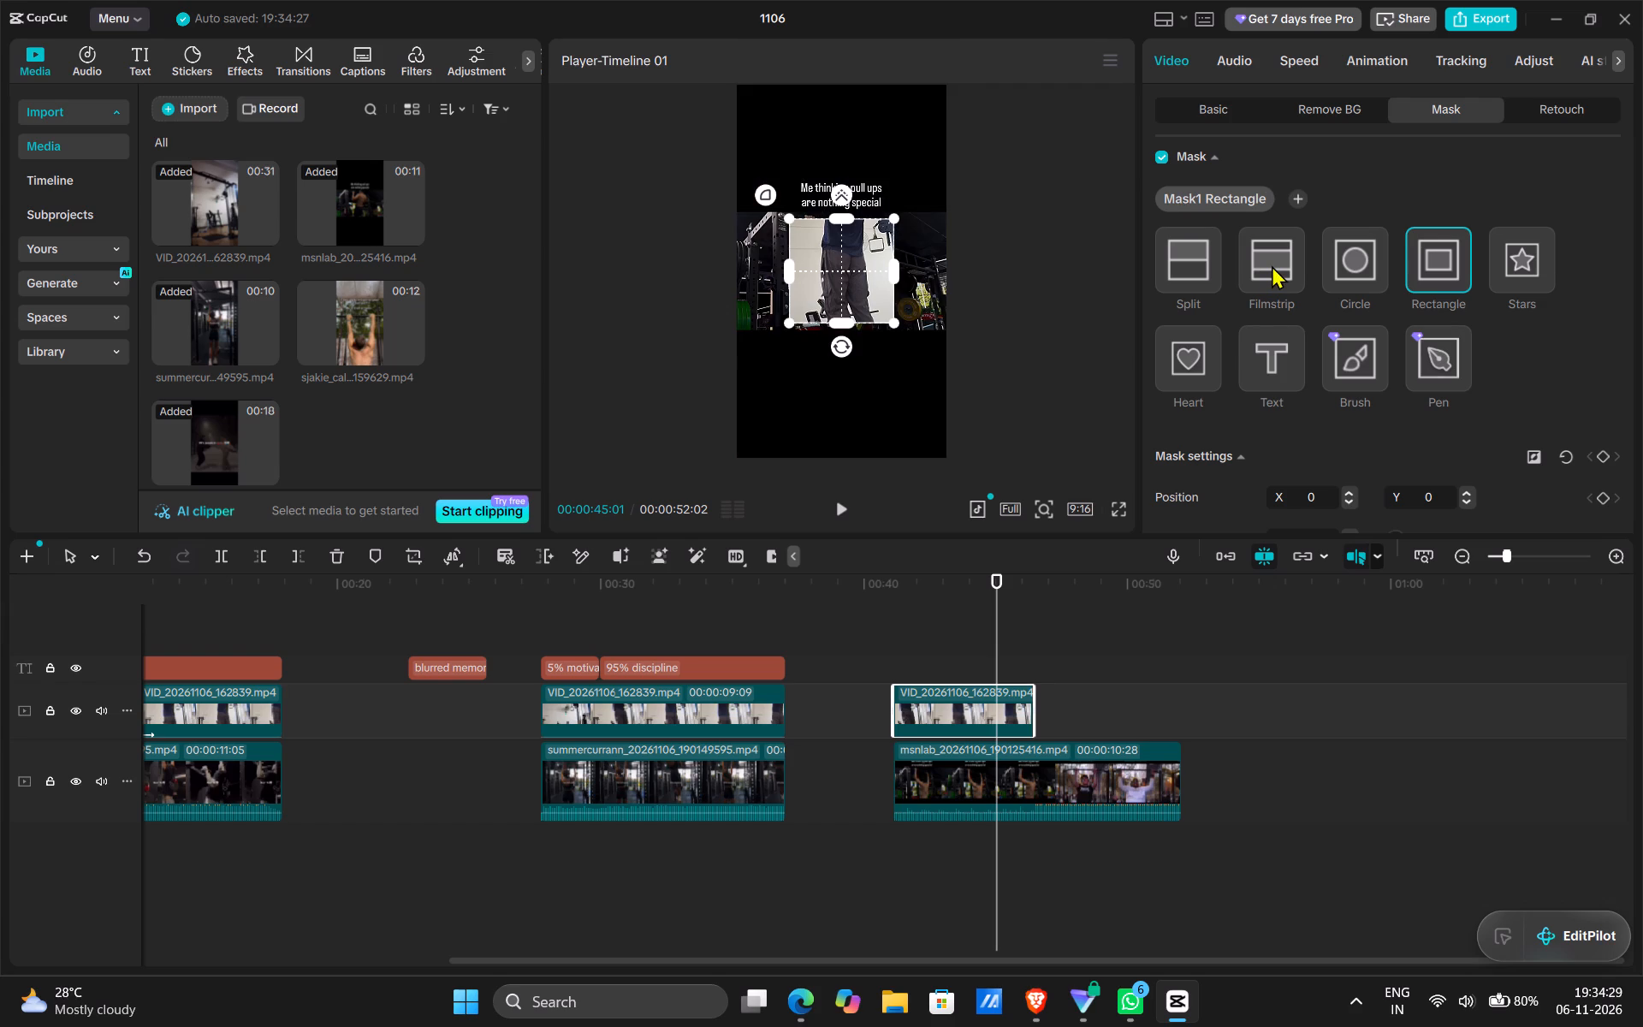
pyautogui.click(1271, 264)
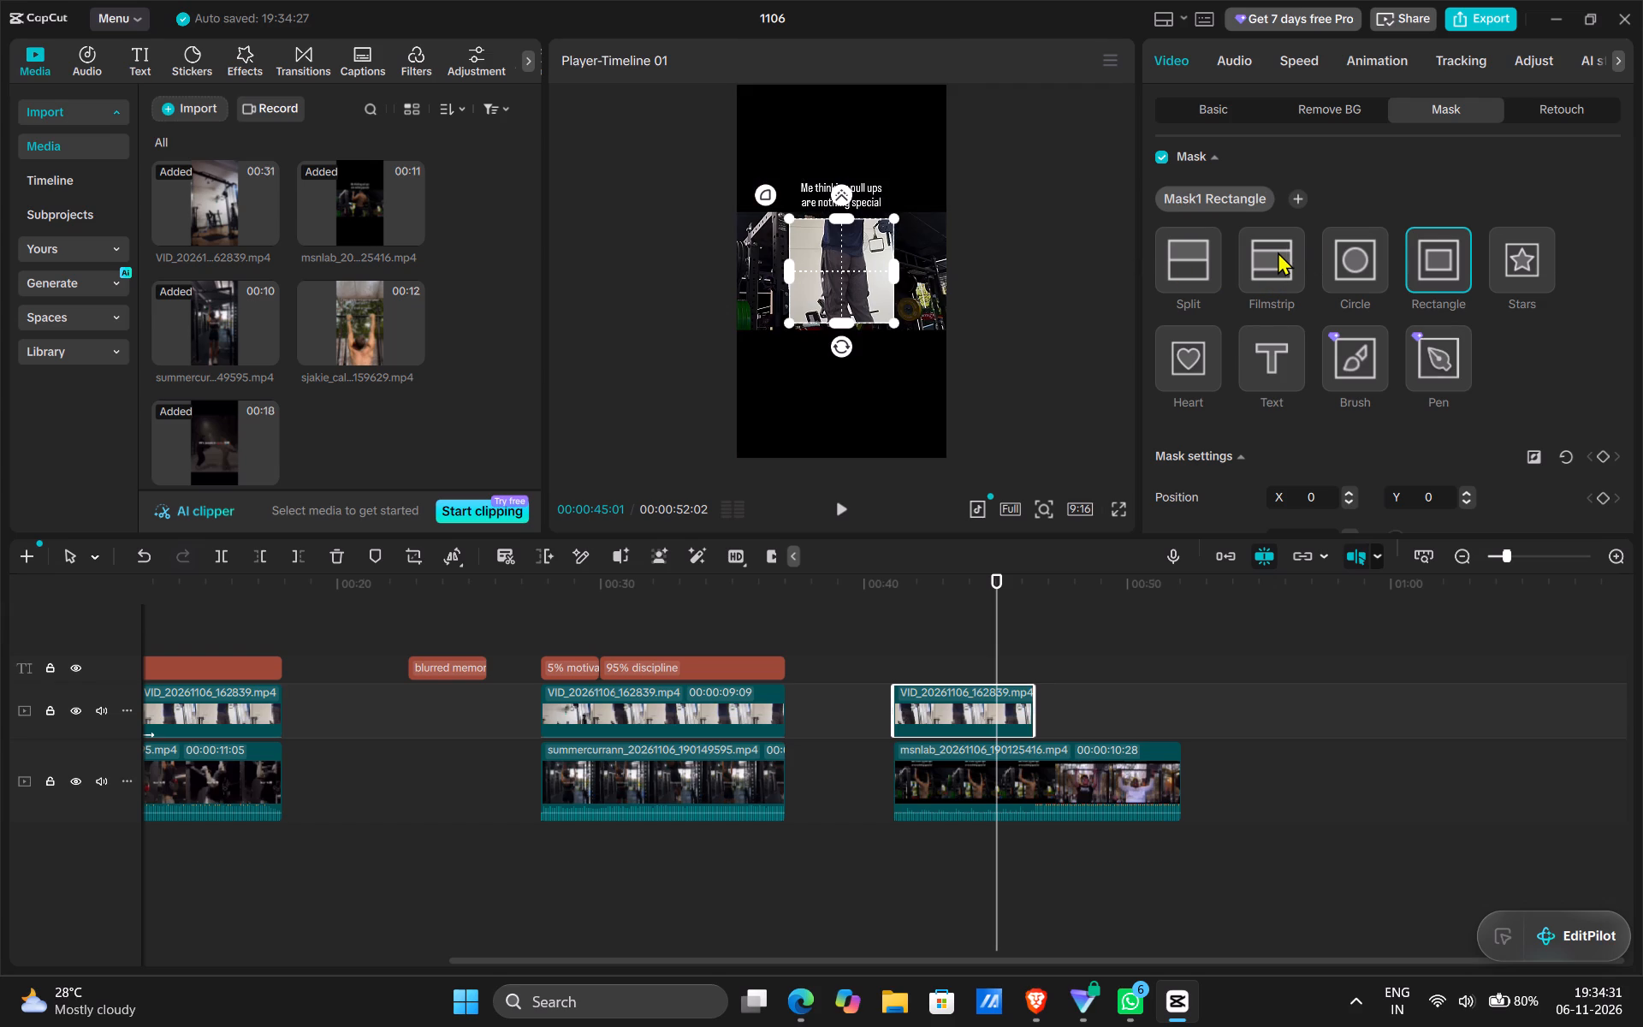
pyautogui.click(1278, 252)
pyautogui.click(1278, 252)
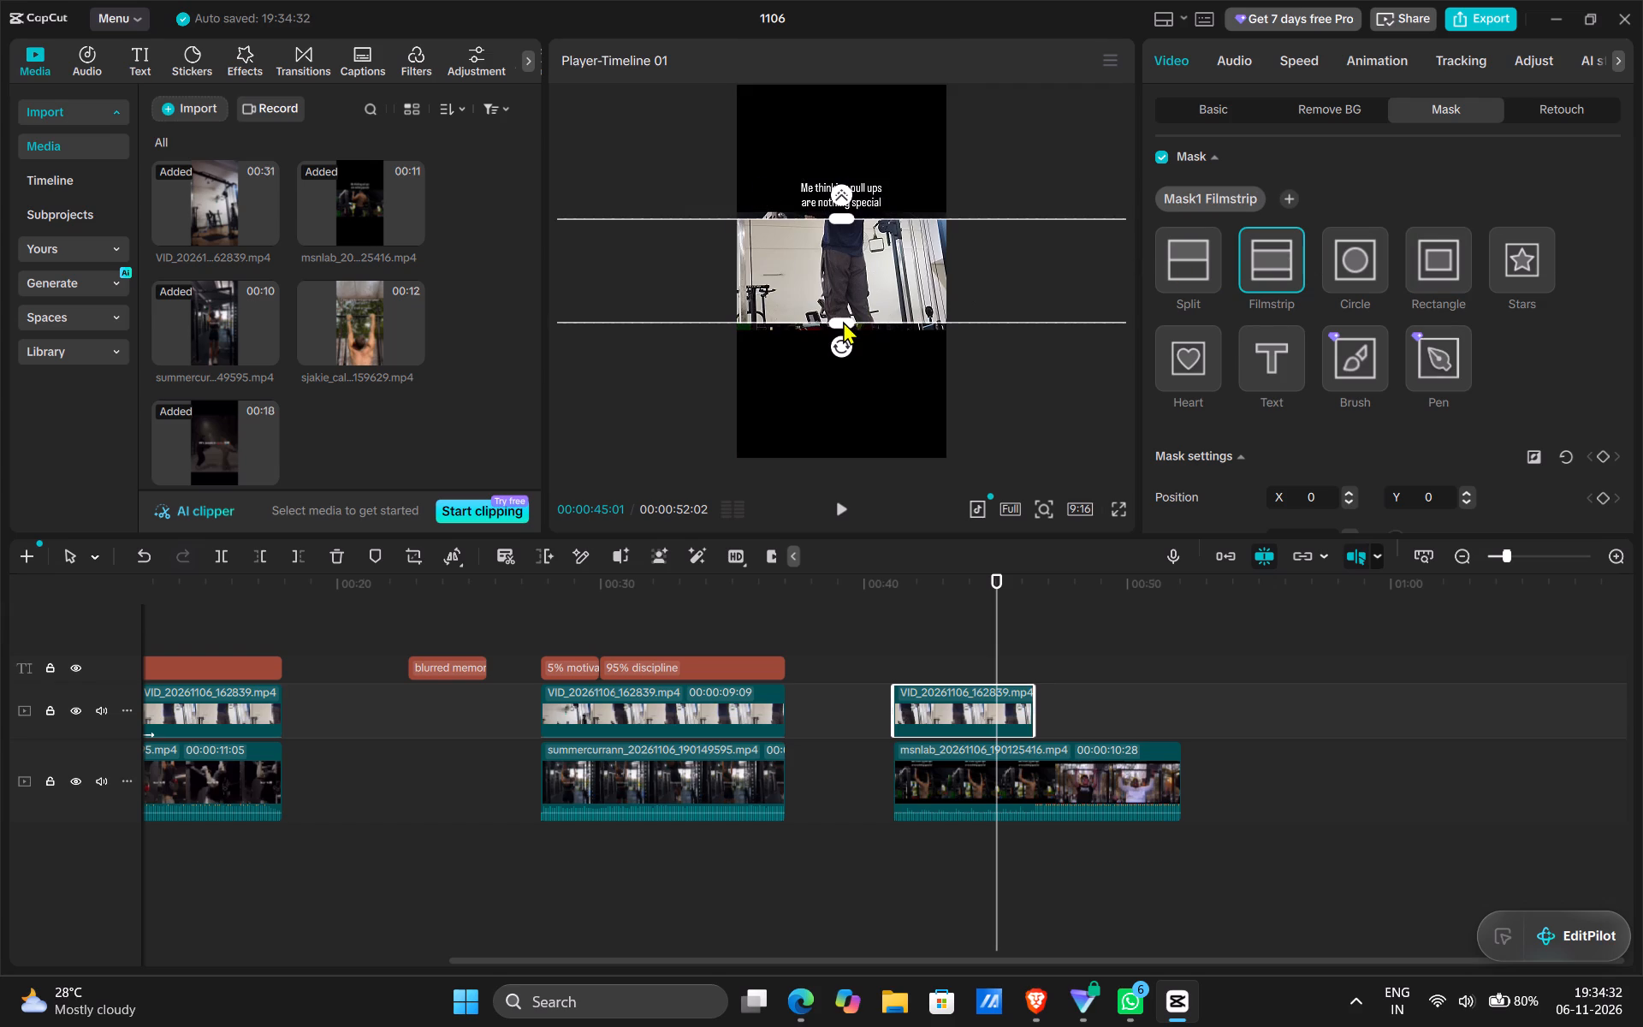
# Widen the Filmstrip mask's band slightly so it covers the reference footage beneath the caption.
pyautogui.moveTo(843, 321); pyautogui.dragTo(844, 331)
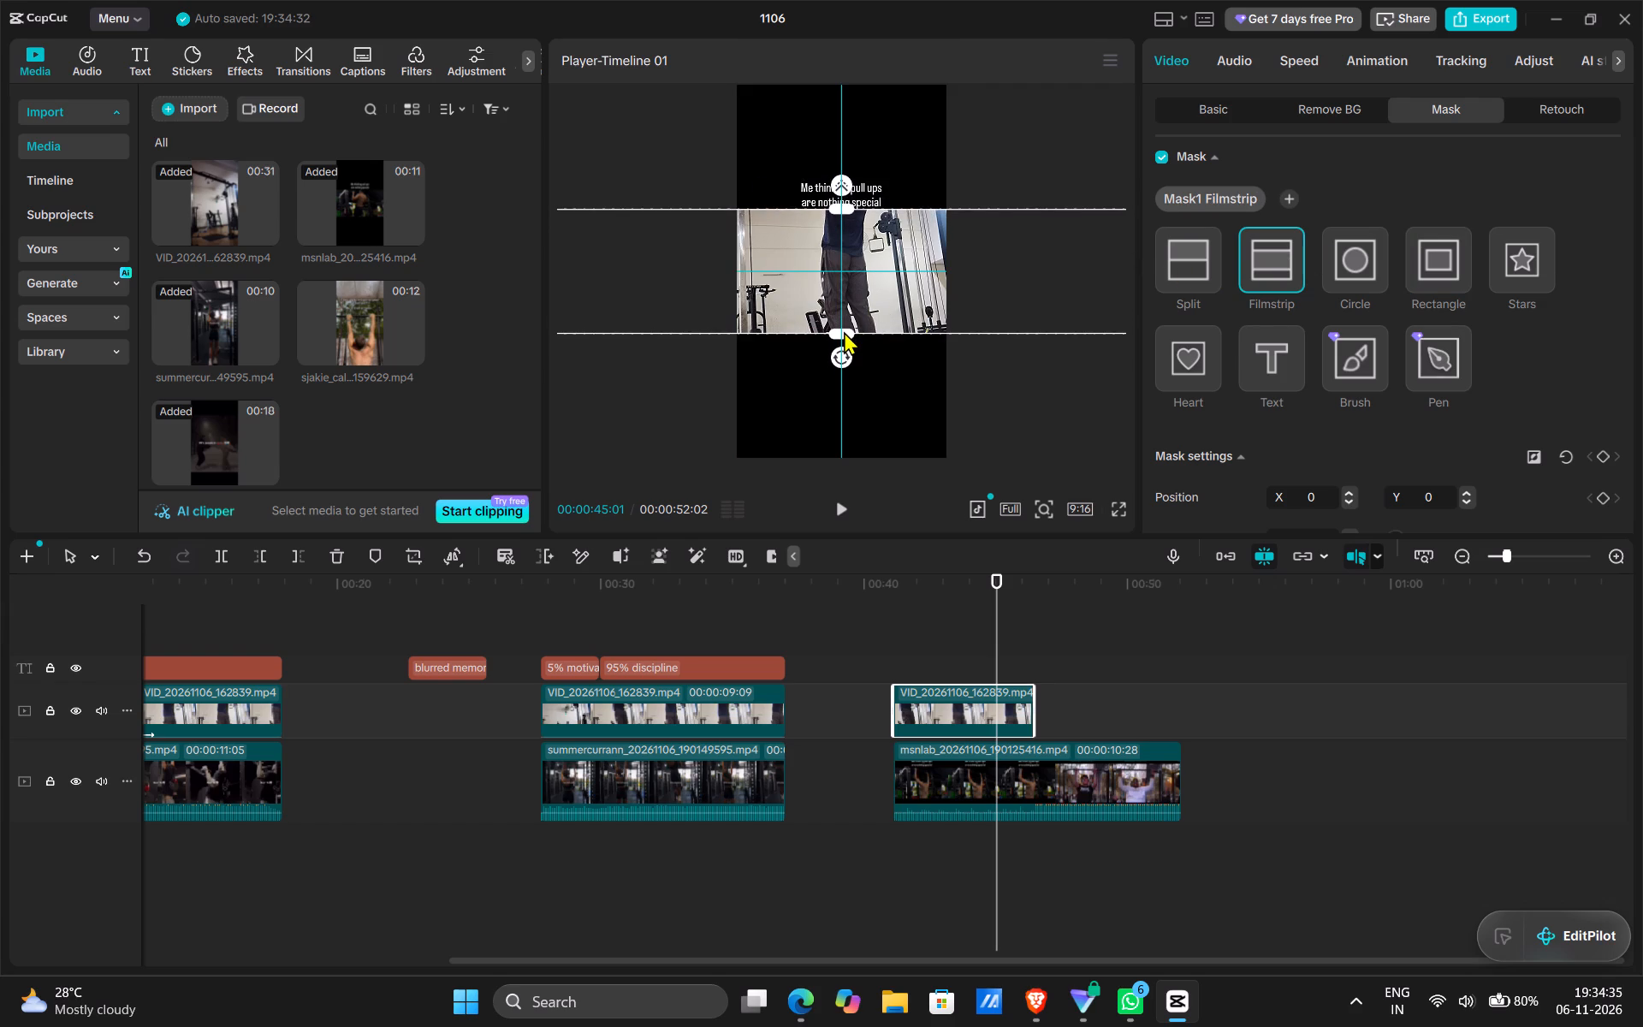
pyautogui.moveTo(844, 331); pyautogui.dragTo(848, 331)
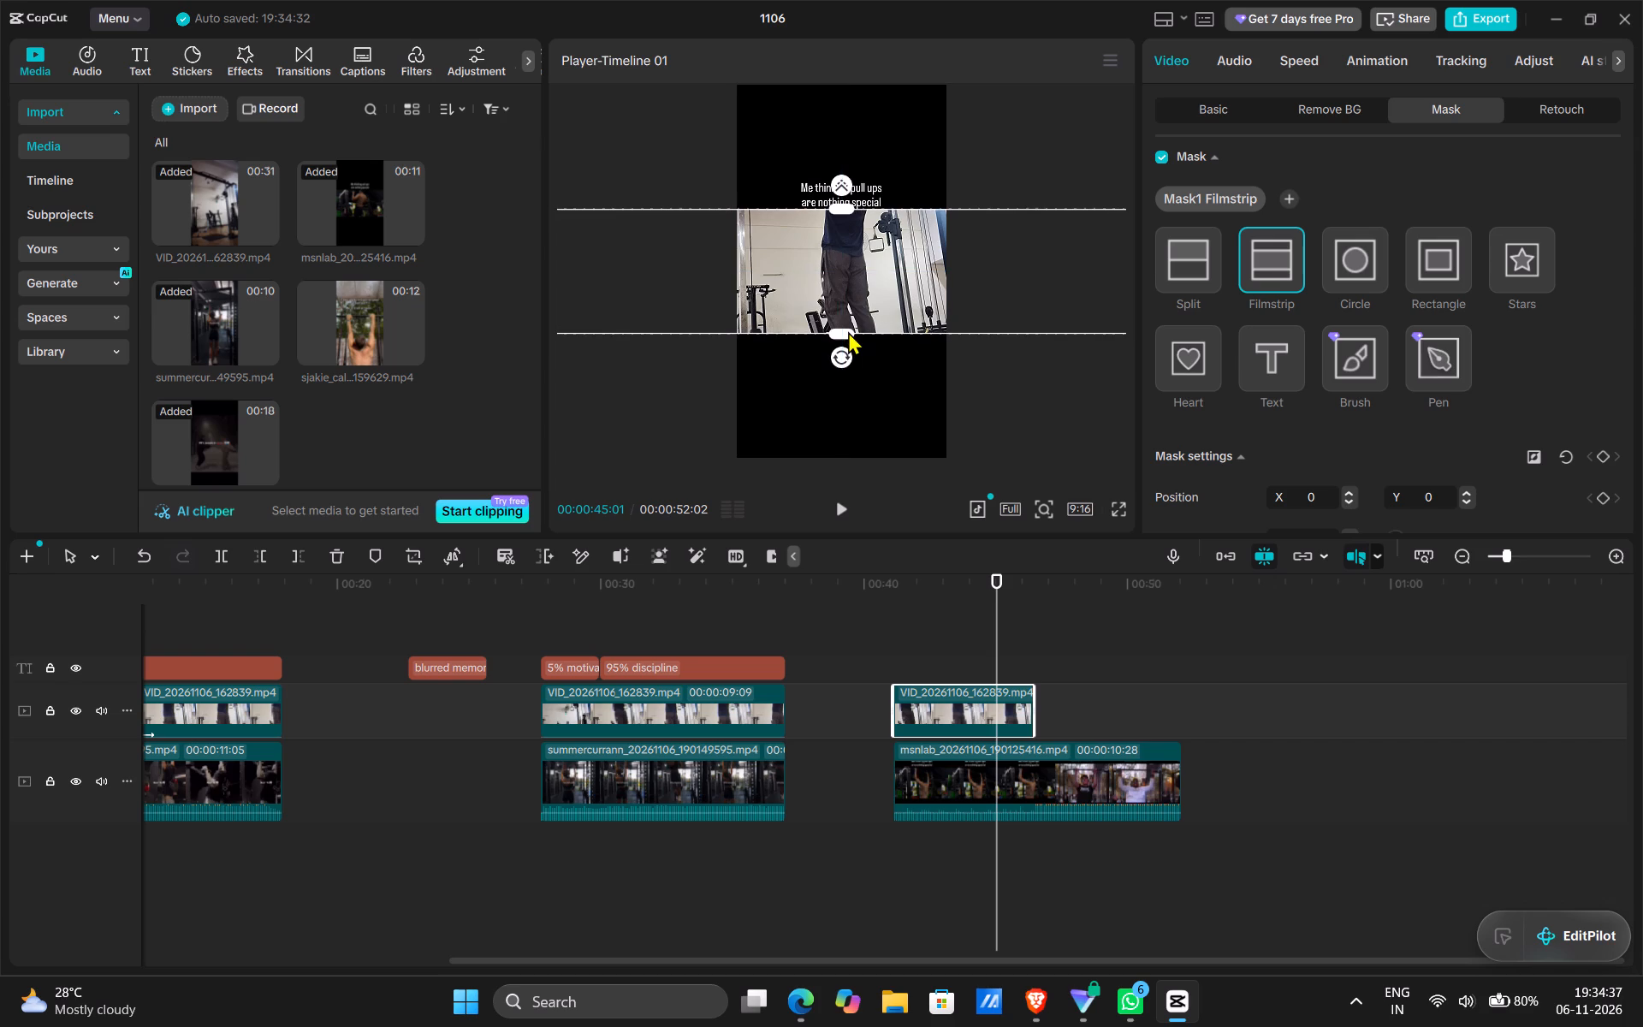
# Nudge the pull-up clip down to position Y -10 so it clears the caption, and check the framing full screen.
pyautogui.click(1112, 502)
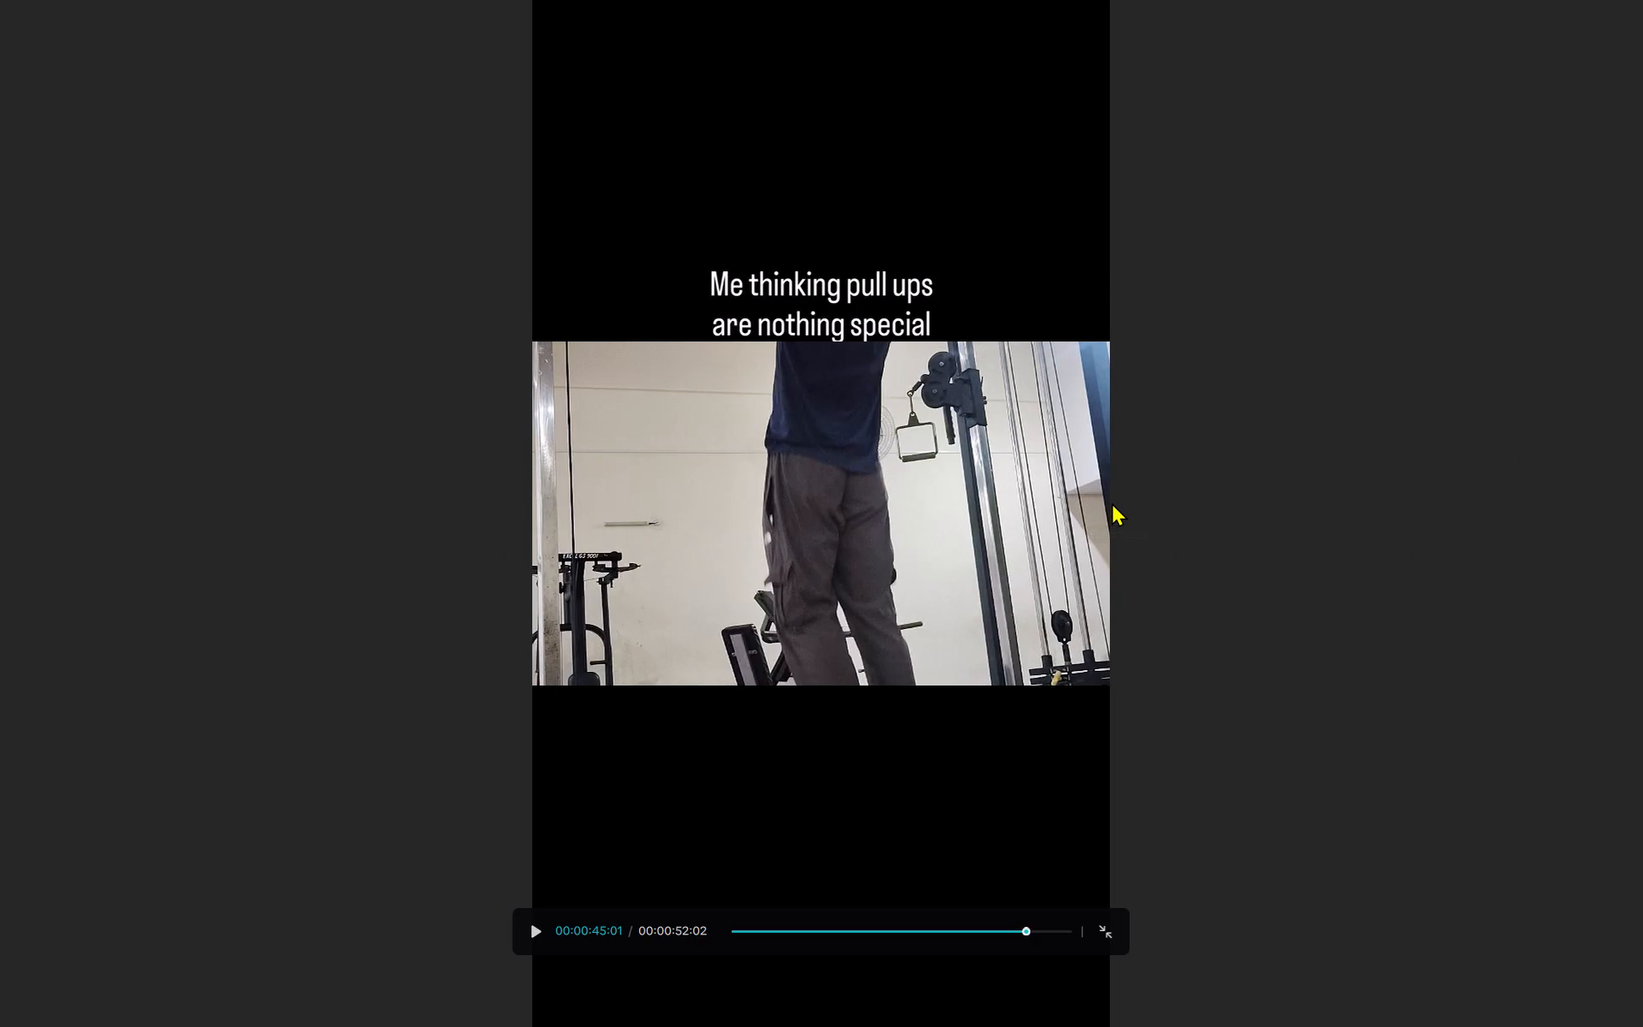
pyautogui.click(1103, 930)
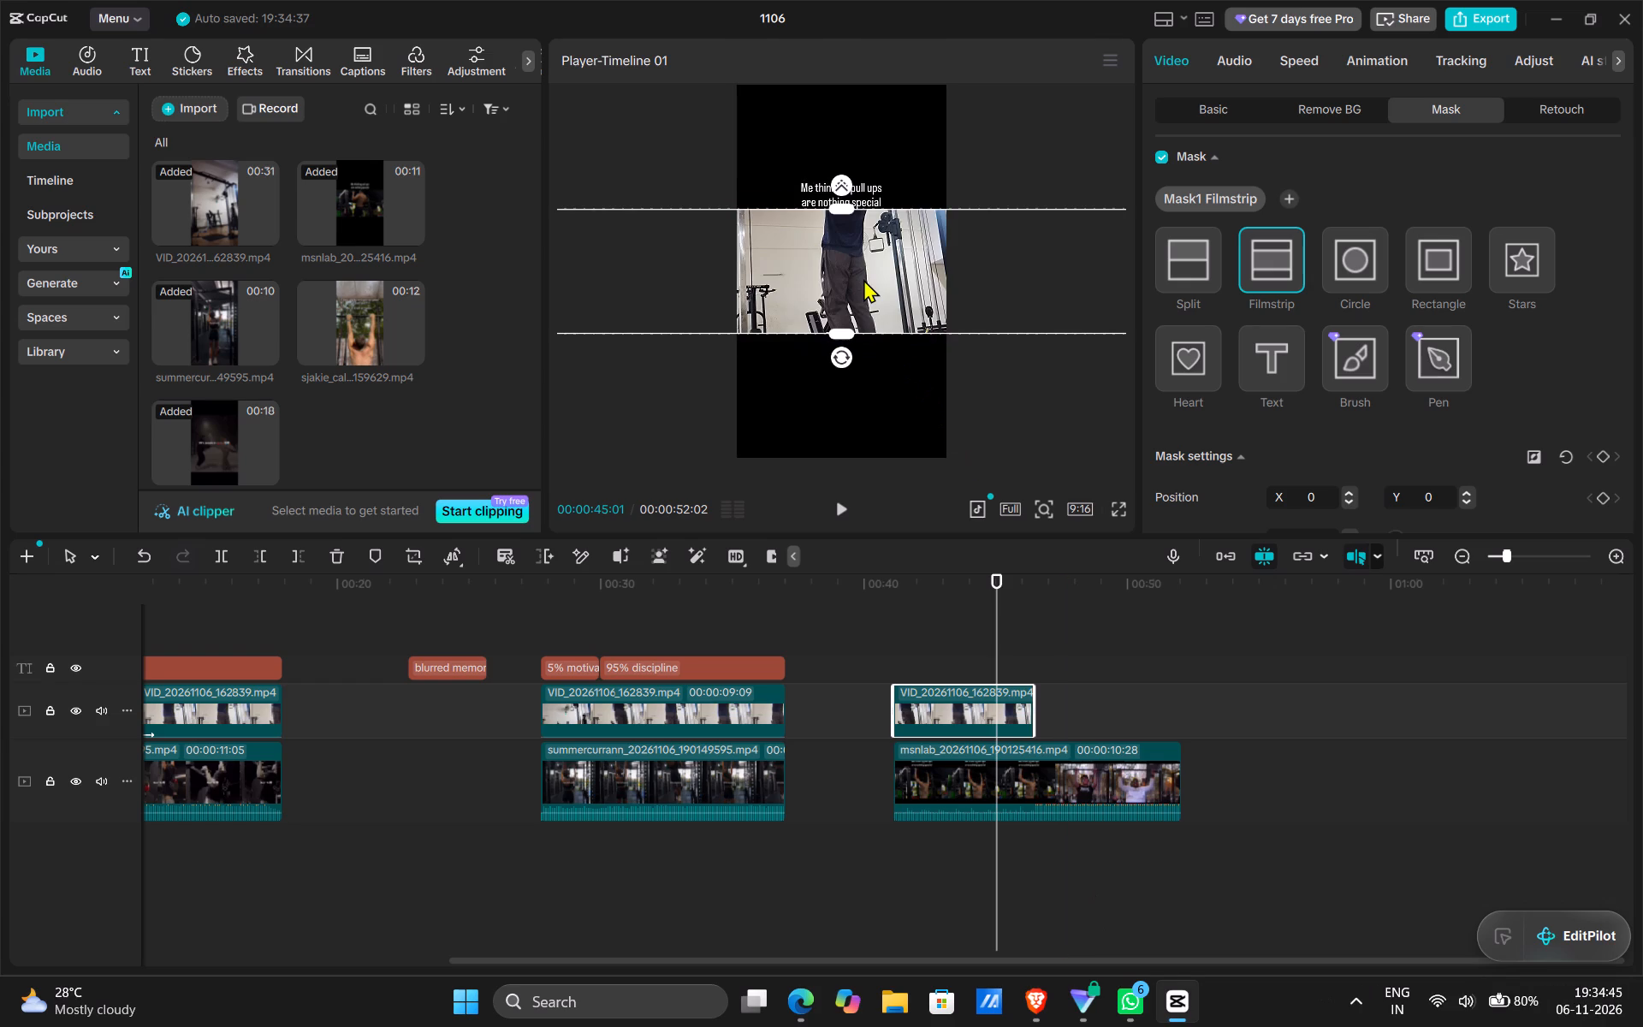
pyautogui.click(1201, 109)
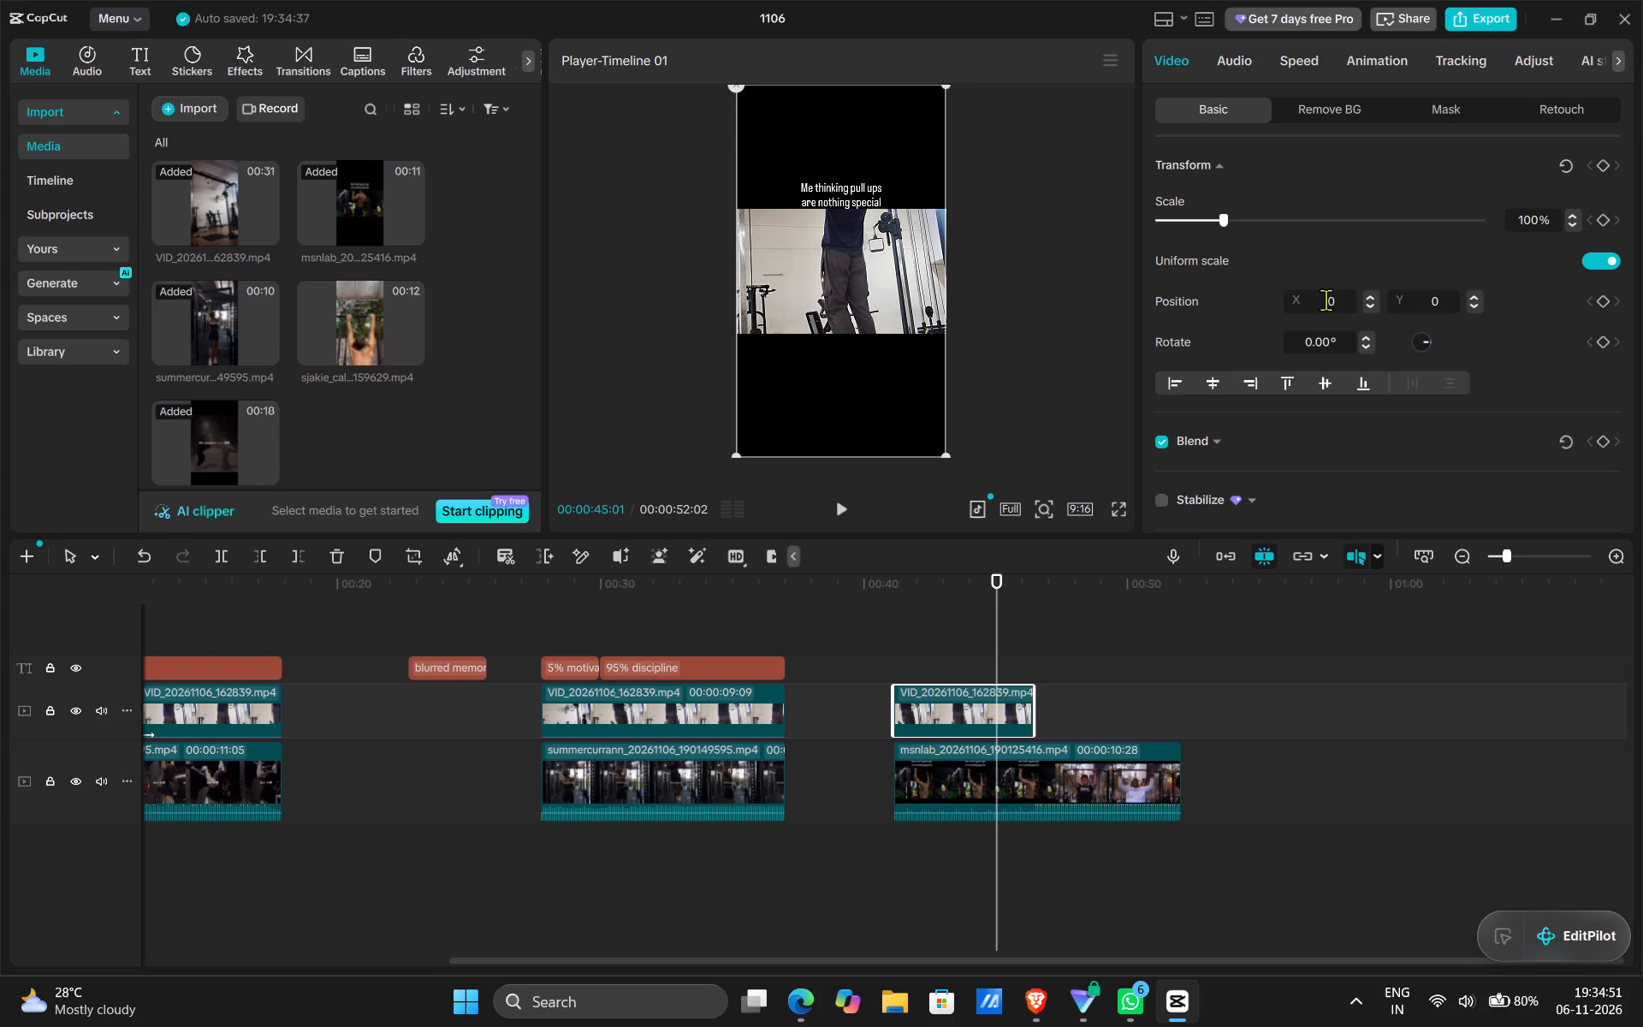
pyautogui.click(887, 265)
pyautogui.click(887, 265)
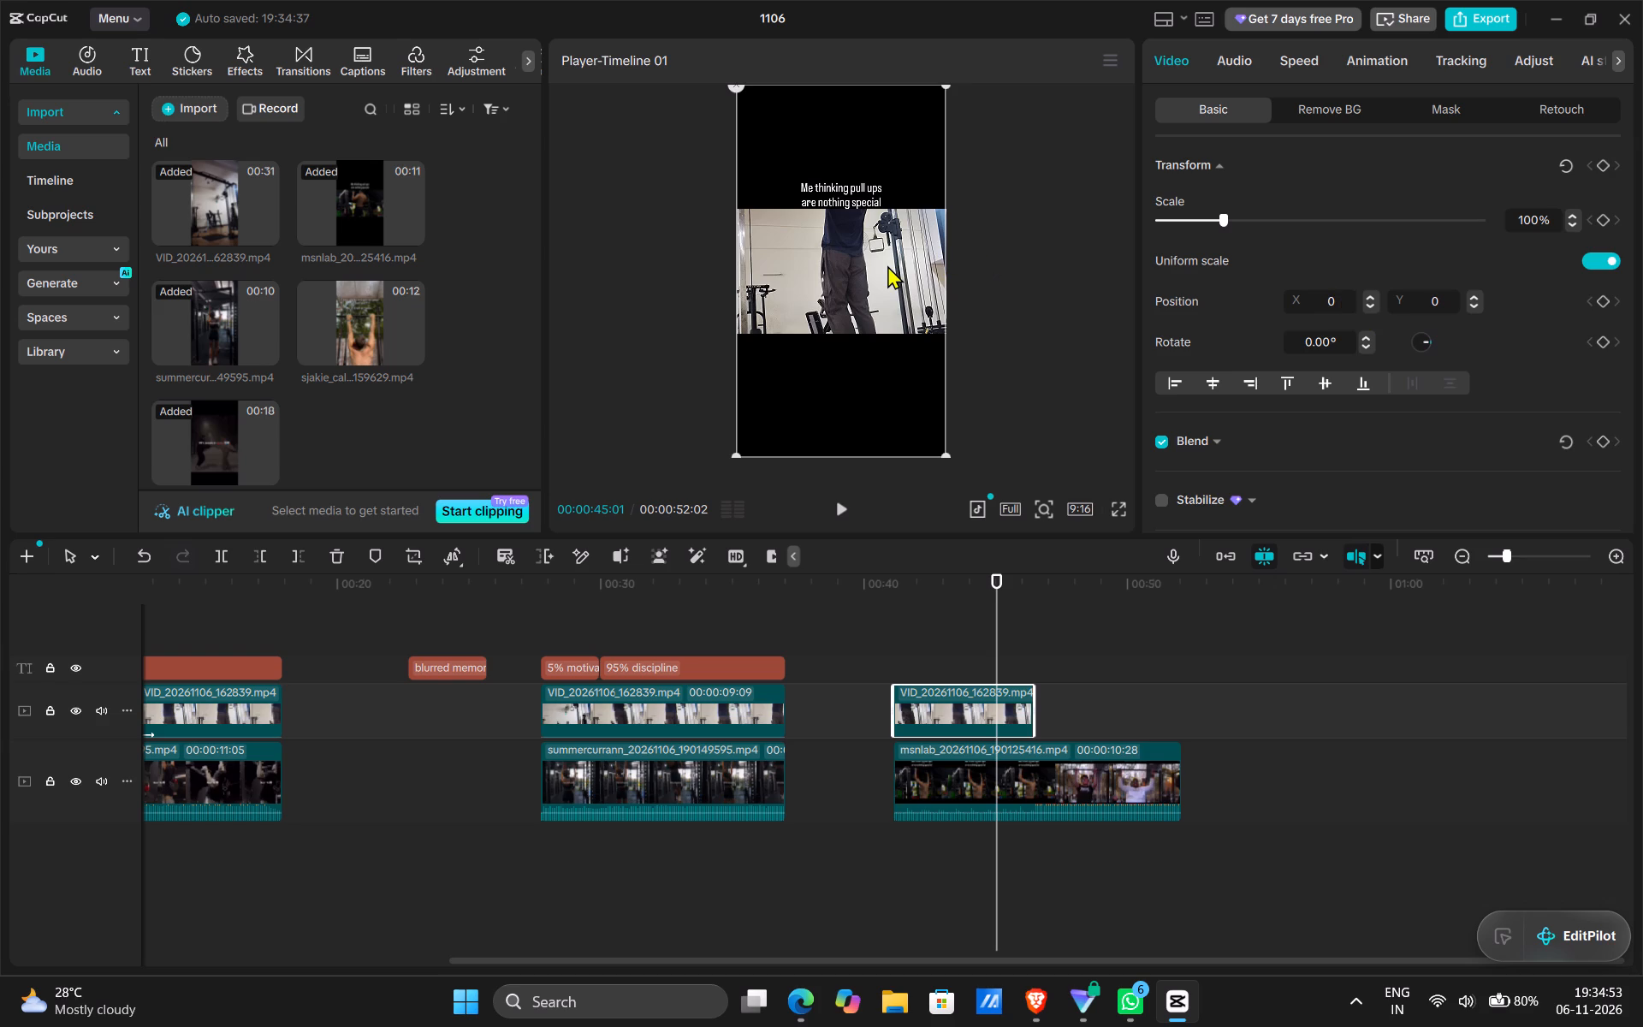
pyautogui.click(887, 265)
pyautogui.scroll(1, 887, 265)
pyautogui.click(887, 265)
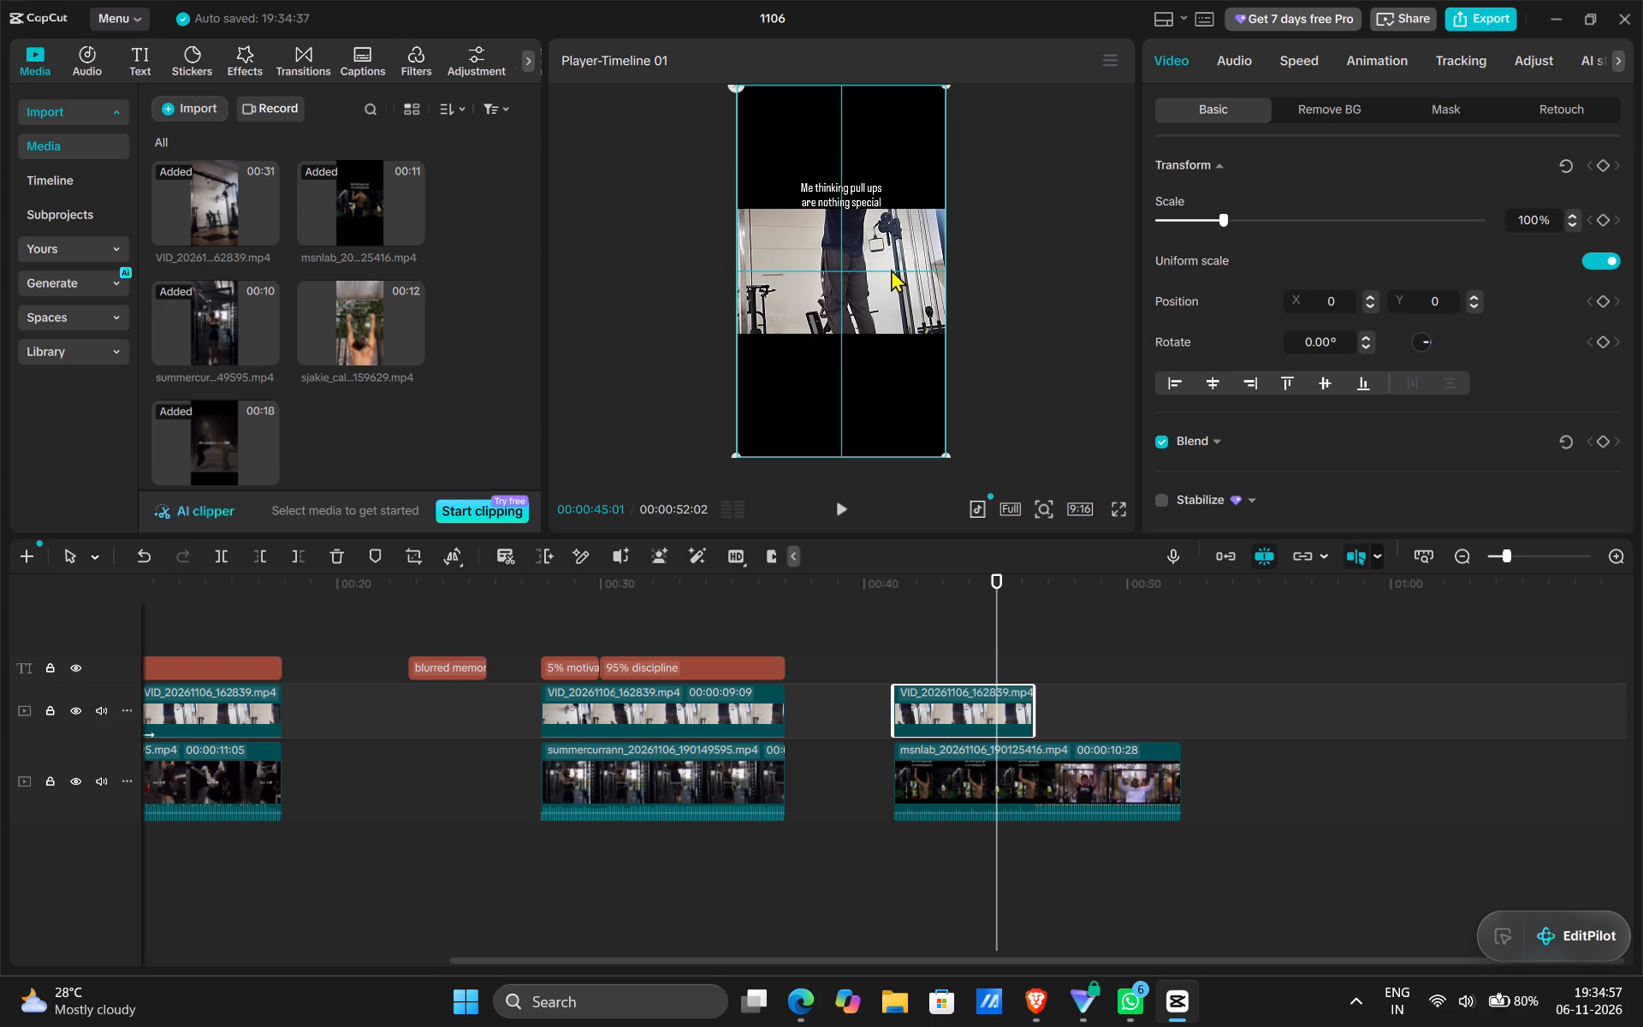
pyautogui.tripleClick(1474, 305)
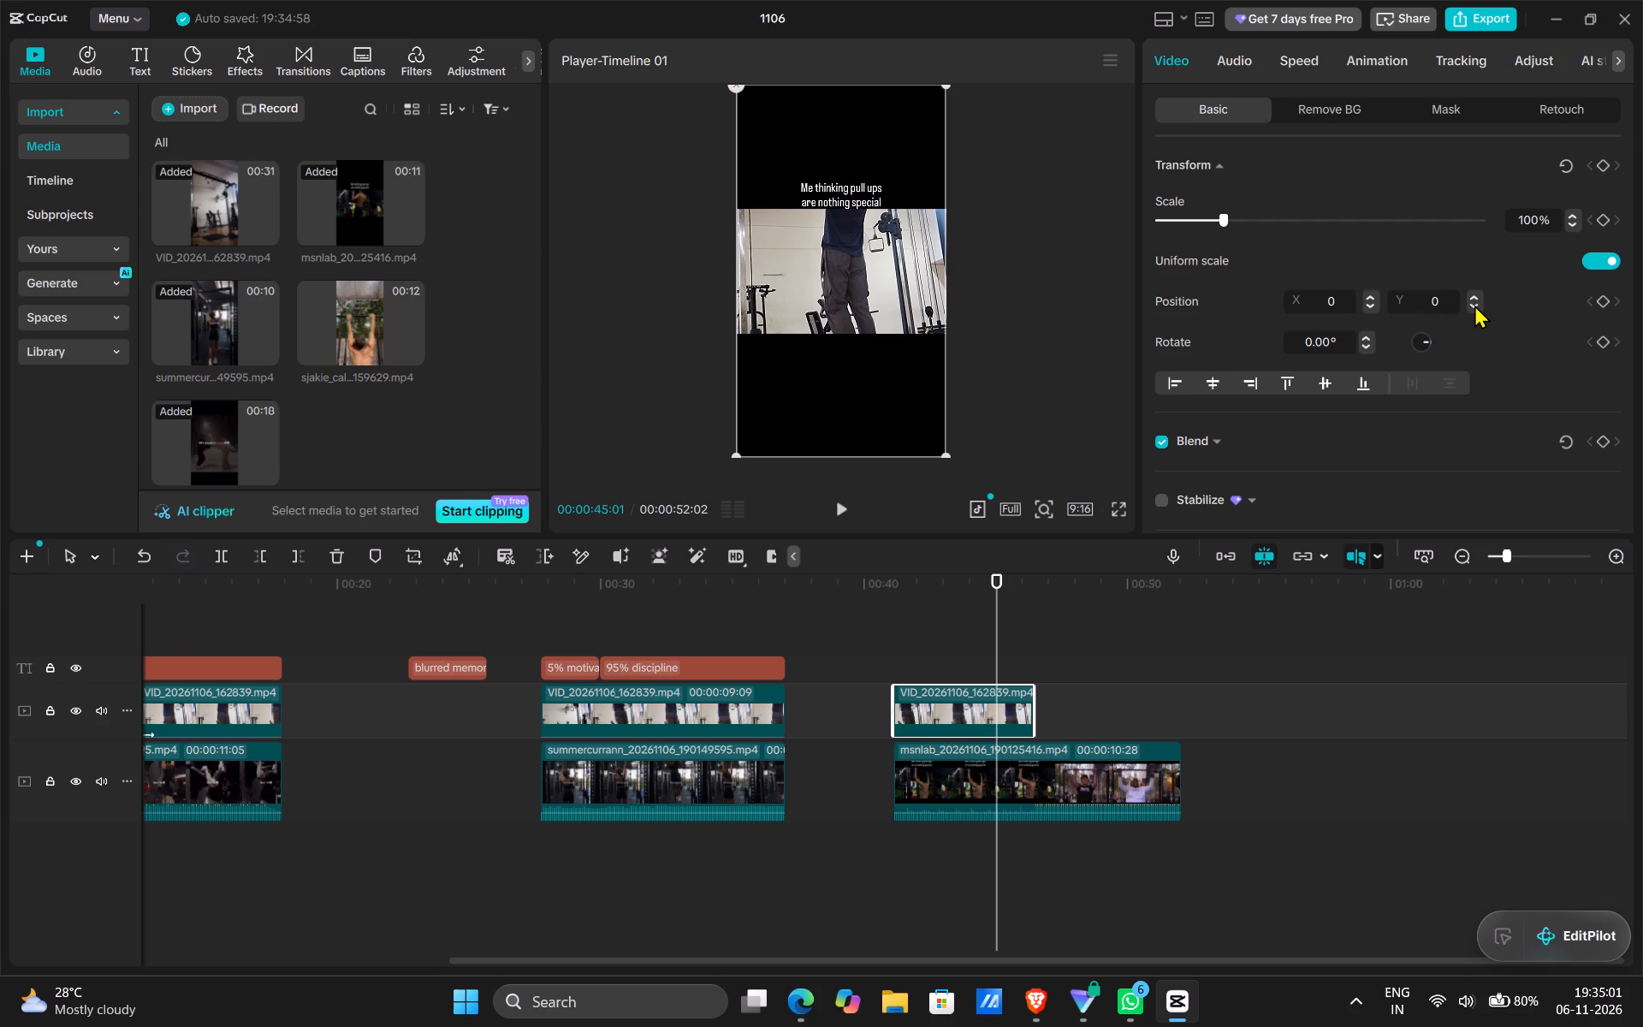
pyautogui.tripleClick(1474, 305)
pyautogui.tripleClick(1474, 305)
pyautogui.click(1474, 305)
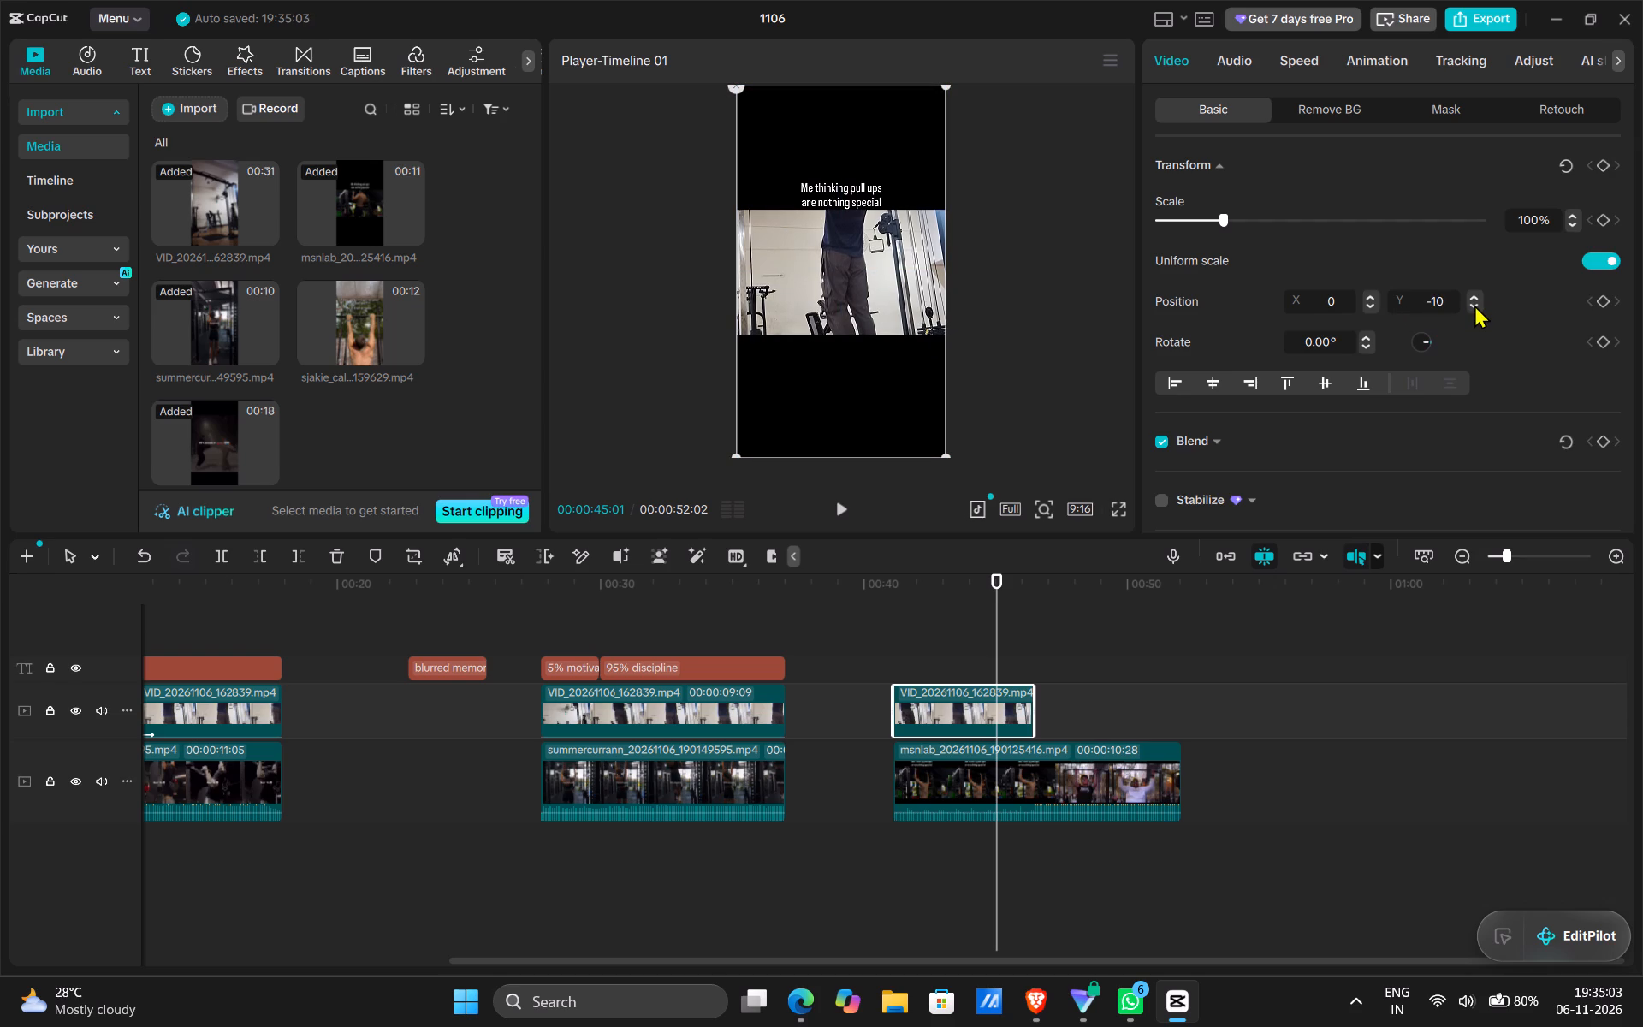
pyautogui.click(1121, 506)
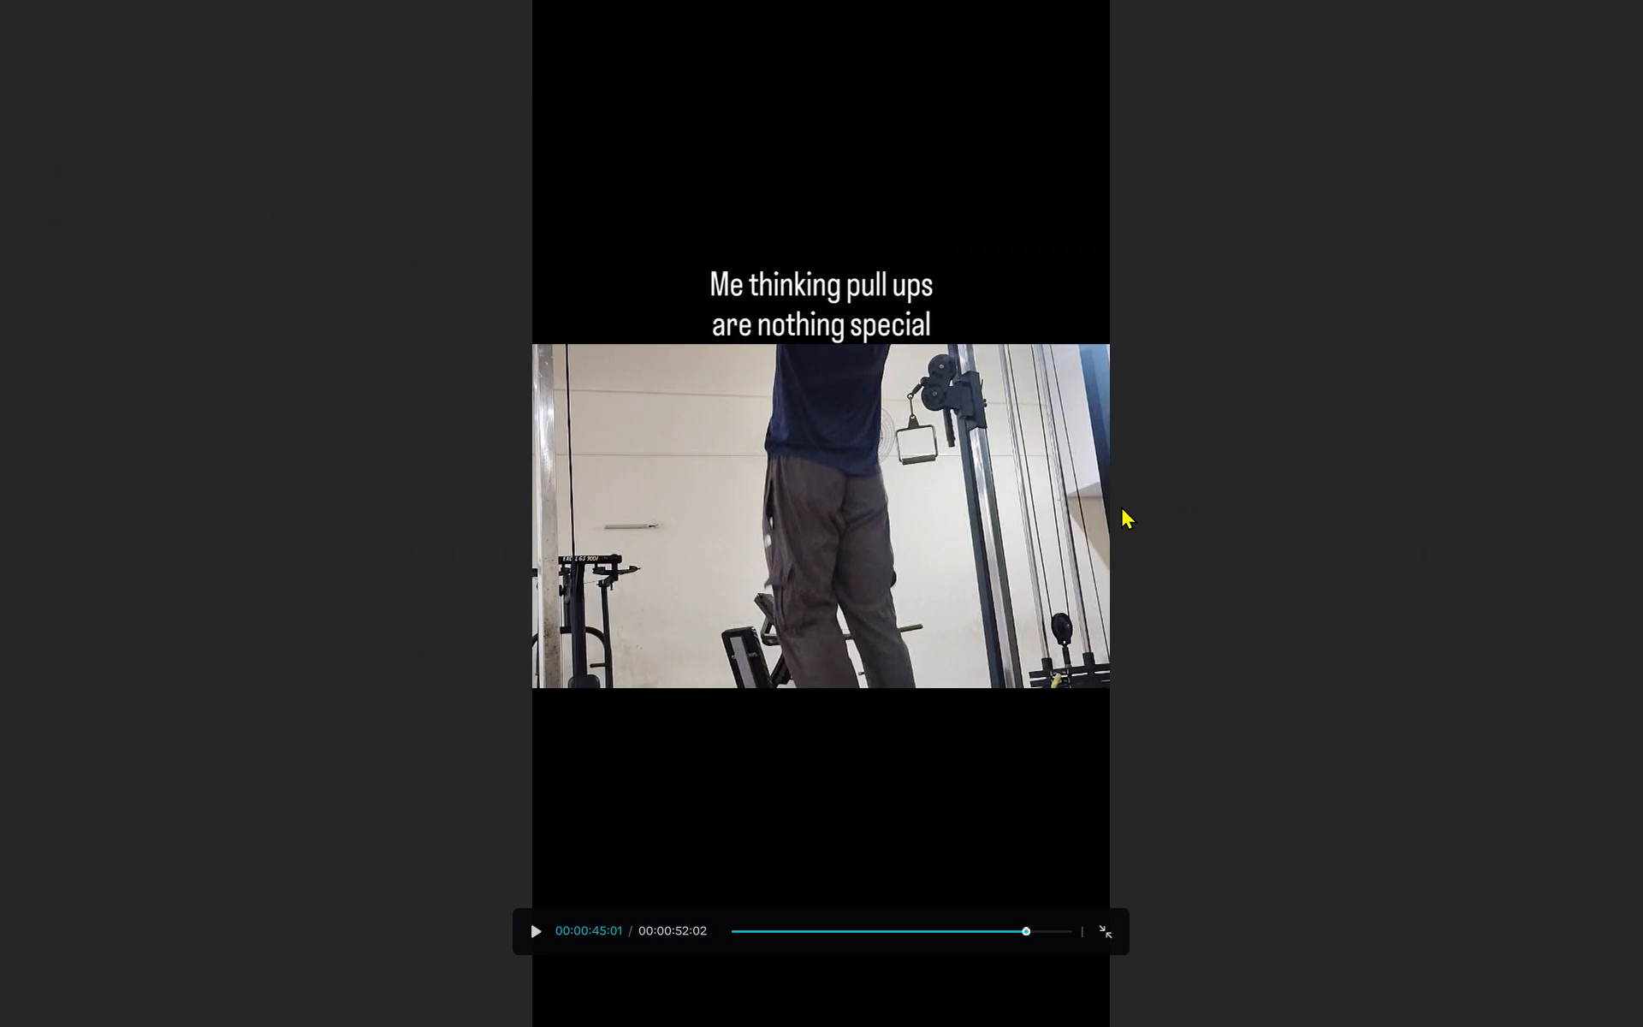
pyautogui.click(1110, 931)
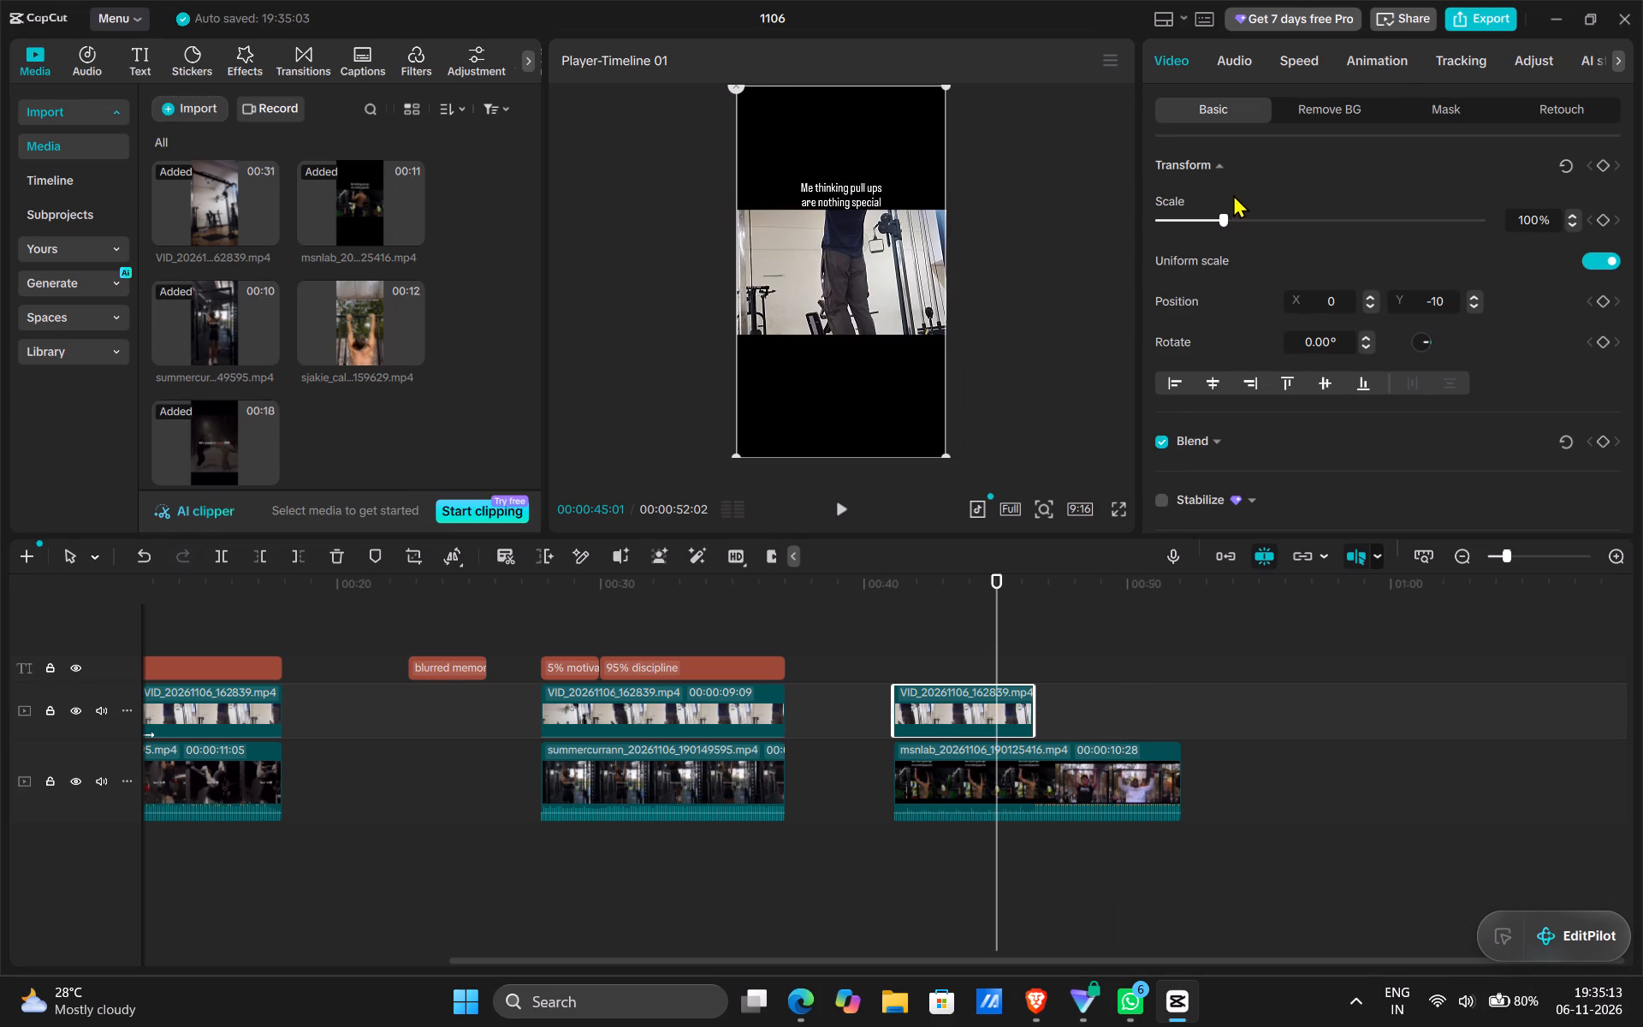
# Move the Filmstrip mask up to Y 462 over the upper body and pull-up bar, and widen its band.
pyautogui.click(1438, 102)
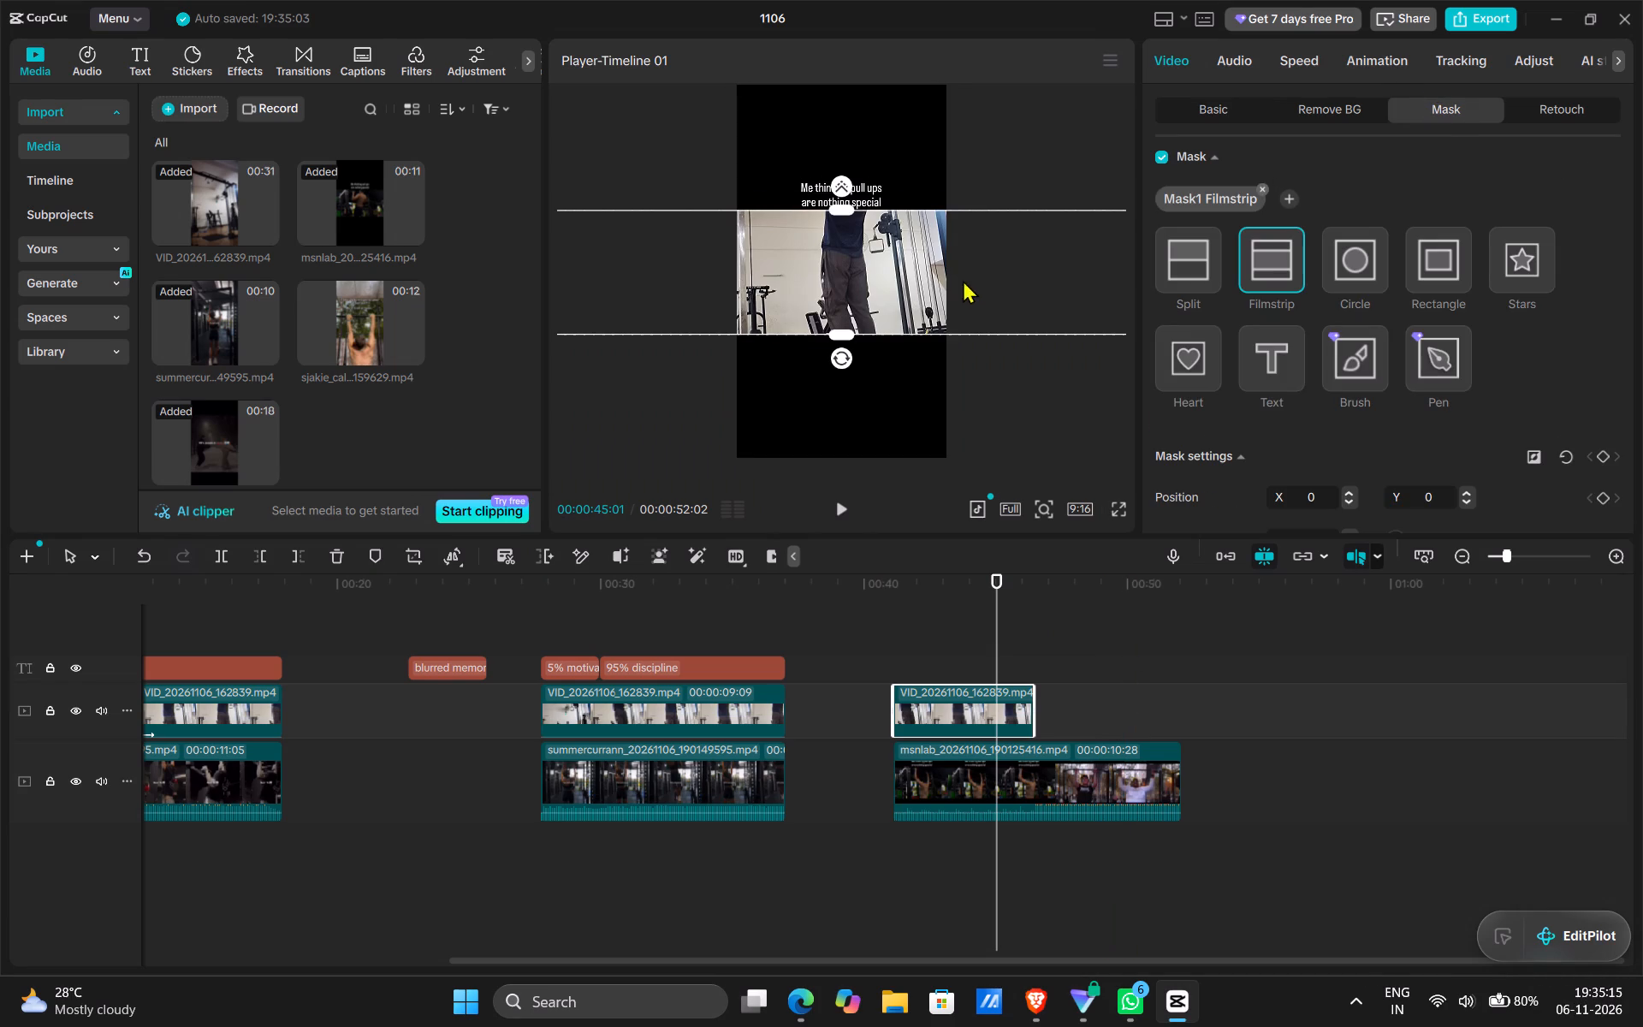
pyautogui.moveTo(883, 286); pyautogui.dragTo(889, 161)
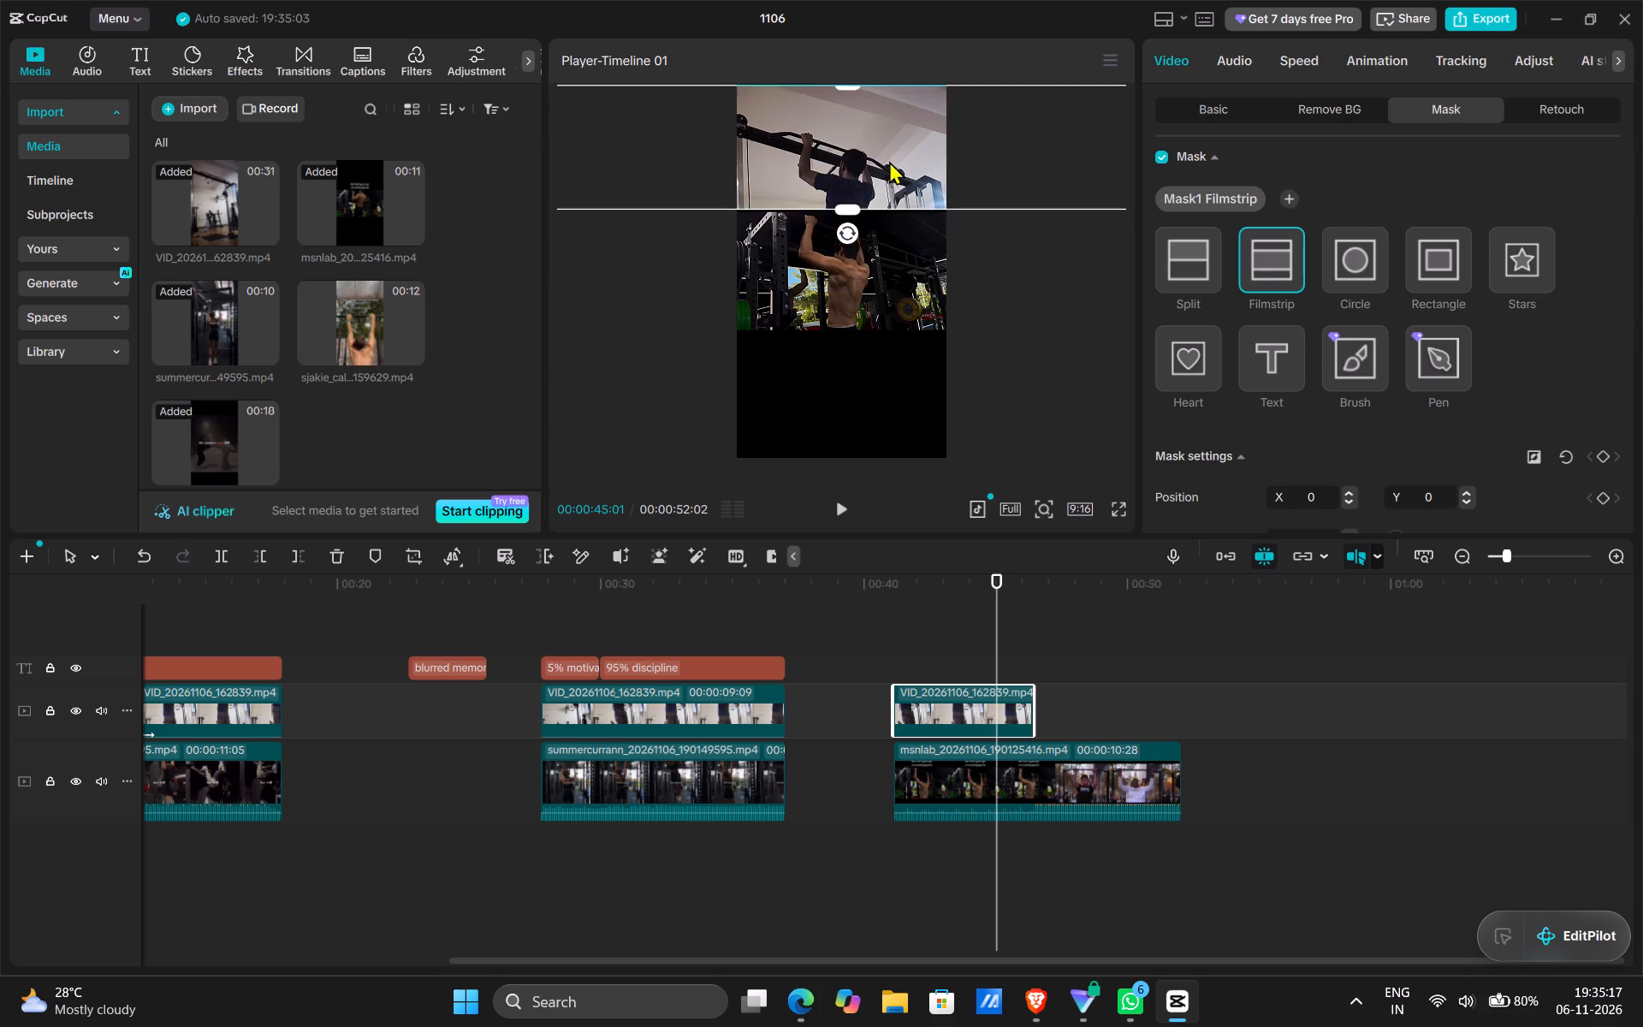
pyautogui.moveTo(889, 161); pyautogui.dragTo(887, 199)
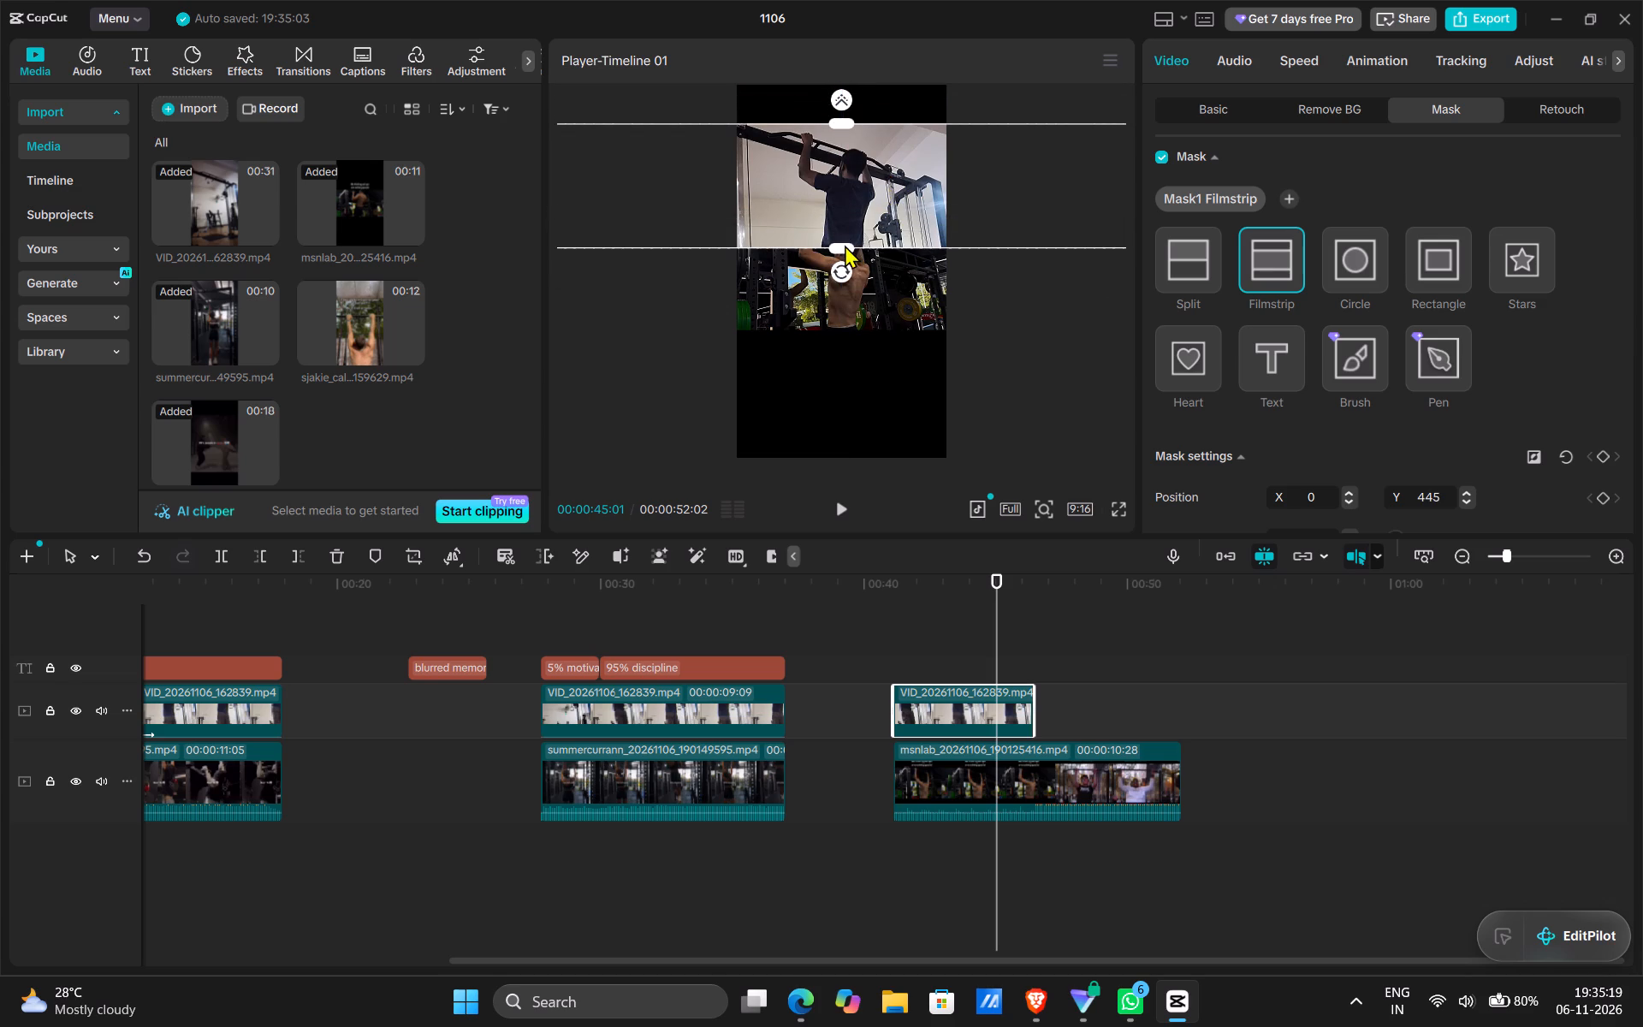
pyautogui.moveTo(844, 244); pyautogui.dragTo(844, 252)
pyautogui.moveTo(887, 197); pyautogui.dragTo(884, 205)
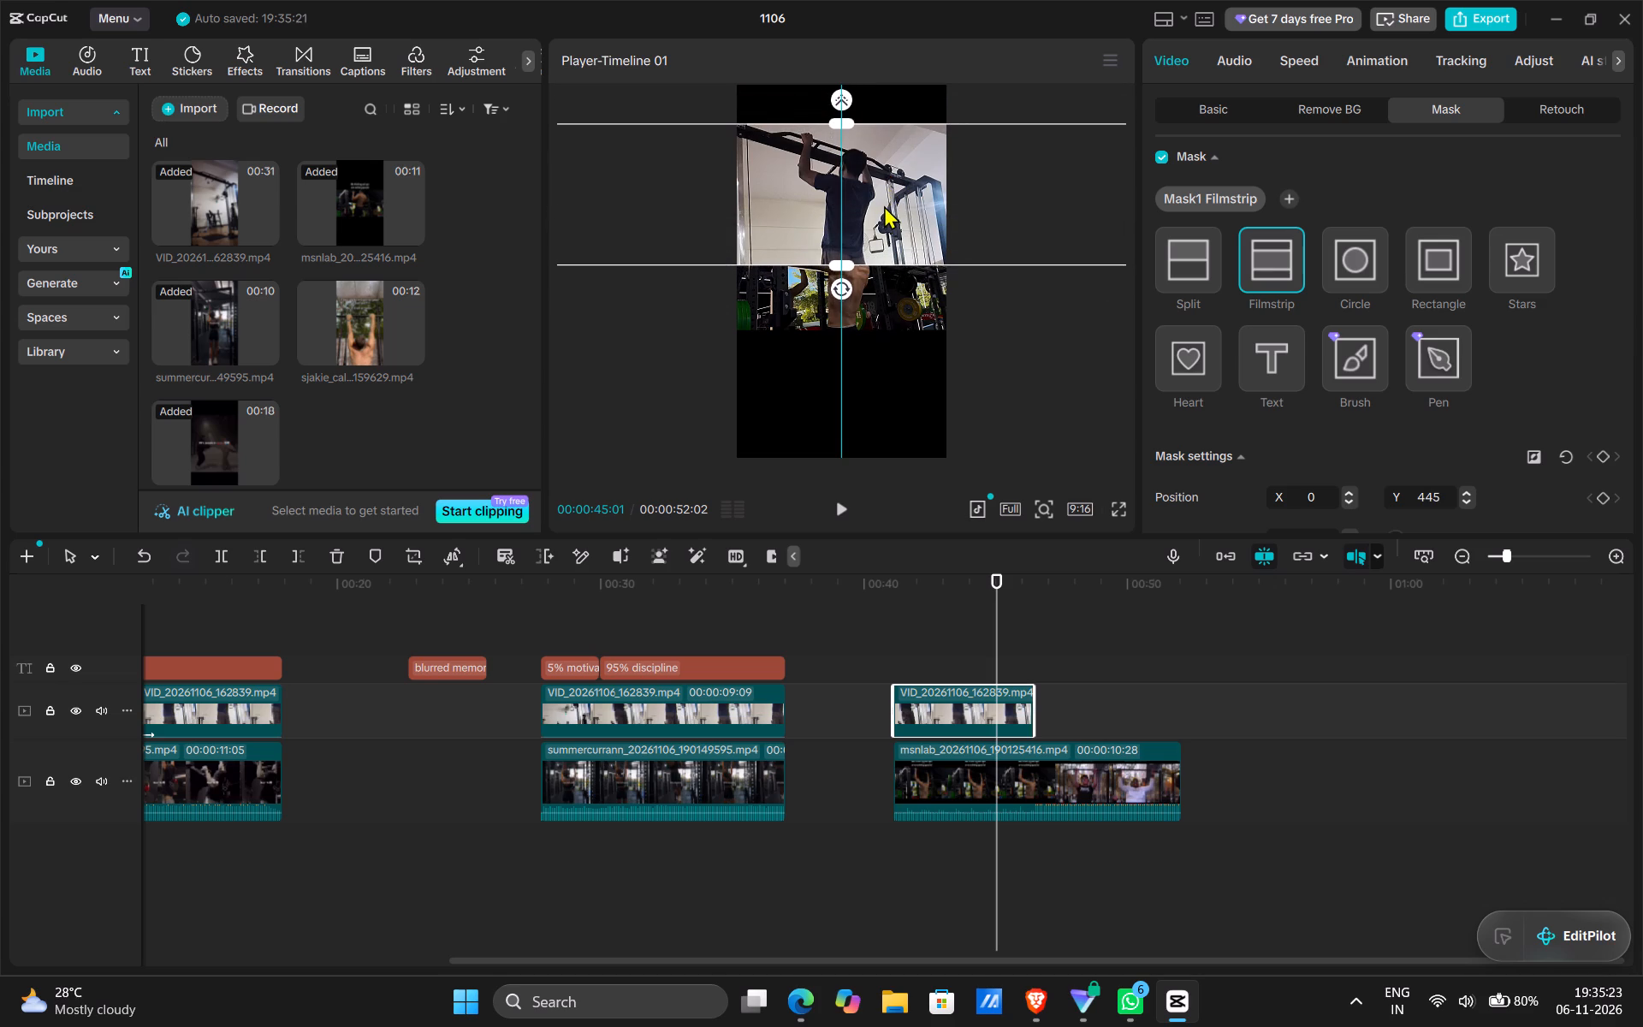
pyautogui.moveTo(884, 205); pyautogui.dragTo(884, 205)
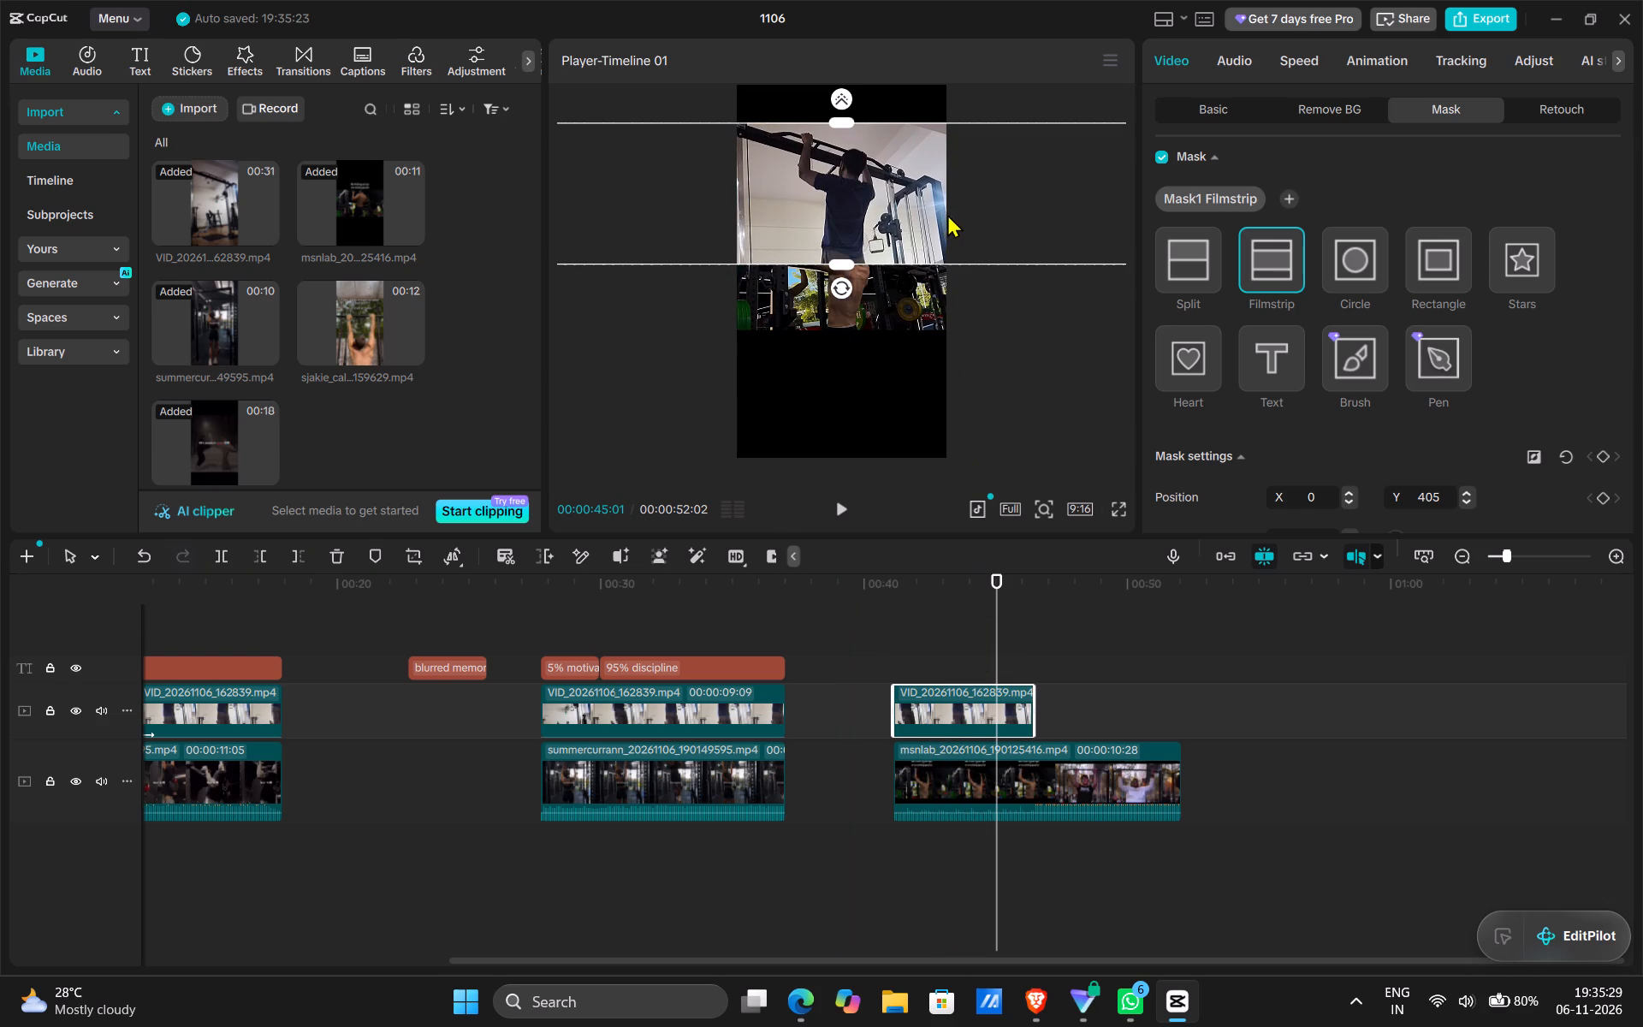
pyautogui.moveTo(944, 212); pyautogui.dragTo(944, 203)
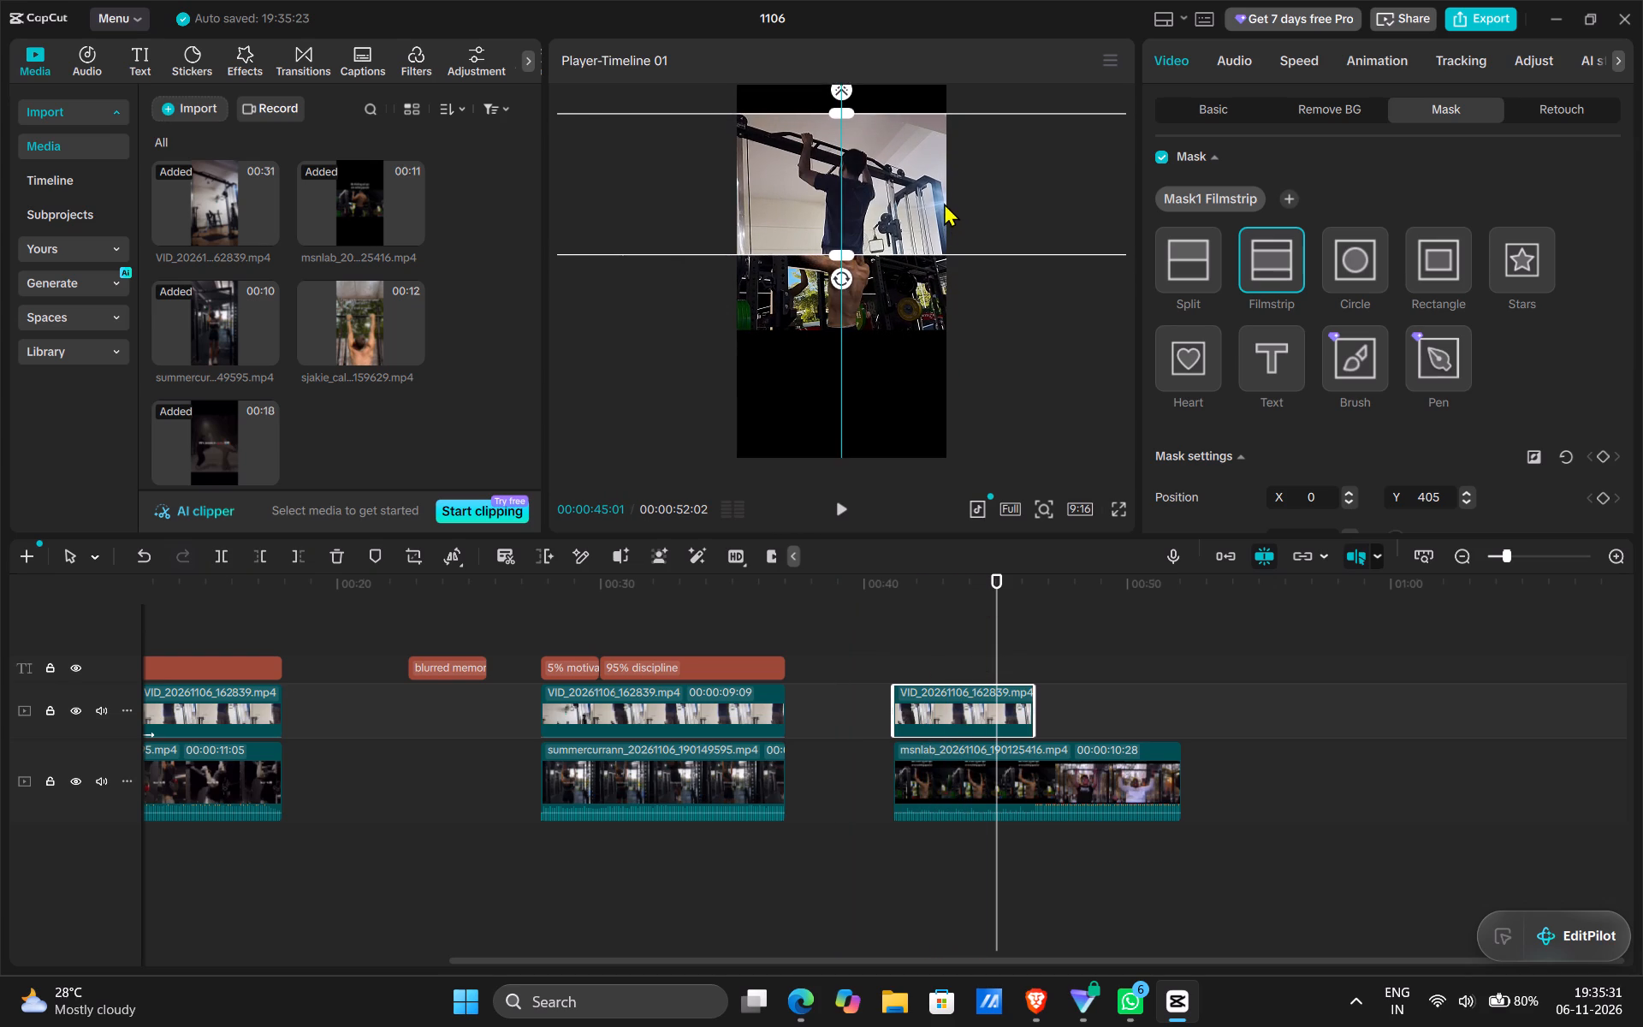
pyautogui.moveTo(944, 203); pyautogui.dragTo(944, 201)
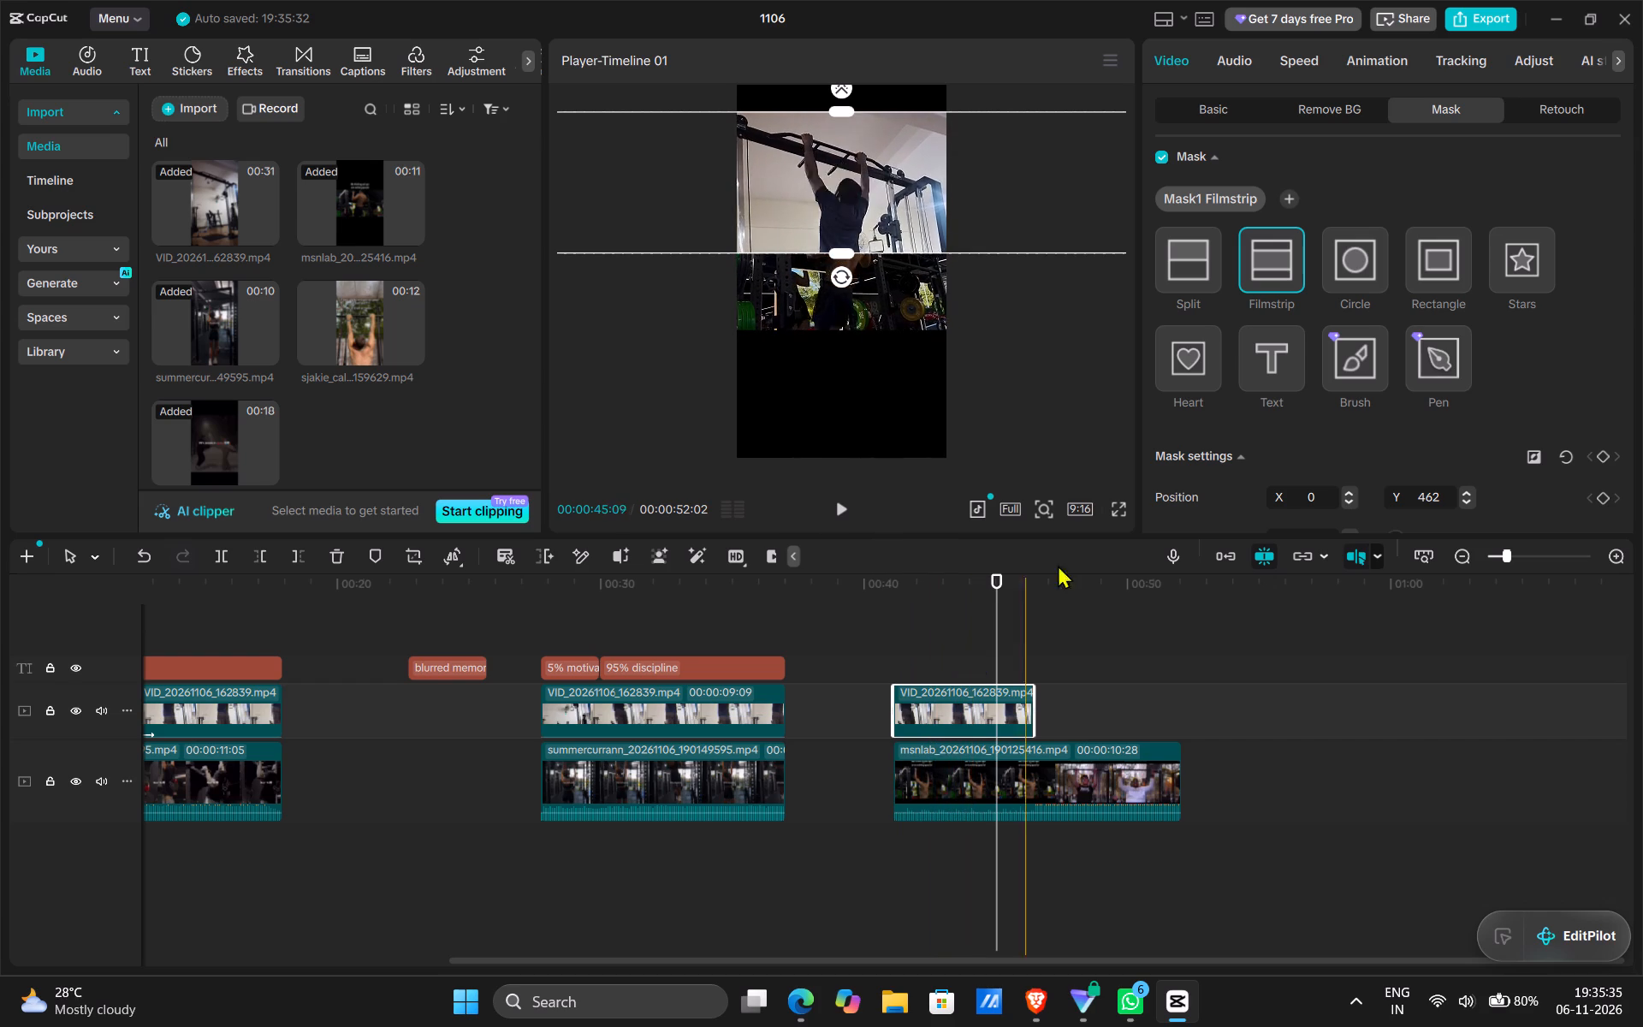
# Scale the masked pull-up clip to 105%.
pyautogui.click(1213, 106)
pyautogui.click(1223, 218)
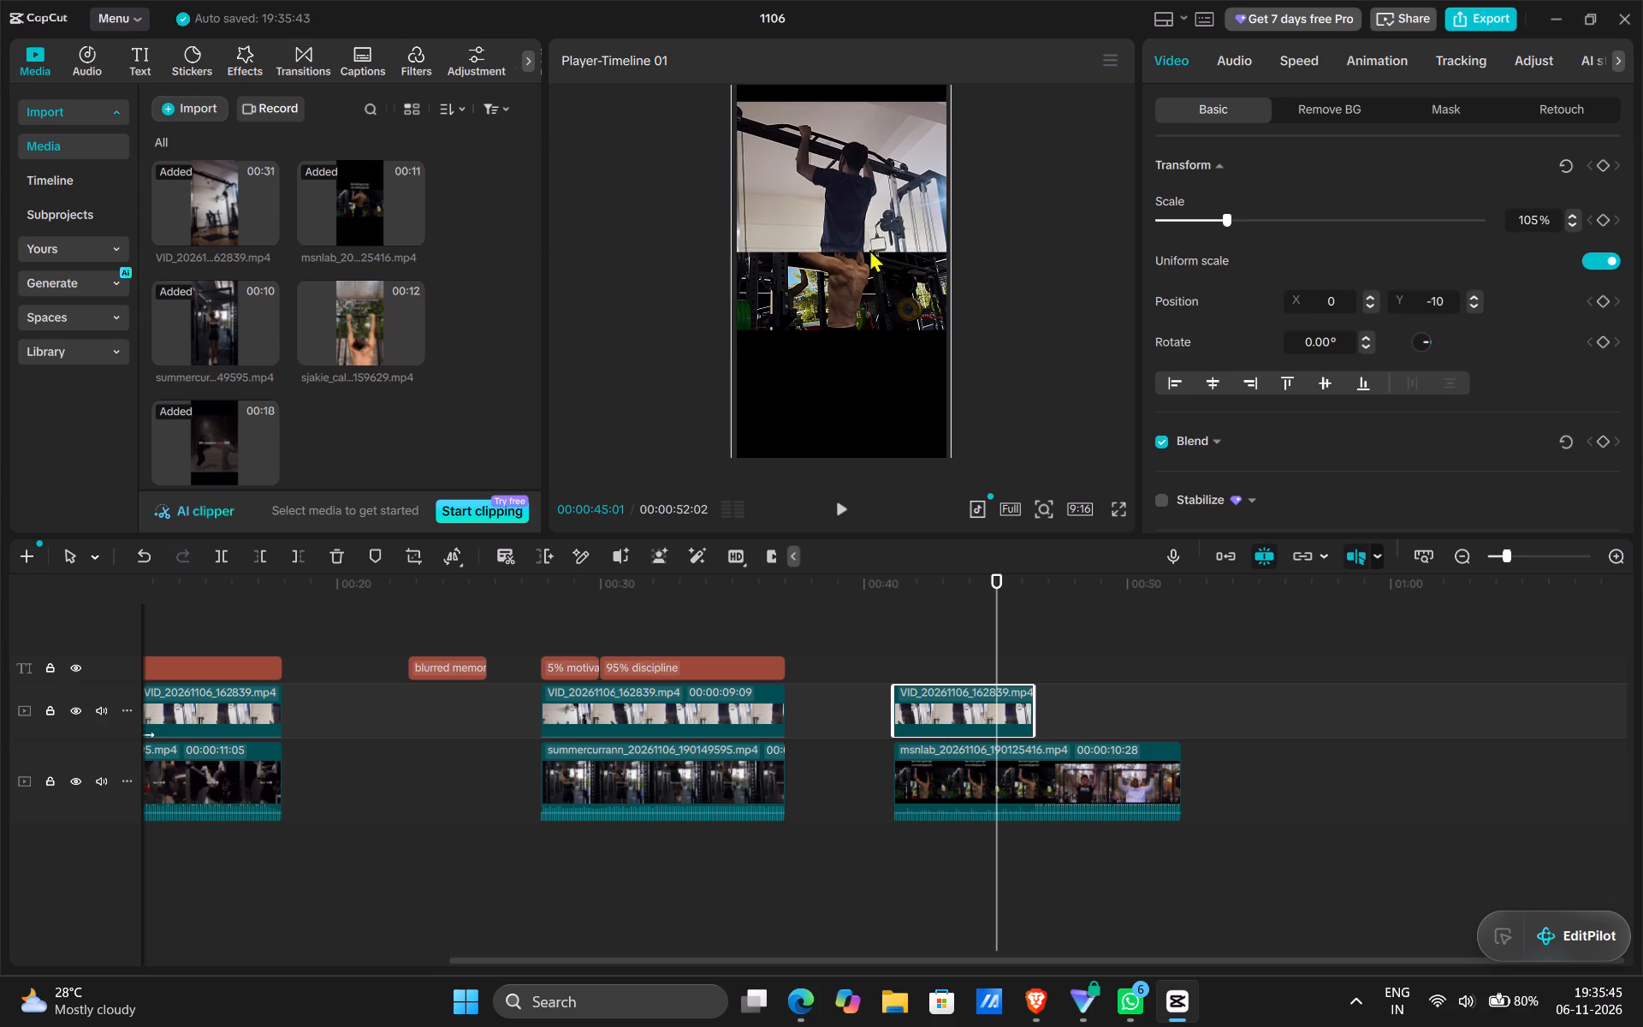
# Move the masked pull-up clip down to position X 0, Y -1131, just beneath the caption, and check it full screen.
pyautogui.moveTo(868, 200); pyautogui.dragTo(873, 298)
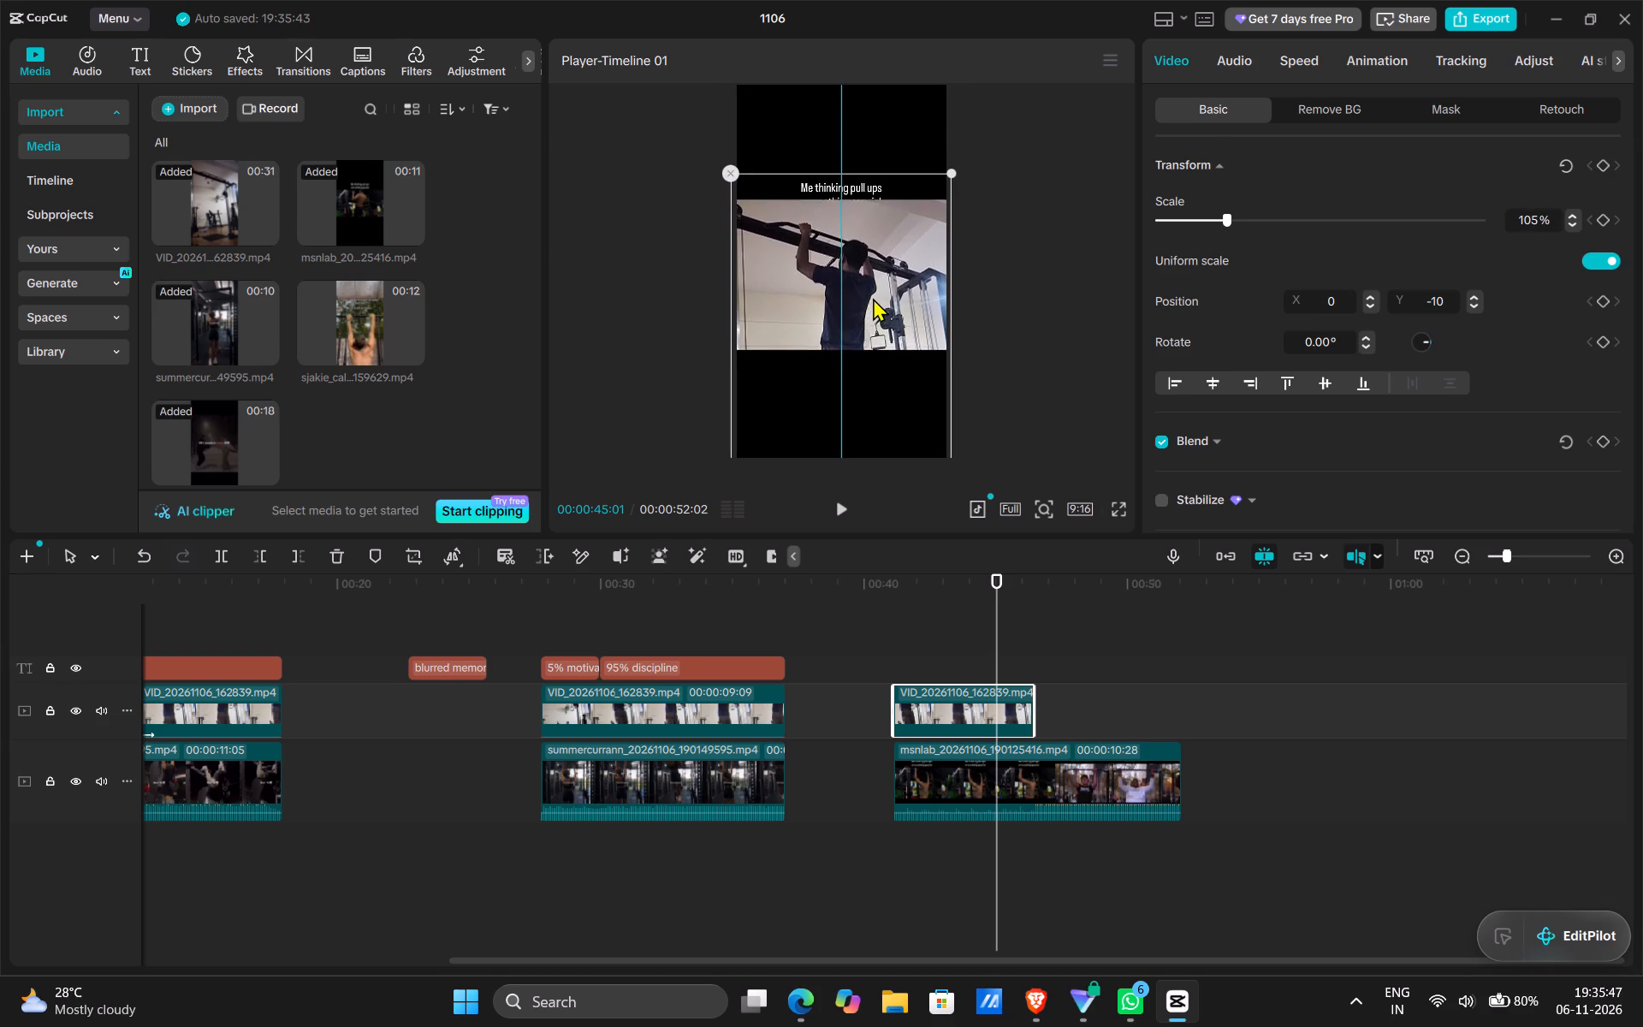
pyautogui.moveTo(873, 298); pyautogui.dragTo(874, 310)
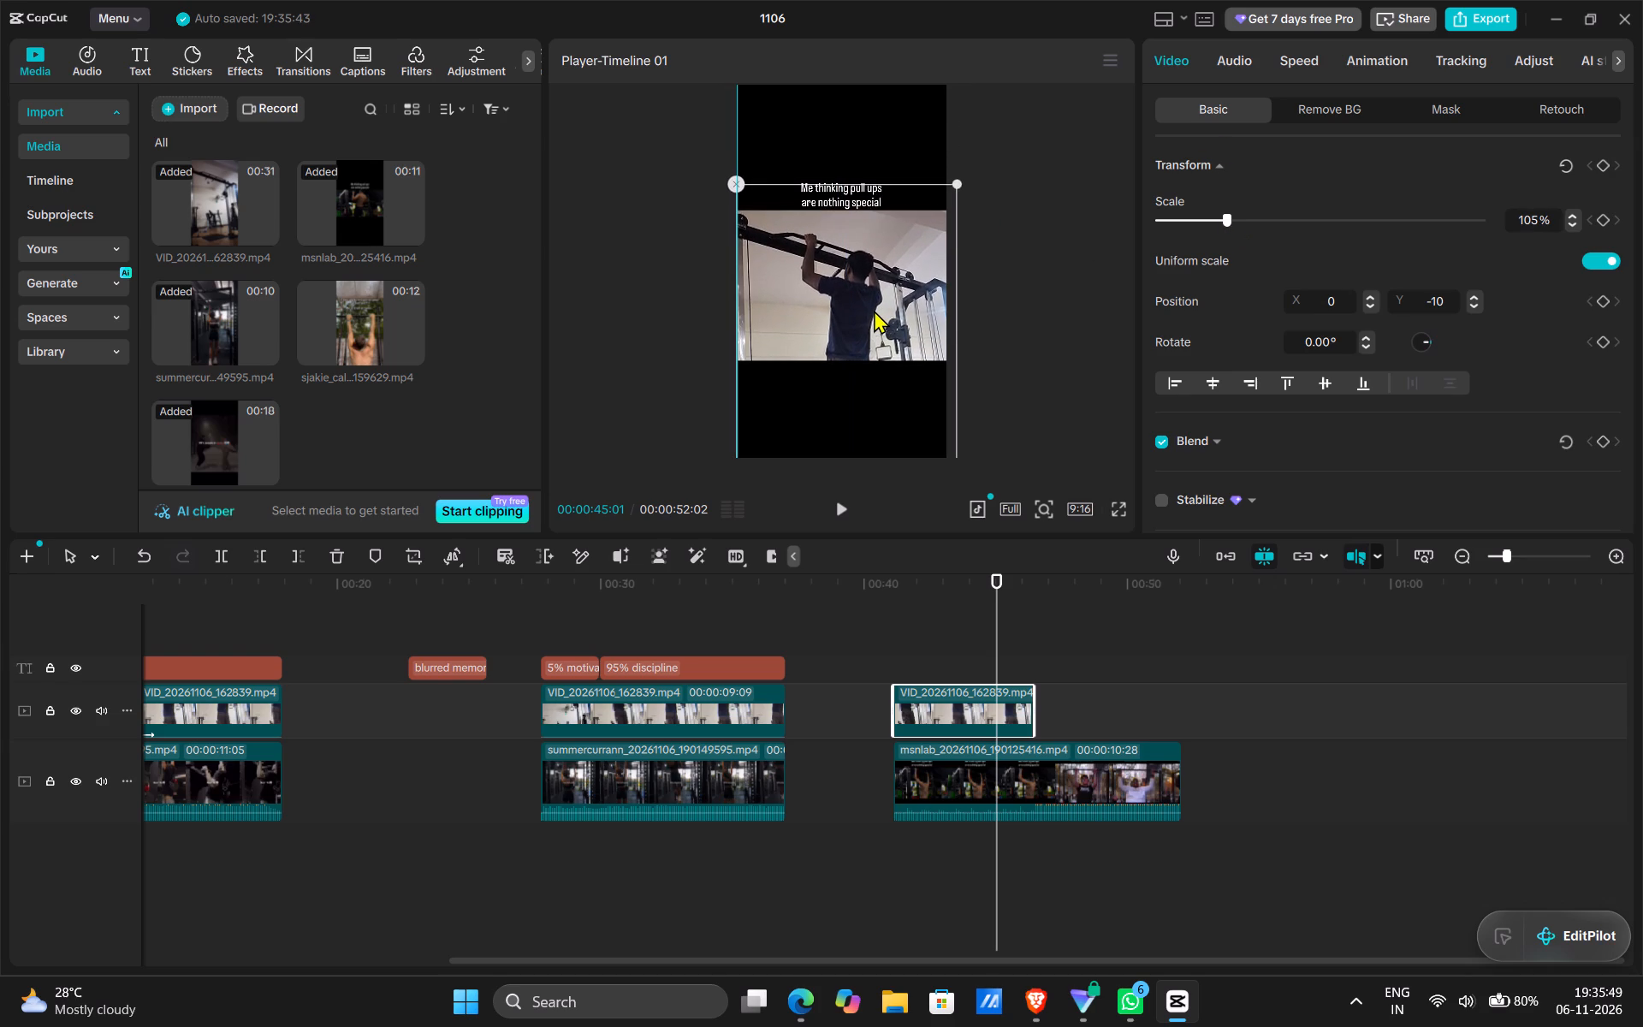
pyautogui.moveTo(874, 310); pyautogui.dragTo(869, 312)
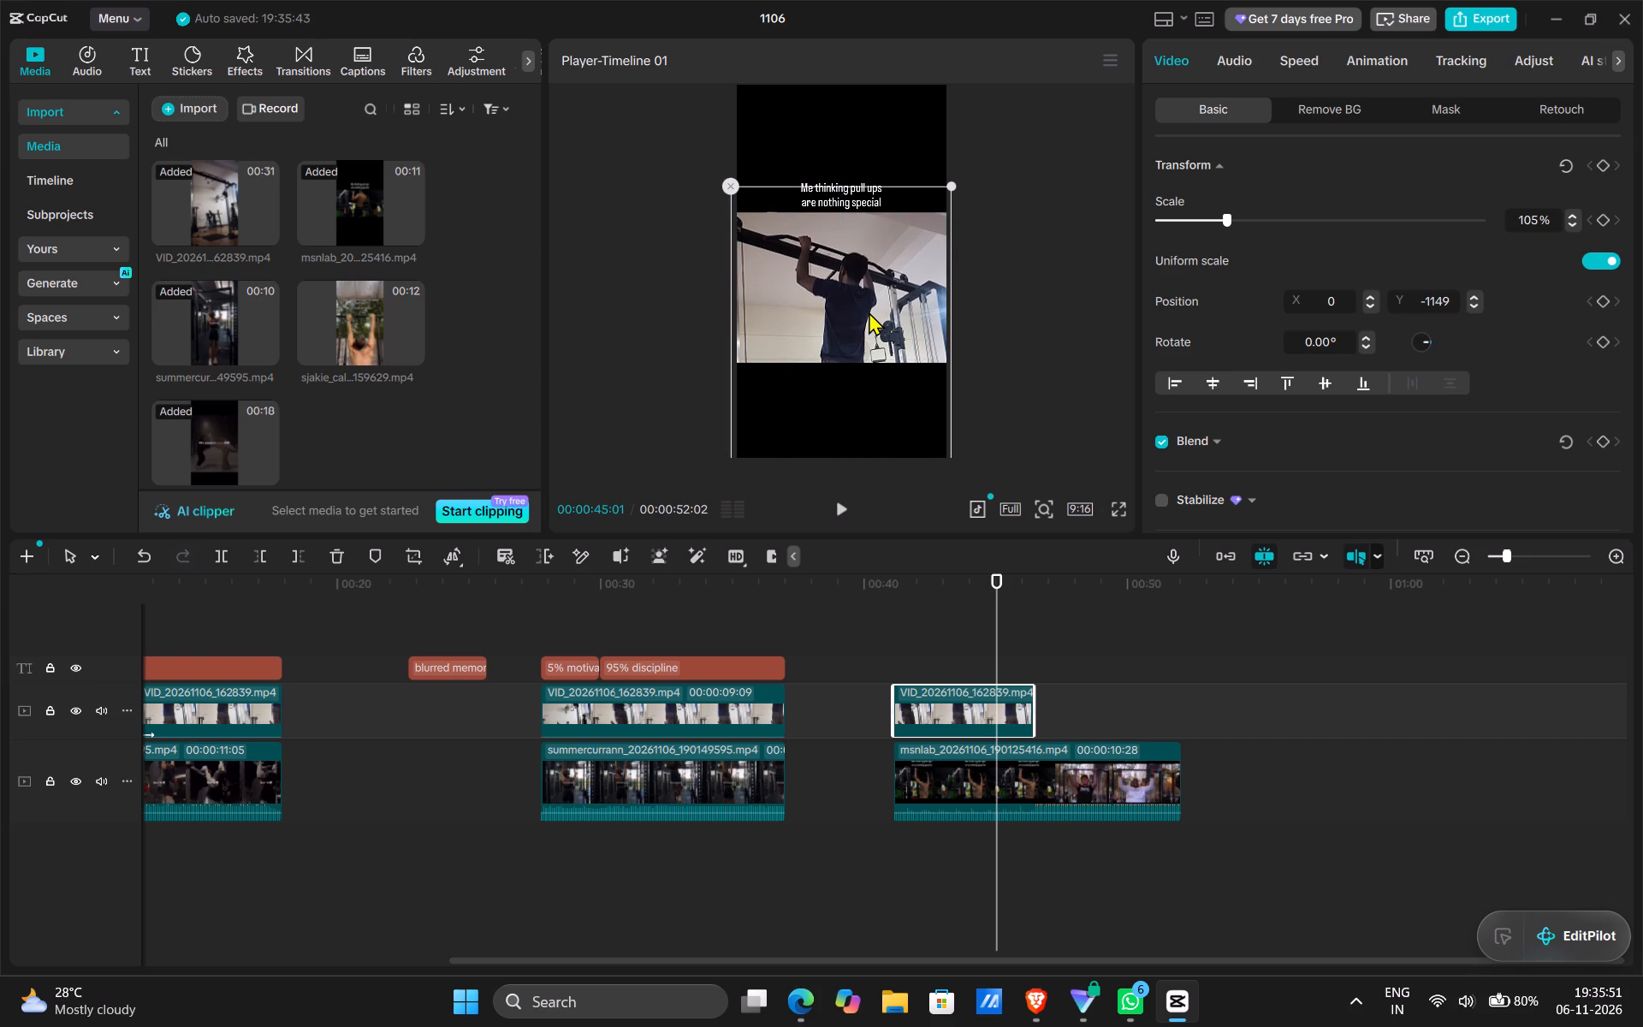
pyautogui.tripleClick(1474, 298)
pyautogui.tripleClick(1474, 298)
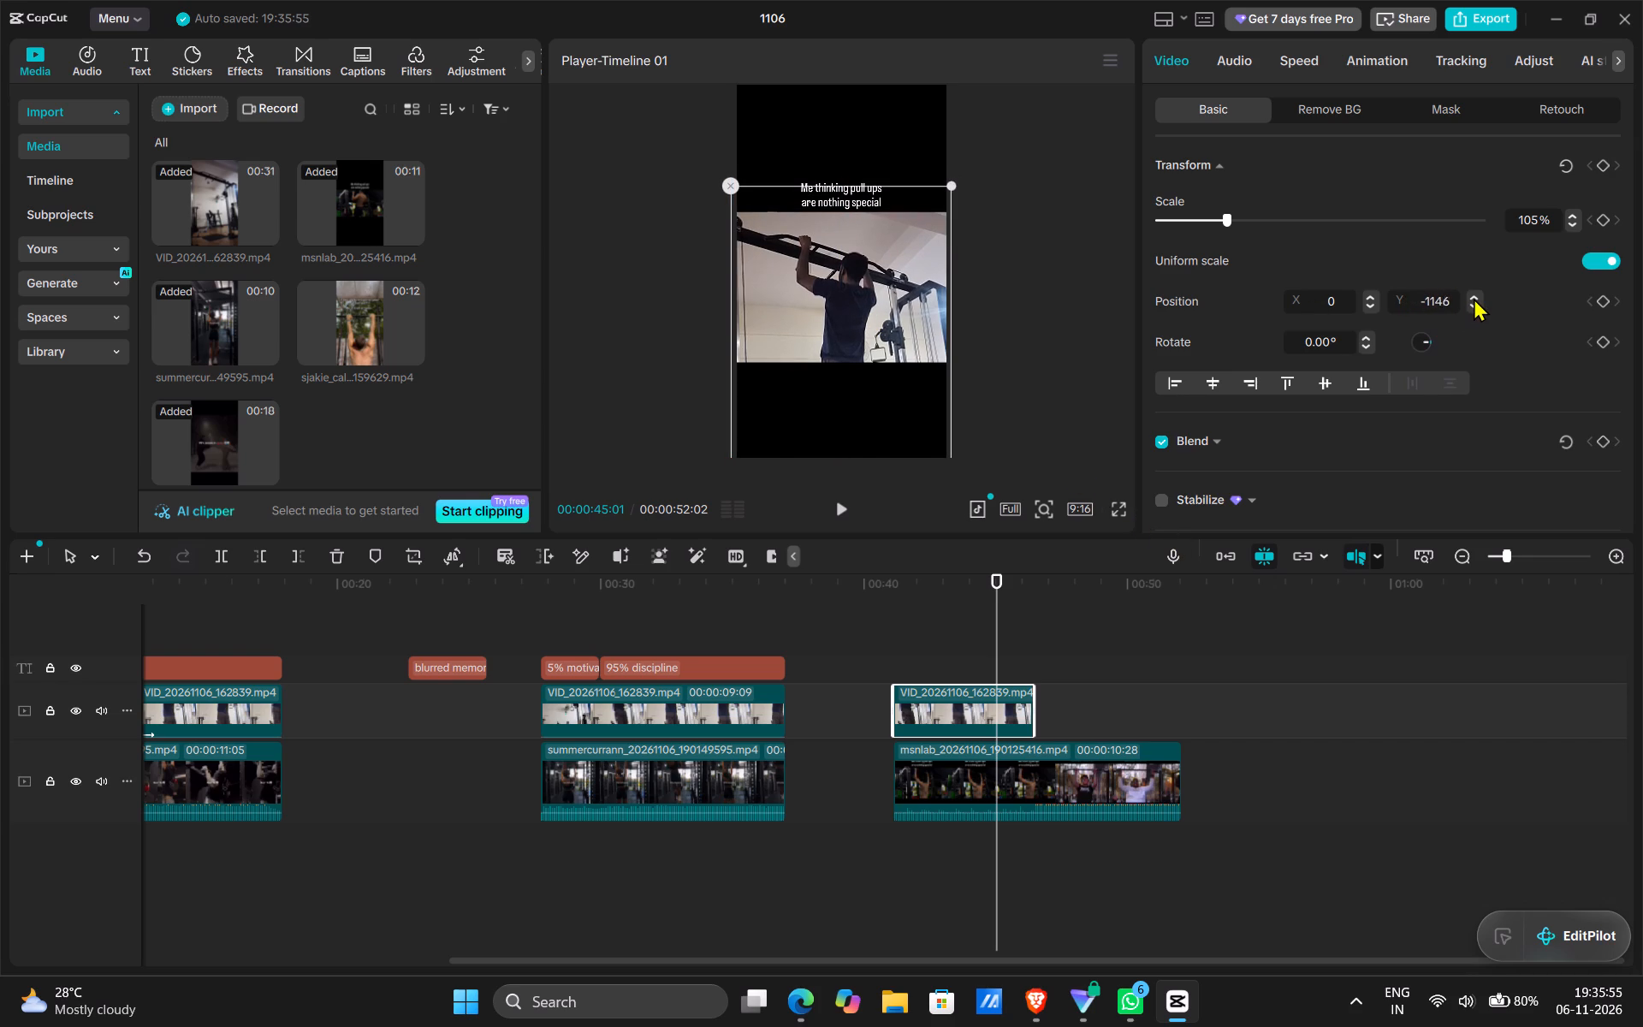
pyautogui.tripleClick(1474, 298)
pyautogui.tripleClick(1474, 298)
pyautogui.tripleClick(1474, 298)
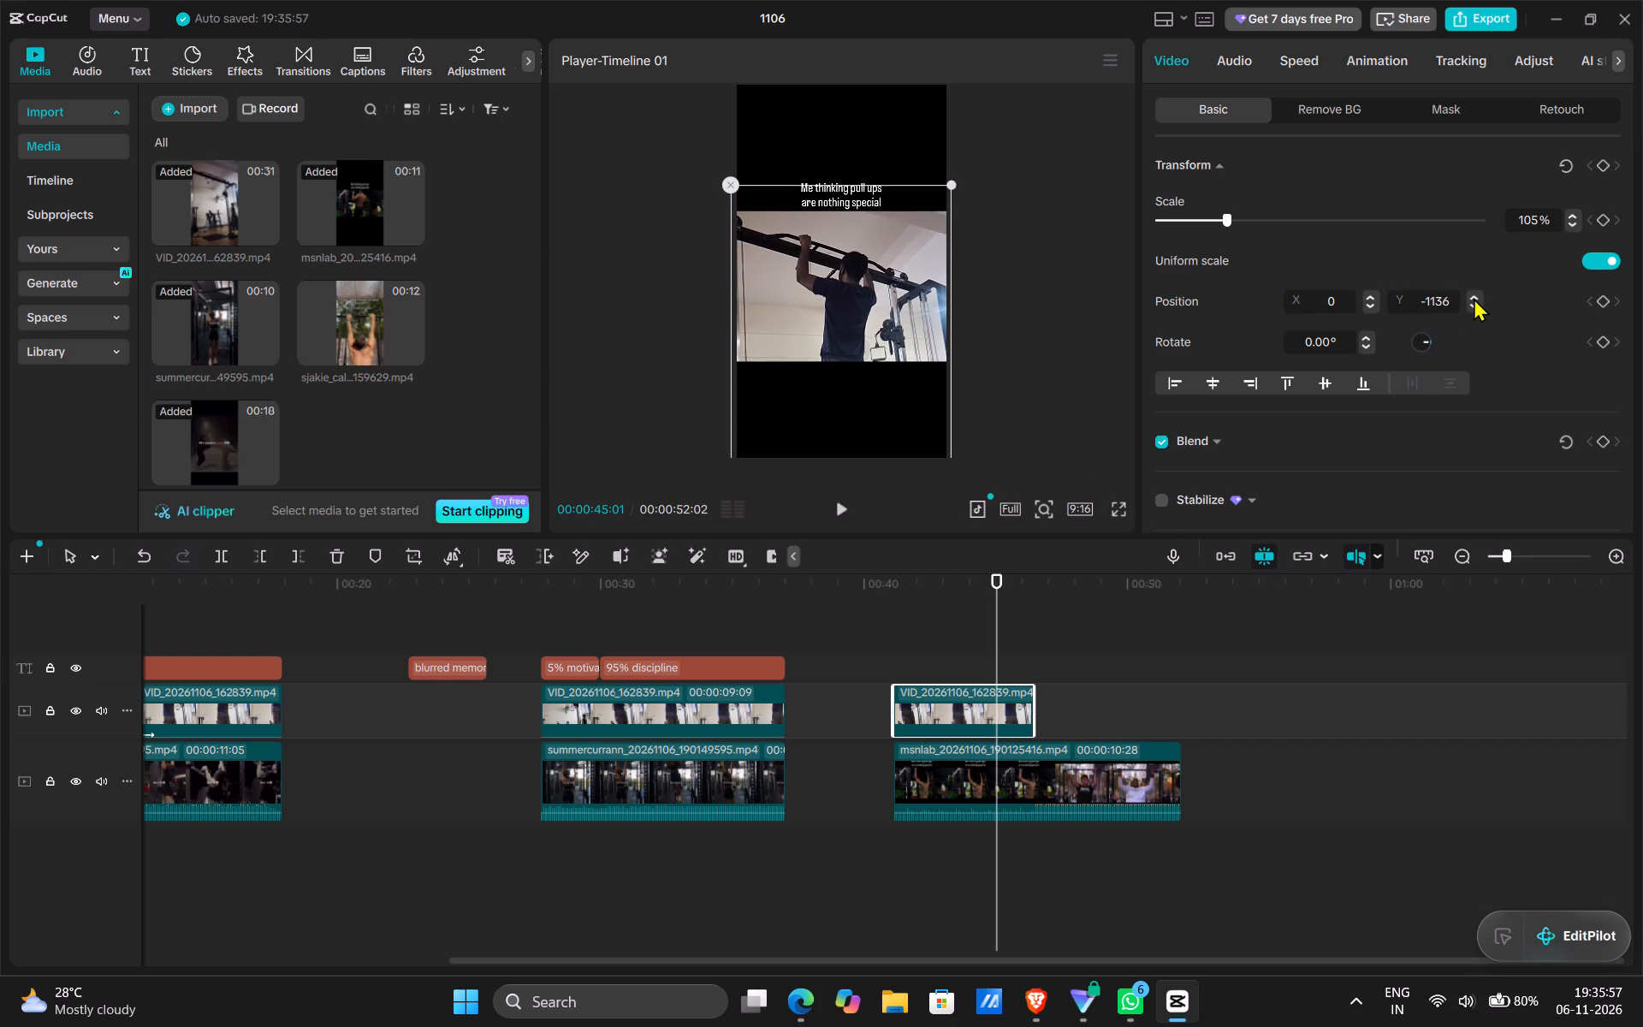
pyautogui.doubleClick(1474, 298)
pyautogui.moveTo(1474, 298); pyautogui.dragTo(1115, 505)
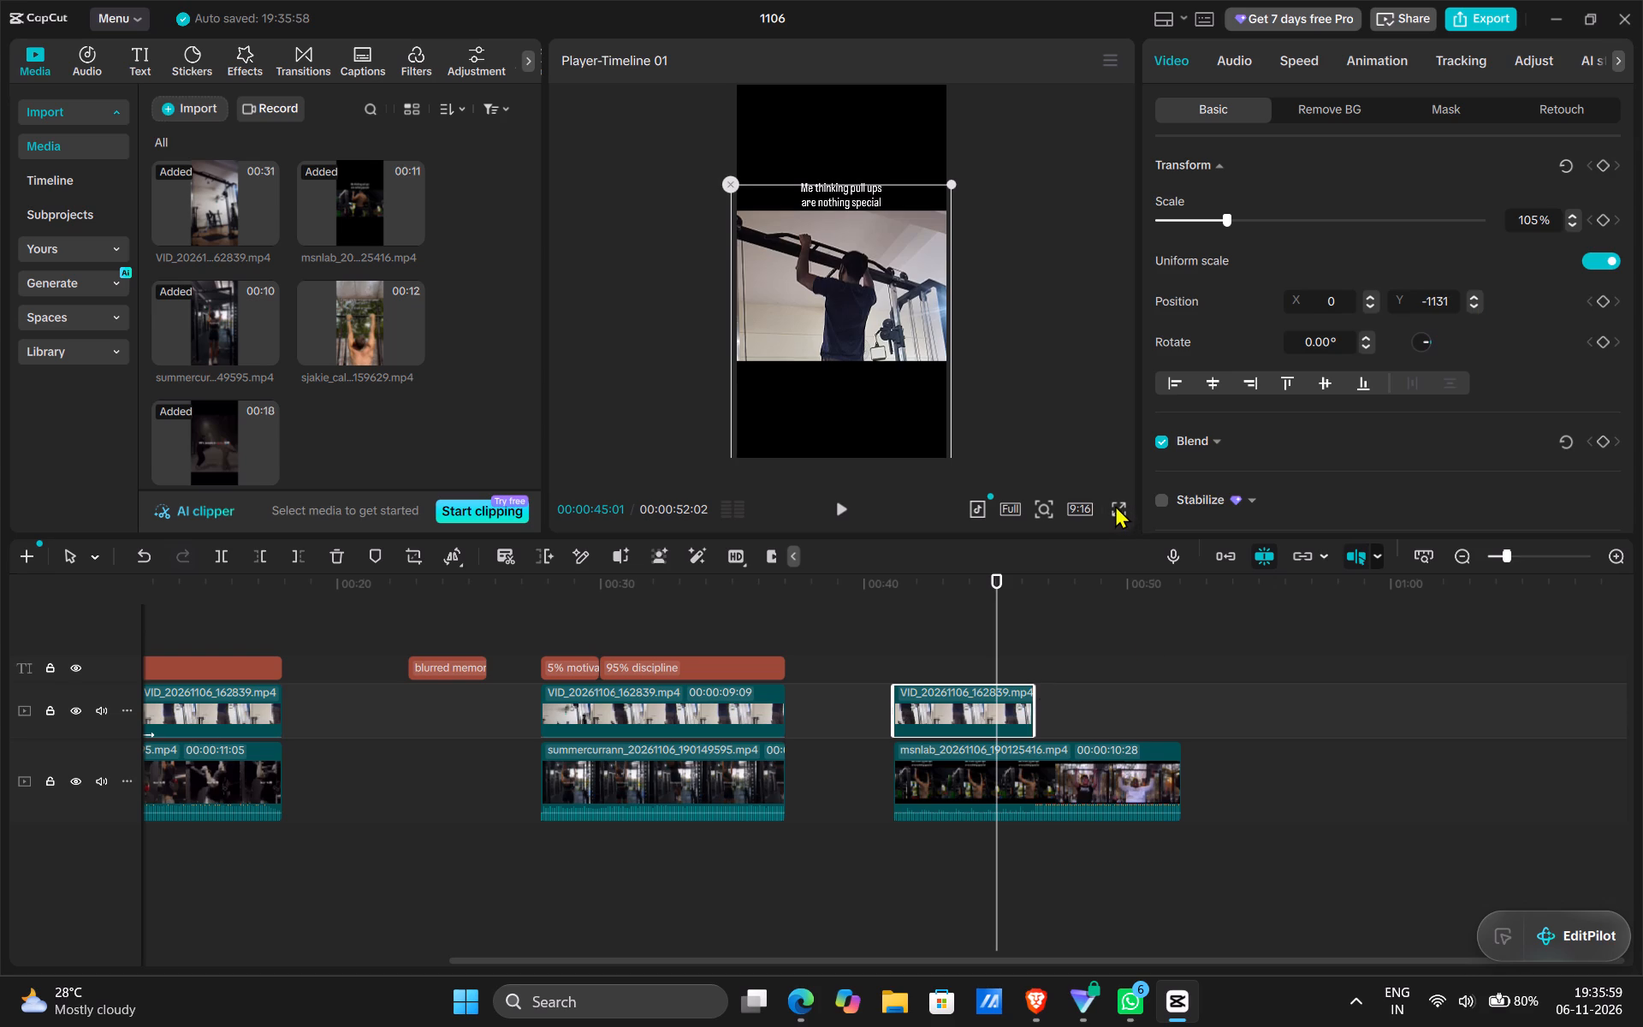
pyautogui.click(1115, 505)
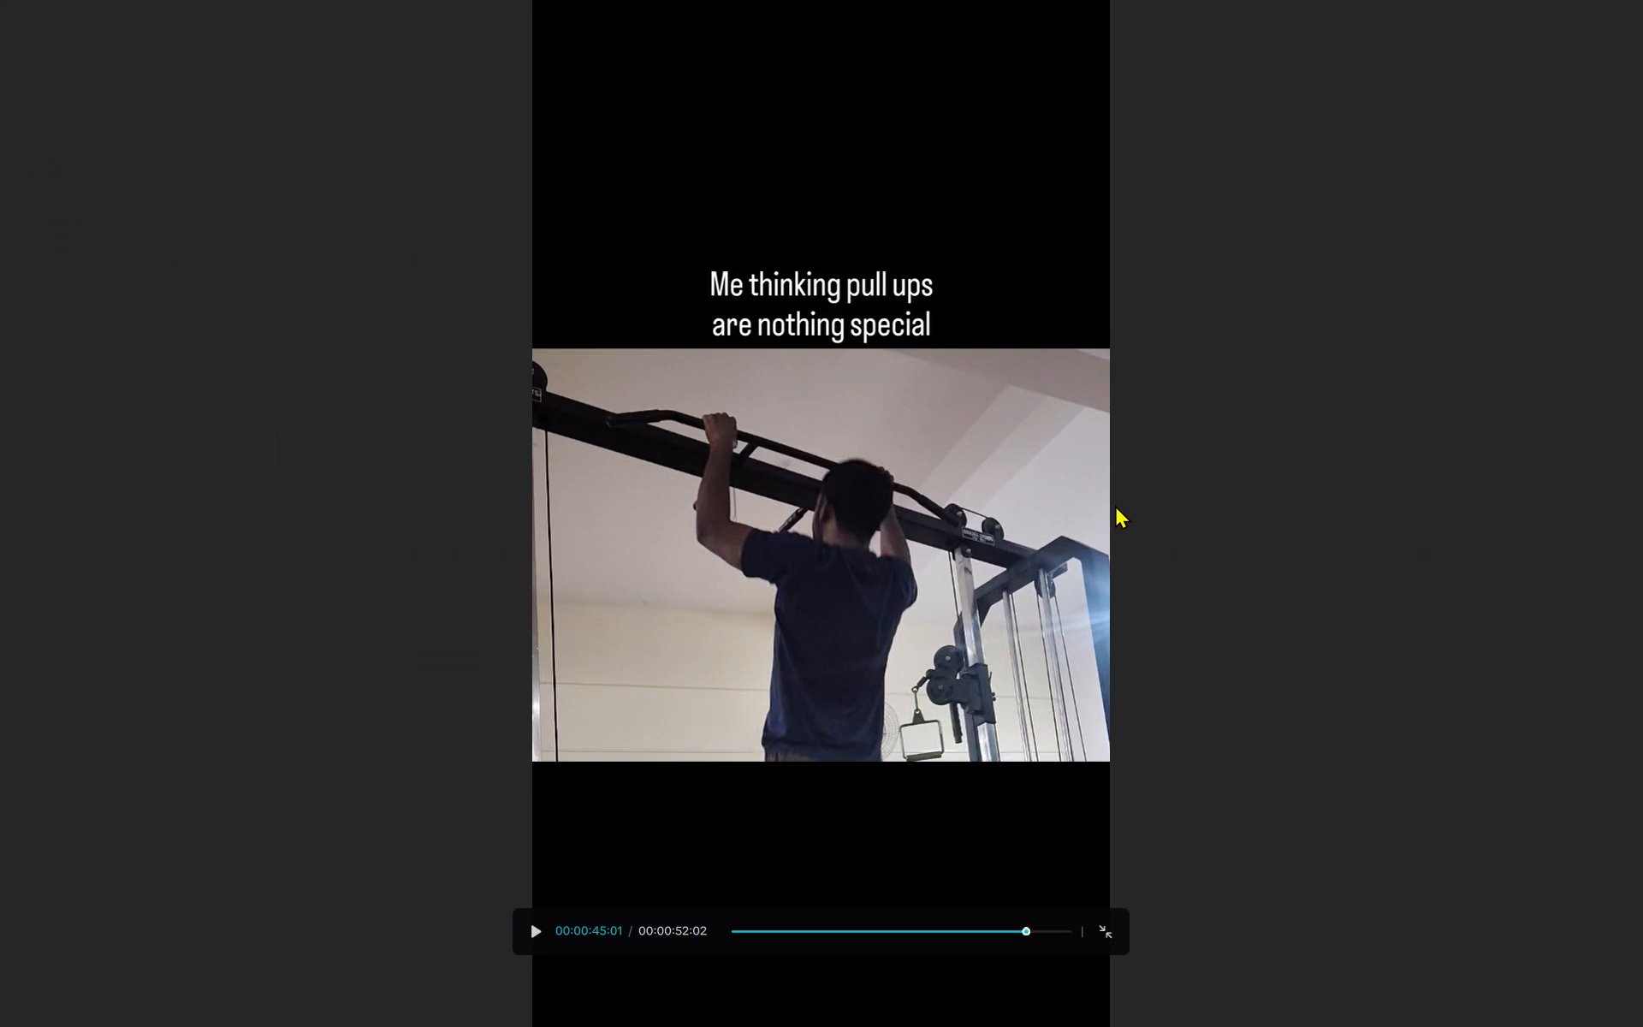
pyautogui.click(1112, 927)
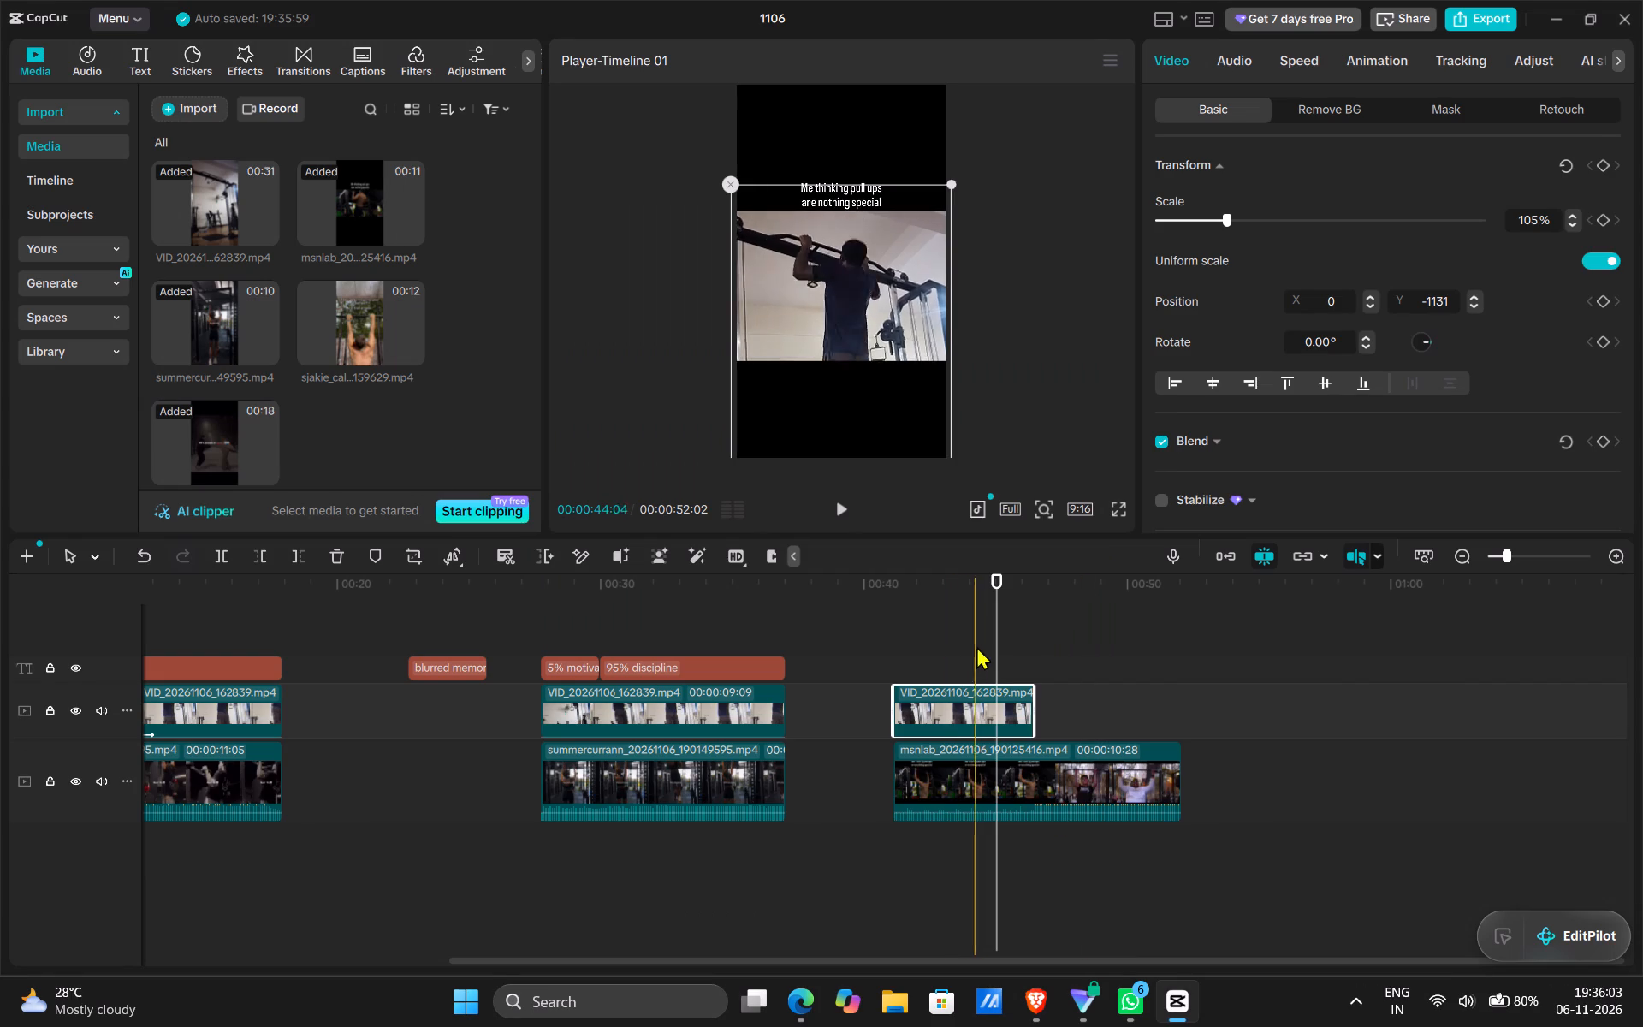
# Play the third edit (msnlab) full screen from its start at 00:00:41:04, three times, to review the masked pull-up footage against the reference.
pyautogui.moveTo(1001, 657); pyautogui.dragTo(892, 650)
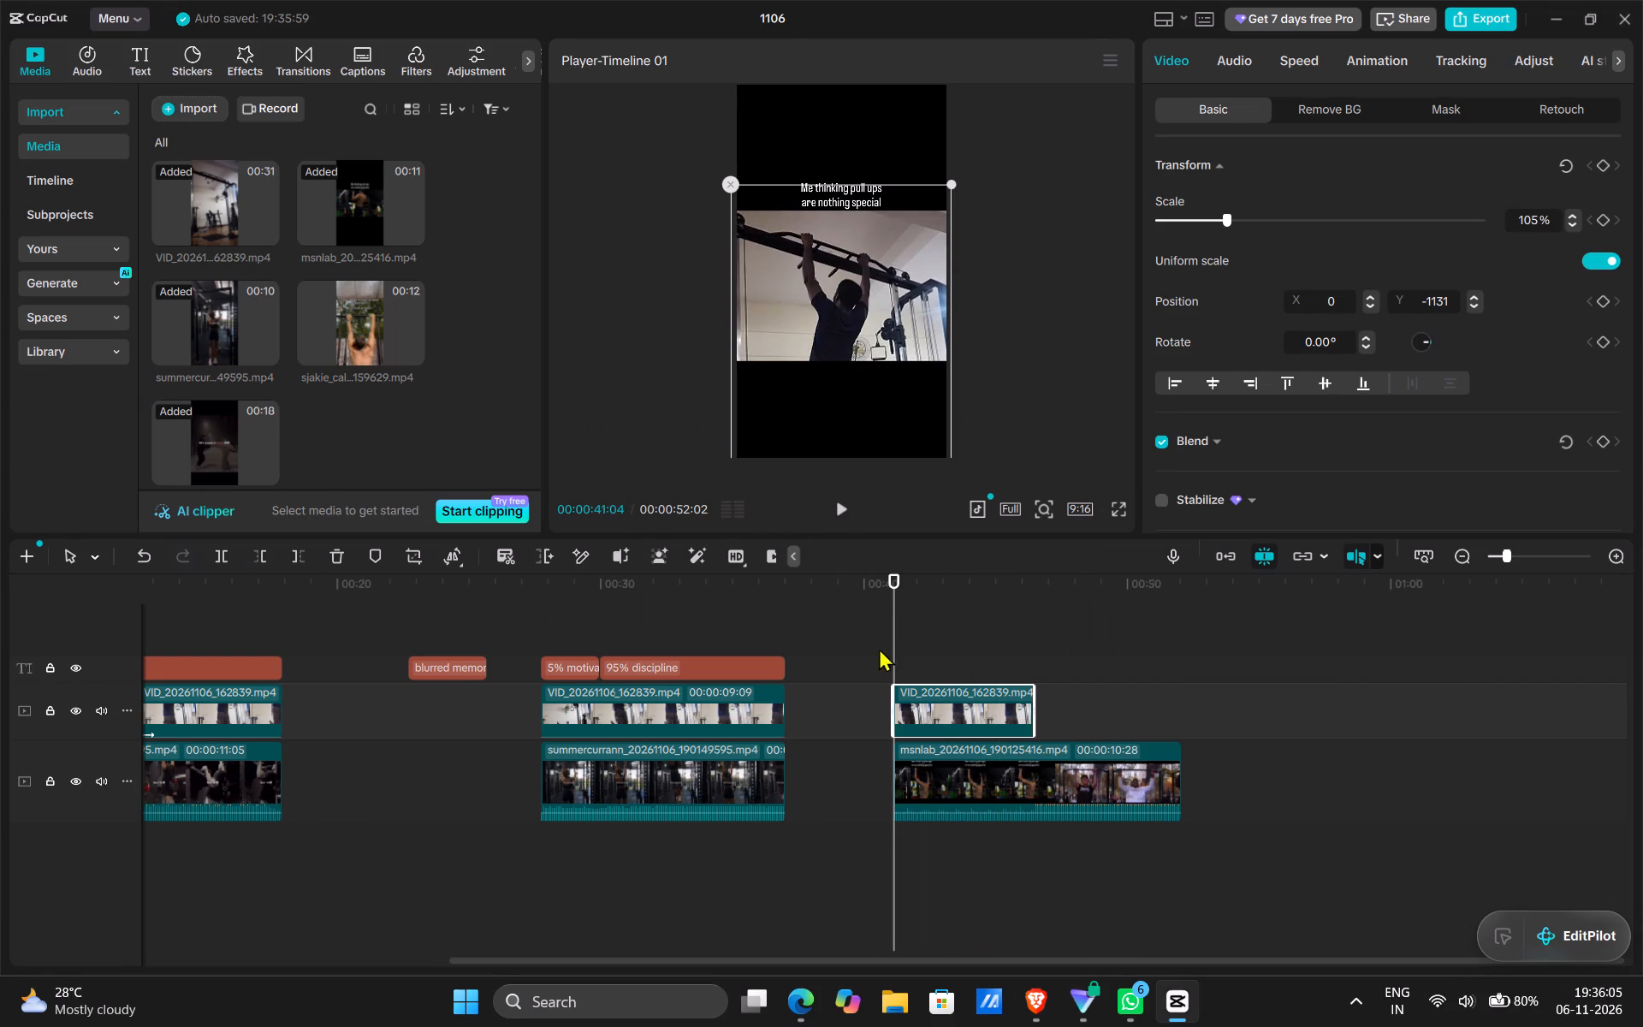
pyautogui.click(874, 644)
pyautogui.moveTo(876, 613); pyautogui.dragTo(891, 621)
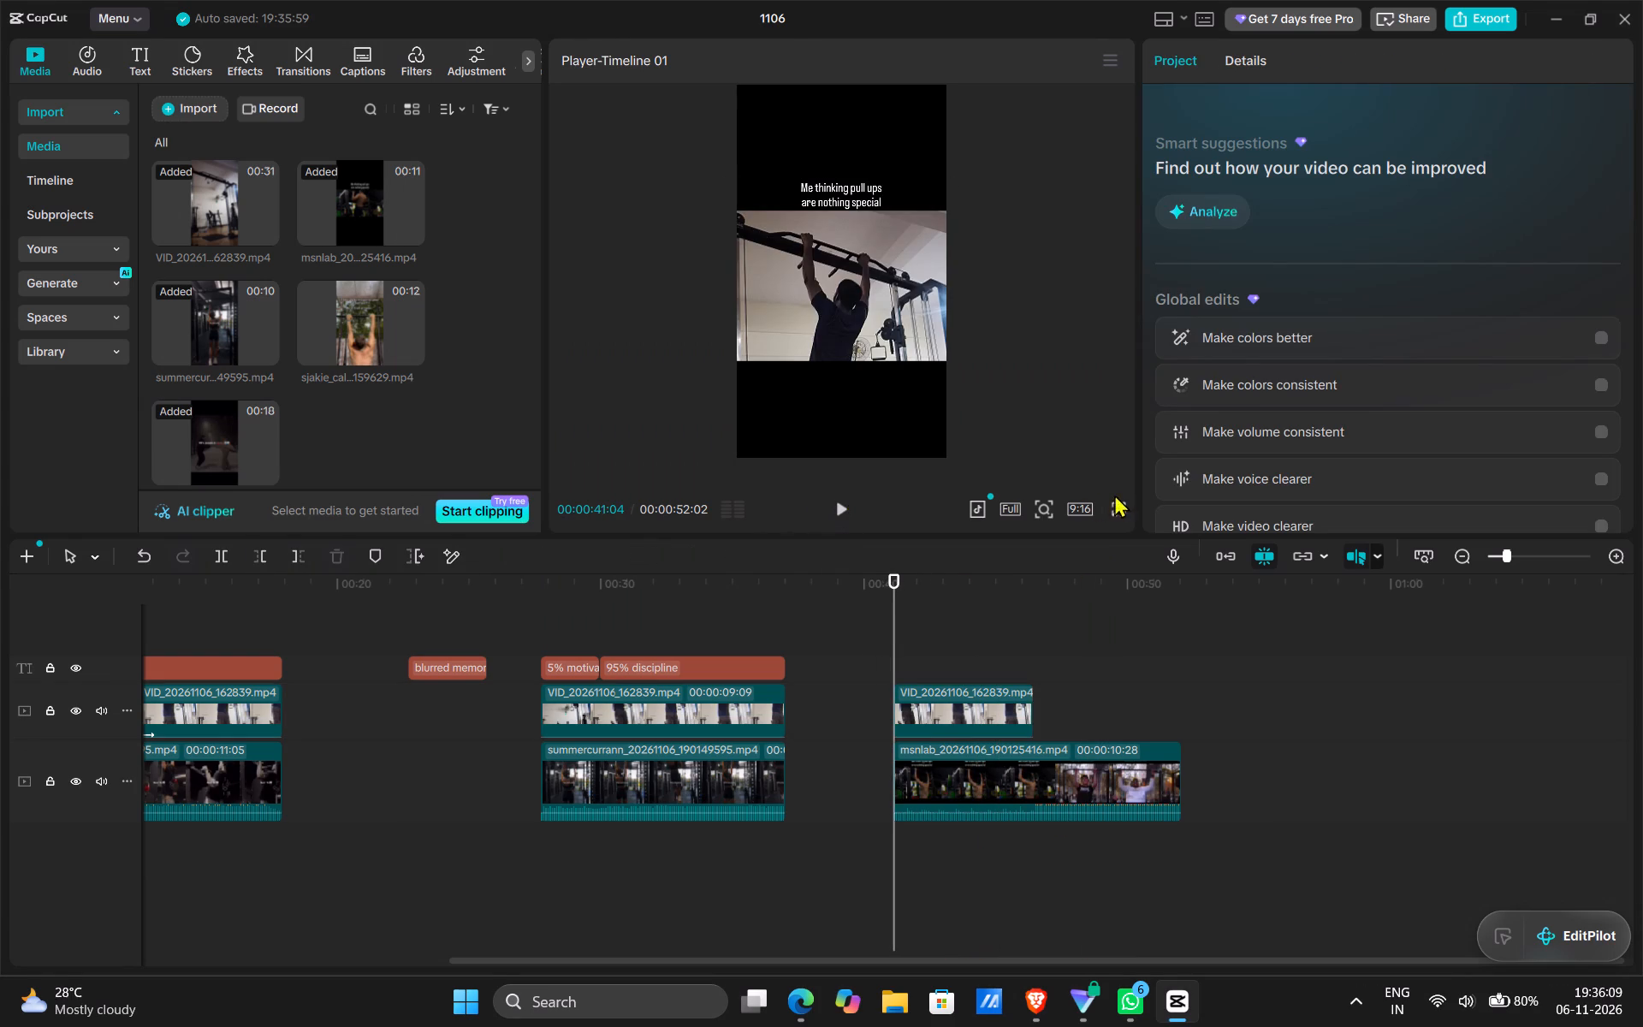
pyautogui.click(1118, 508)
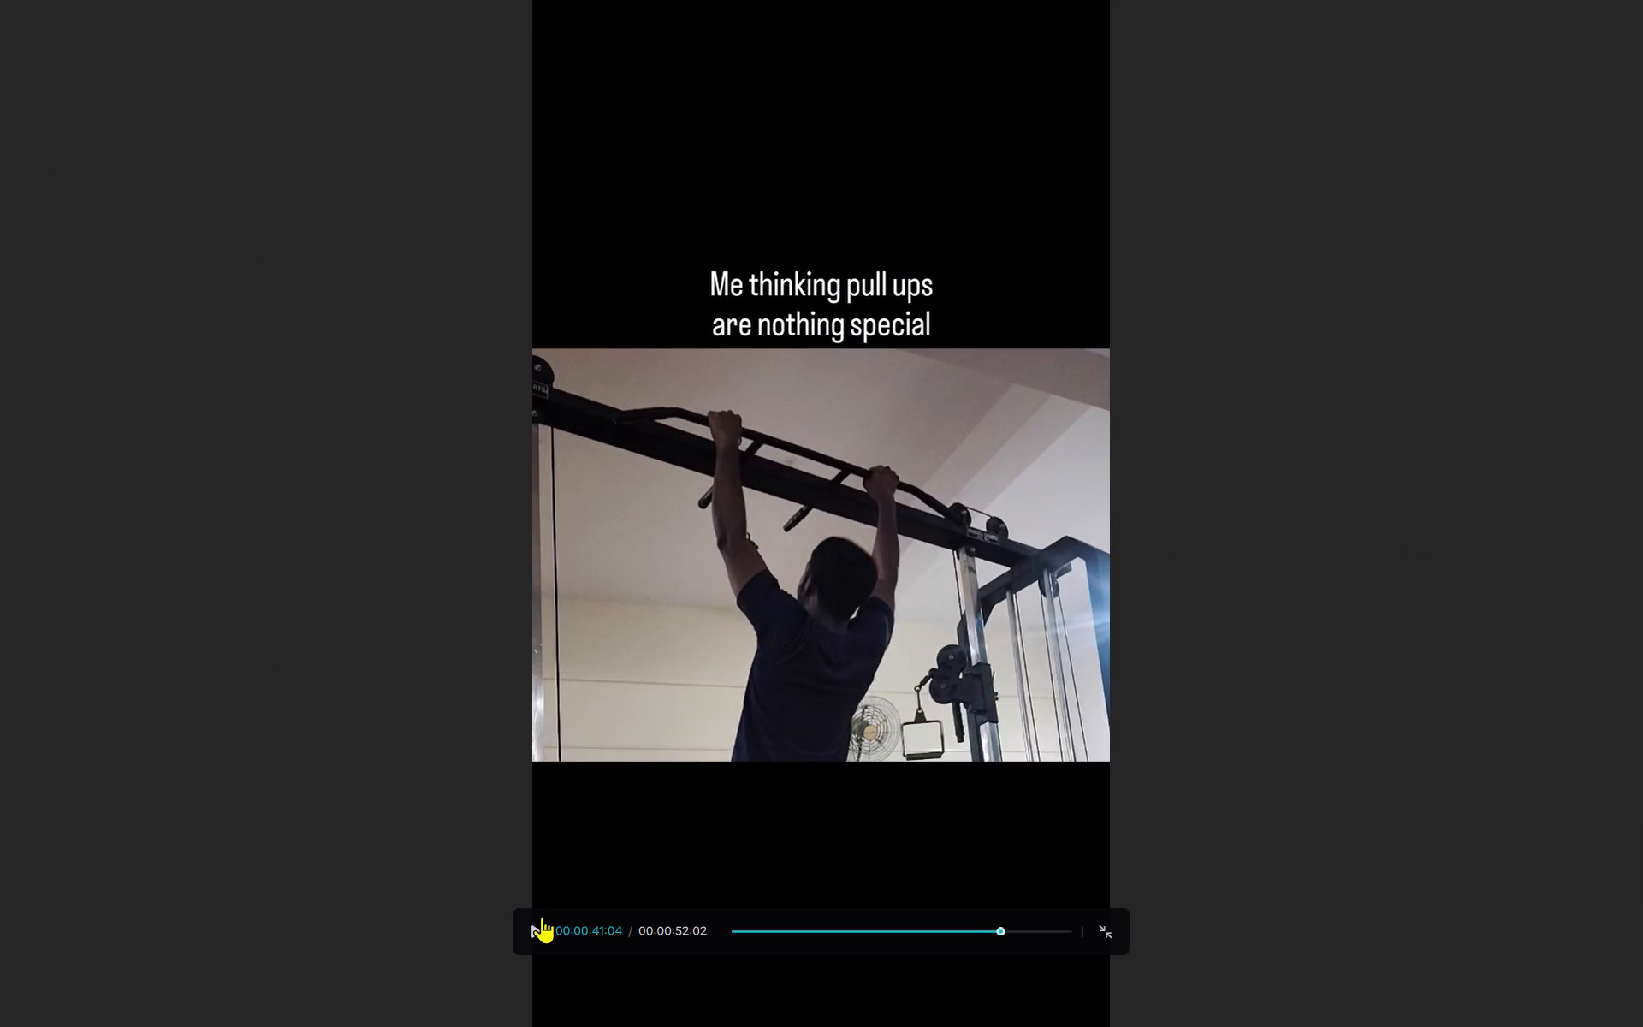
pyautogui.click(533, 928)
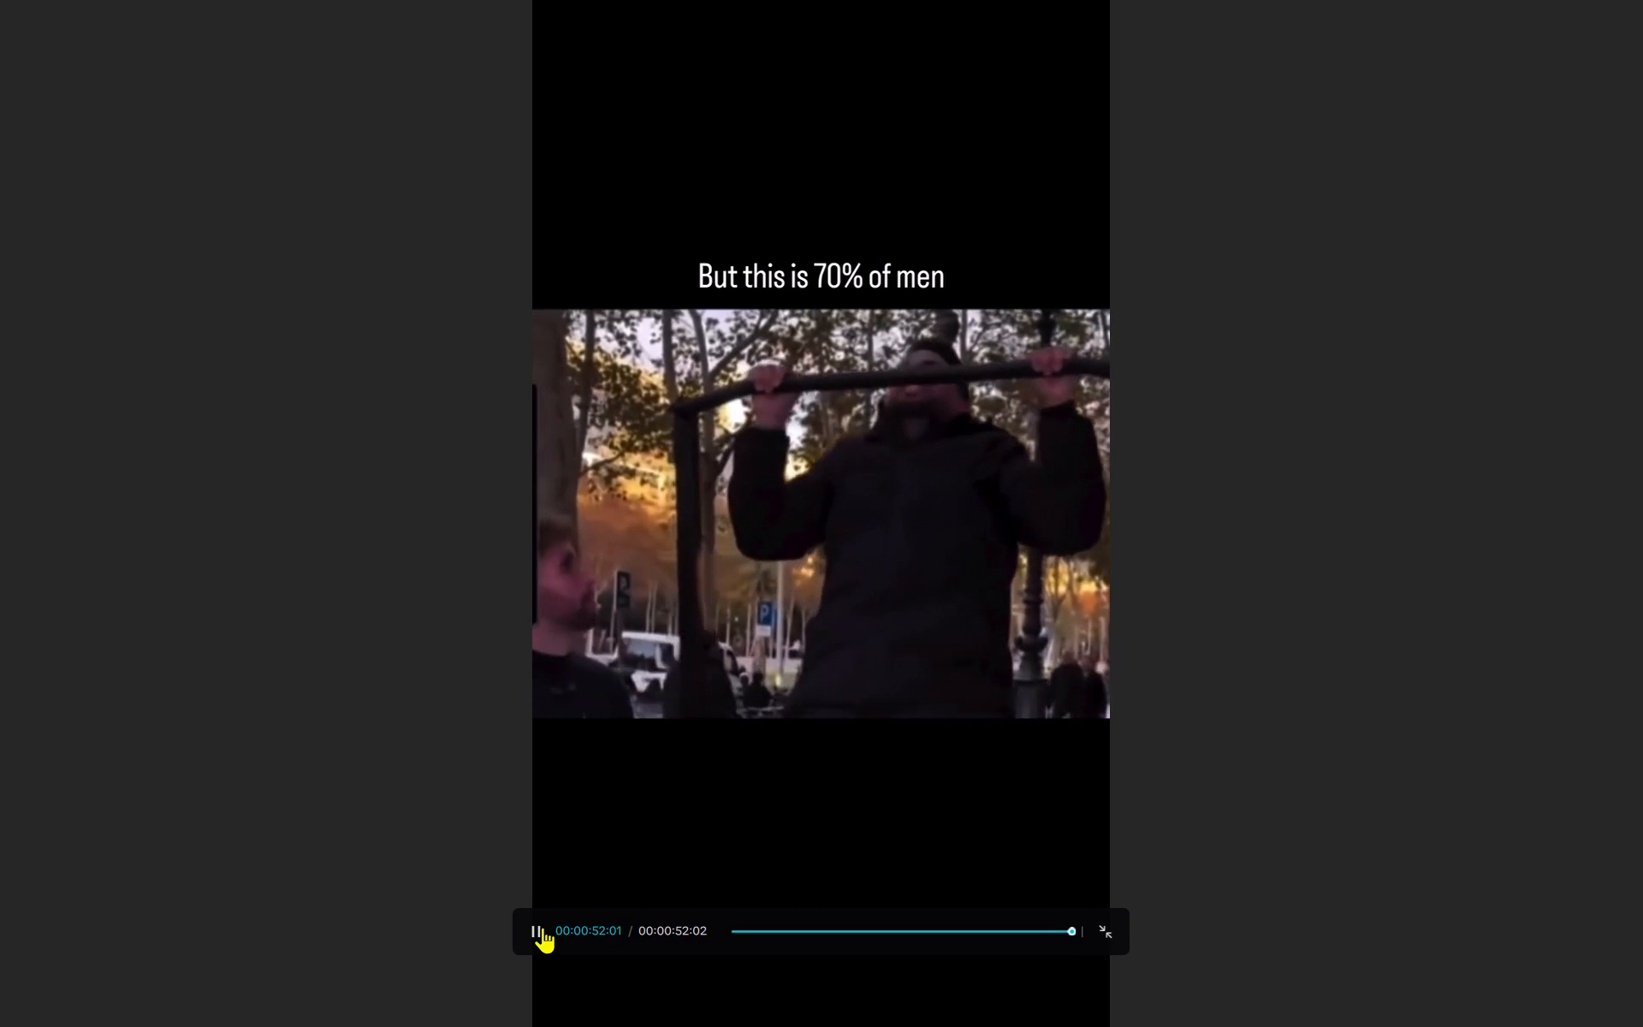
pyautogui.click(1108, 932)
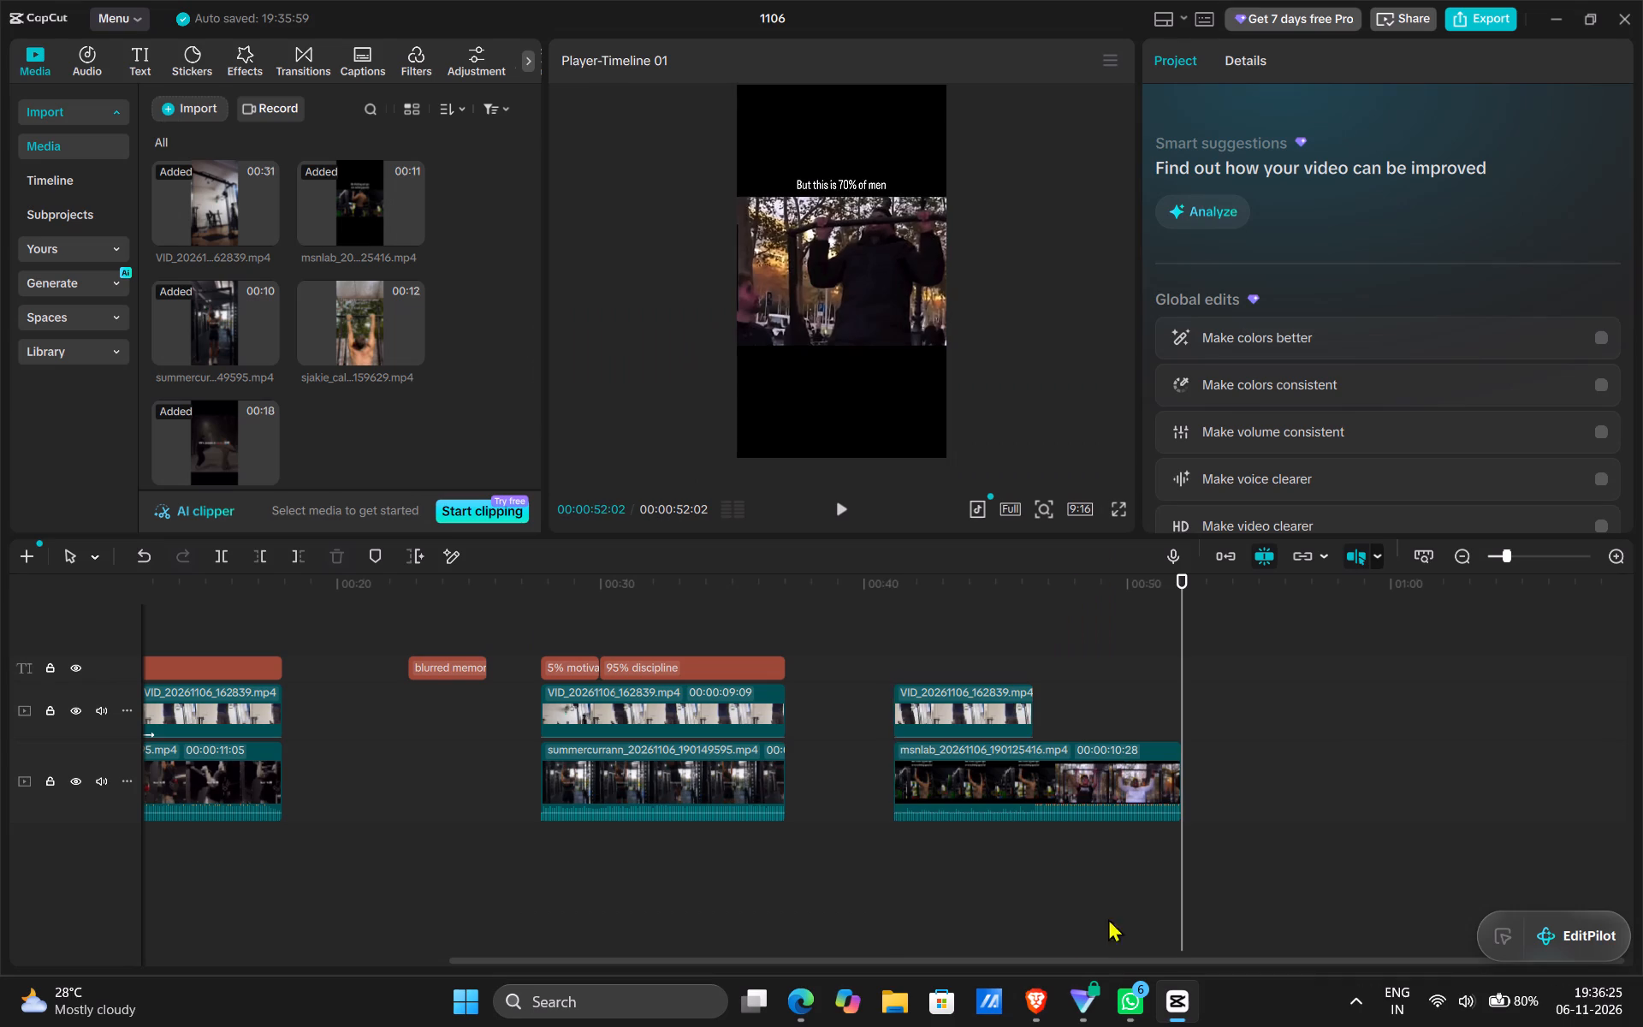
pyautogui.click(891, 605)
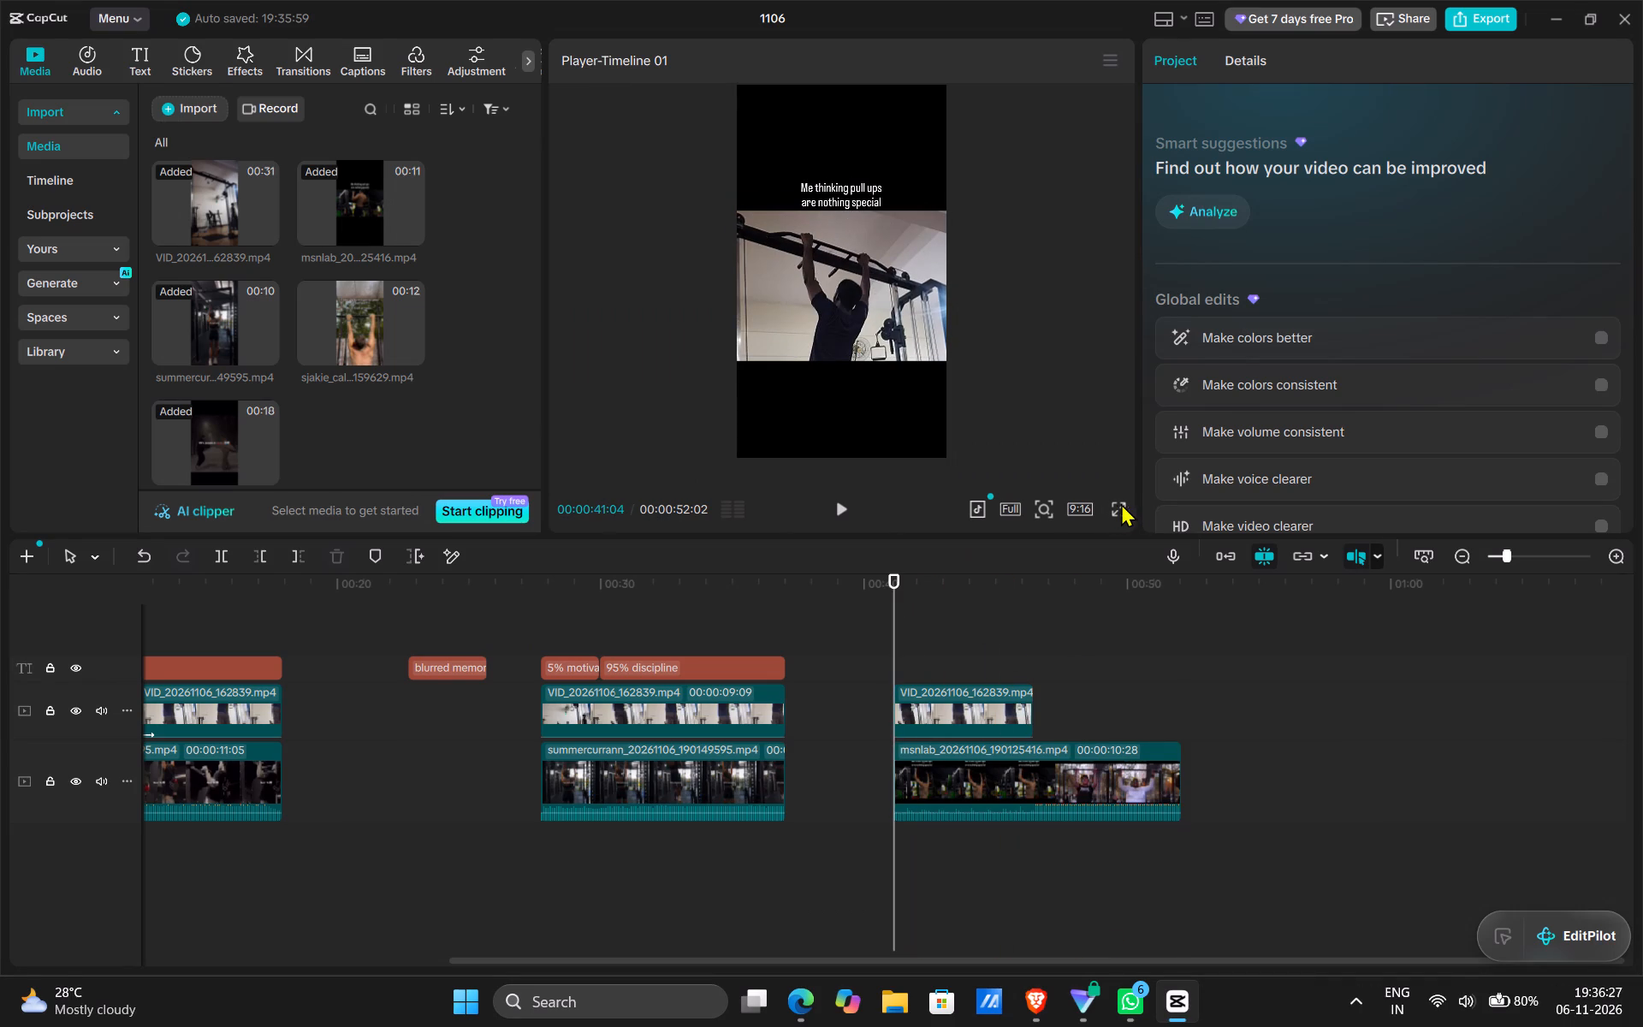
pyautogui.click(1111, 499)
pyautogui.click(1118, 507)
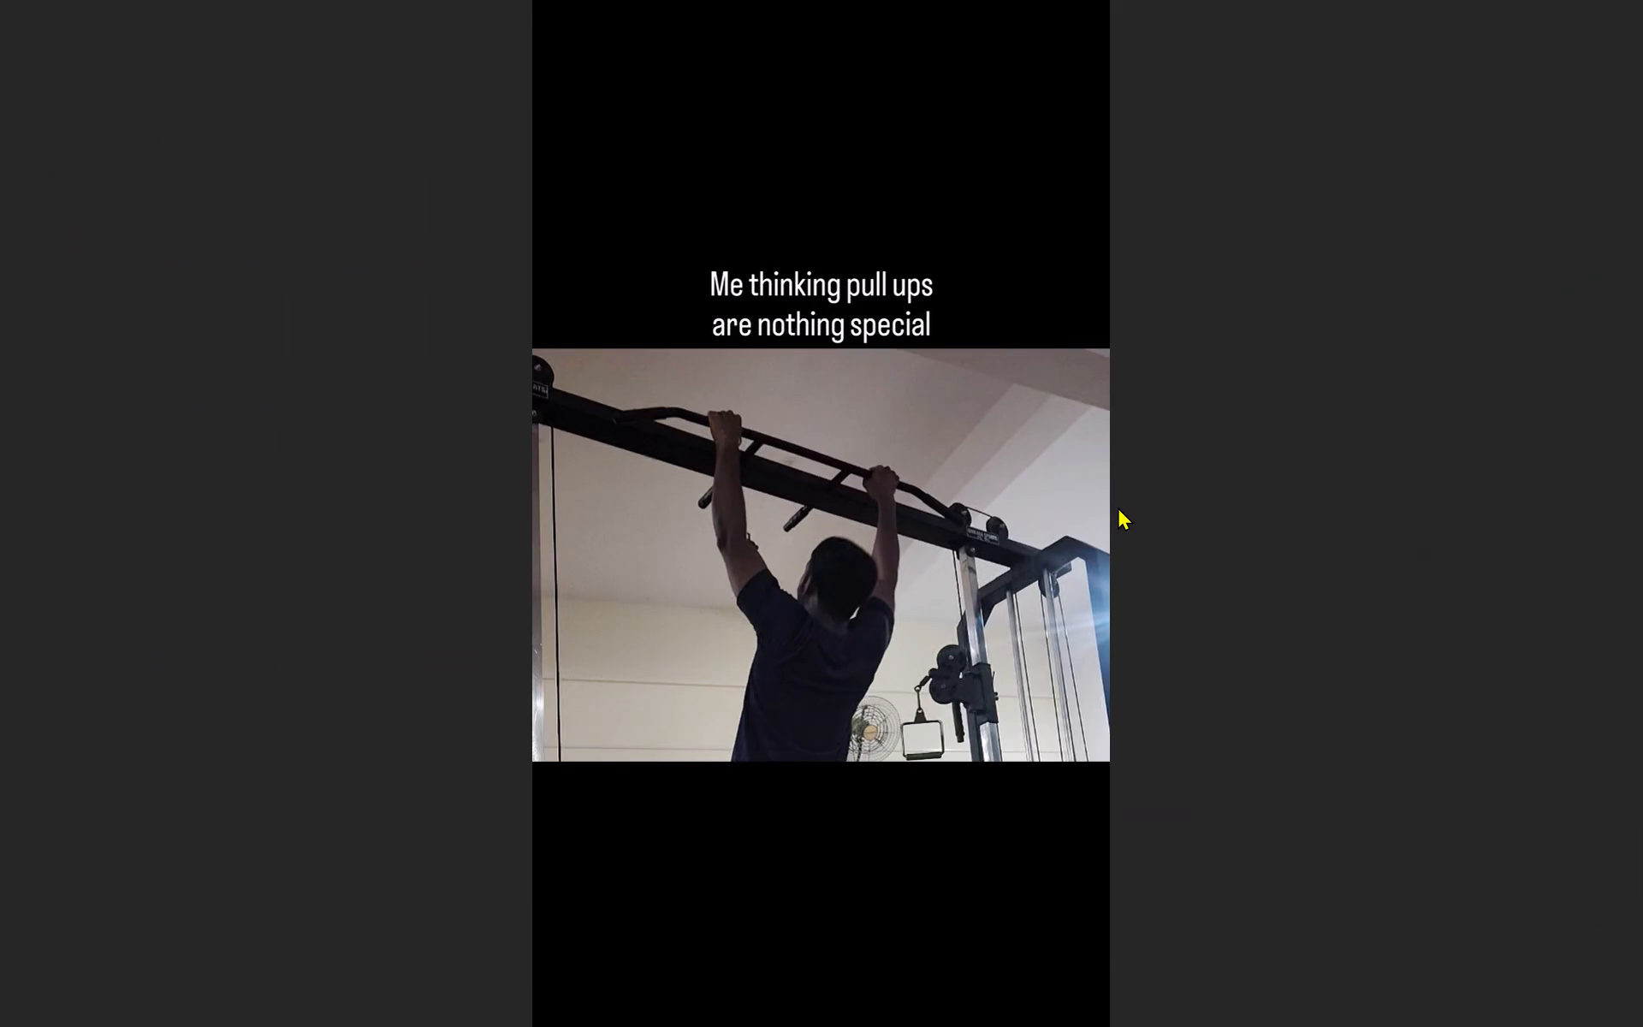
pyautogui.click(532, 928)
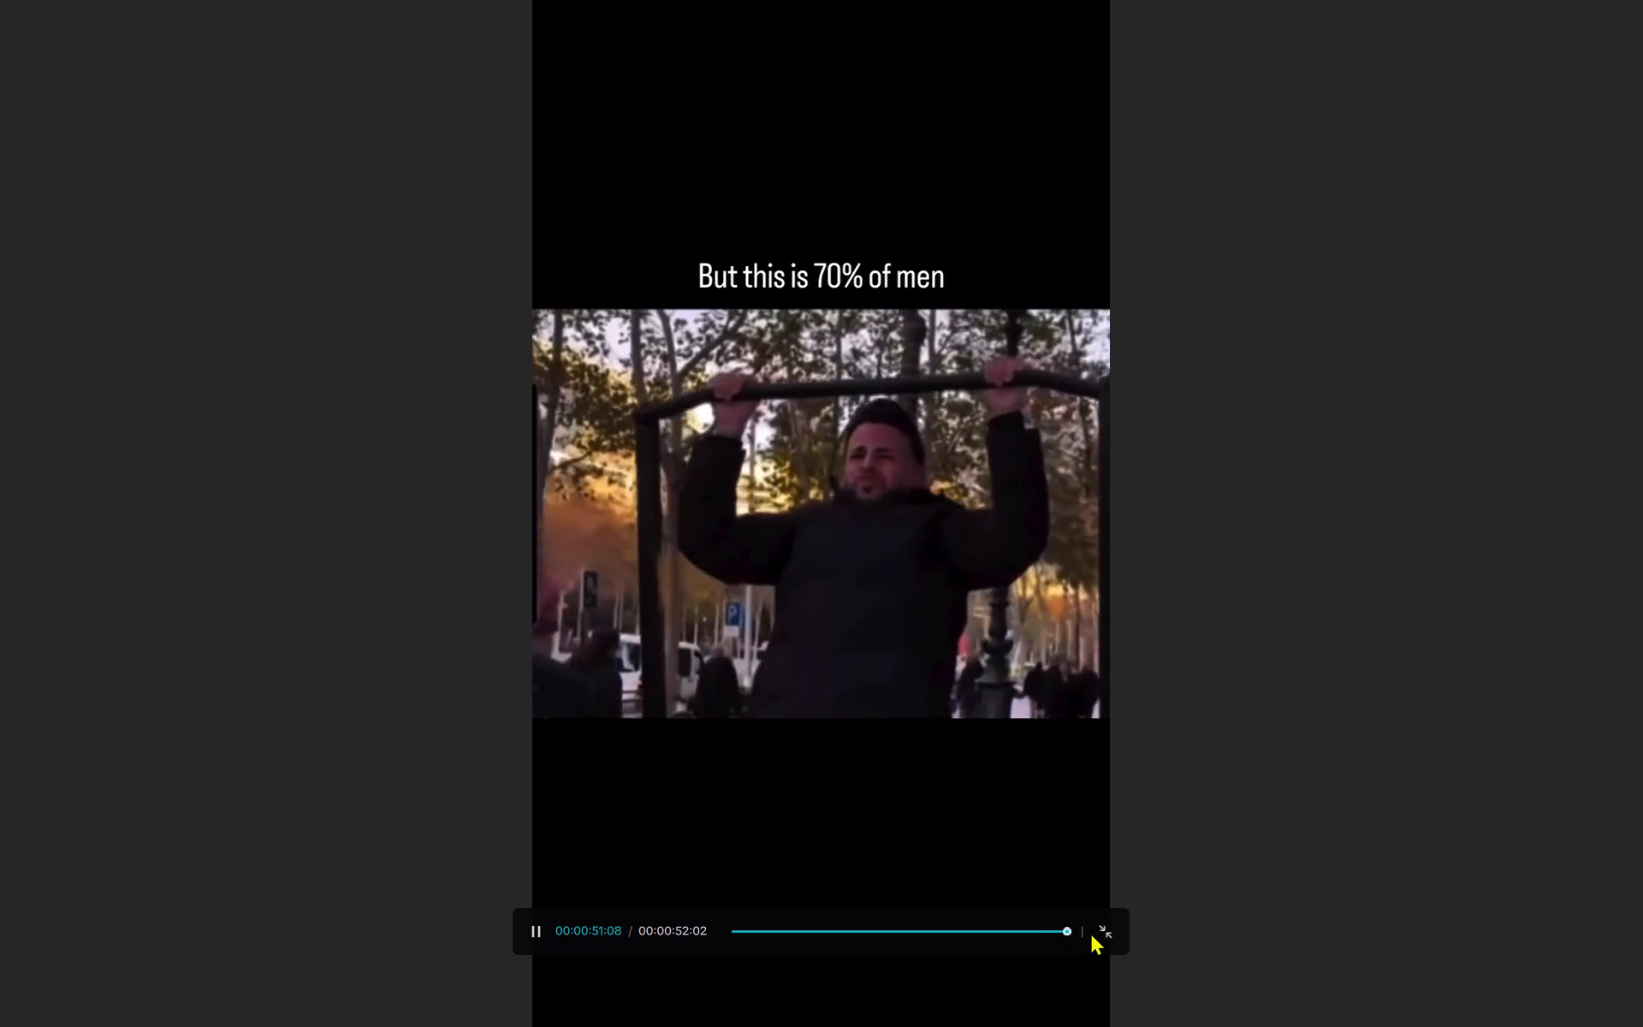
pyautogui.click(1090, 932)
pyautogui.click(1099, 927)
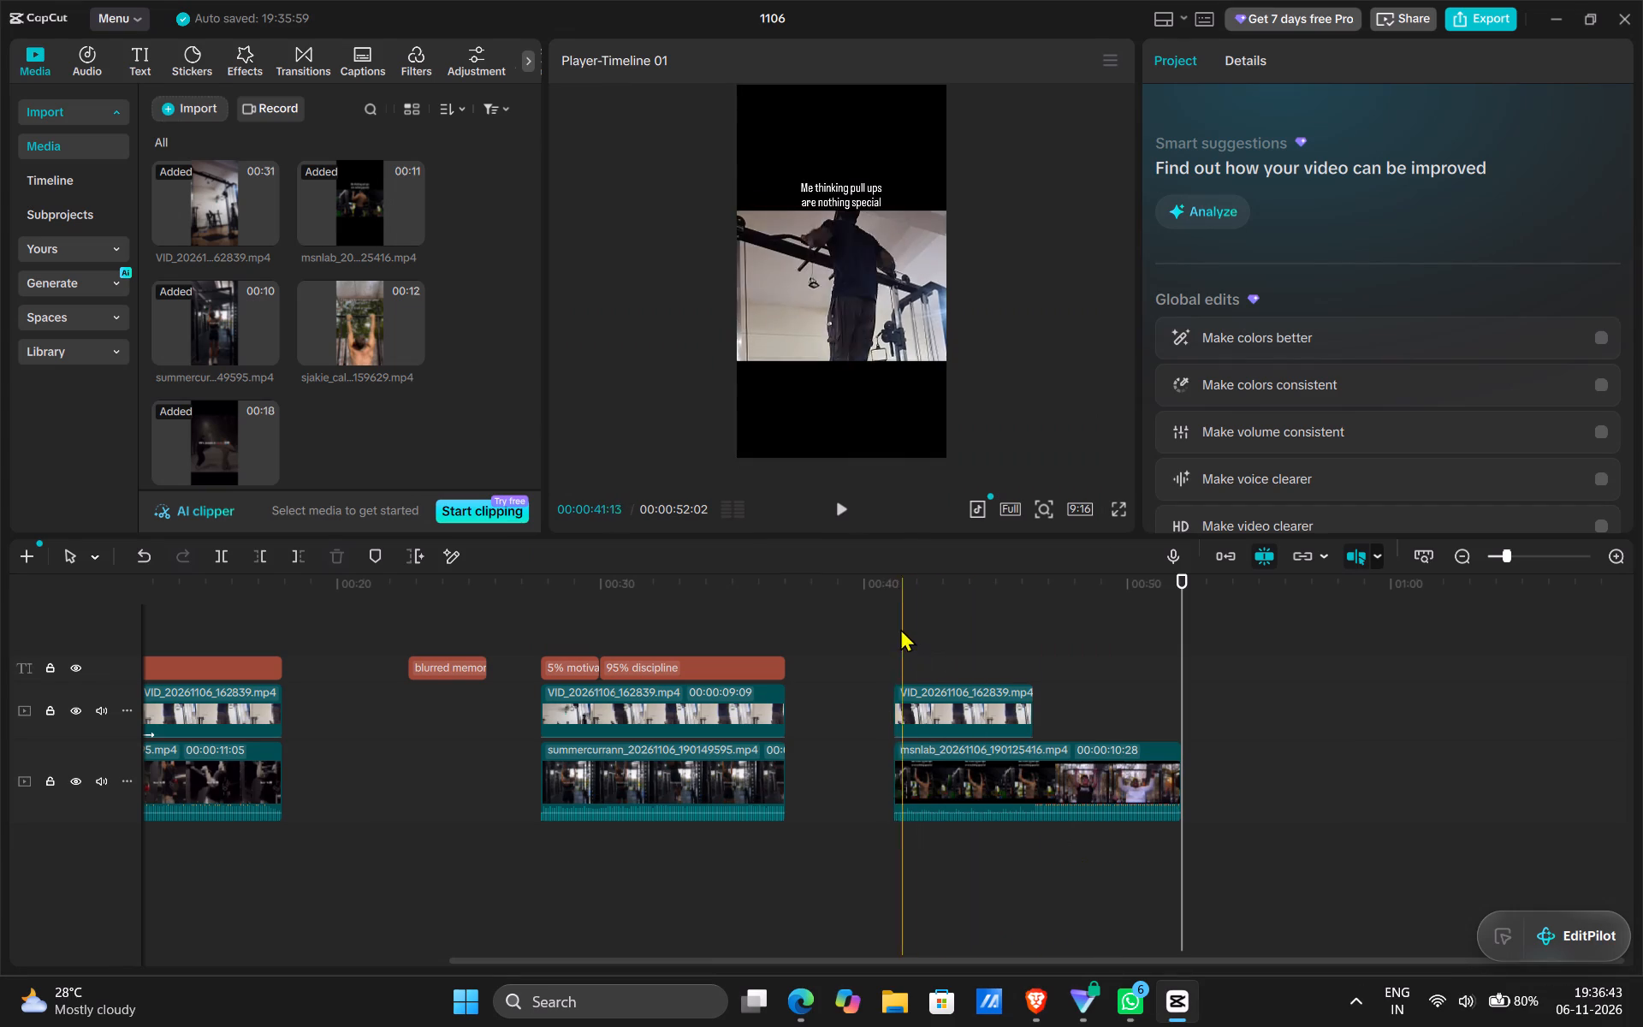
pyautogui.click(894, 624)
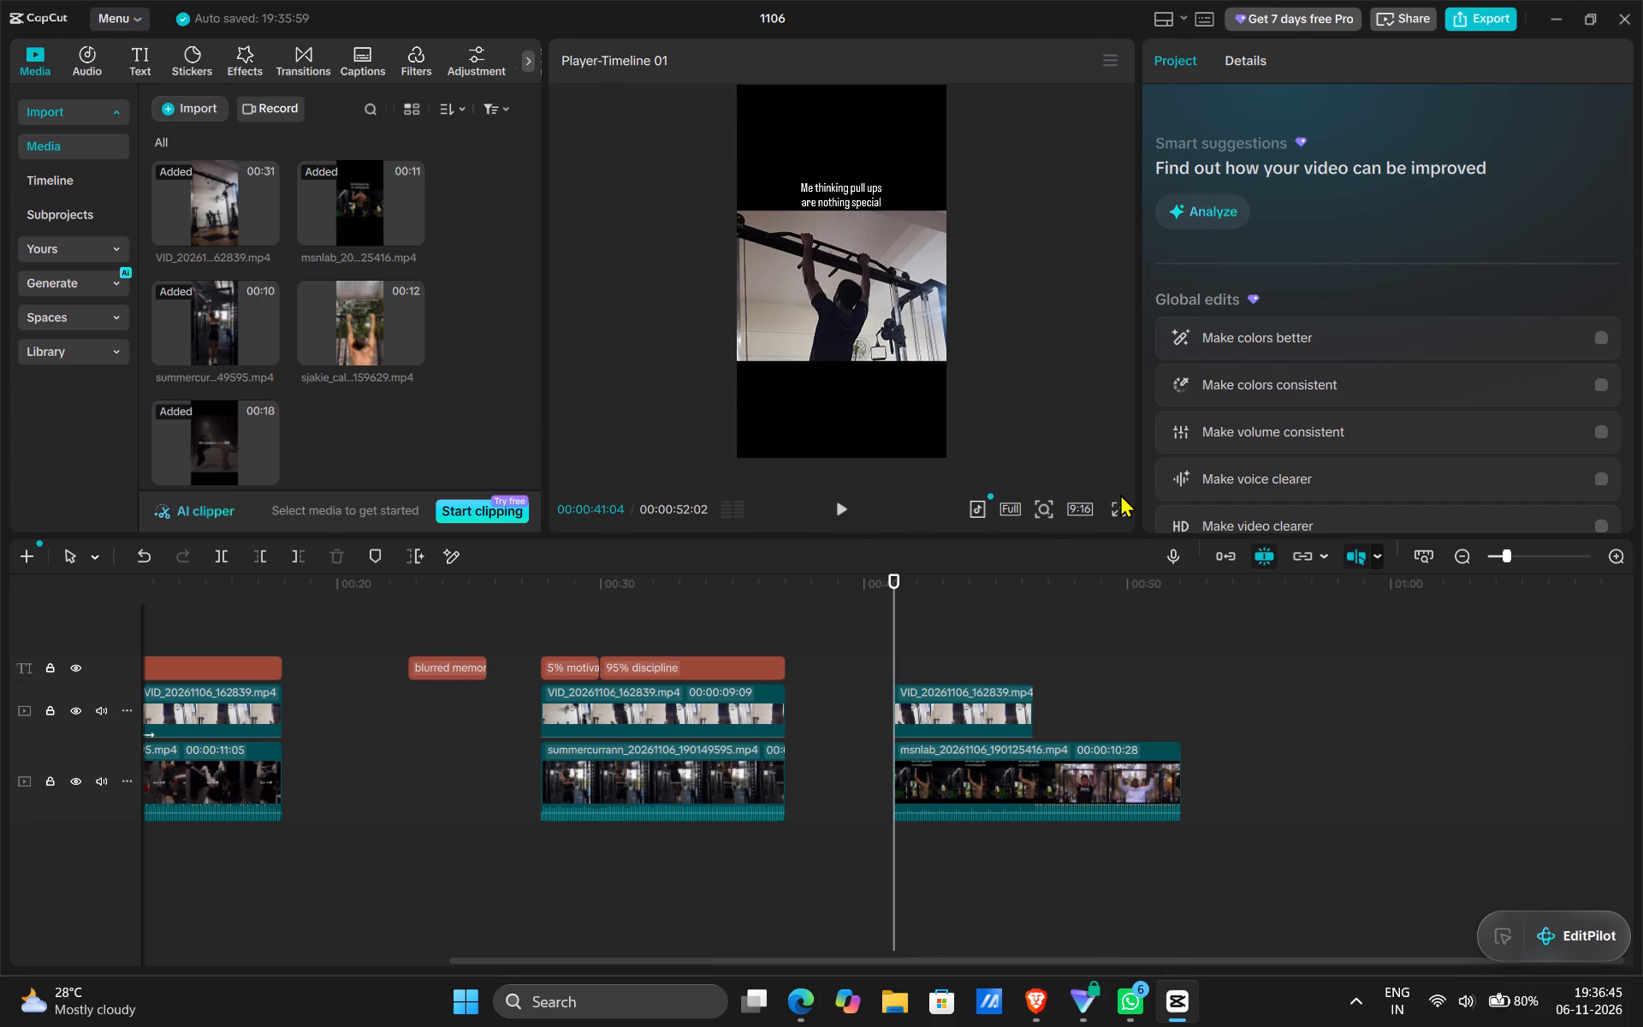
pyautogui.click(1118, 499)
pyautogui.click(1117, 511)
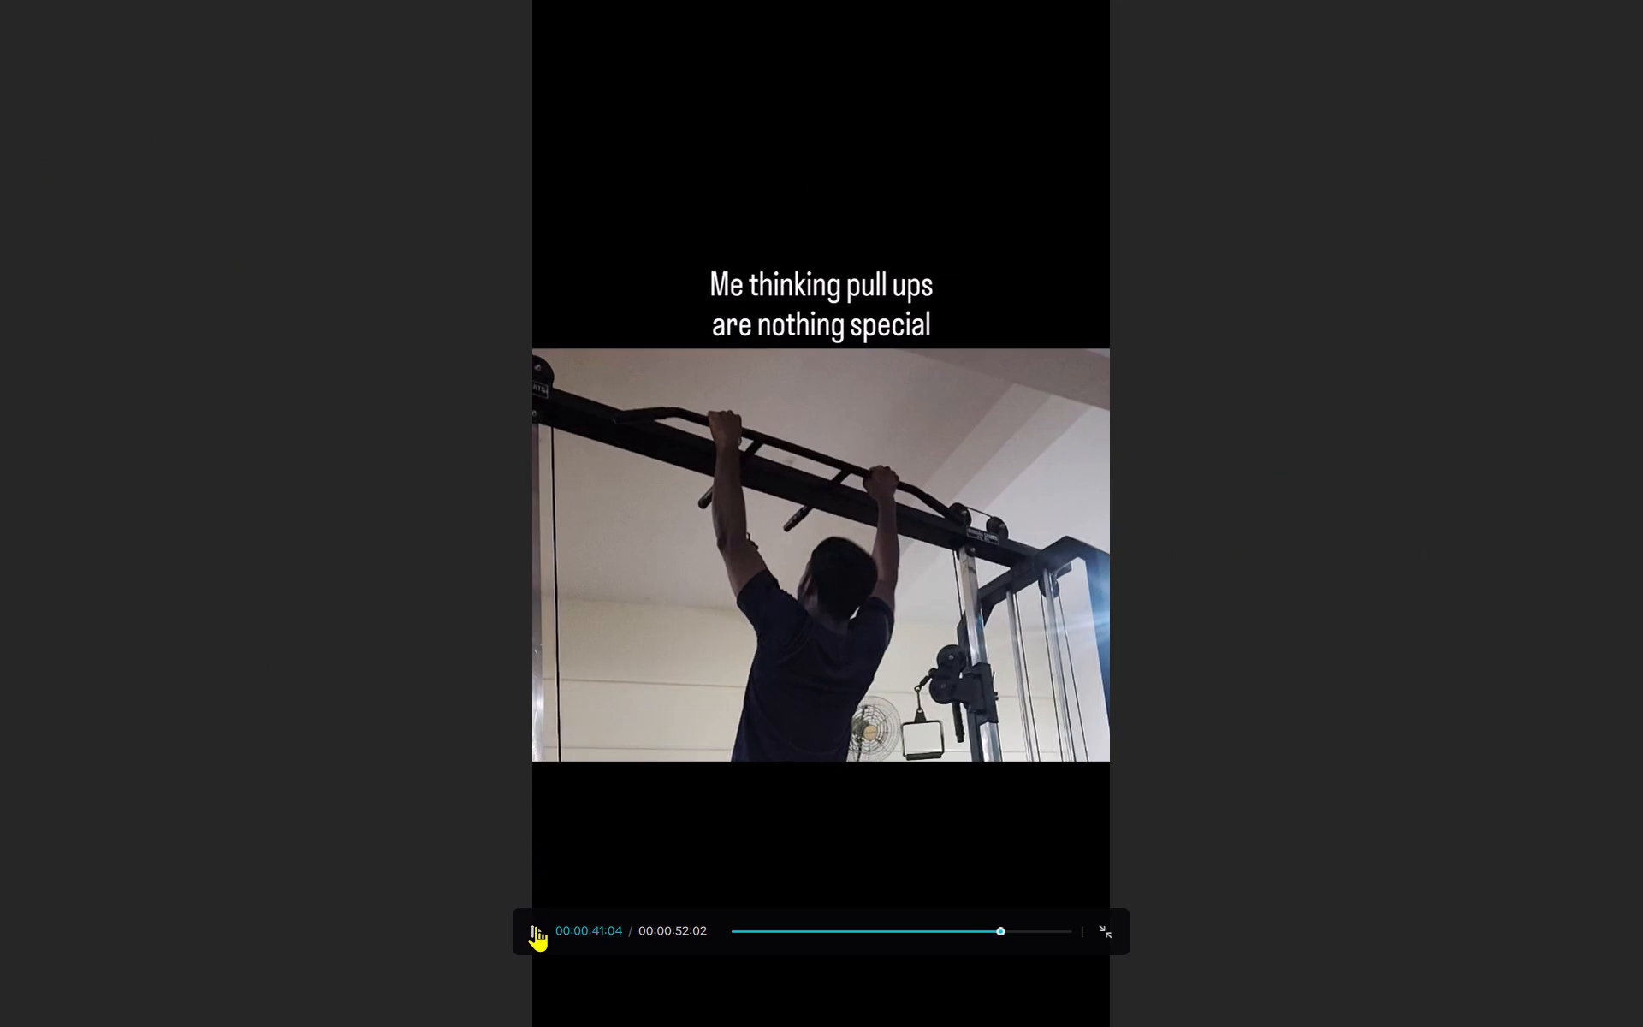
pyautogui.click(536, 925)
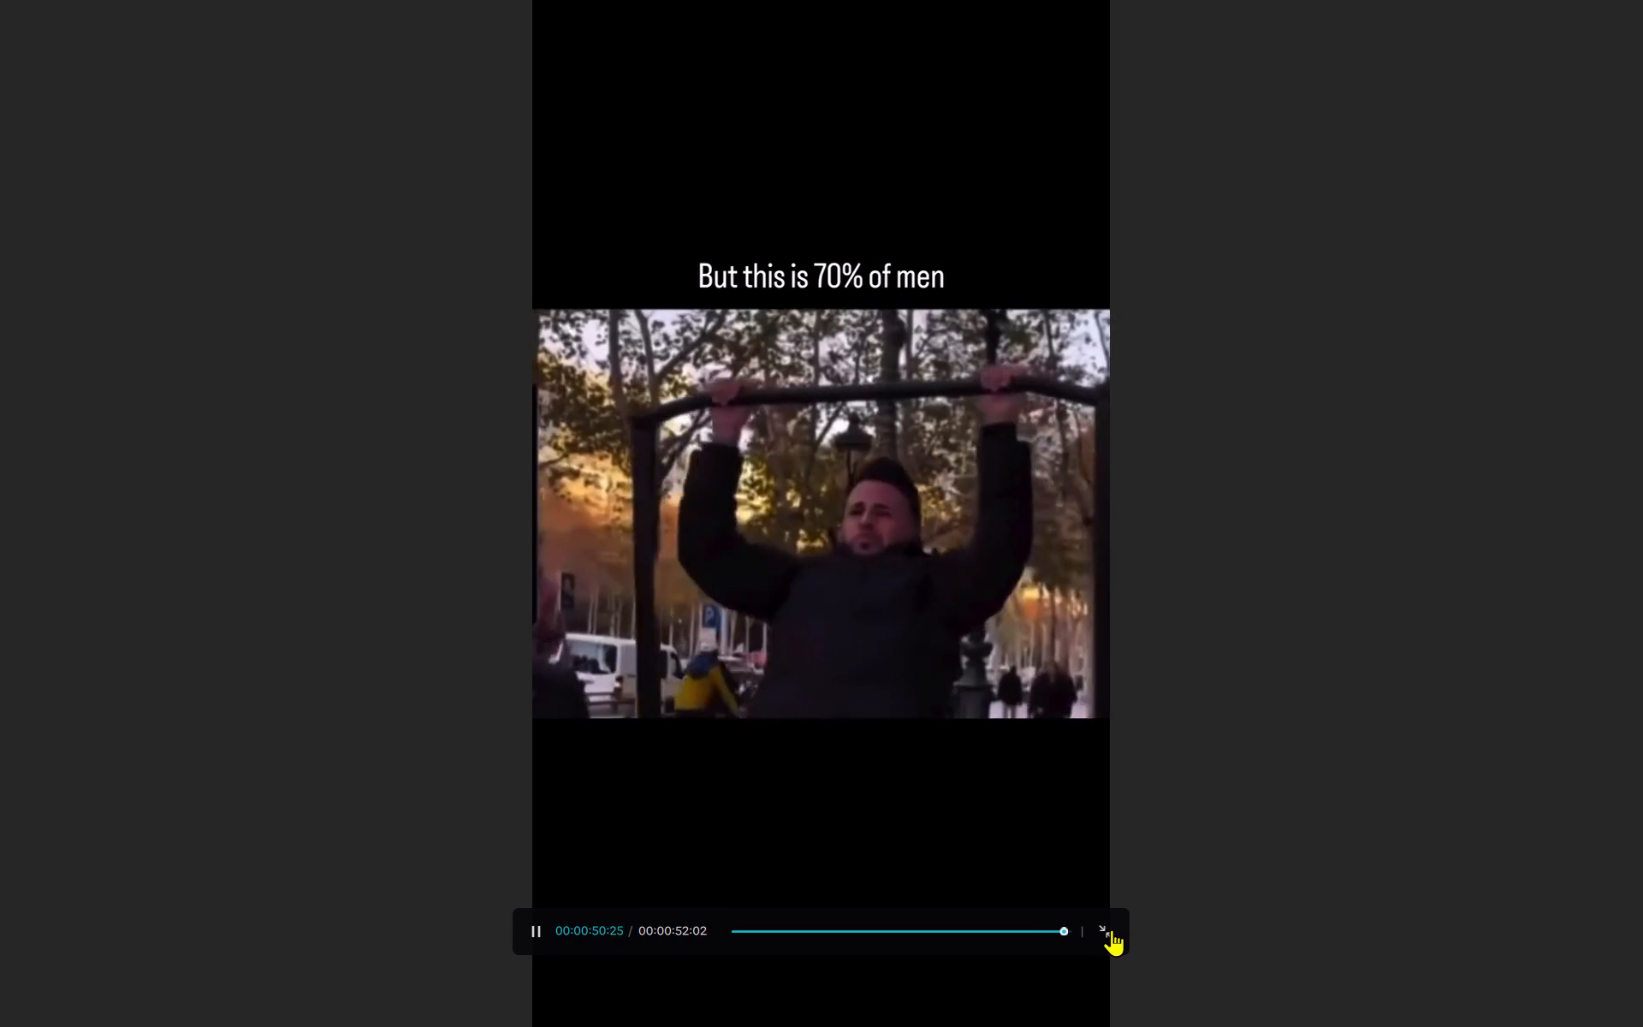
pyautogui.click(1112, 929)
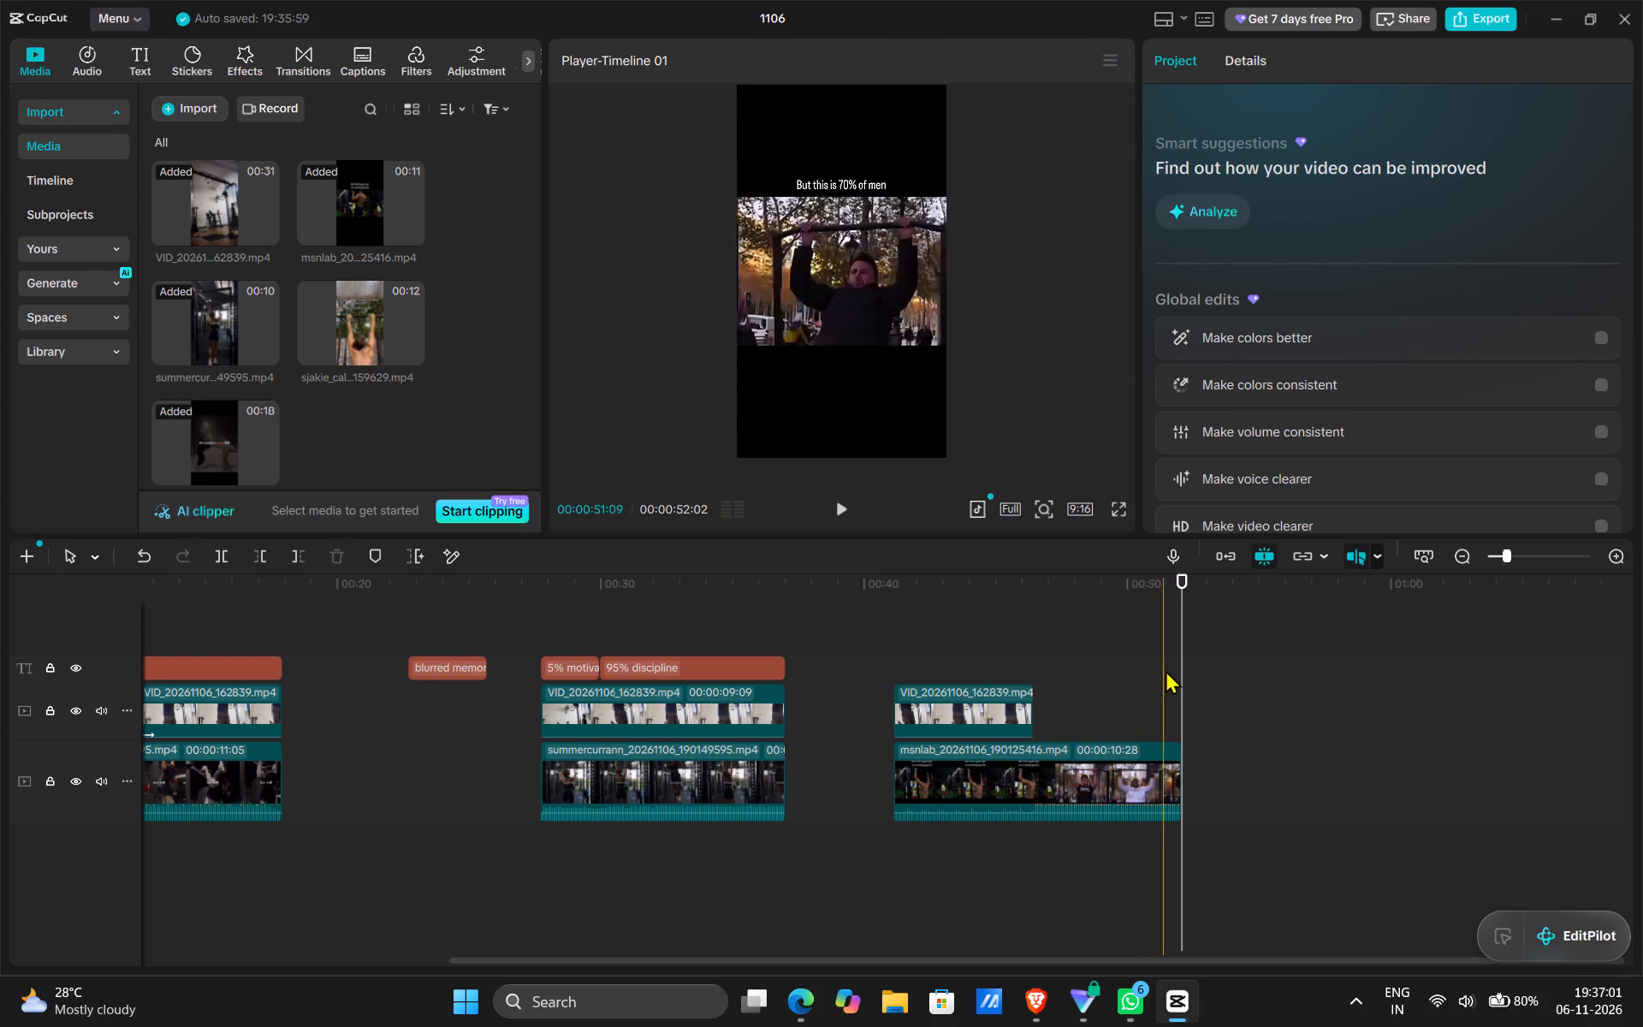
# Scrub through the third edit, checking the pull-up framing full screen near 00:00:44:29 and the reference footage that follows.
pyautogui.moveTo(1177, 660); pyautogui.dragTo(896, 680)
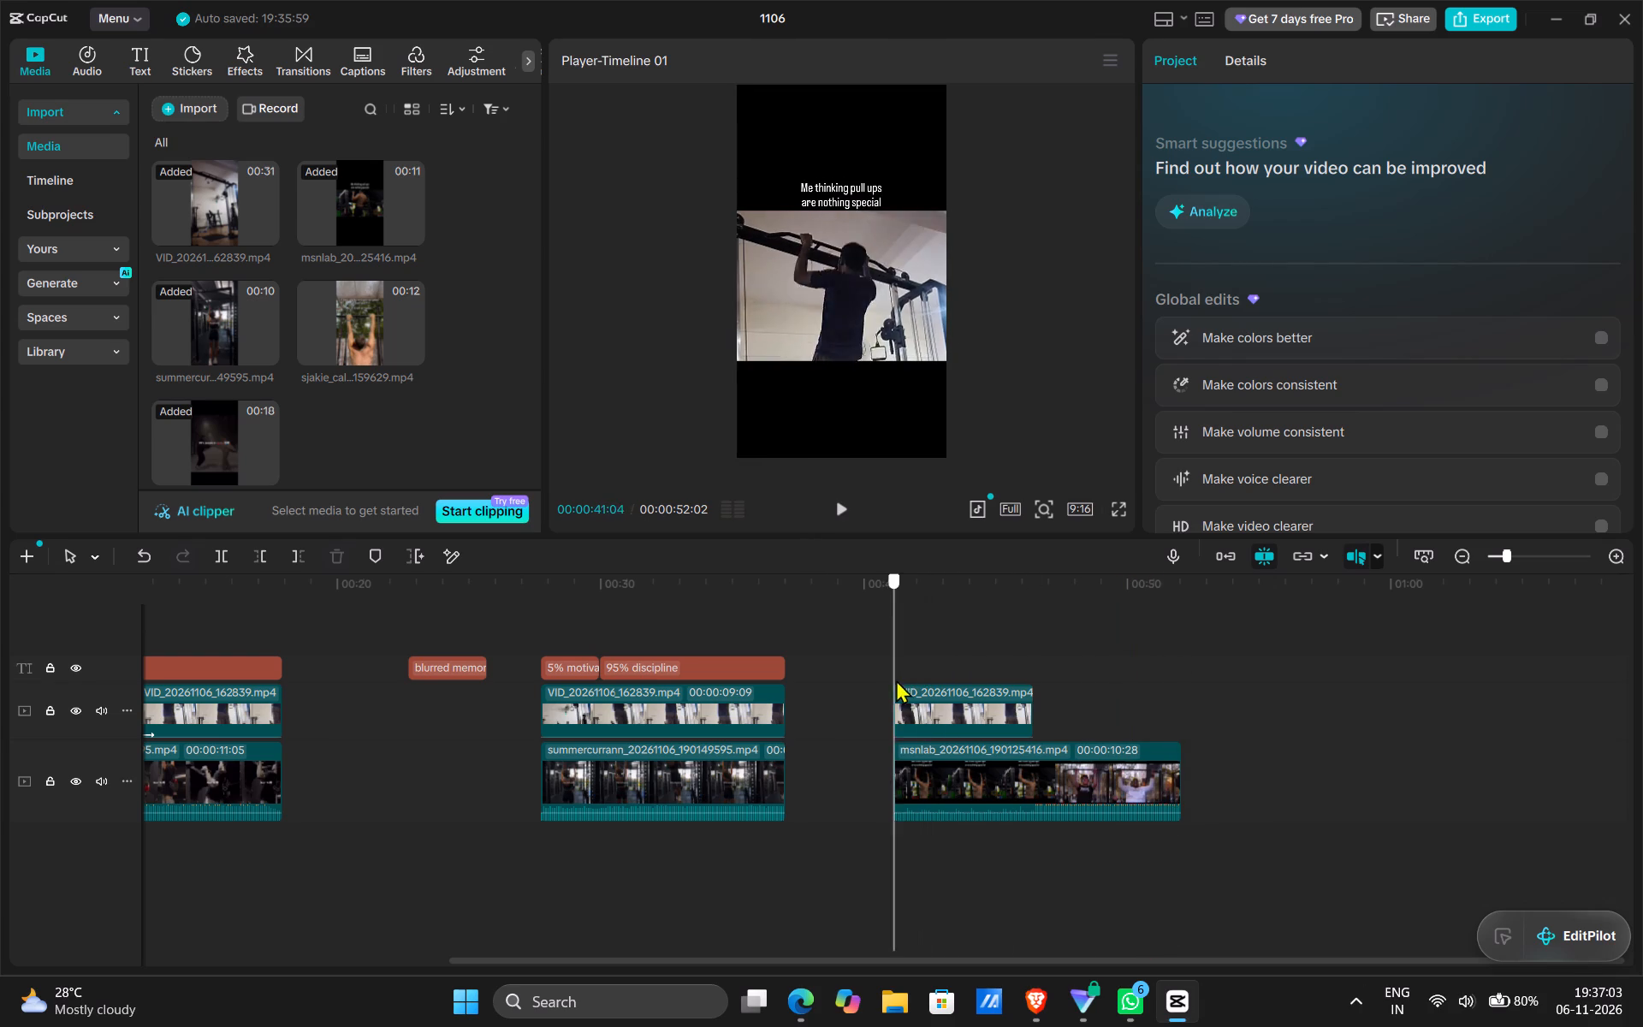
pyautogui.moveTo(896, 680); pyautogui.dragTo(995, 692)
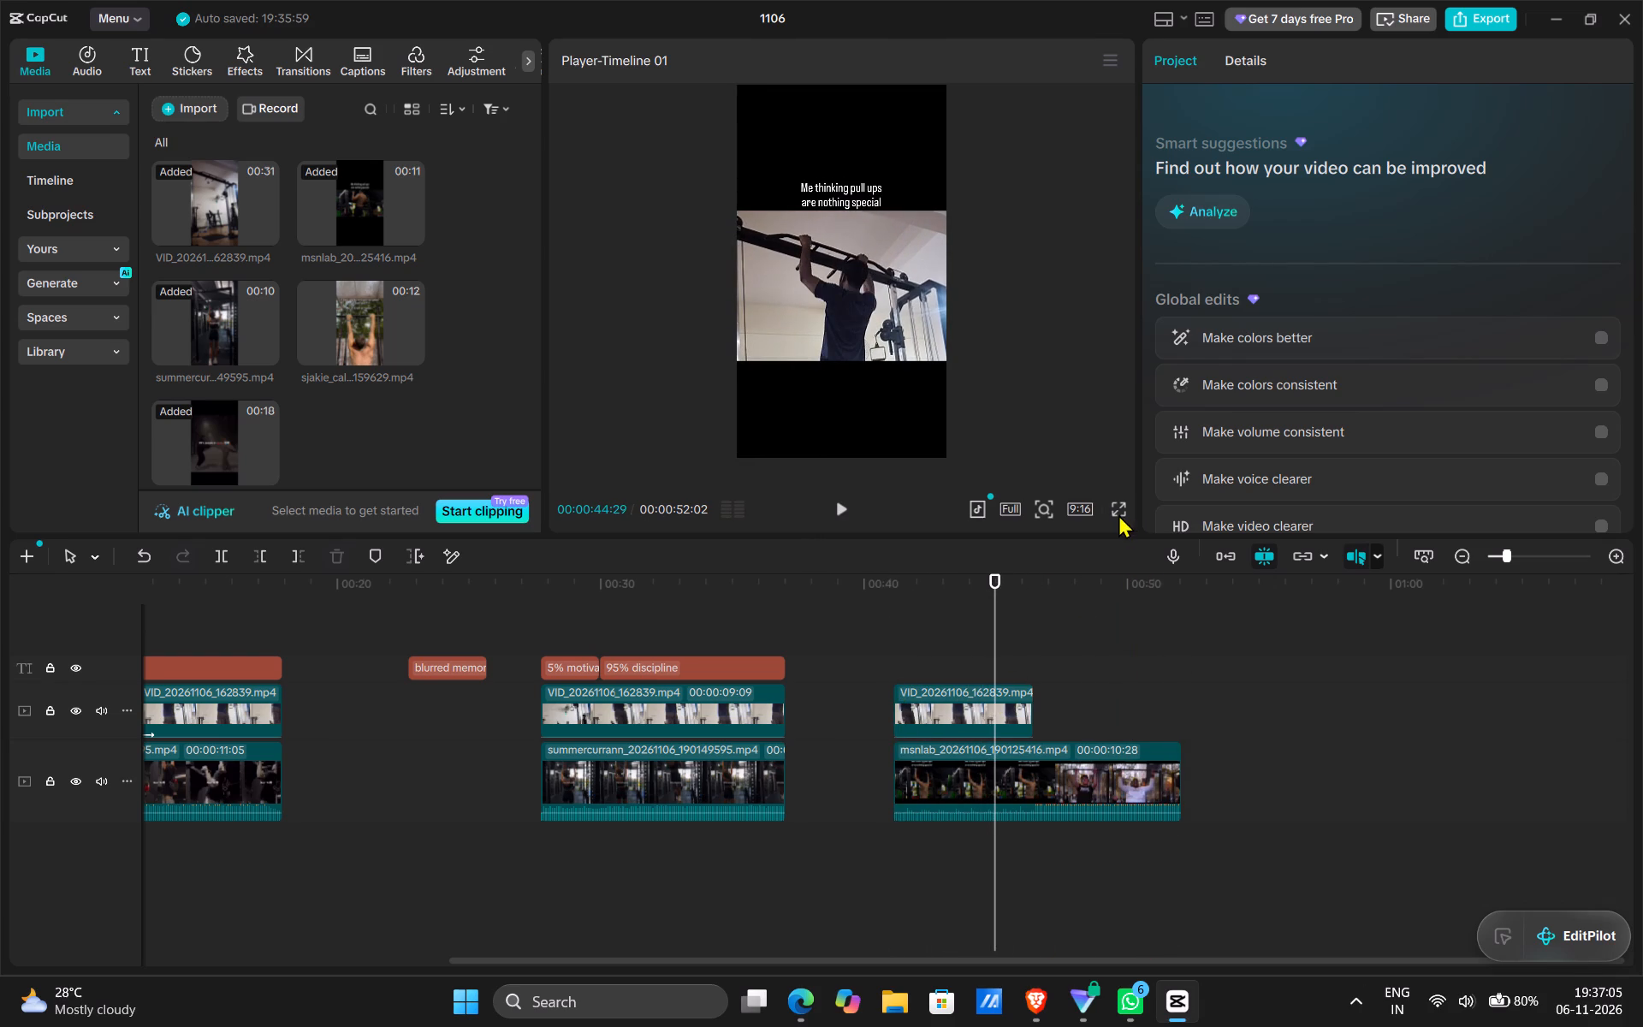
pyautogui.click(1119, 506)
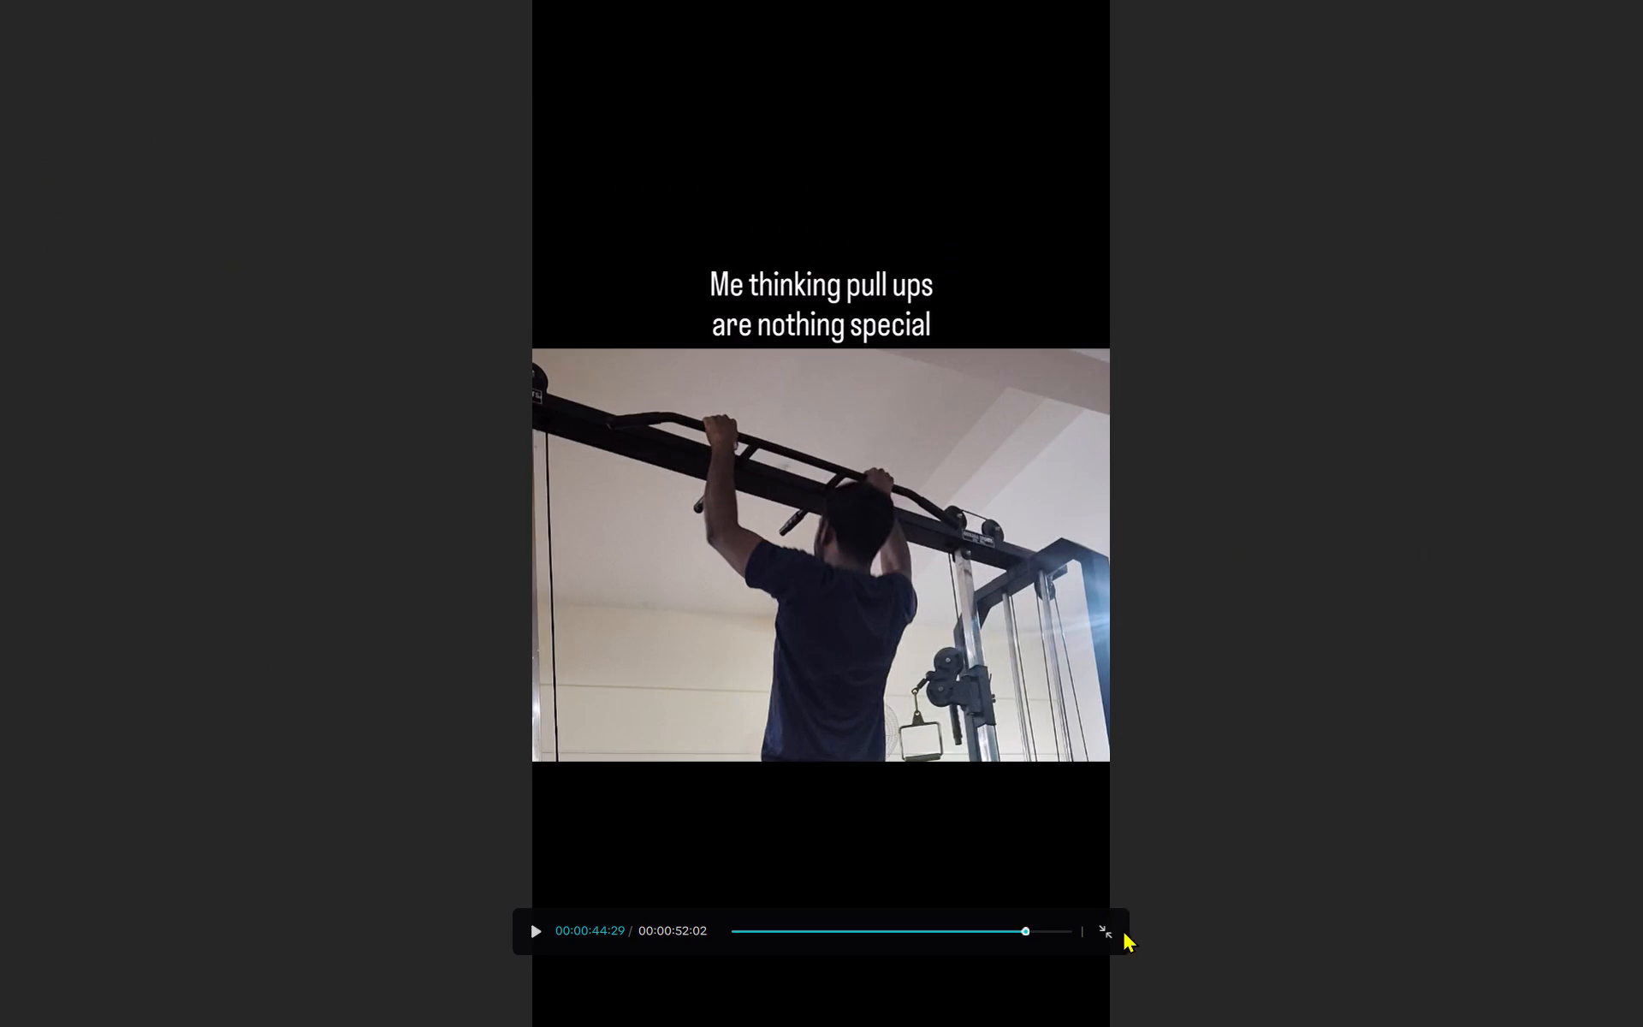
pyautogui.click(1108, 929)
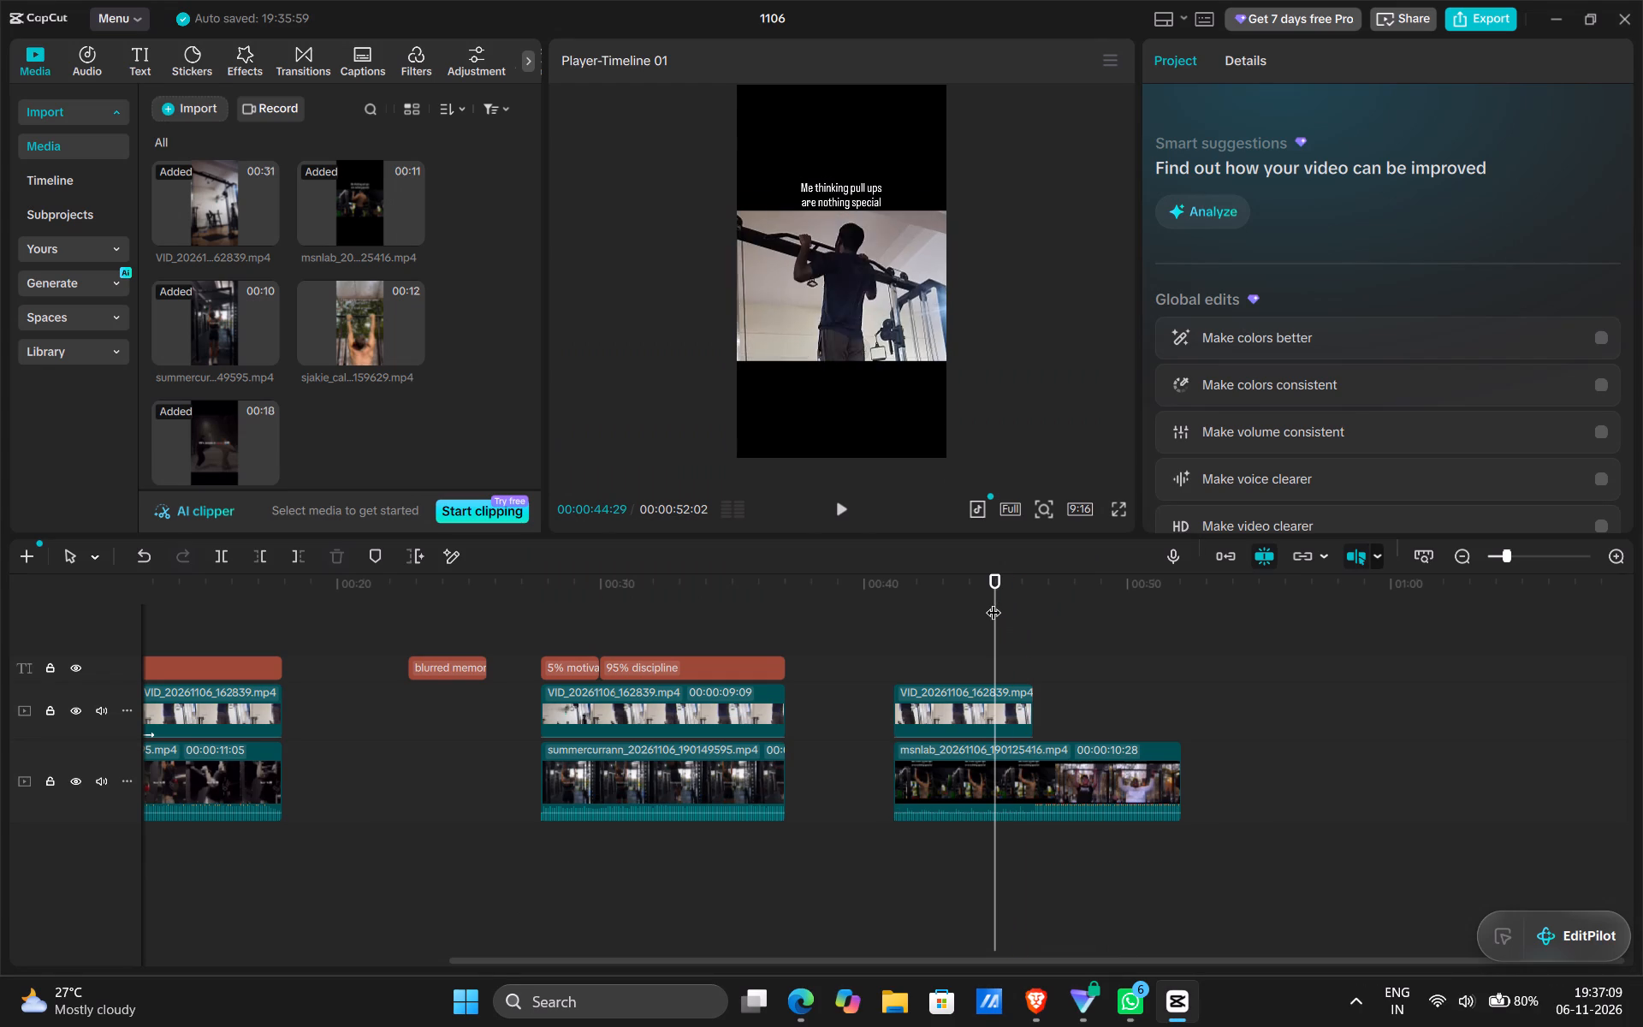
pyautogui.moveTo(995, 608); pyautogui.dragTo(958, 636)
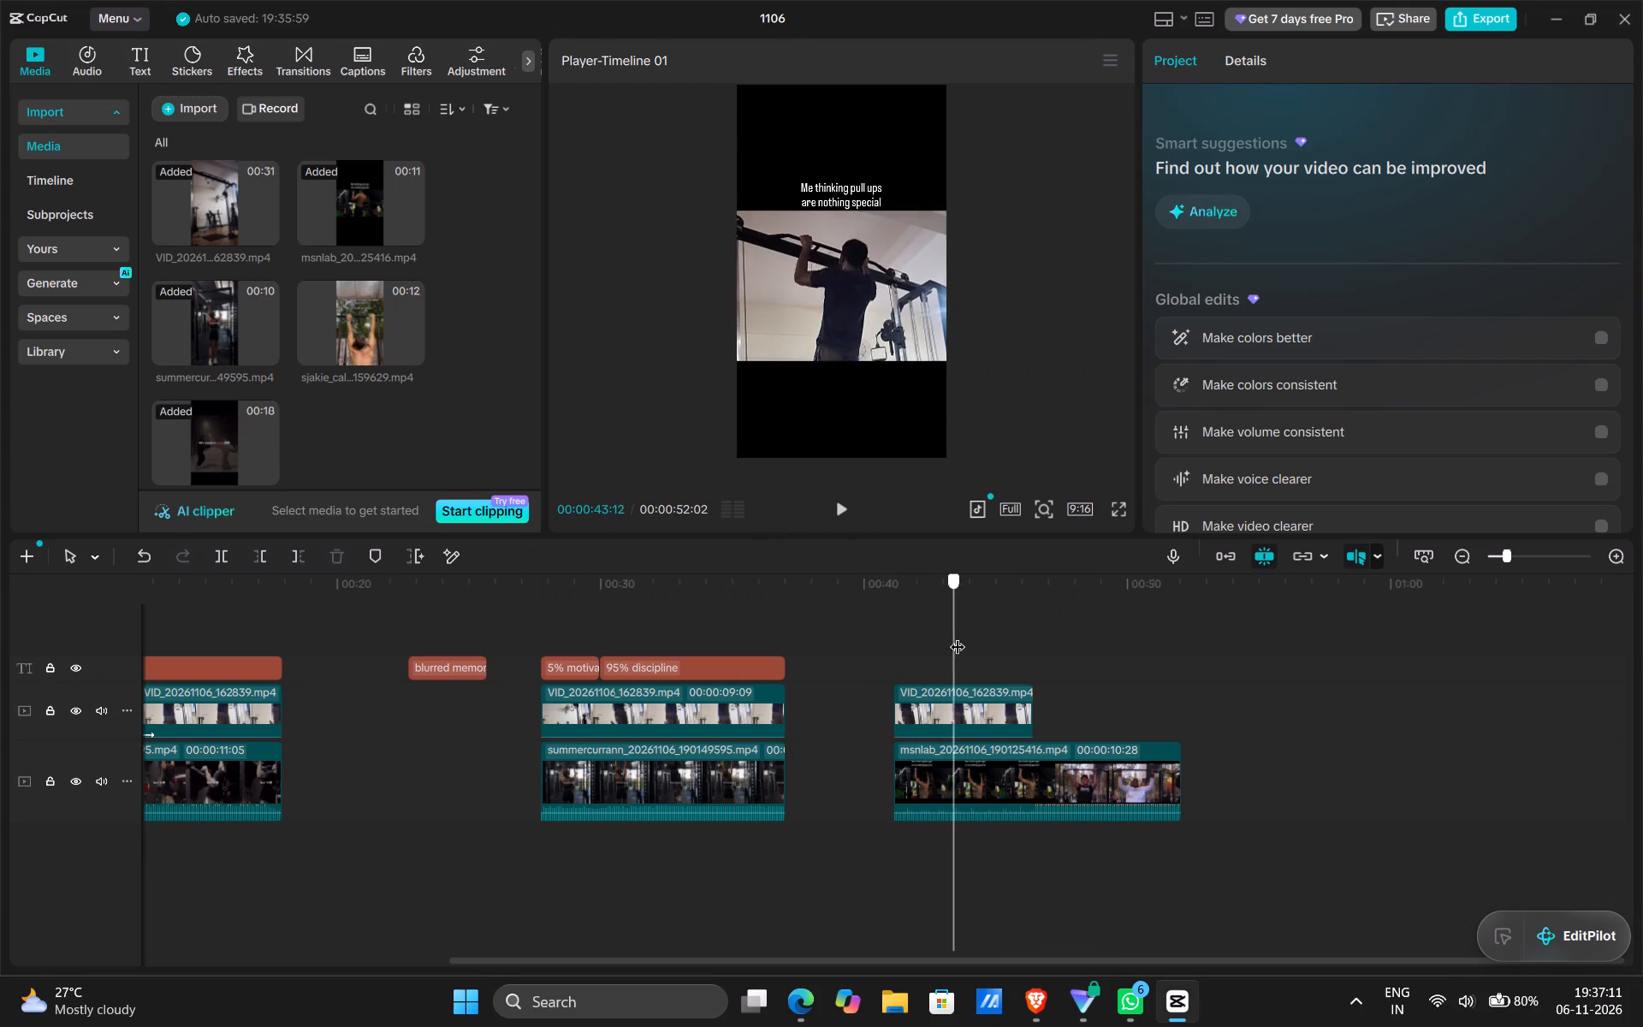
pyautogui.moveTo(958, 636); pyautogui.dragTo(1124, 685)
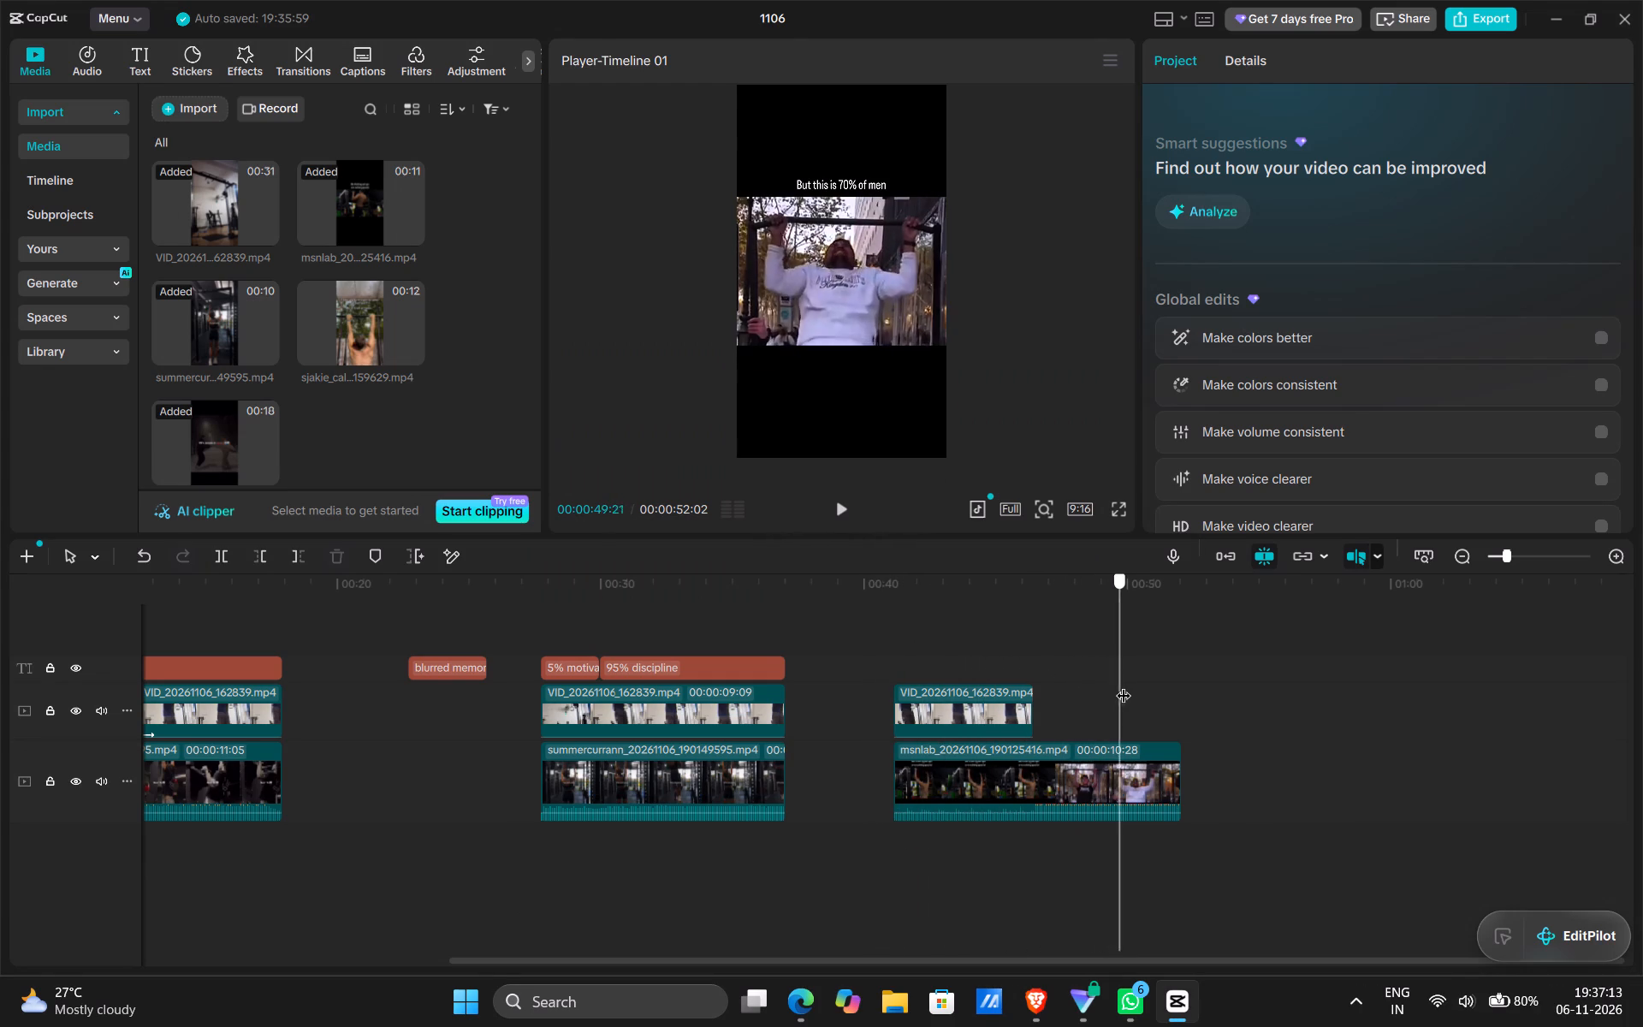
pyautogui.moveTo(1124, 685); pyautogui.dragTo(1097, 690)
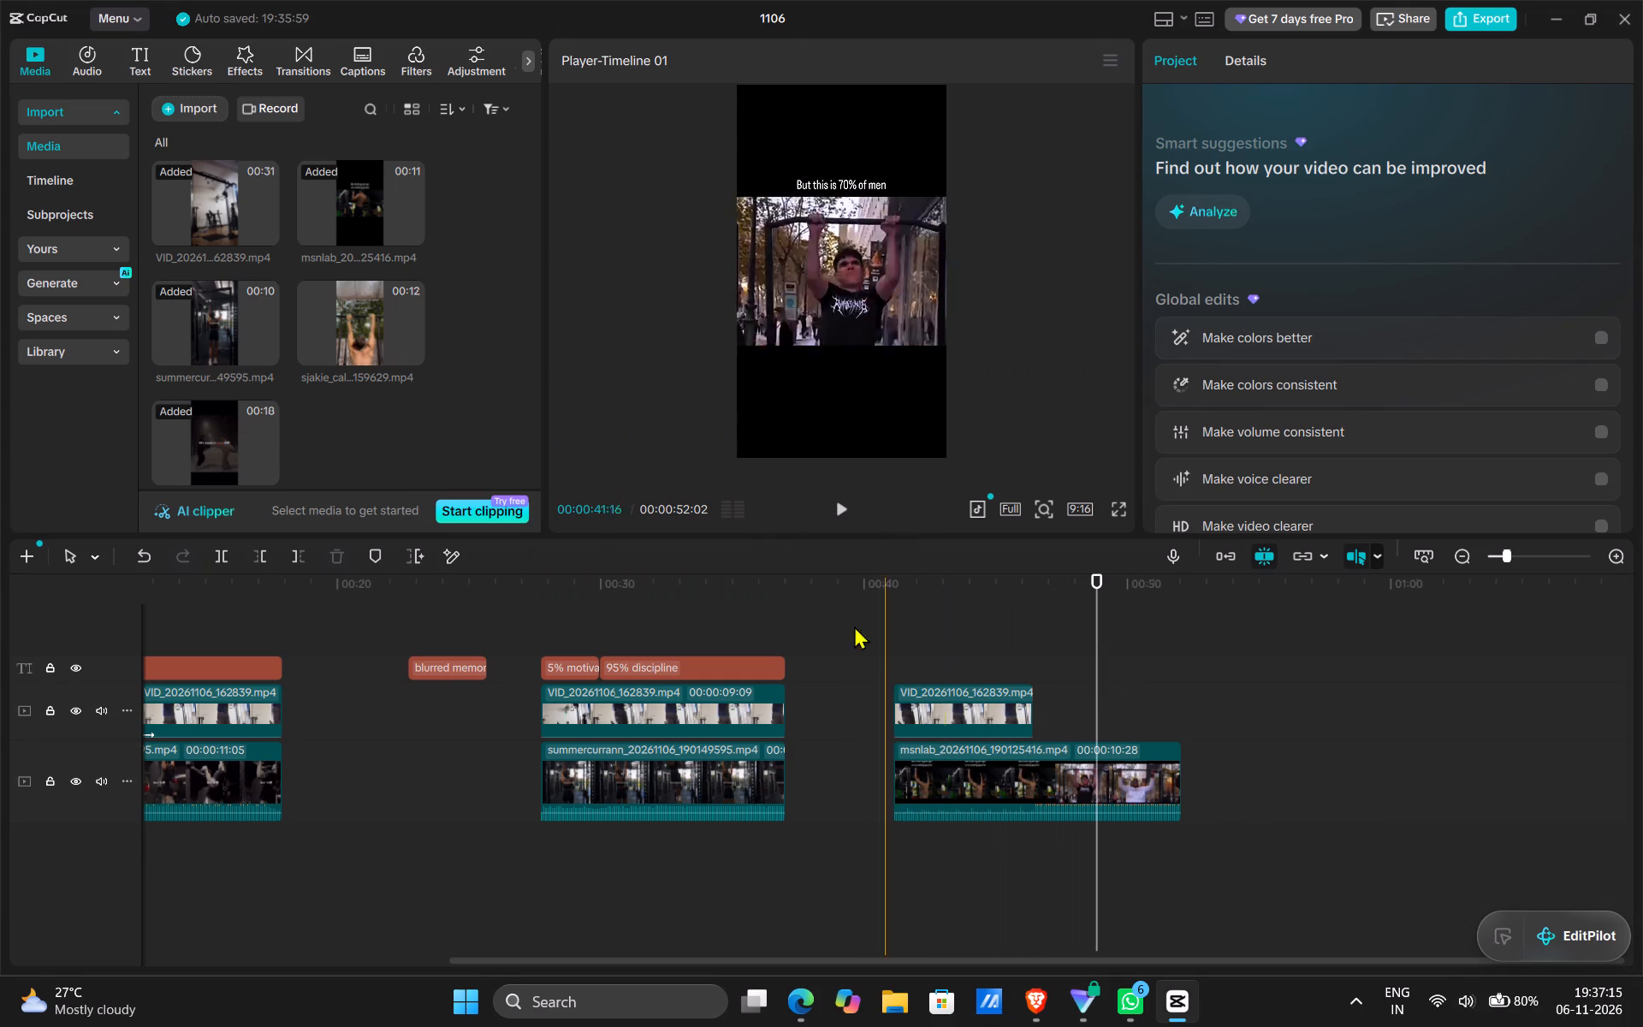
# Set the export in point at the start of the third edit, 00:00:41:04.
pyautogui.click(894, 634)
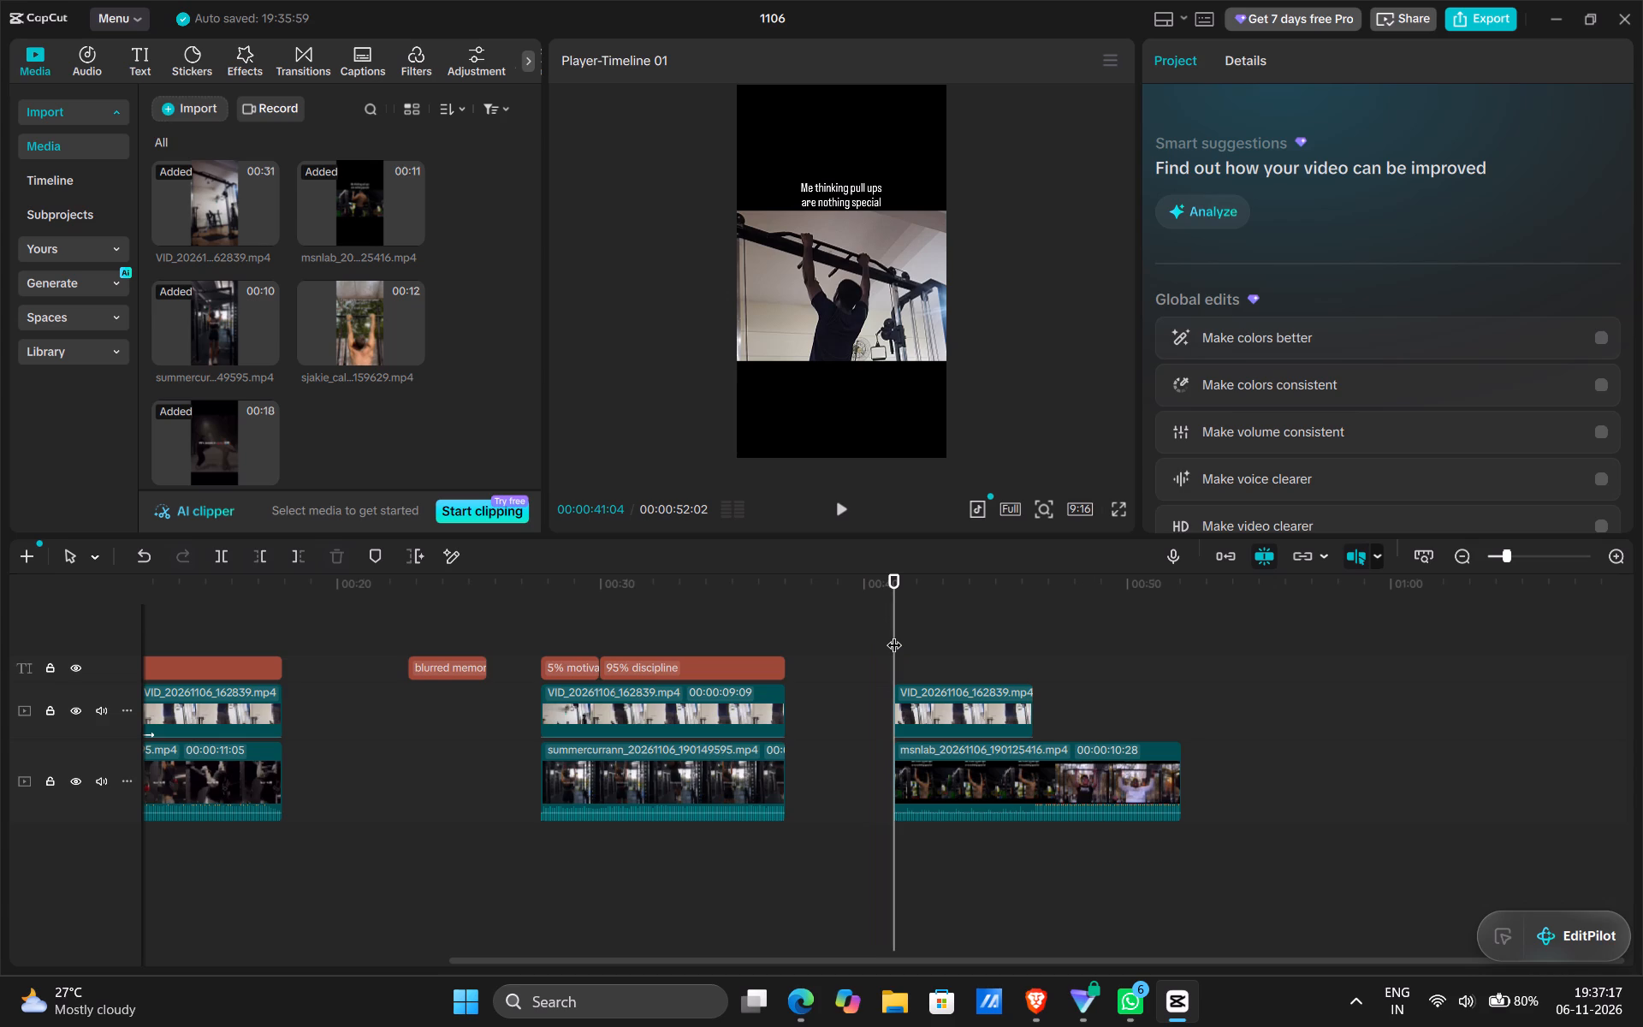
pyautogui.press('i')
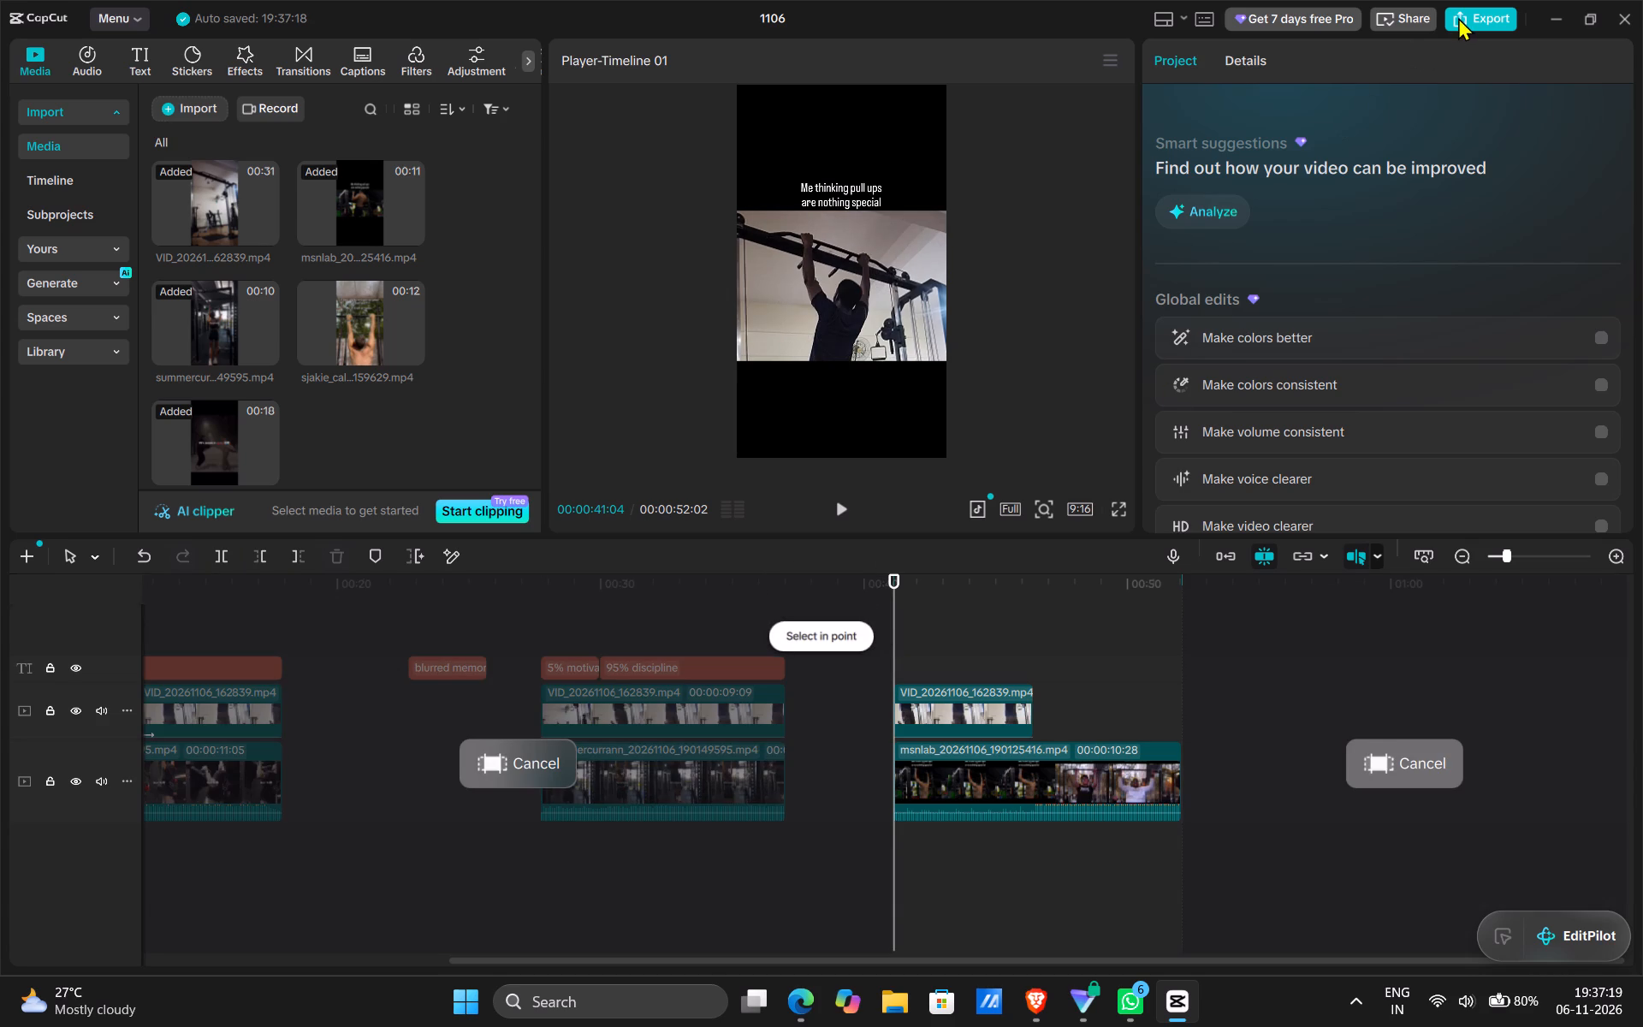
# Export the marked third-edit range under the name "pull 70% not".
pyautogui.click(1461, 19)
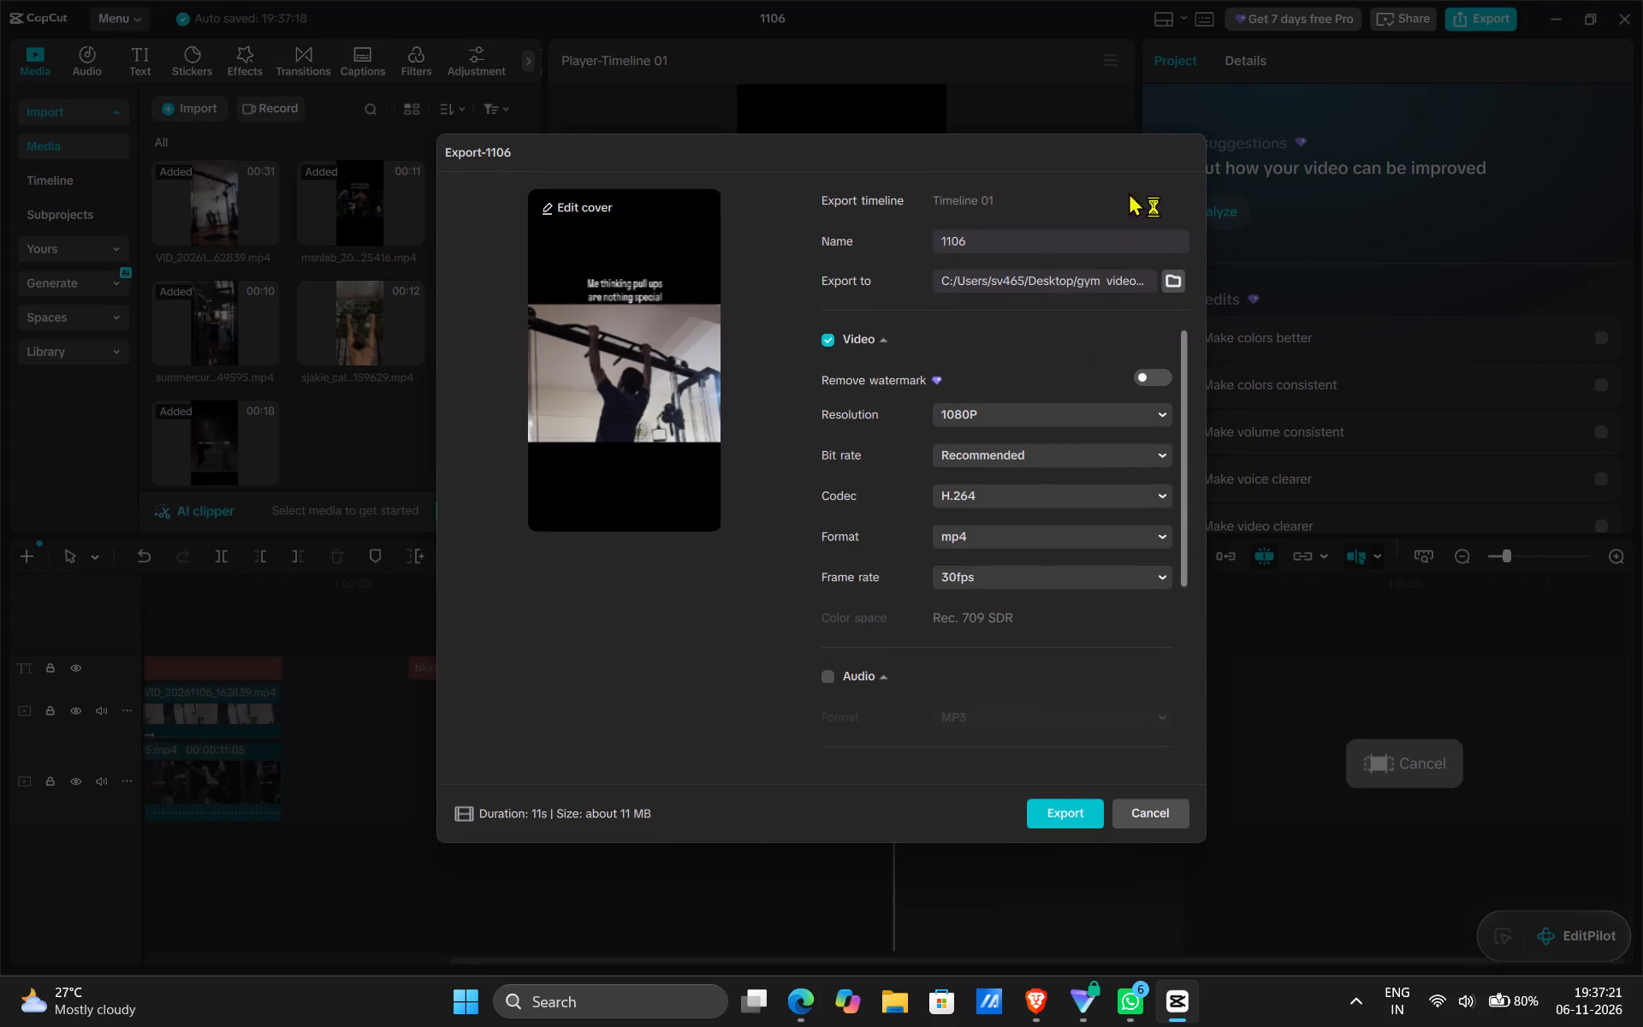
pyautogui.doubleClick(1041, 238)
pyautogui.write('pull')
pyautogui.press('space')
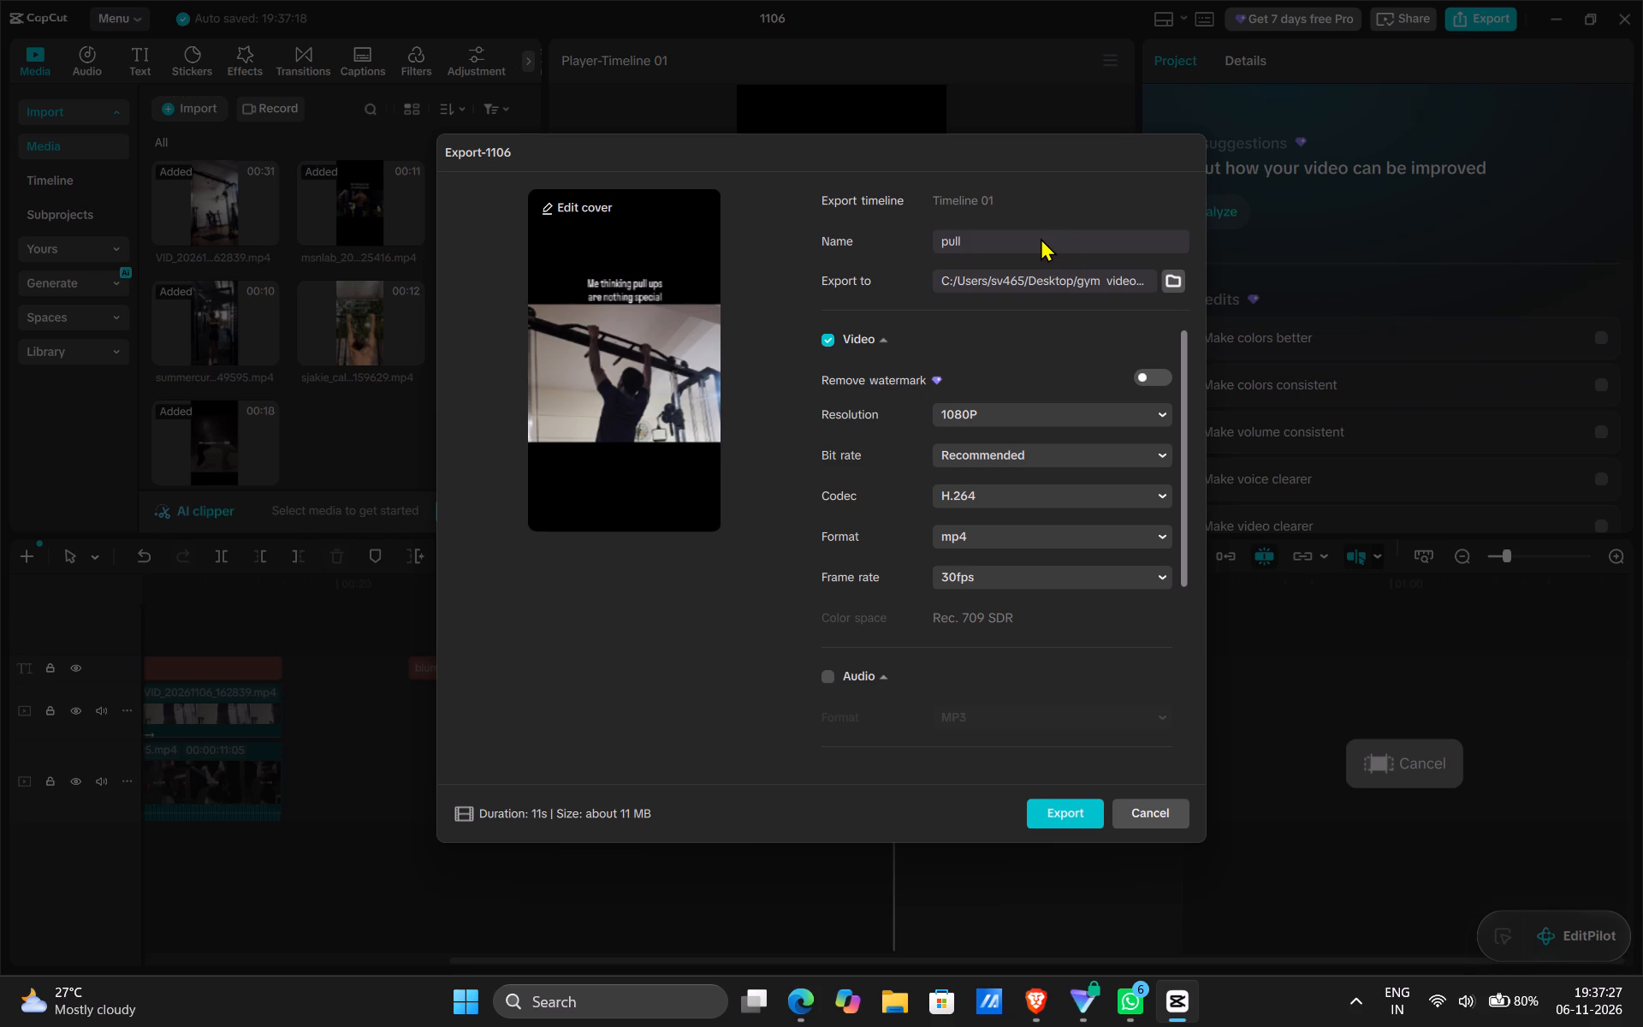
pyautogui.write('70')
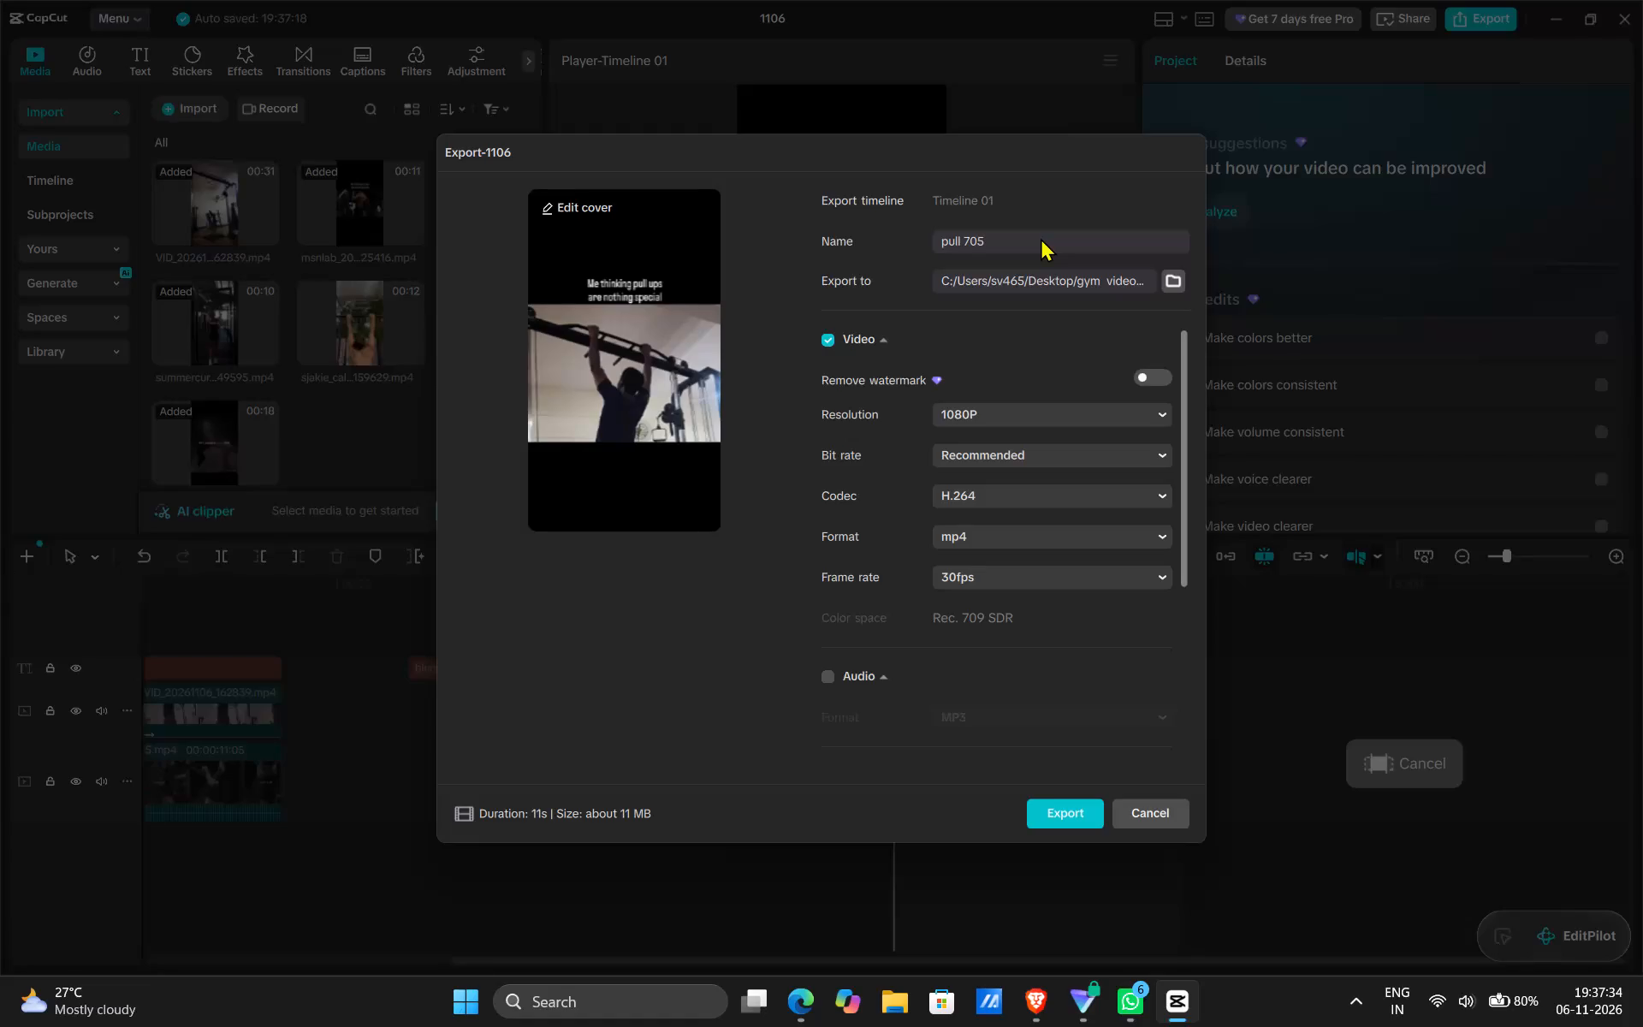
pyautogui.press('BackSpace')
pyautogui.hotkey('shift', '%')
pyautogui.press('space')
pyautogui.write('no')
pyautogui.press('t')
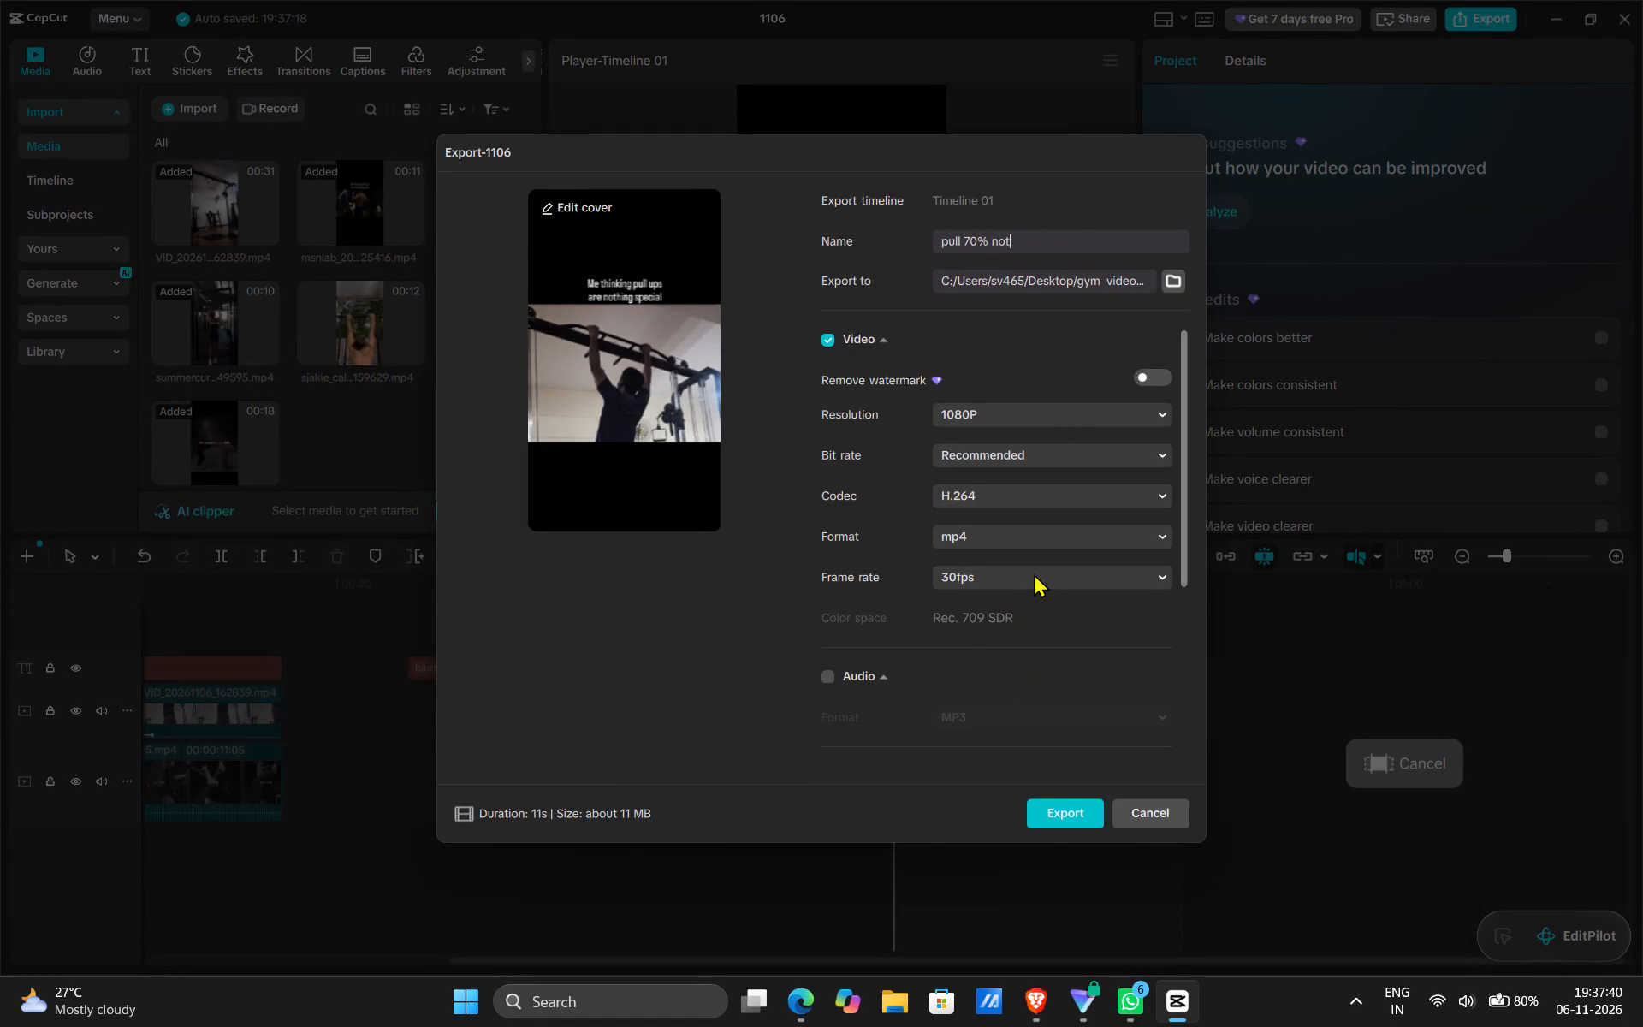
pyautogui.click(1034, 573)
pyautogui.click(1034, 812)
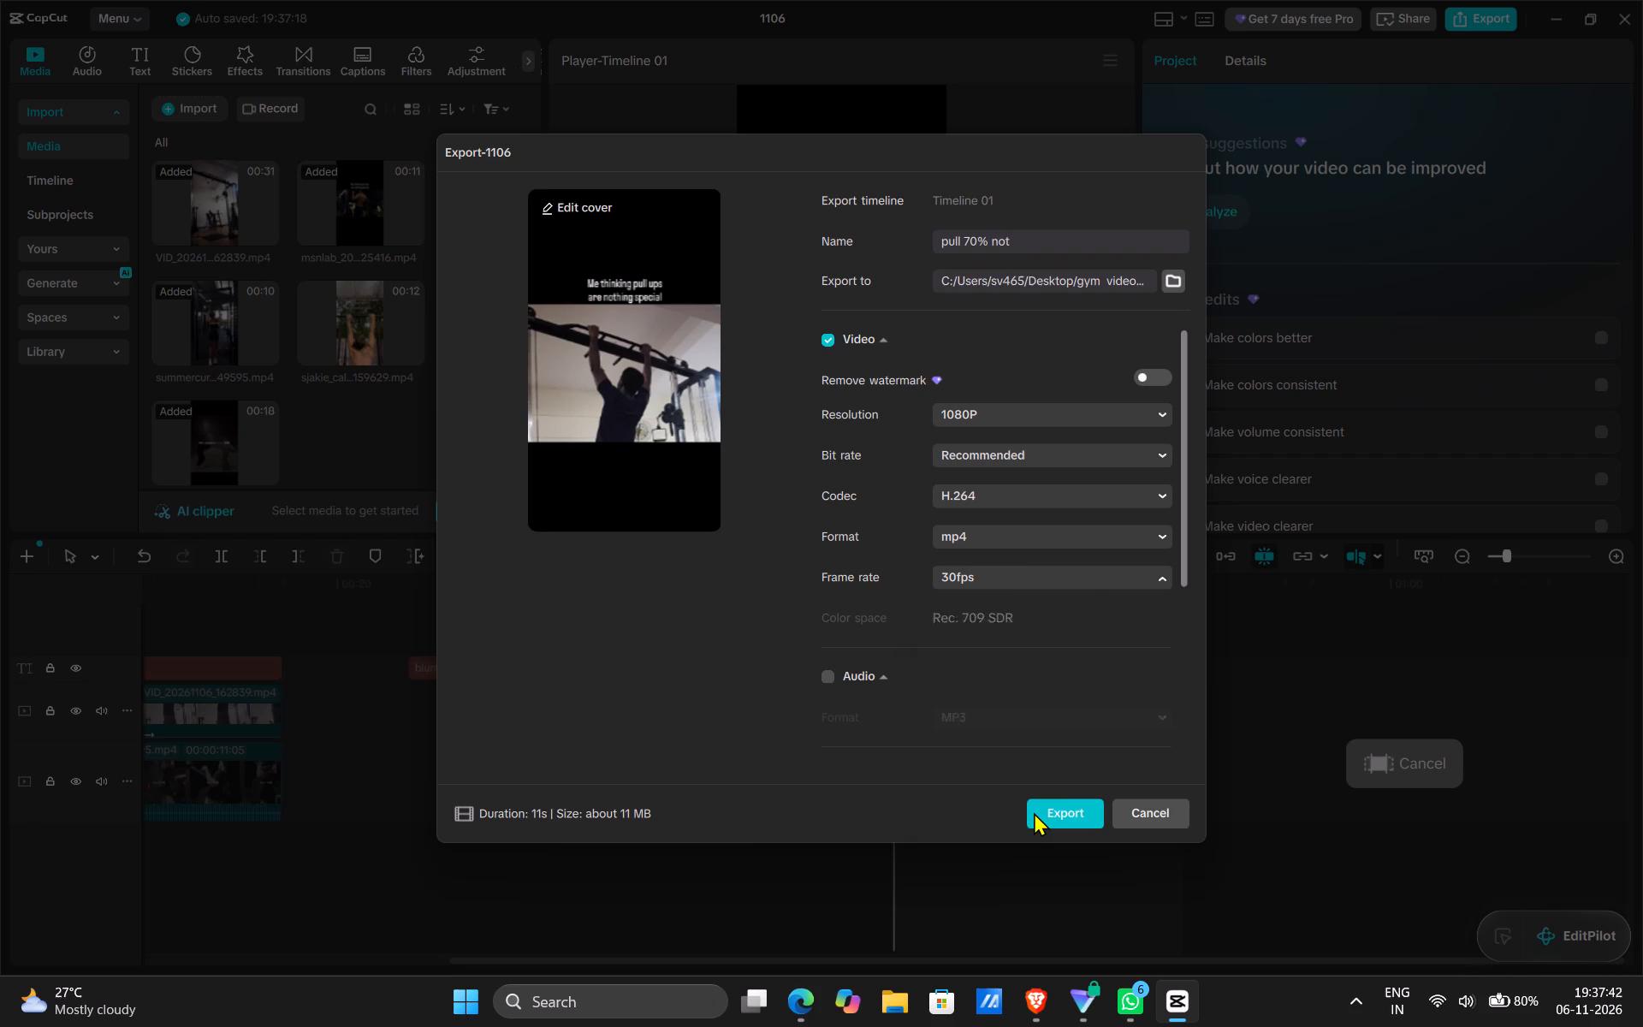
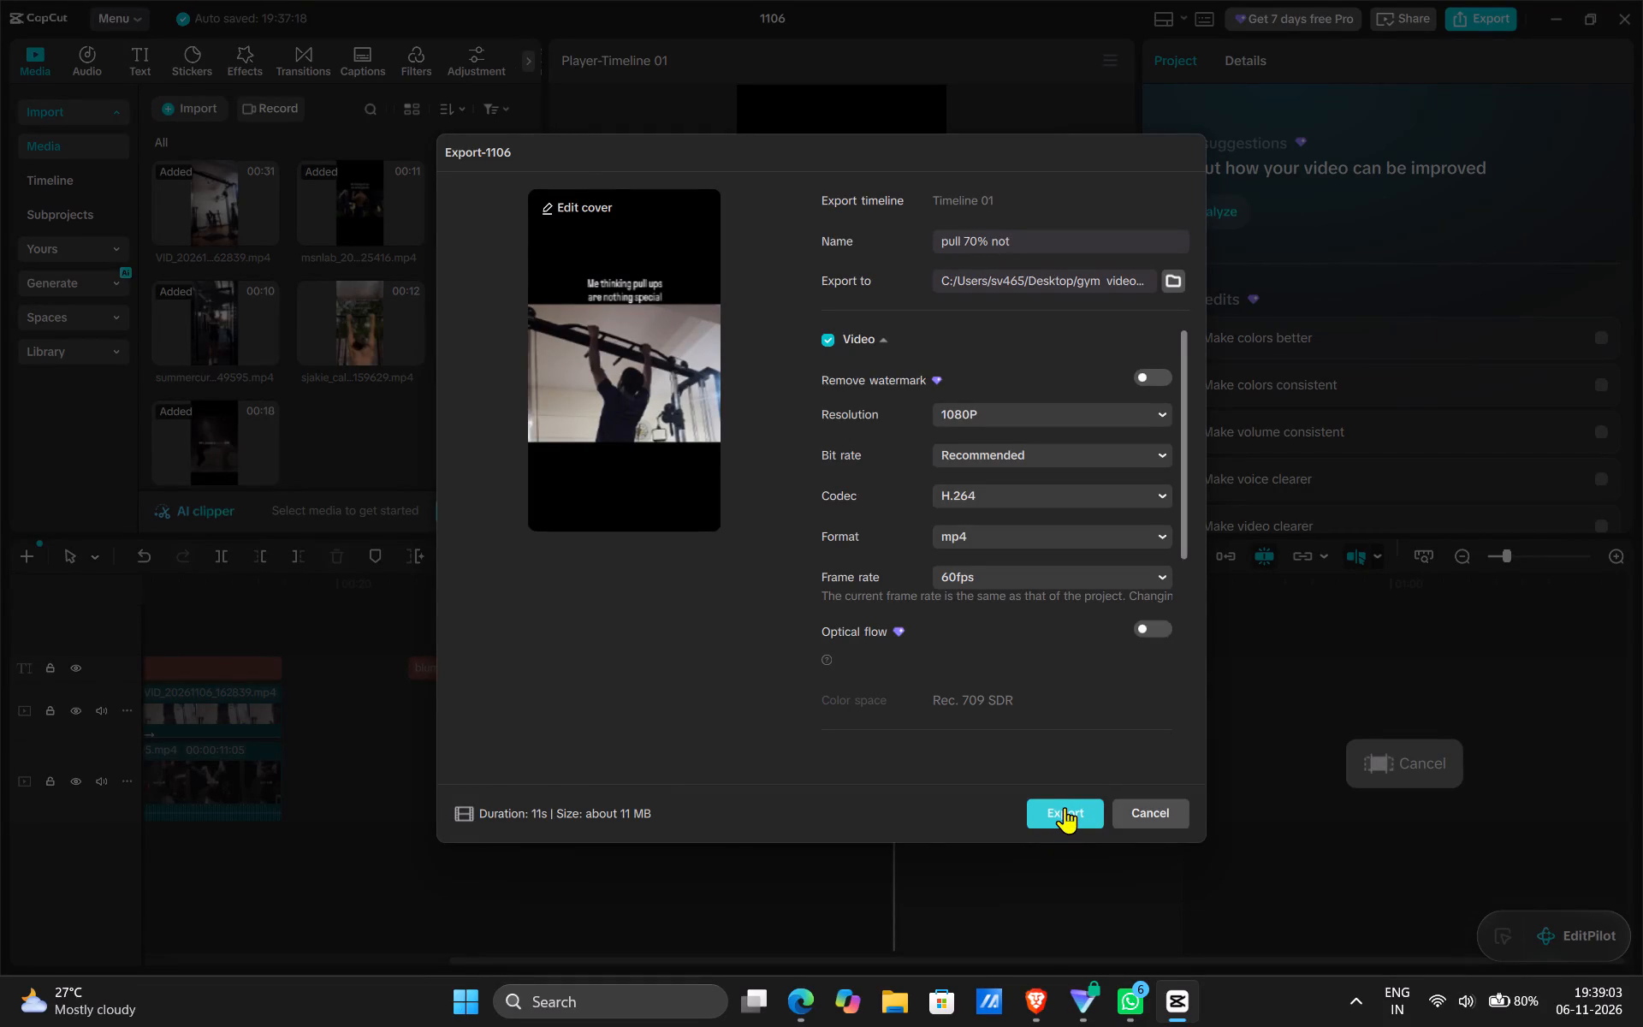
# Run the 1080P mp4 export of "pull 70% not", close the export dialog once saved, and clear the marked range.
pyautogui.click(1065, 807)
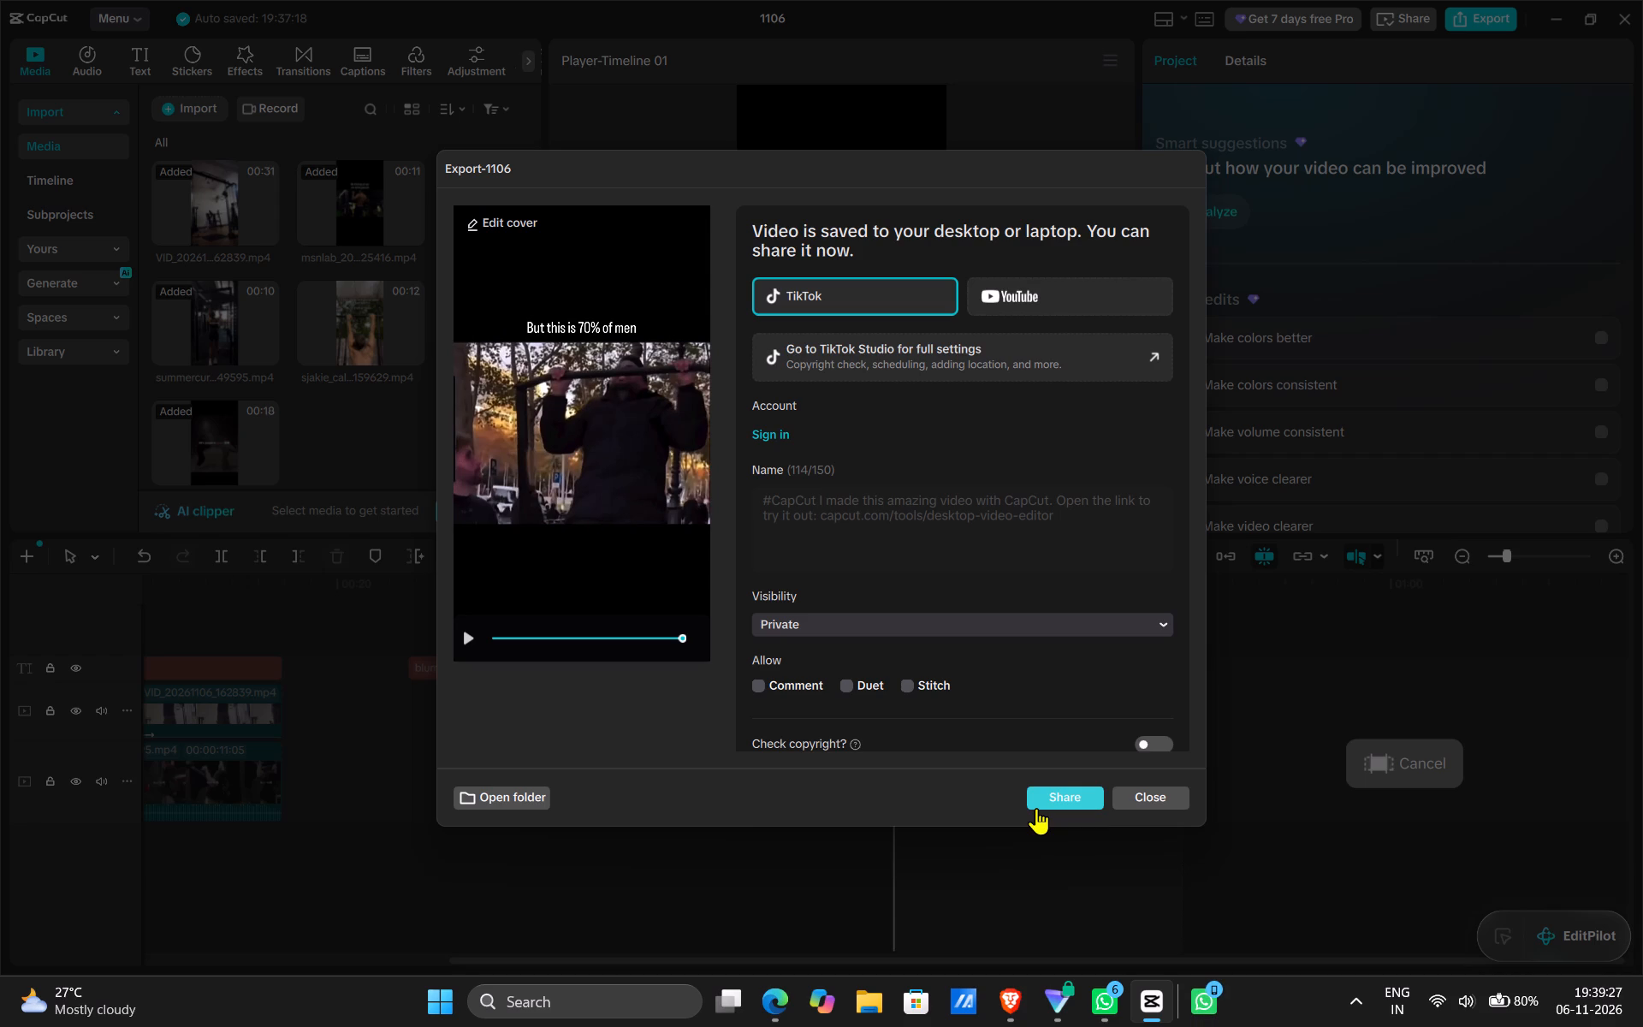
pyautogui.click(1157, 794)
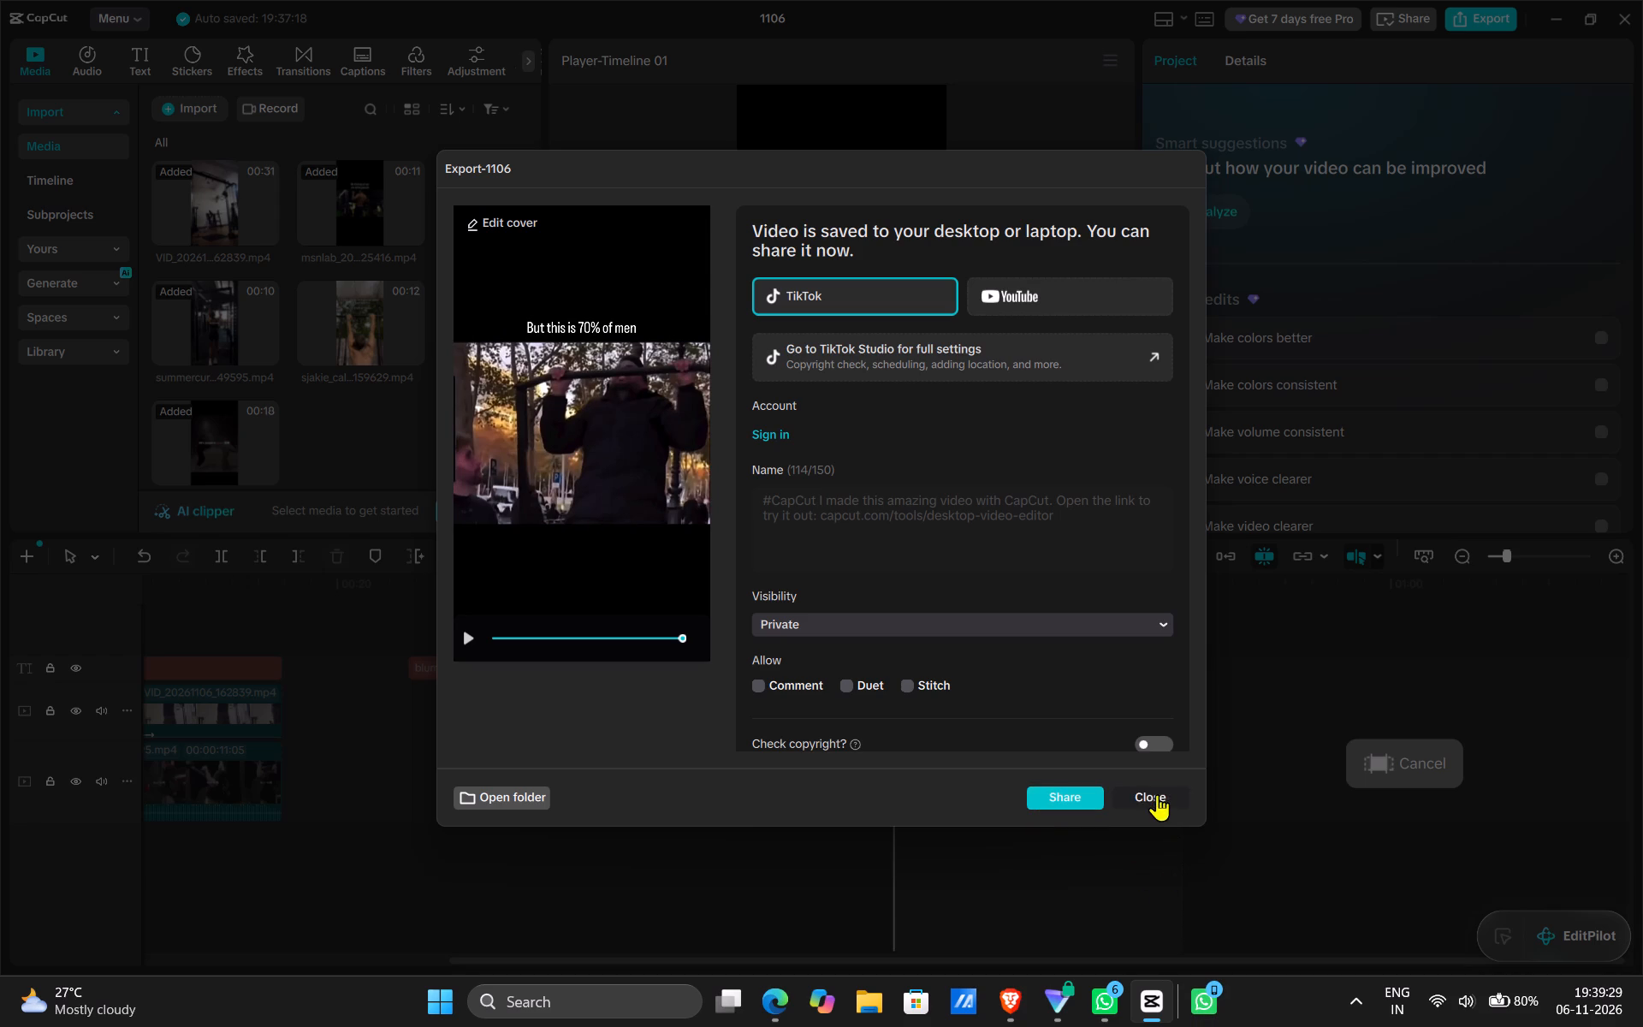
pyautogui.click(1418, 762)
pyautogui.hscroll(-1, 1418, 762)
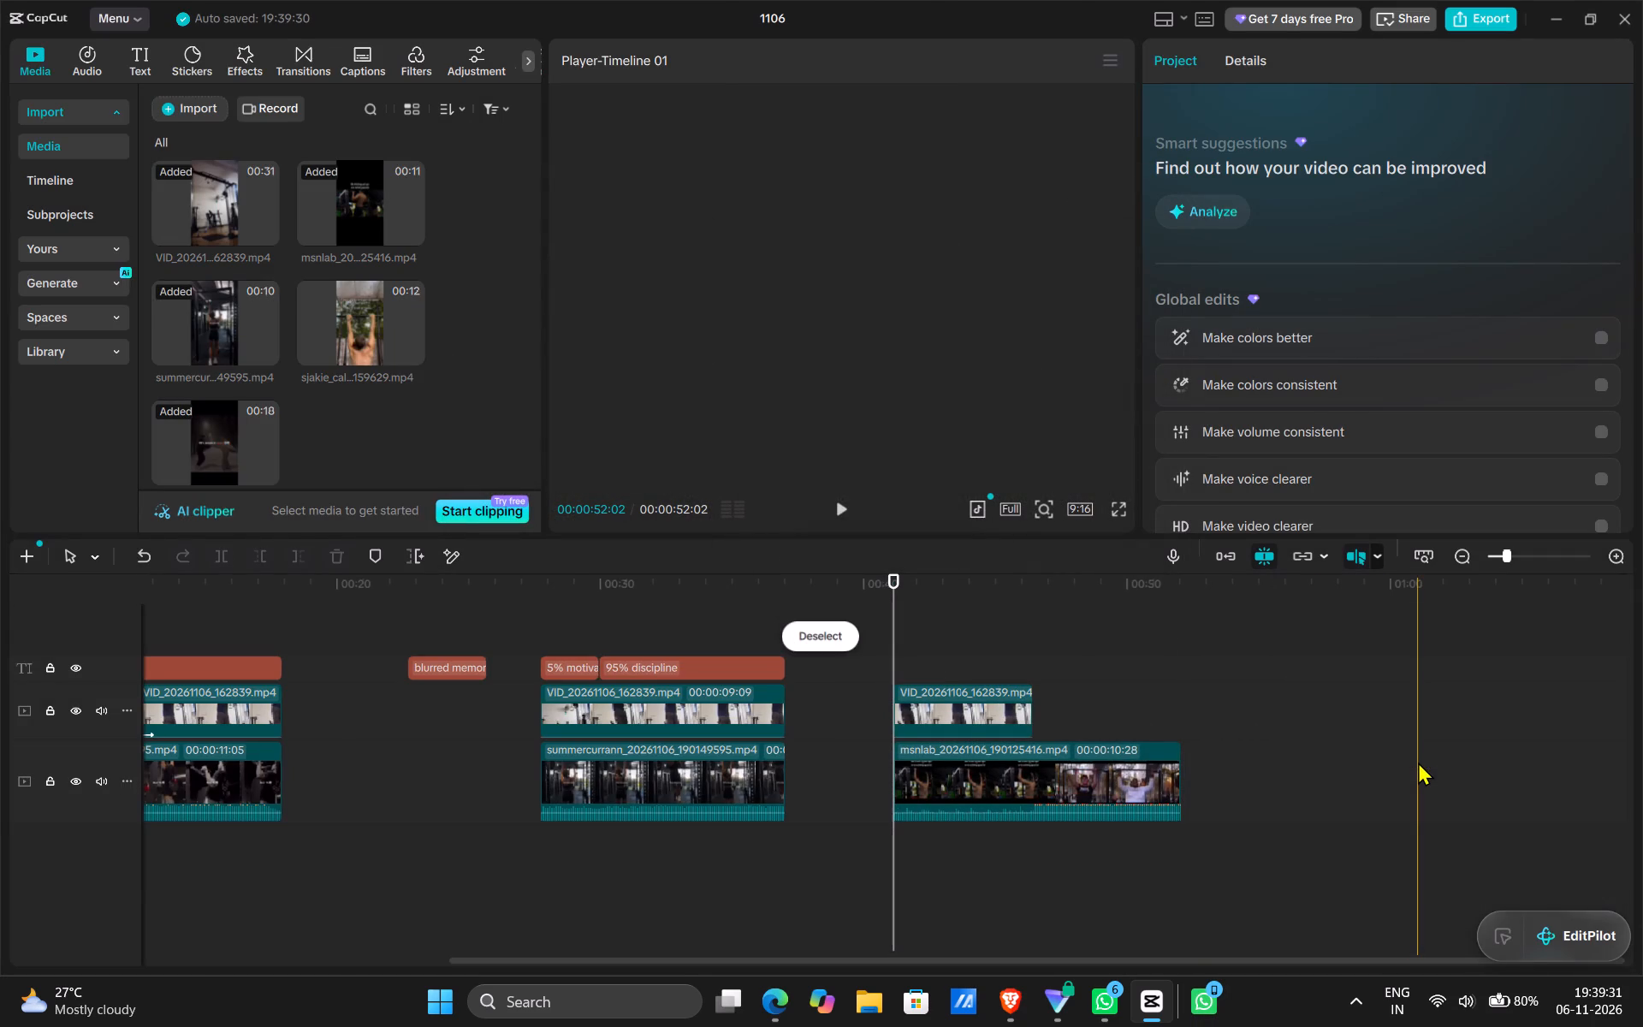
pyautogui.hscroll(-1, 1418, 762)
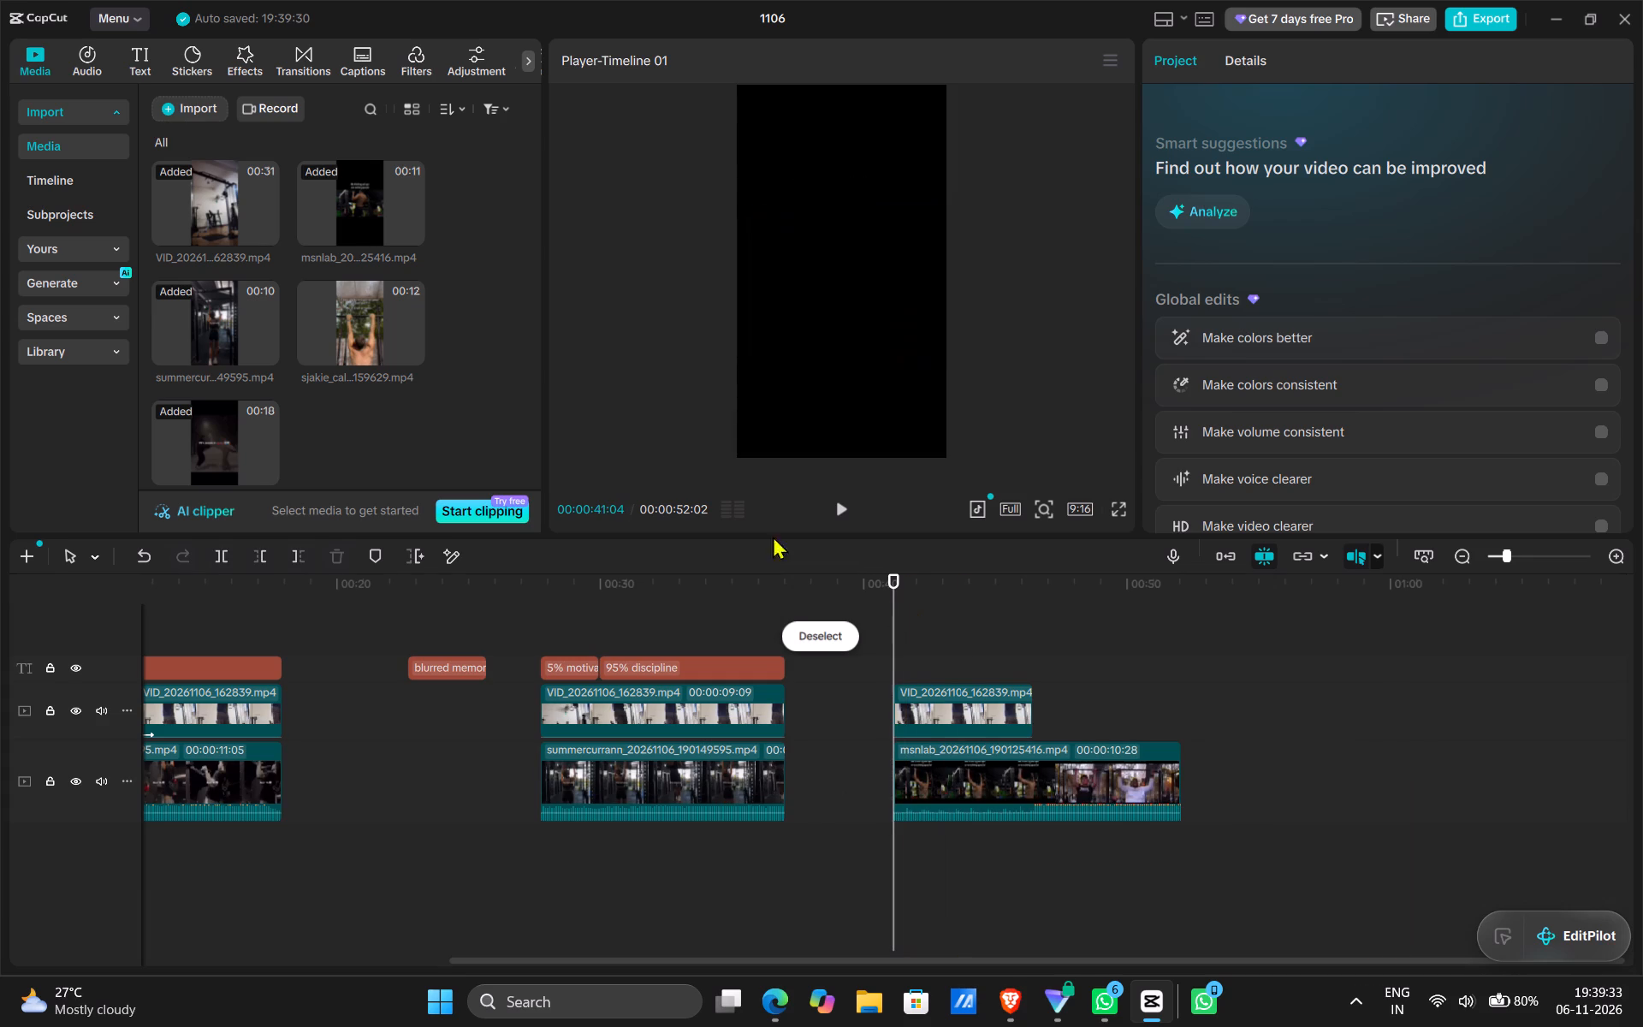
pyautogui.moveTo(347, 316); pyautogui.dragTo(1258, 786)
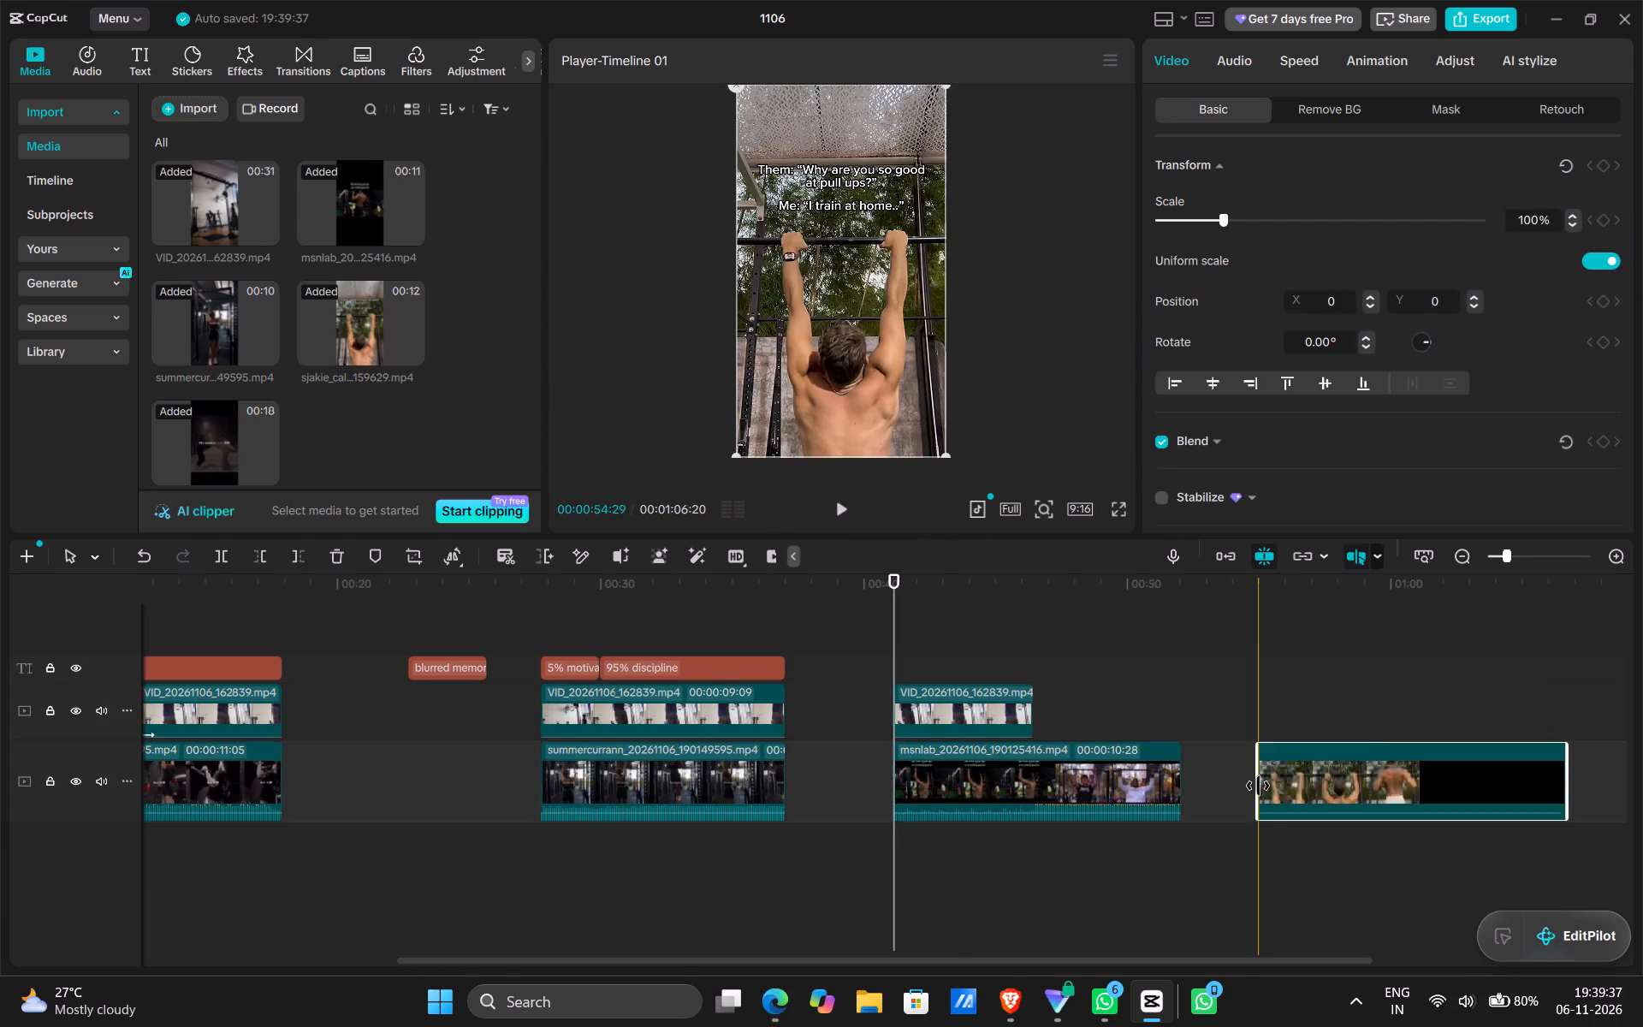
# Scrub through the sjakie_calisthenics reference to locate the exact frame where the outdoor pull-ups cut to the "Me: at home" scene.
pyautogui.hscroll(-3, 1258, 786)
pyautogui.click(867, 670)
pyautogui.click(867, 670)
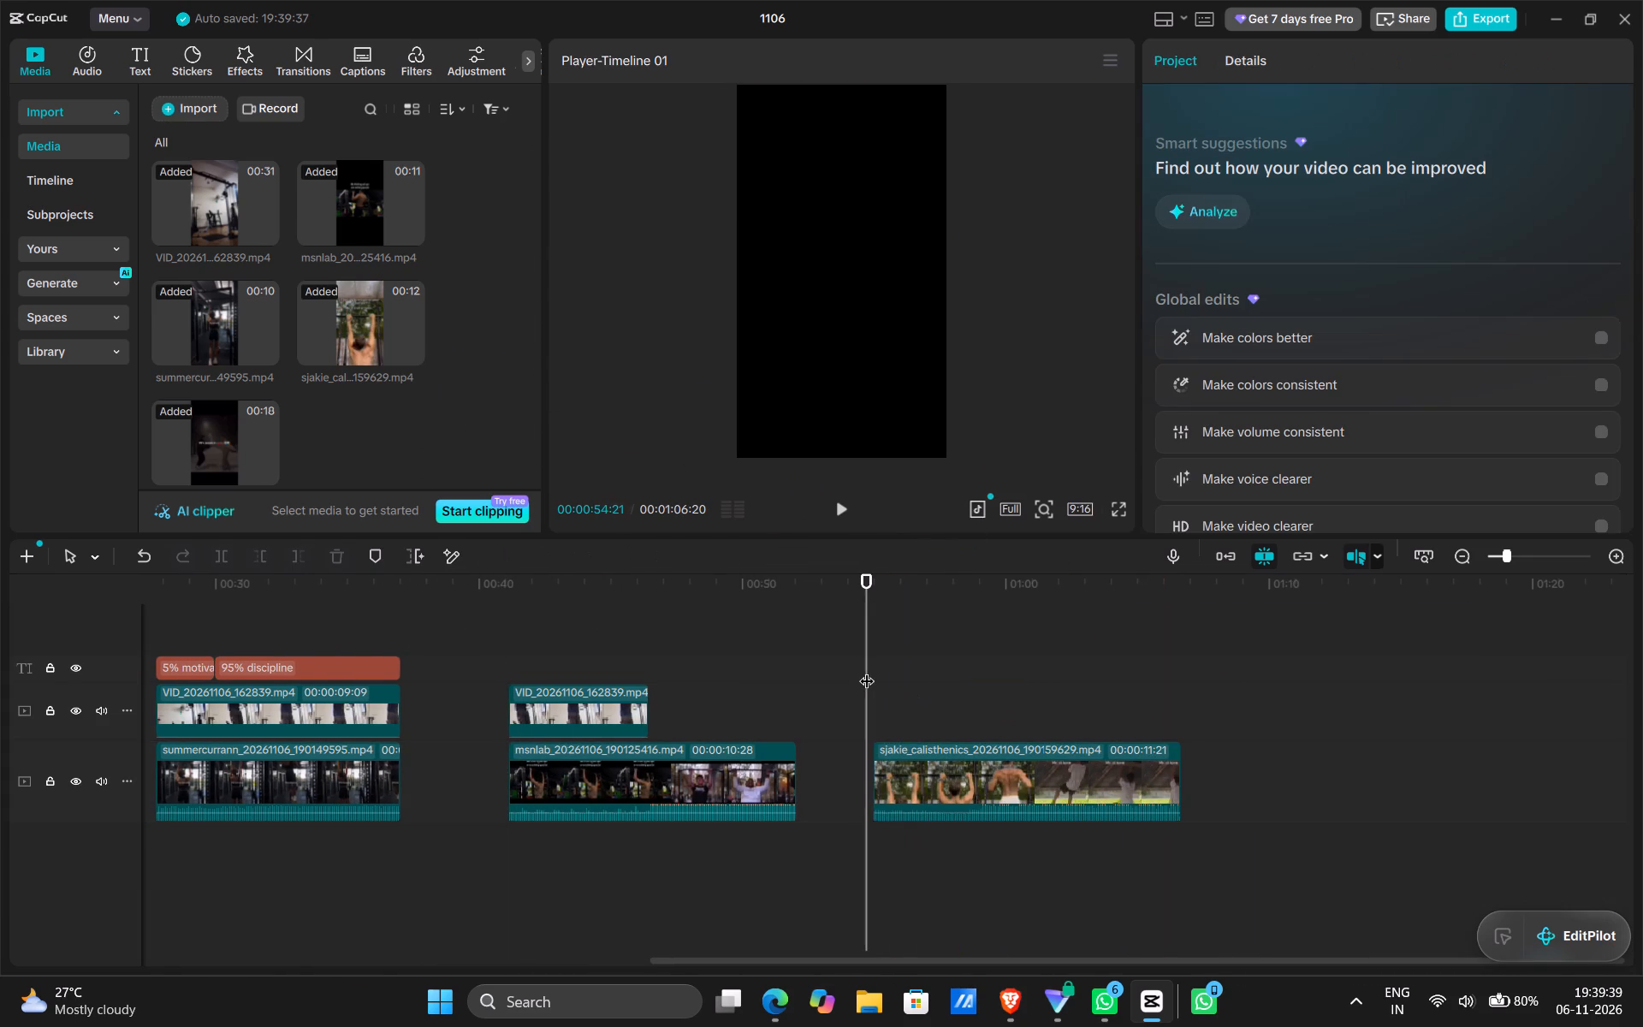
pyautogui.moveTo(867, 670); pyautogui.dragTo(941, 683)
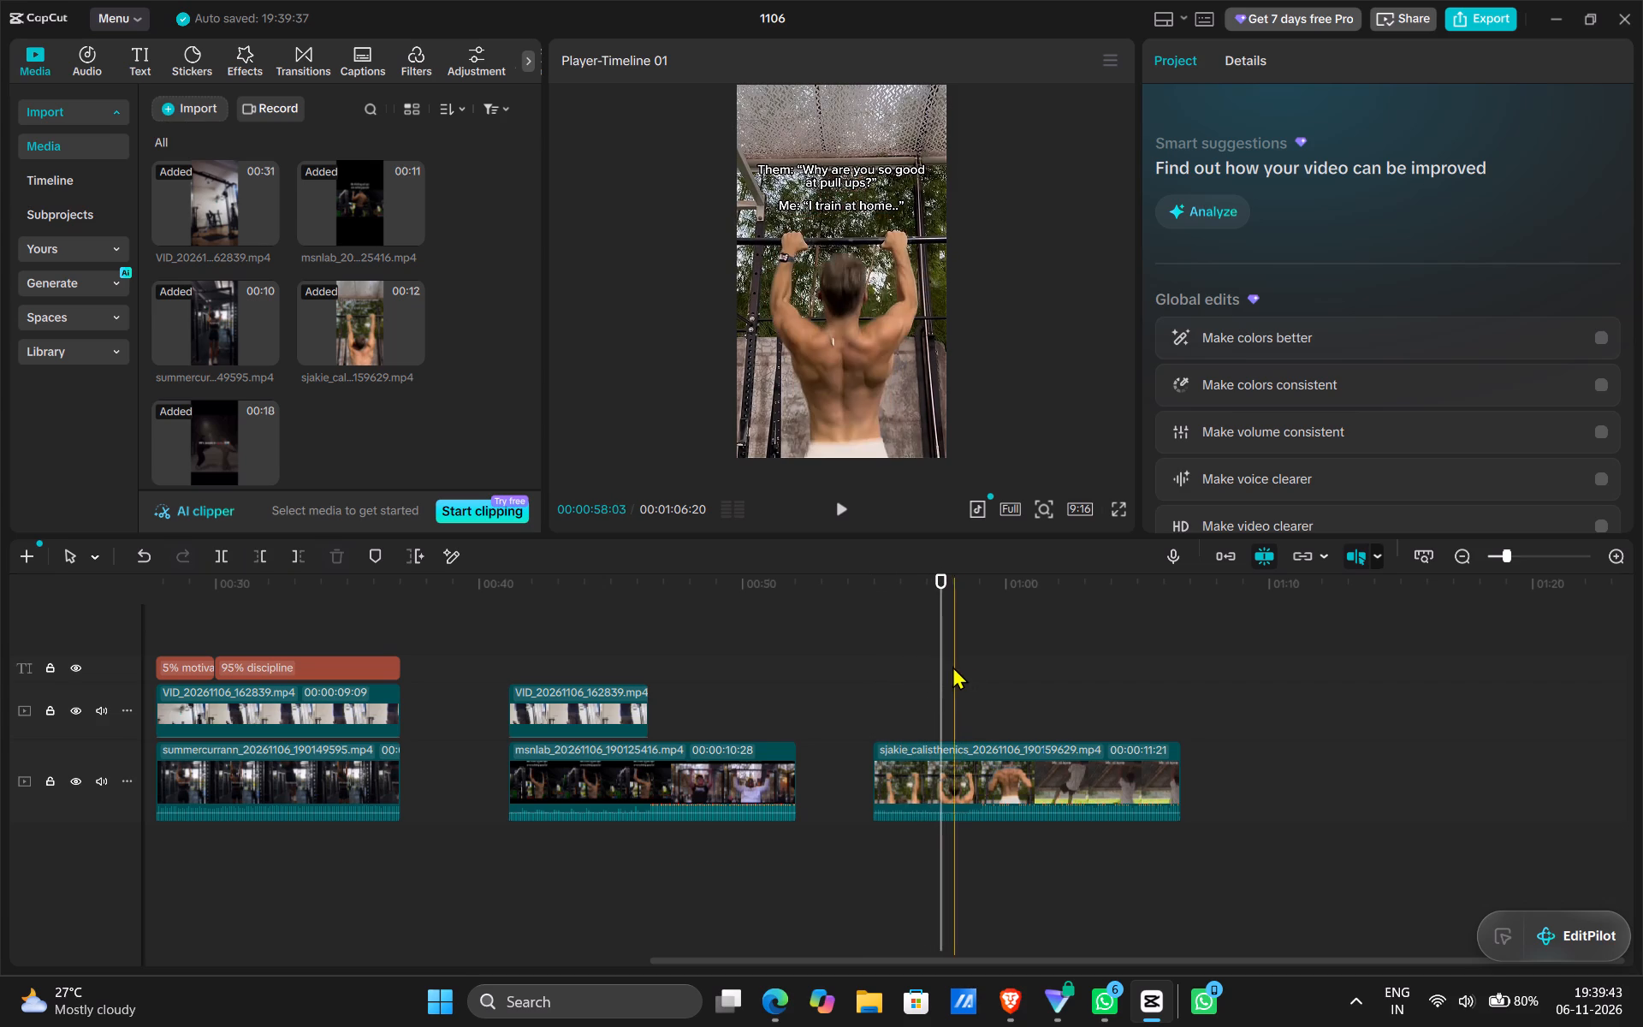
pyautogui.moveTo(939, 671); pyautogui.dragTo(919, 692)
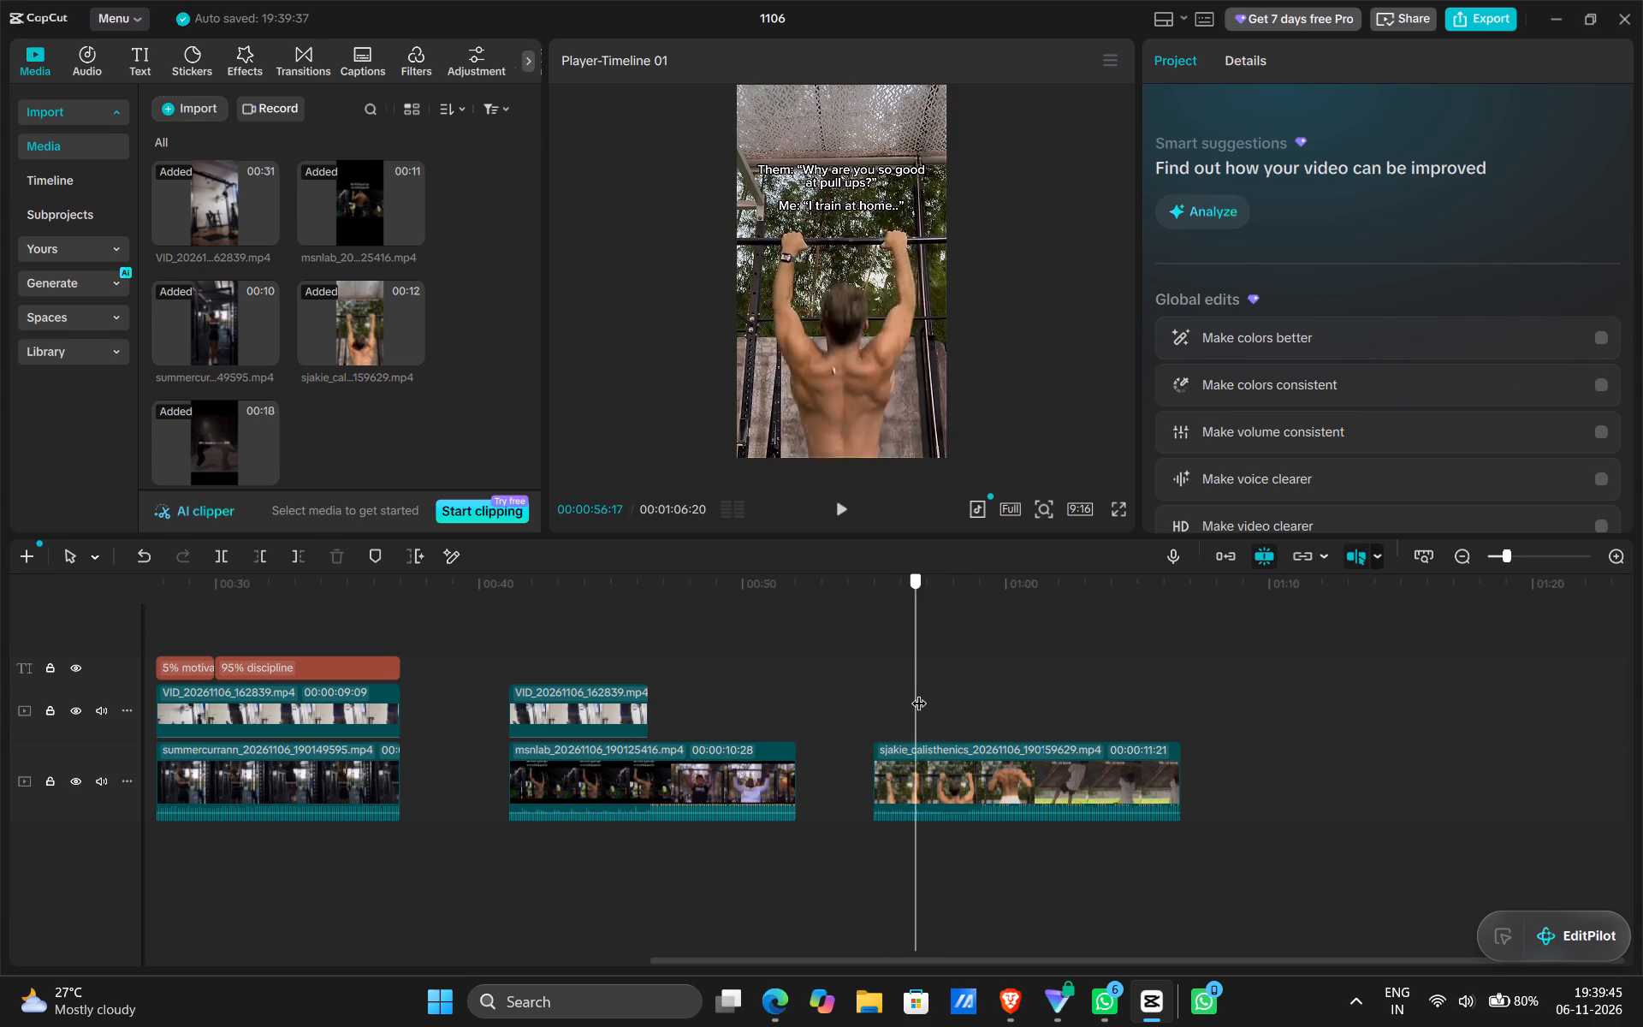
pyautogui.moveTo(919, 692); pyautogui.dragTo(1009, 727)
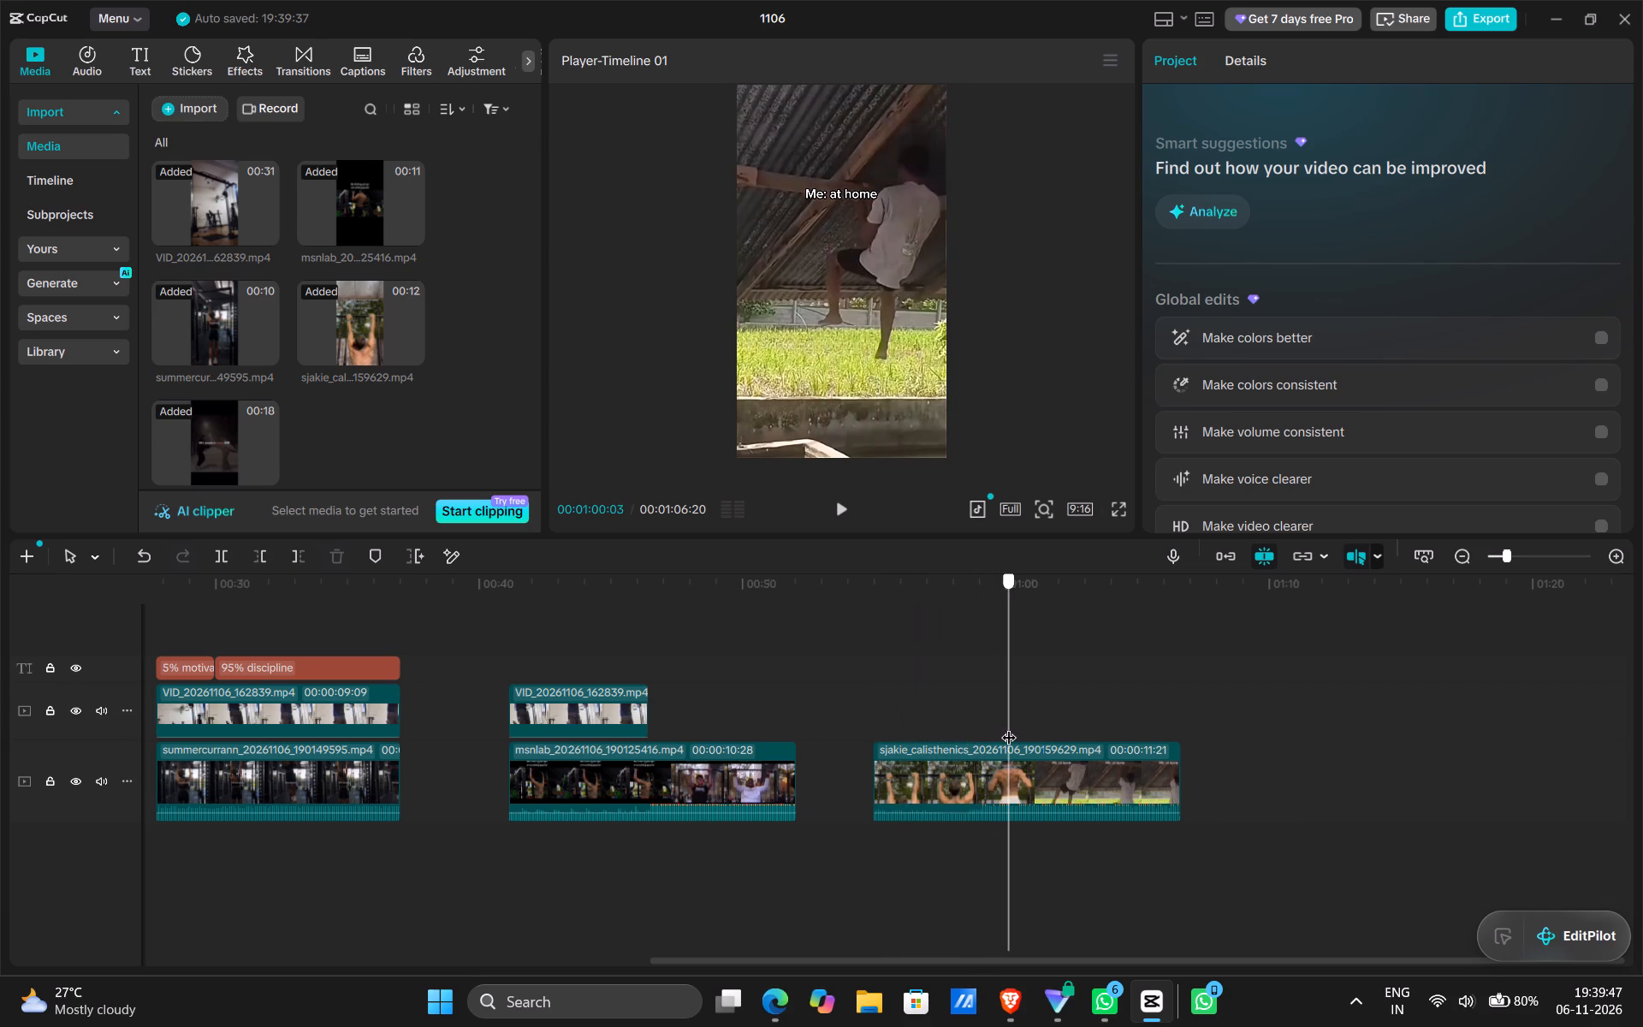
pyautogui.moveTo(1009, 727); pyautogui.dragTo(977, 726)
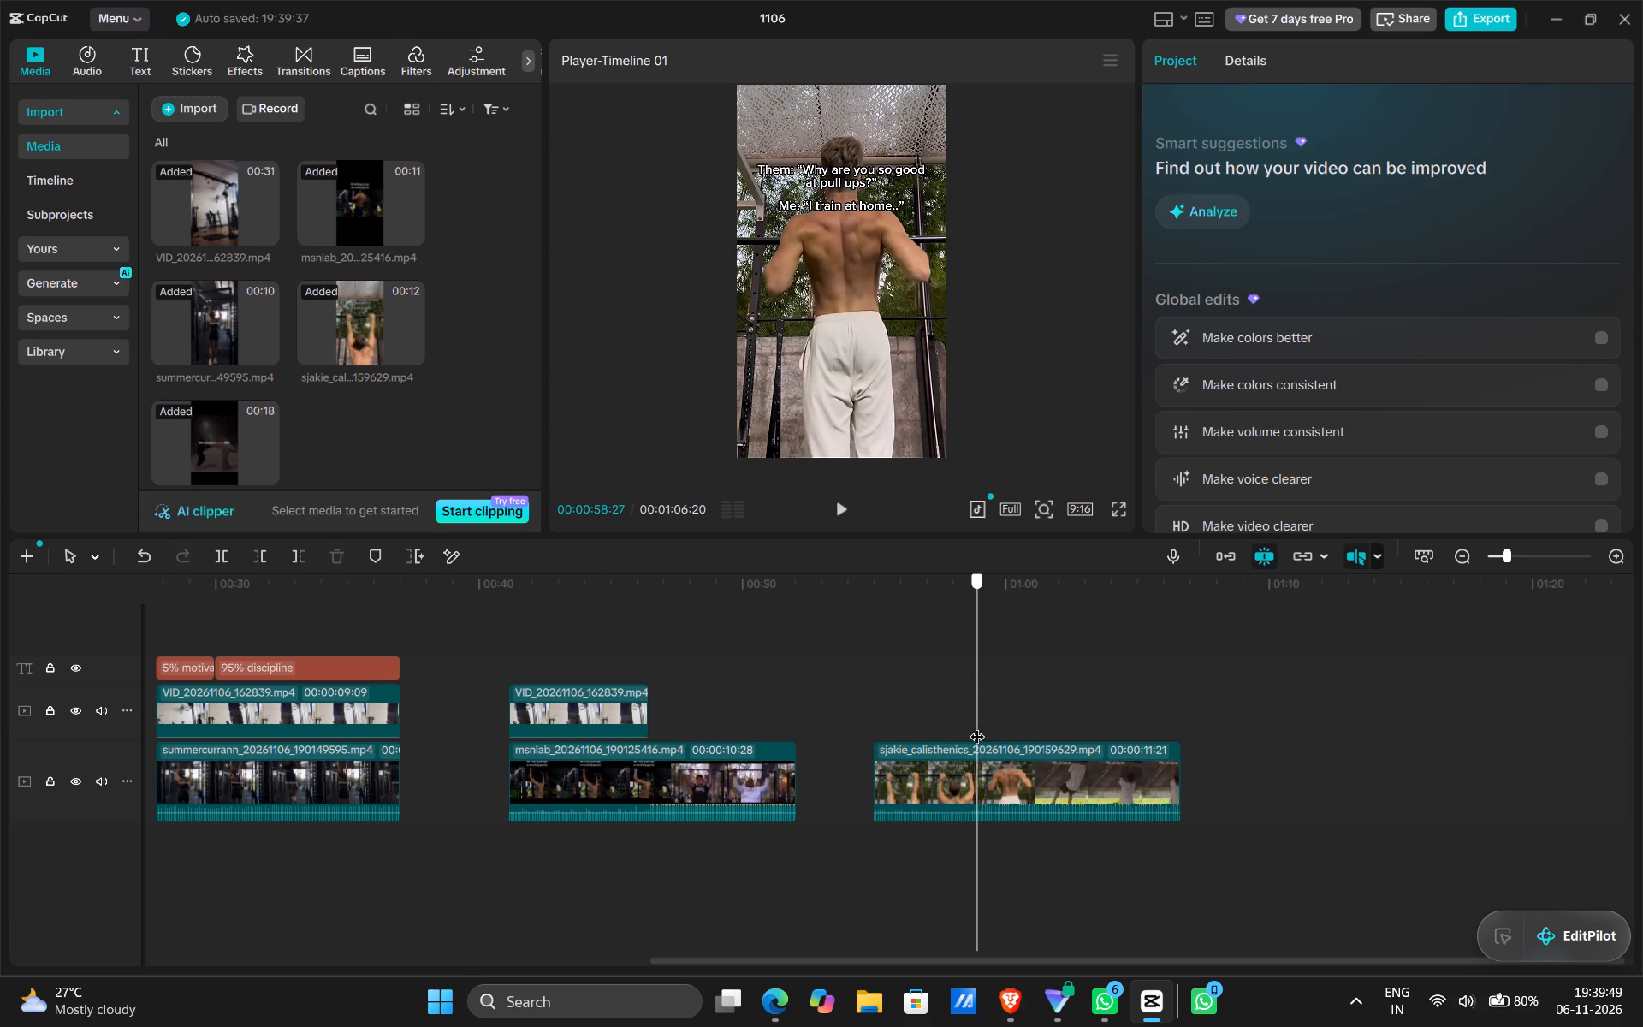
pyautogui.moveTo(977, 726); pyautogui.dragTo(979, 726)
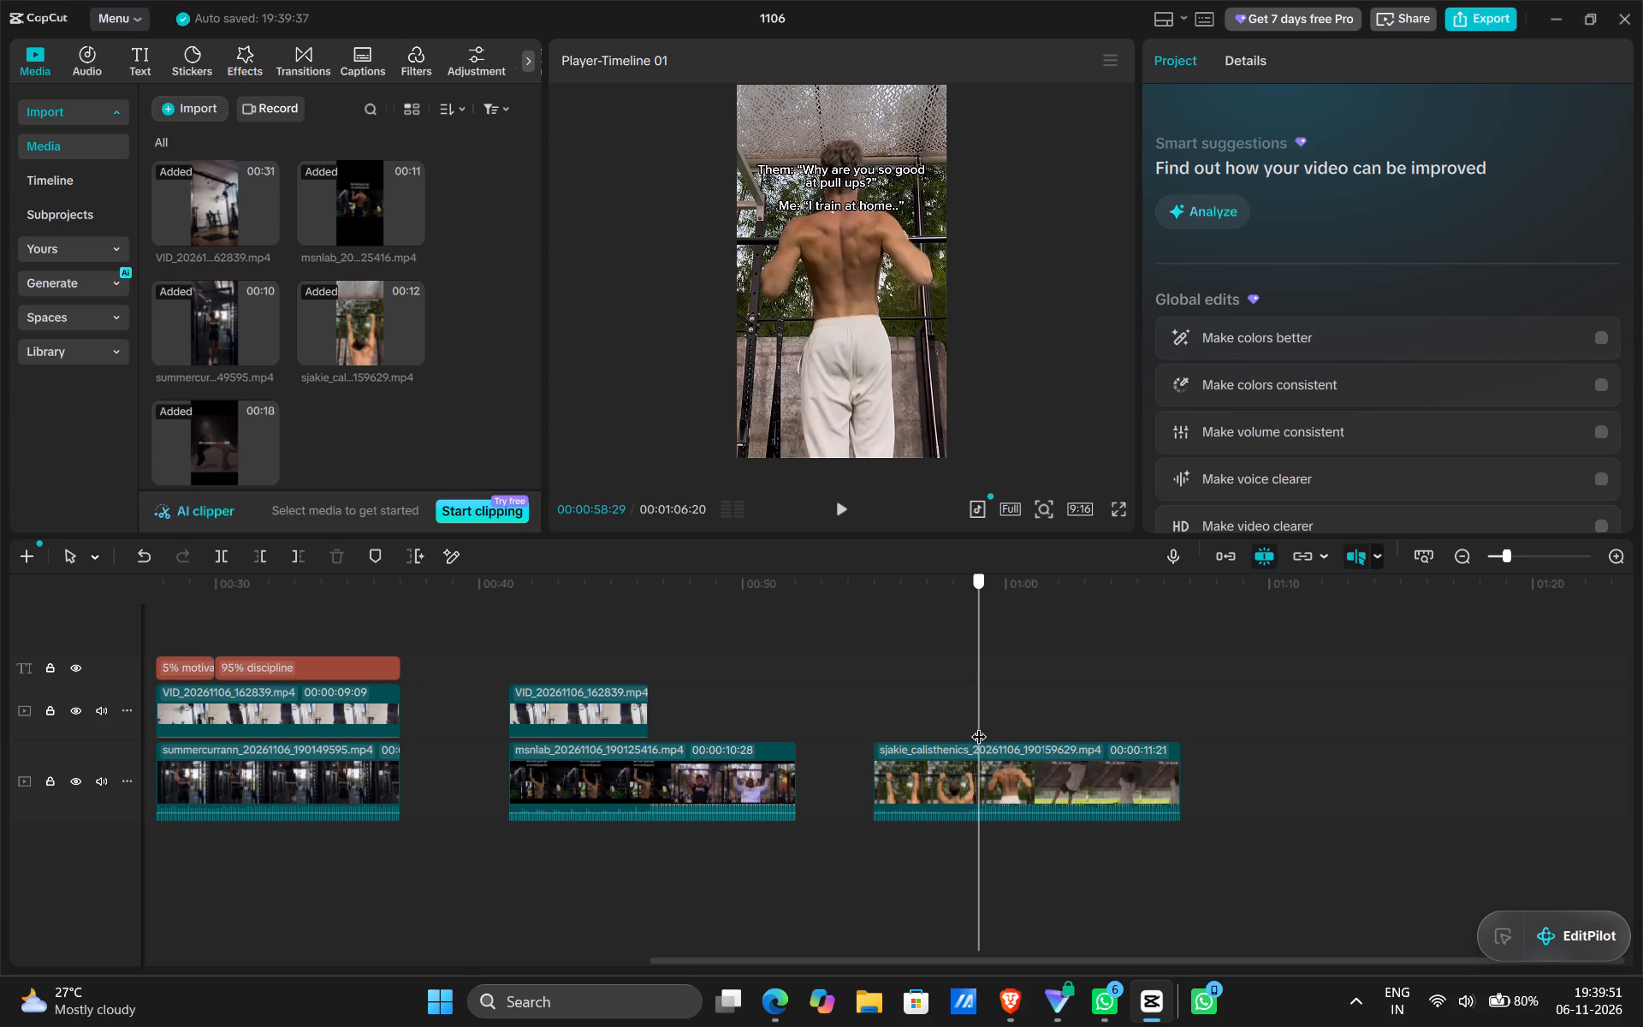
pyautogui.moveTo(979, 726); pyautogui.dragTo(985, 726)
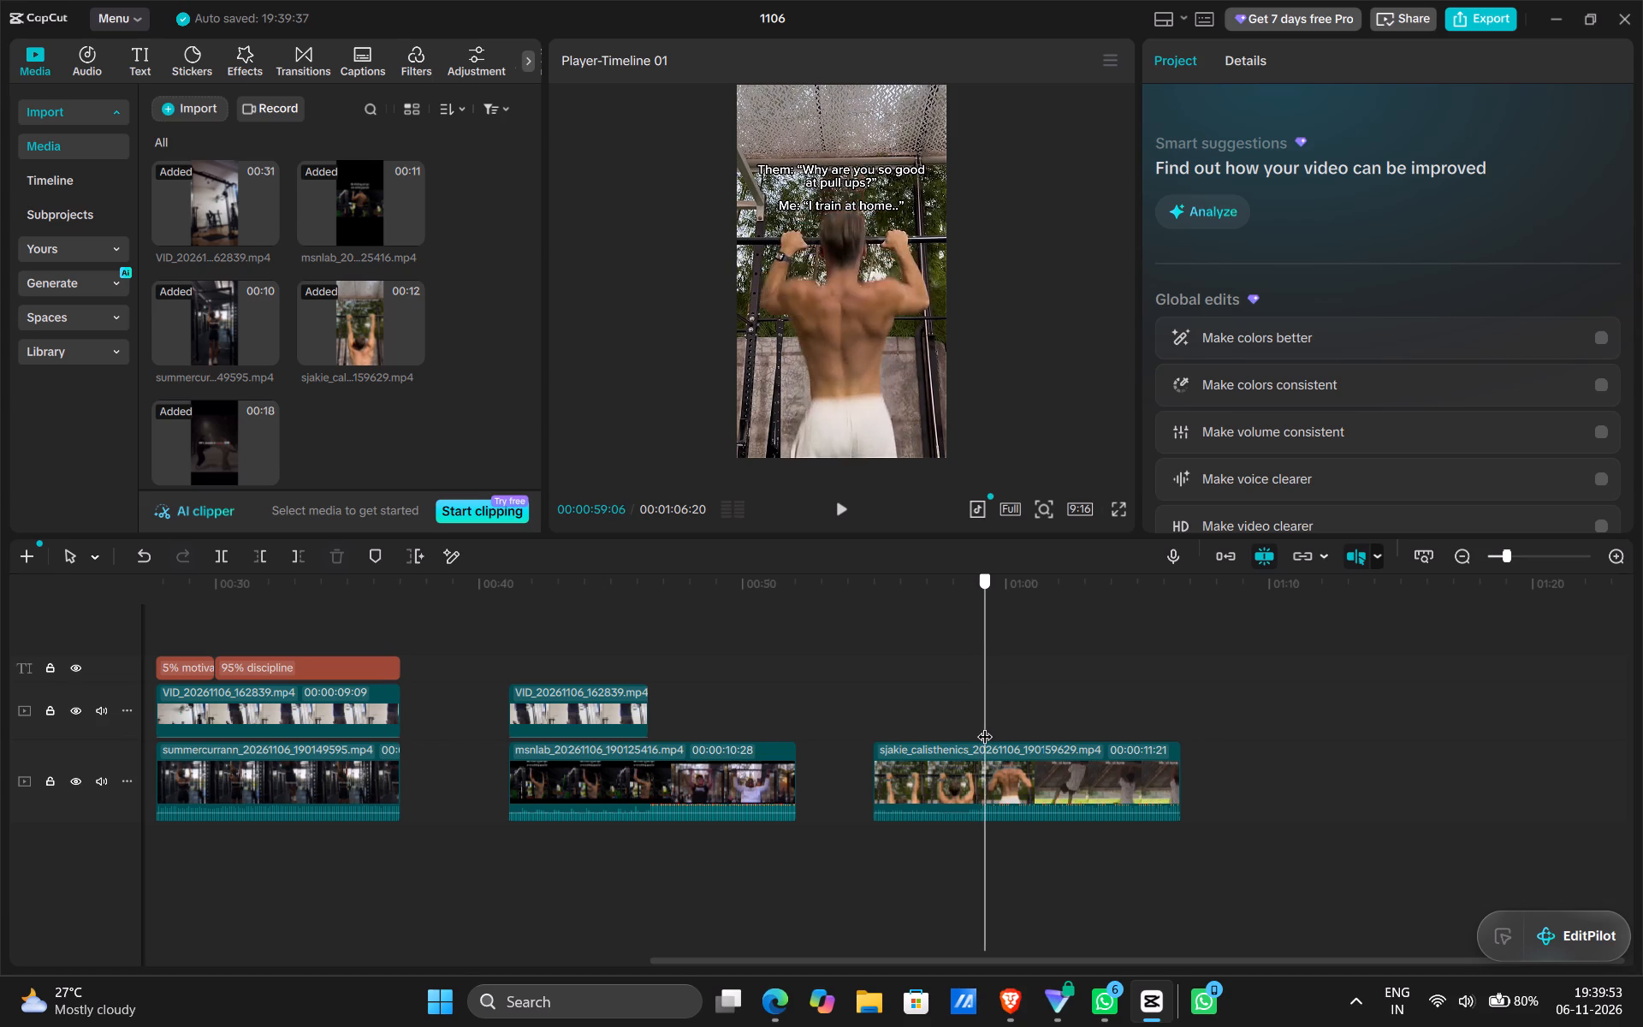
pyautogui.moveTo(985, 726); pyautogui.dragTo(987, 729)
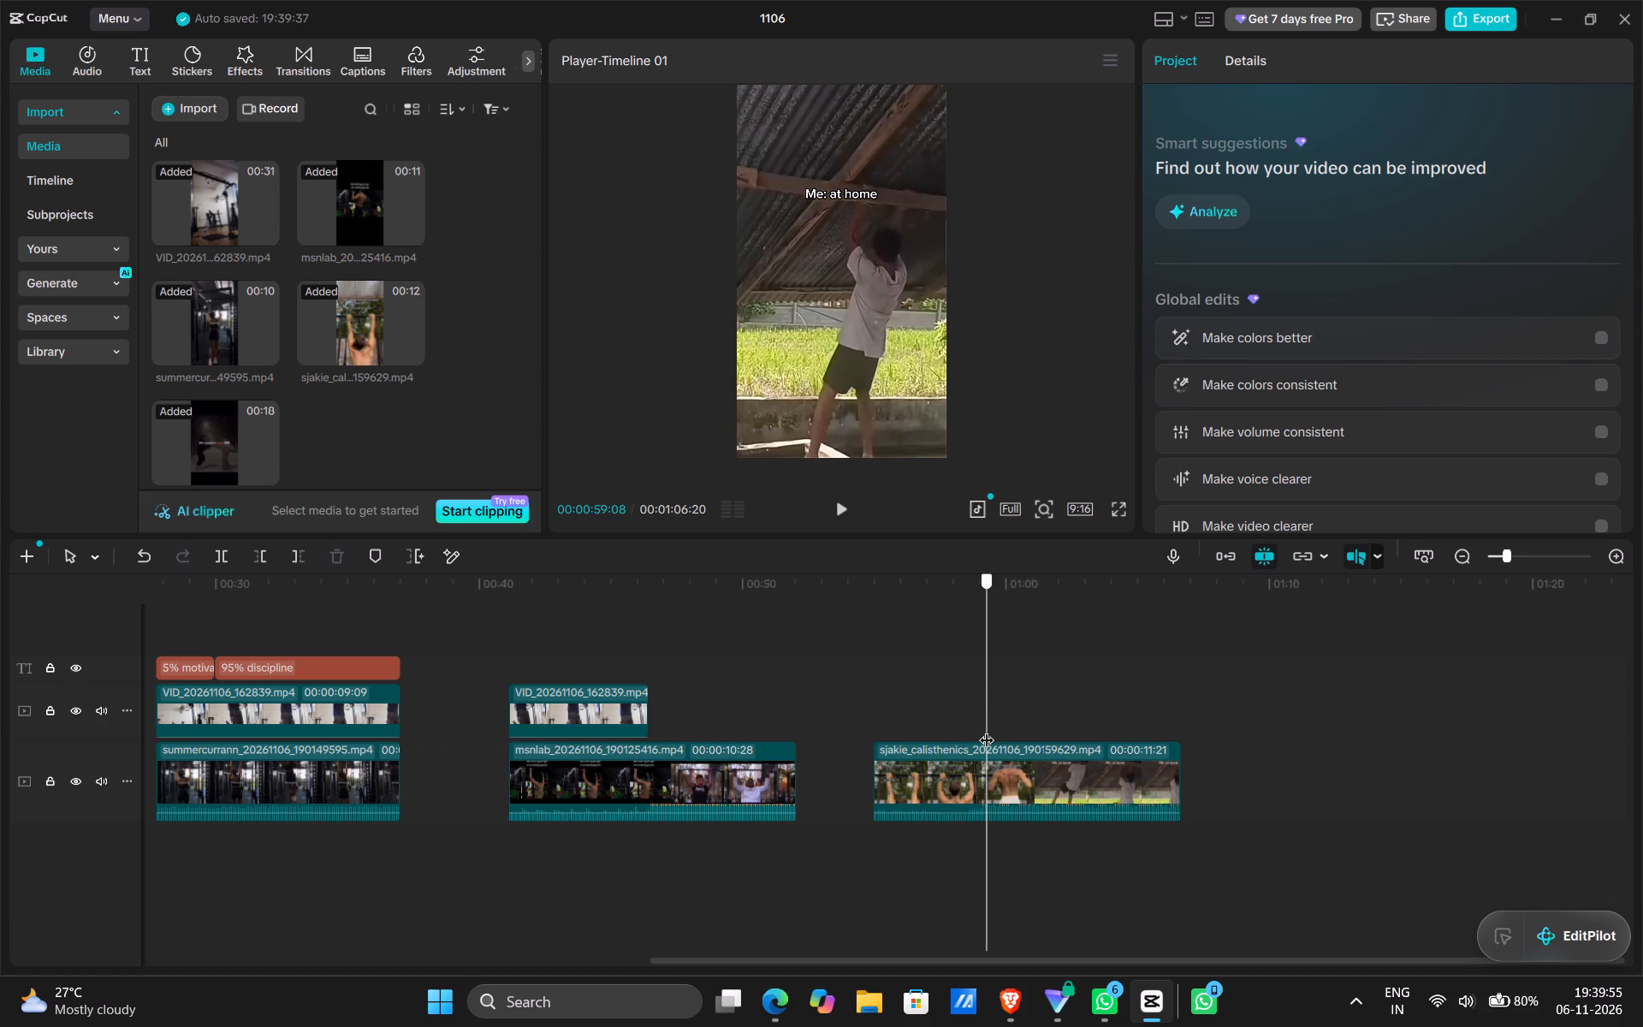
pyautogui.moveTo(987, 729); pyautogui.dragTo(985, 731)
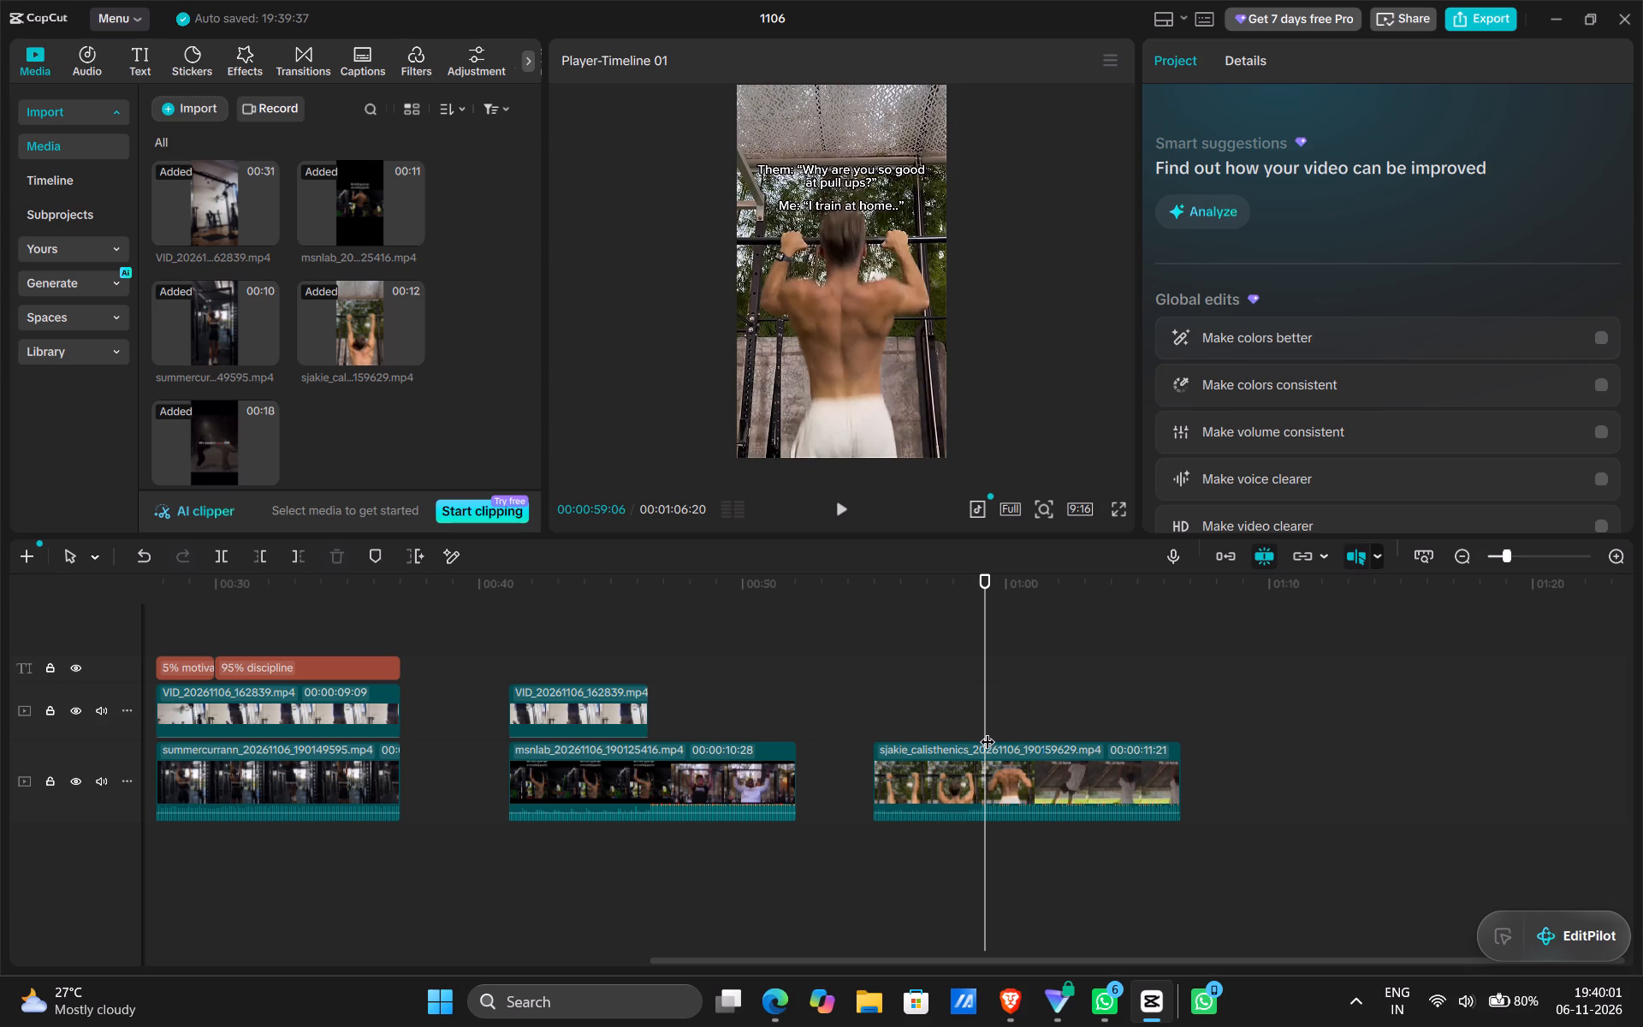
pyautogui.click(984, 727)
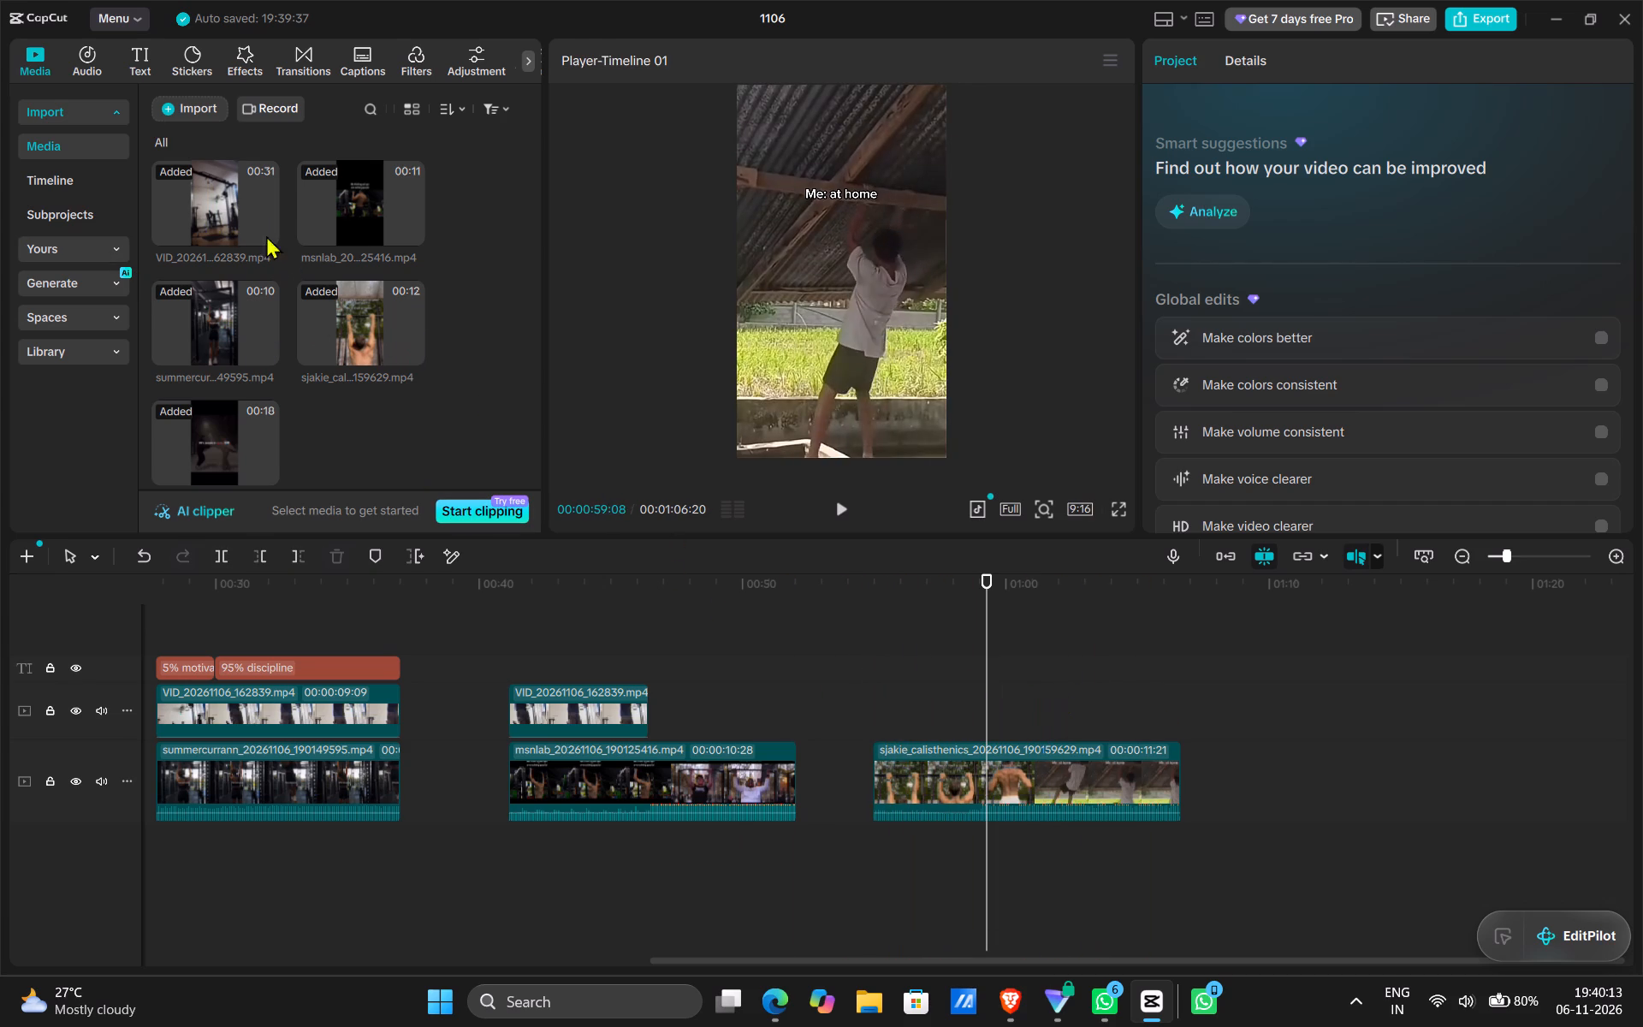
# Add VID_20261106_162839 above the start of the sjakie_calisthenics clip and trim its beginning to the playhead at 00:00:59:08.
pyautogui.moveTo(216, 205); pyautogui.dragTo(877, 707)
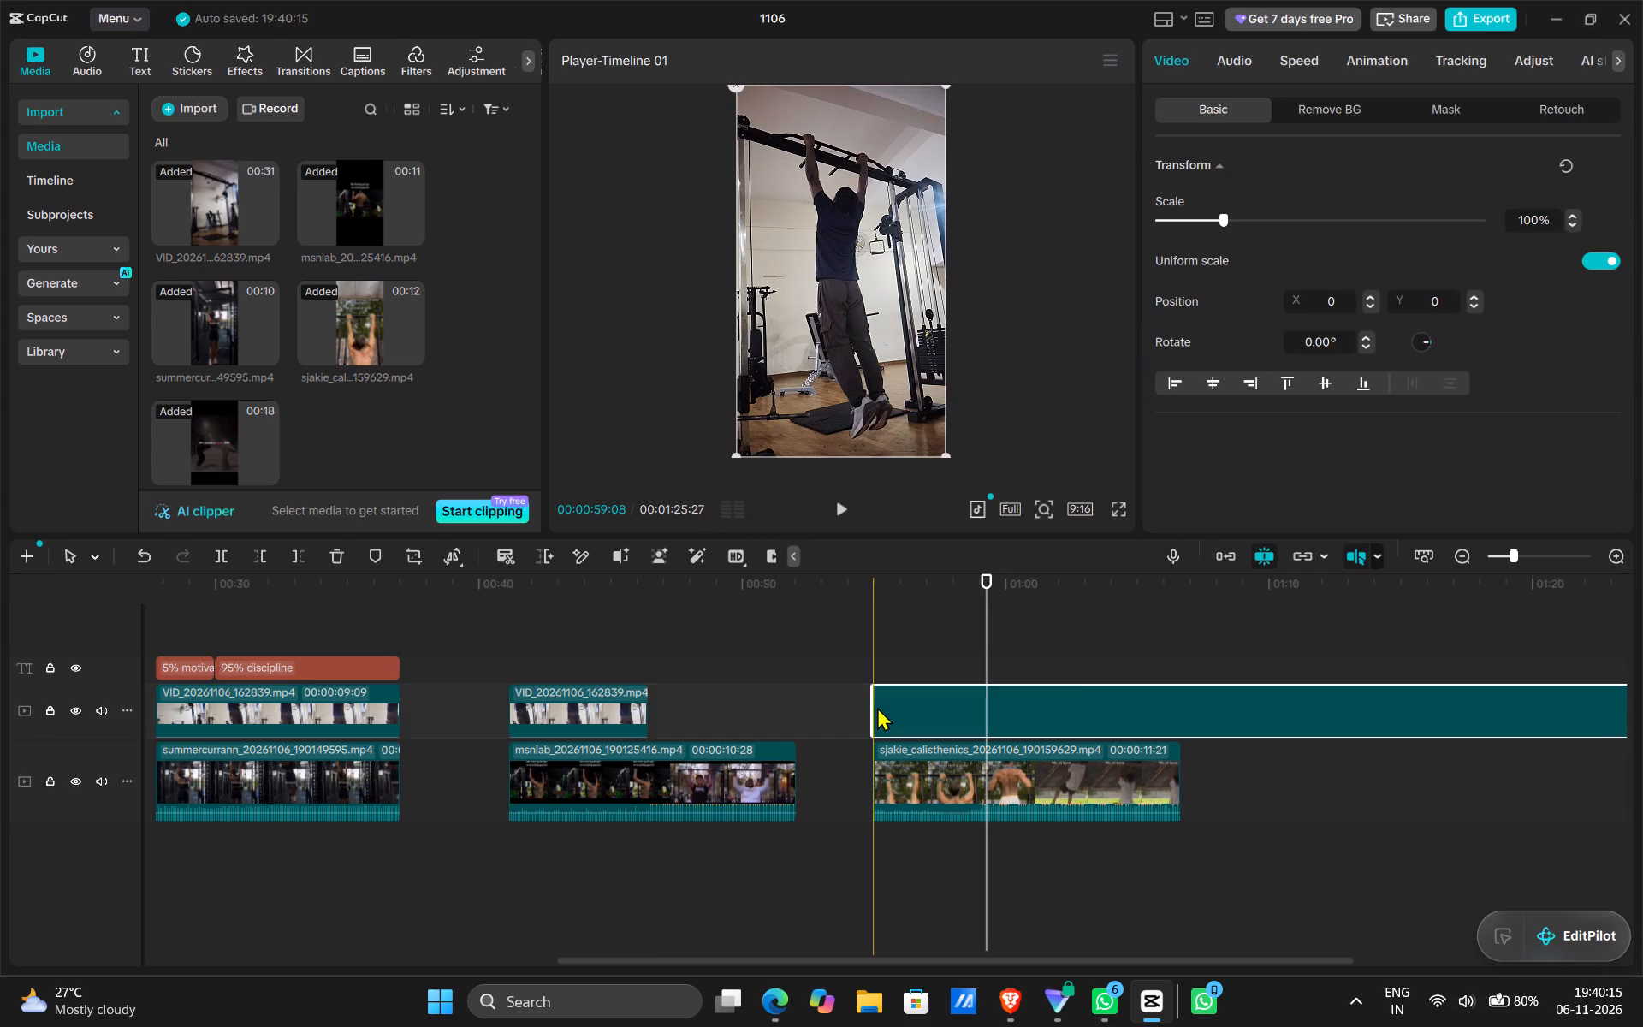
pyautogui.moveTo(876, 703); pyautogui.dragTo(933, 712)
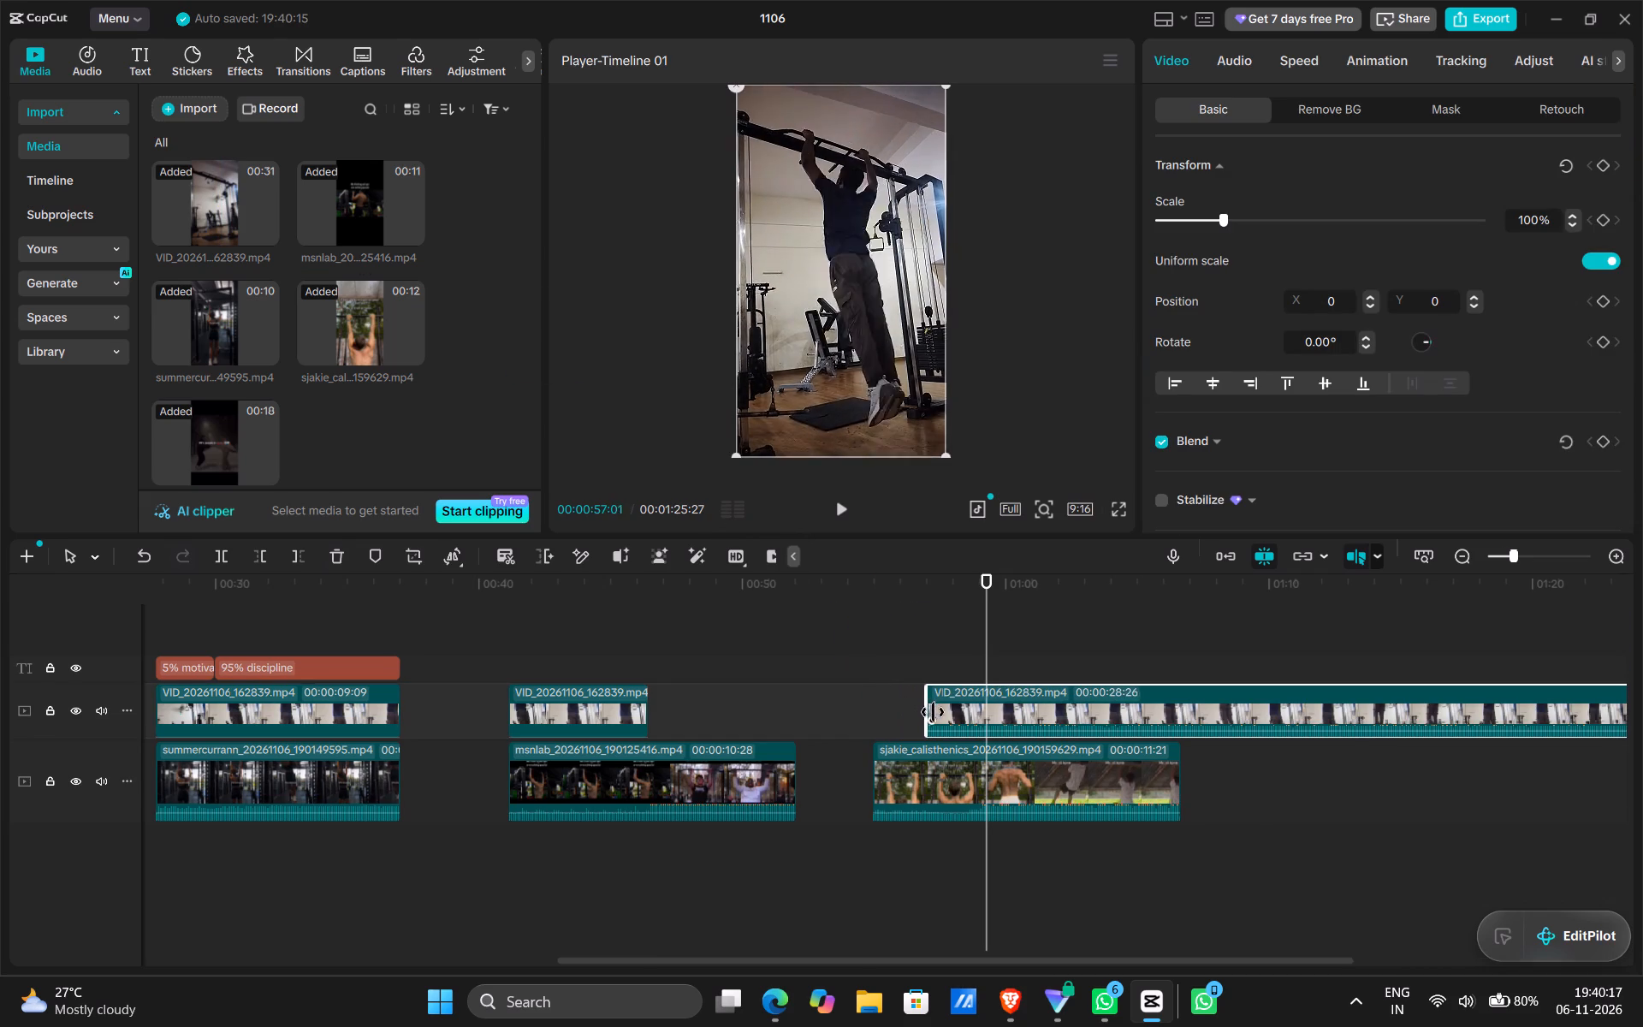
pyautogui.moveTo(933, 712); pyautogui.dragTo(949, 721)
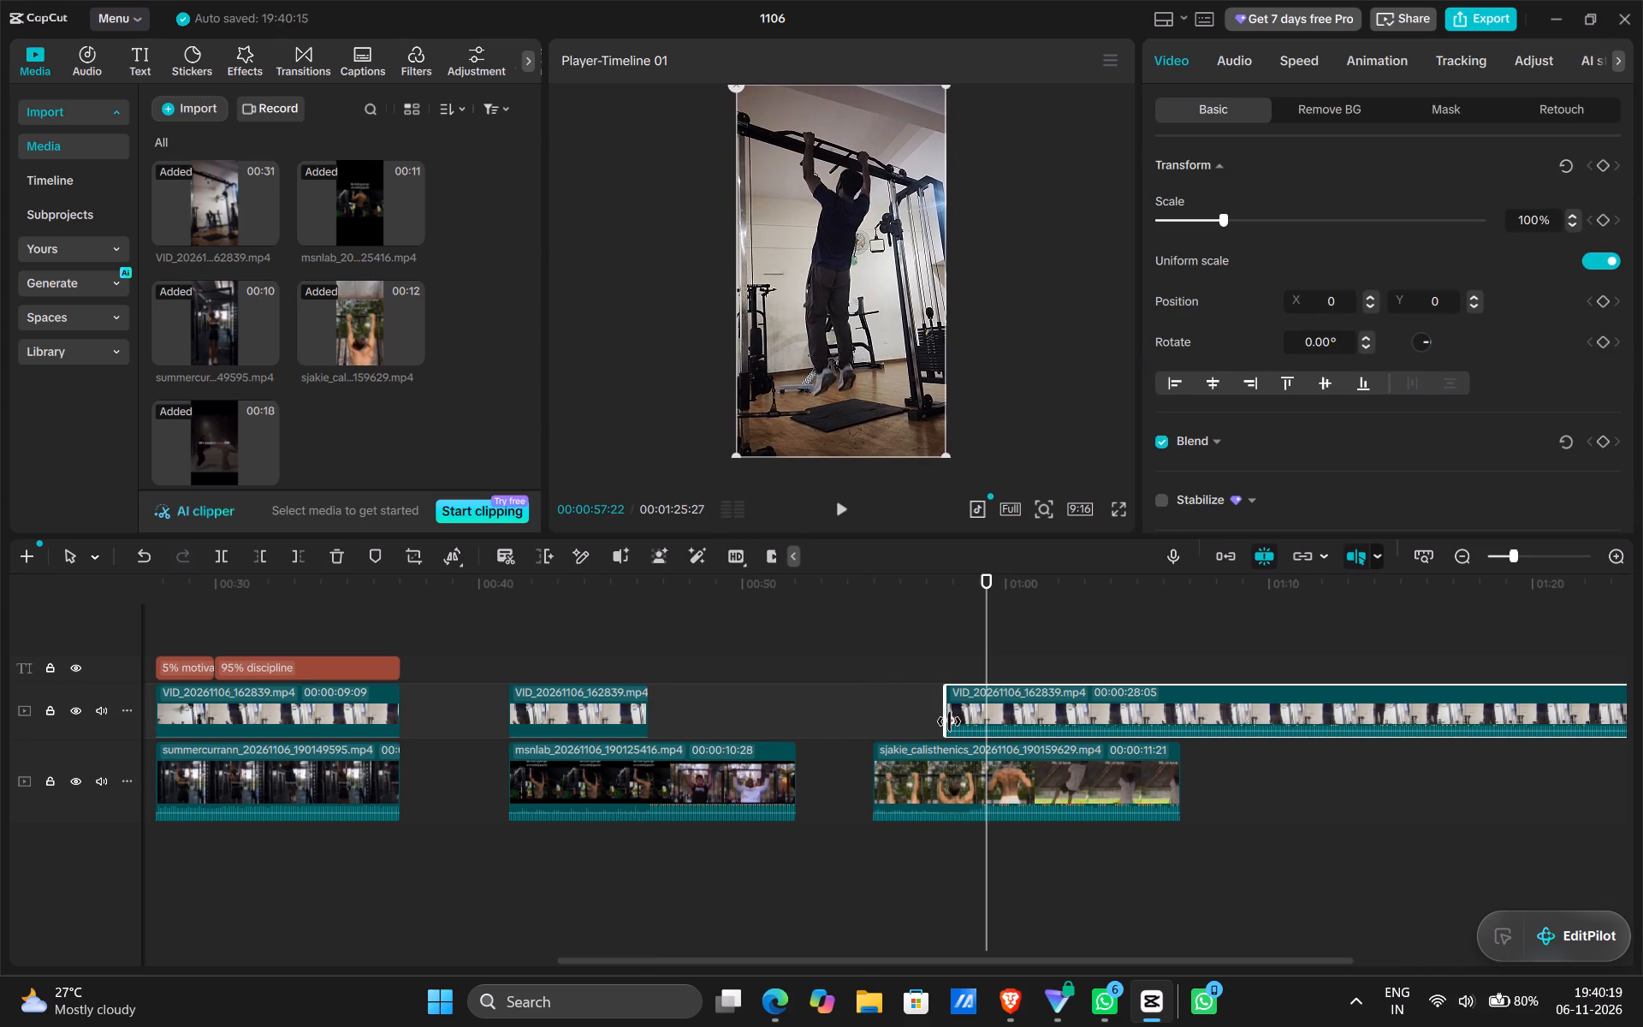
pyautogui.moveTo(949, 721); pyautogui.dragTo(982, 736)
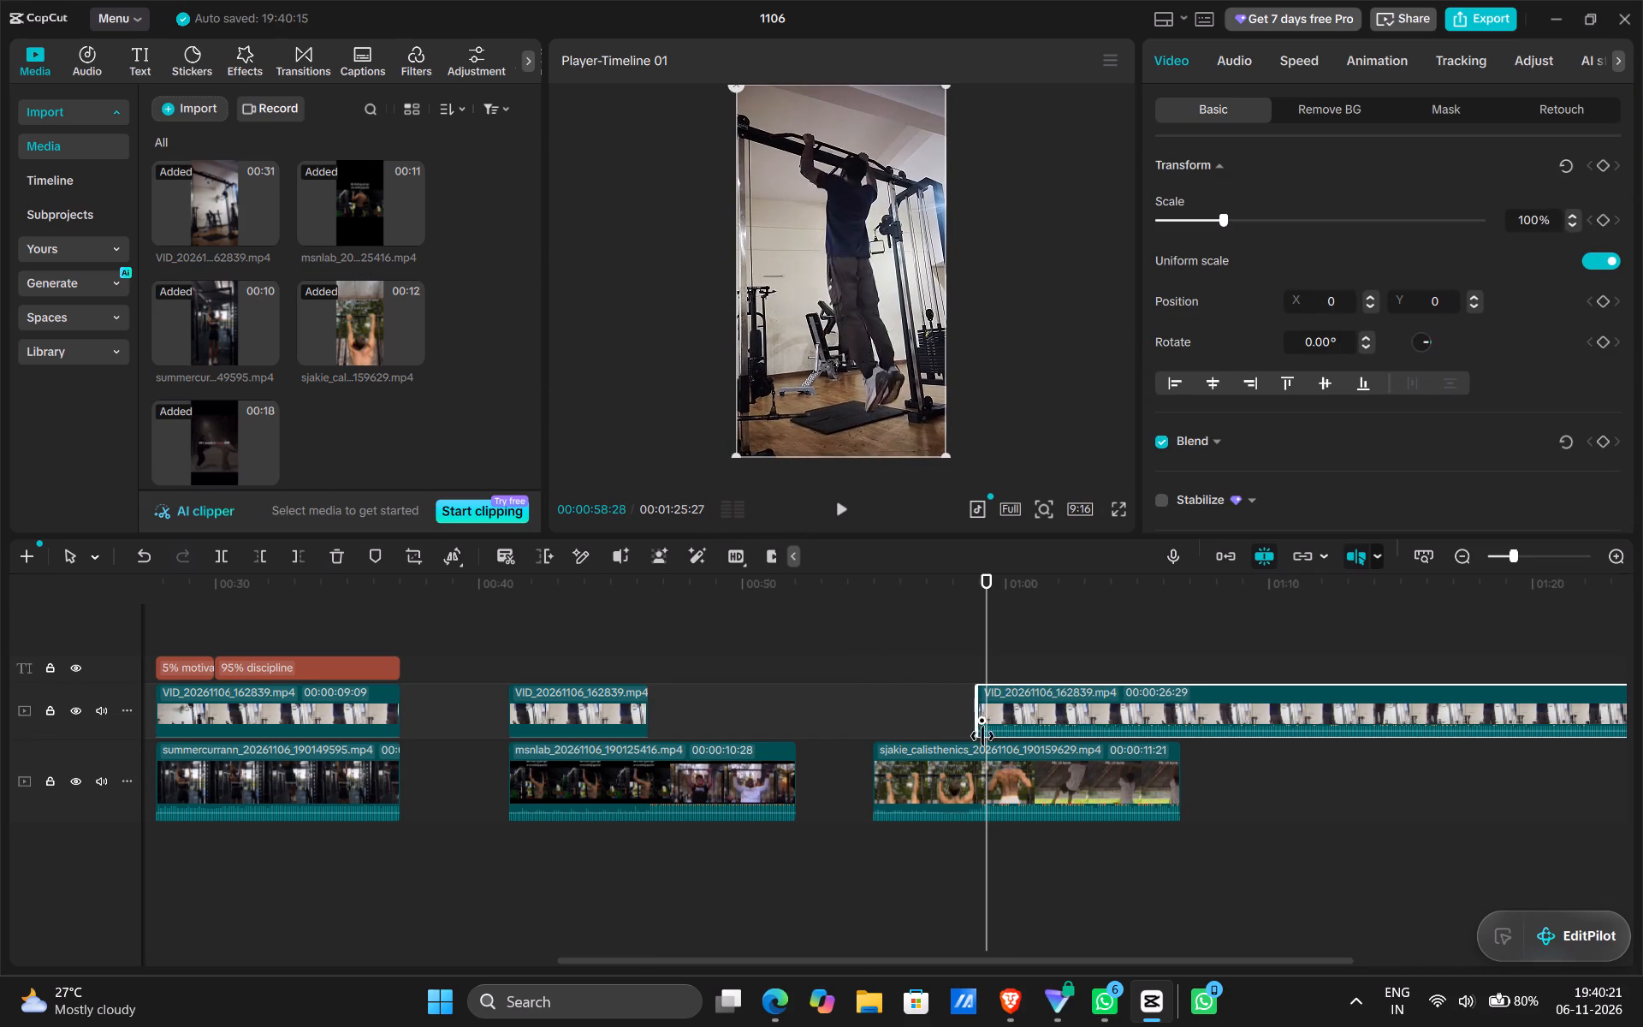
pyautogui.moveTo(982, 736); pyautogui.dragTo(962, 742)
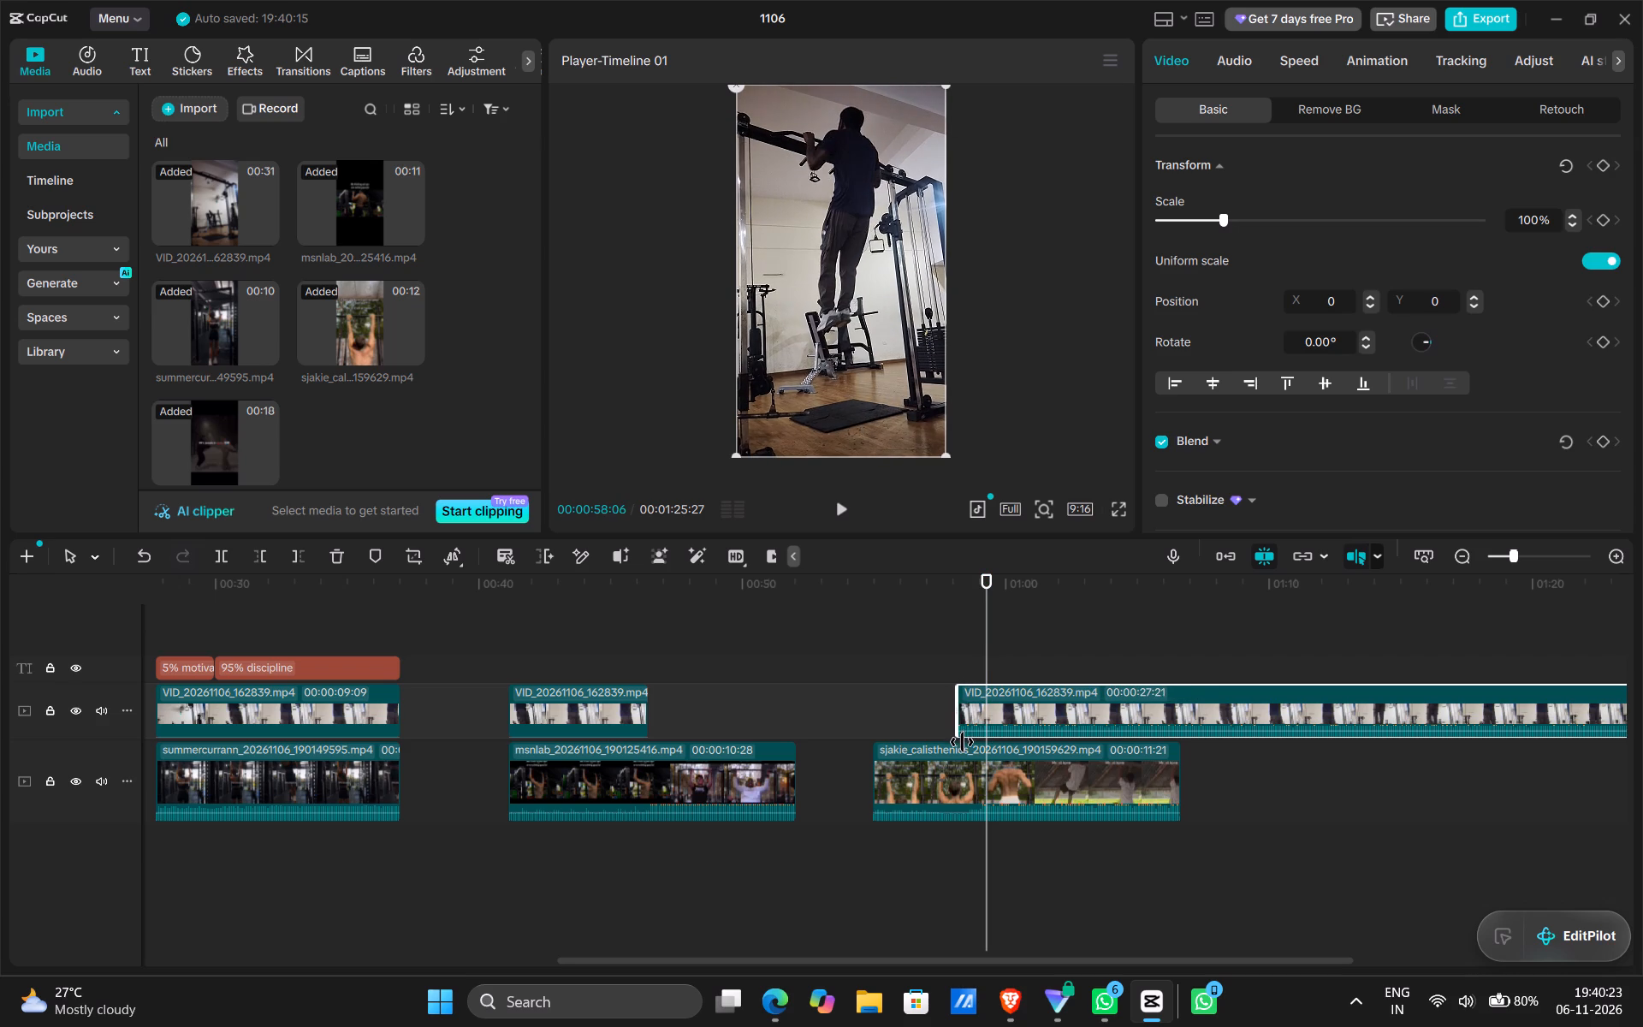
pyautogui.moveTo(962, 742); pyautogui.dragTo(987, 744)
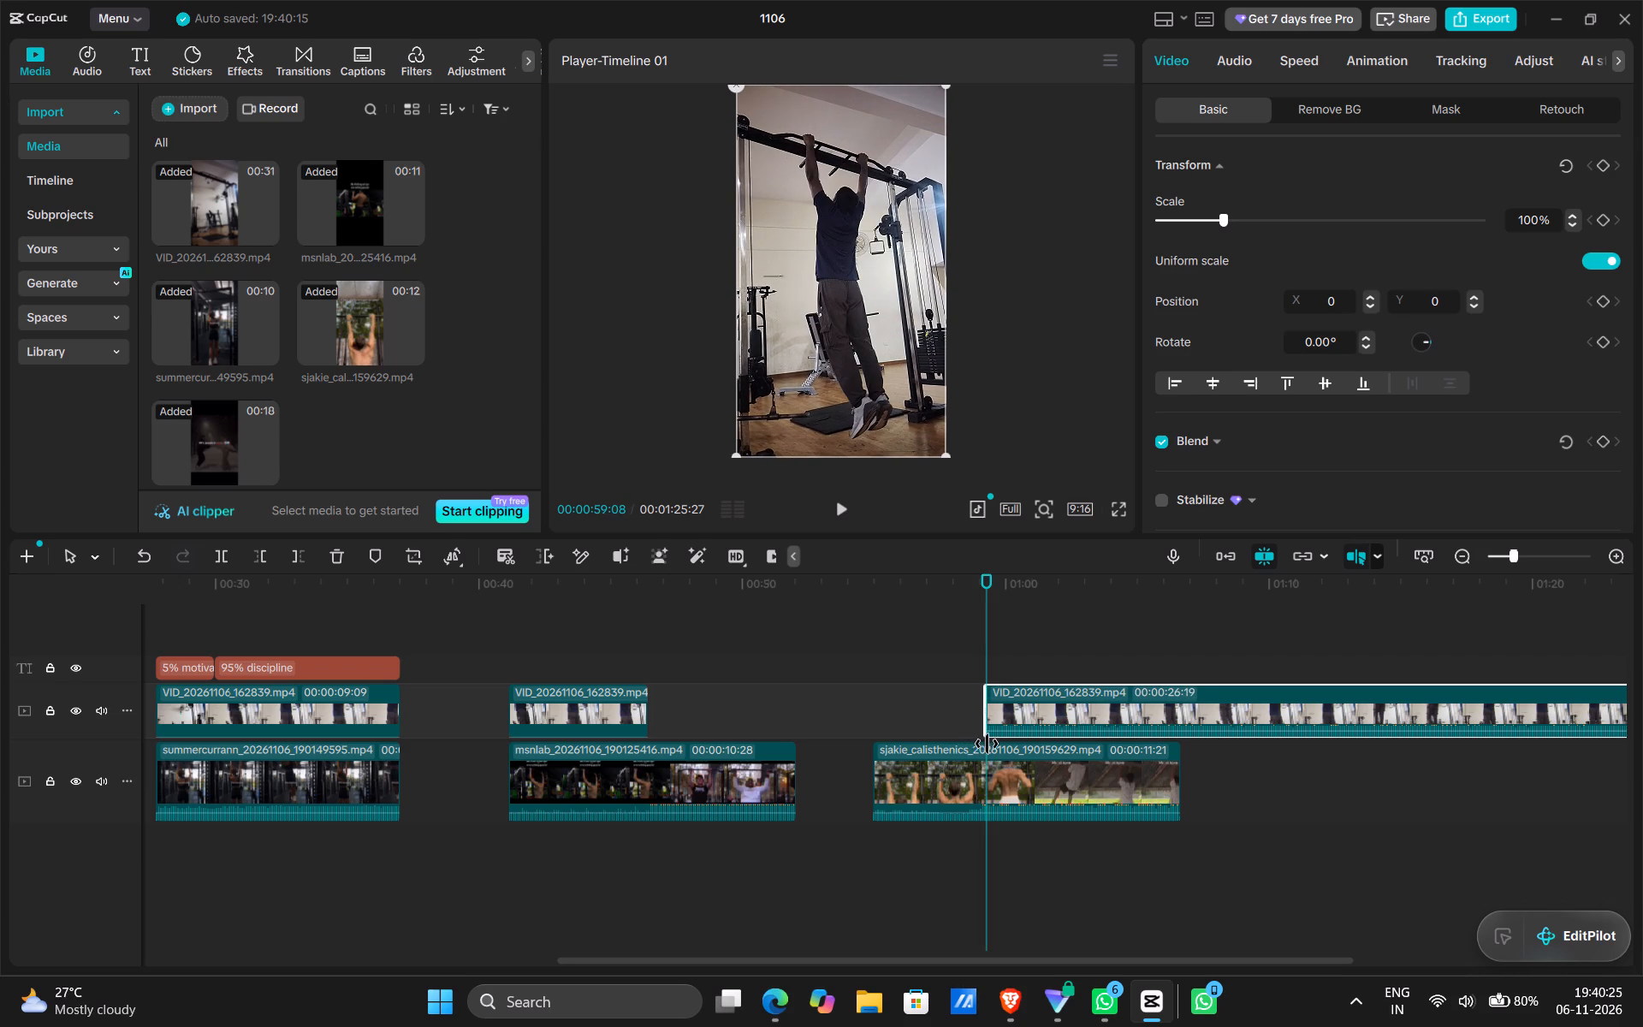
pyautogui.moveTo(987, 744); pyautogui.dragTo(992, 751)
# Move the trimmed pull-up clip back so its start aligns with the start of the sjakie_calisthenics clip.
pyautogui.moveTo(1030, 716); pyautogui.dragTo(946, 727)
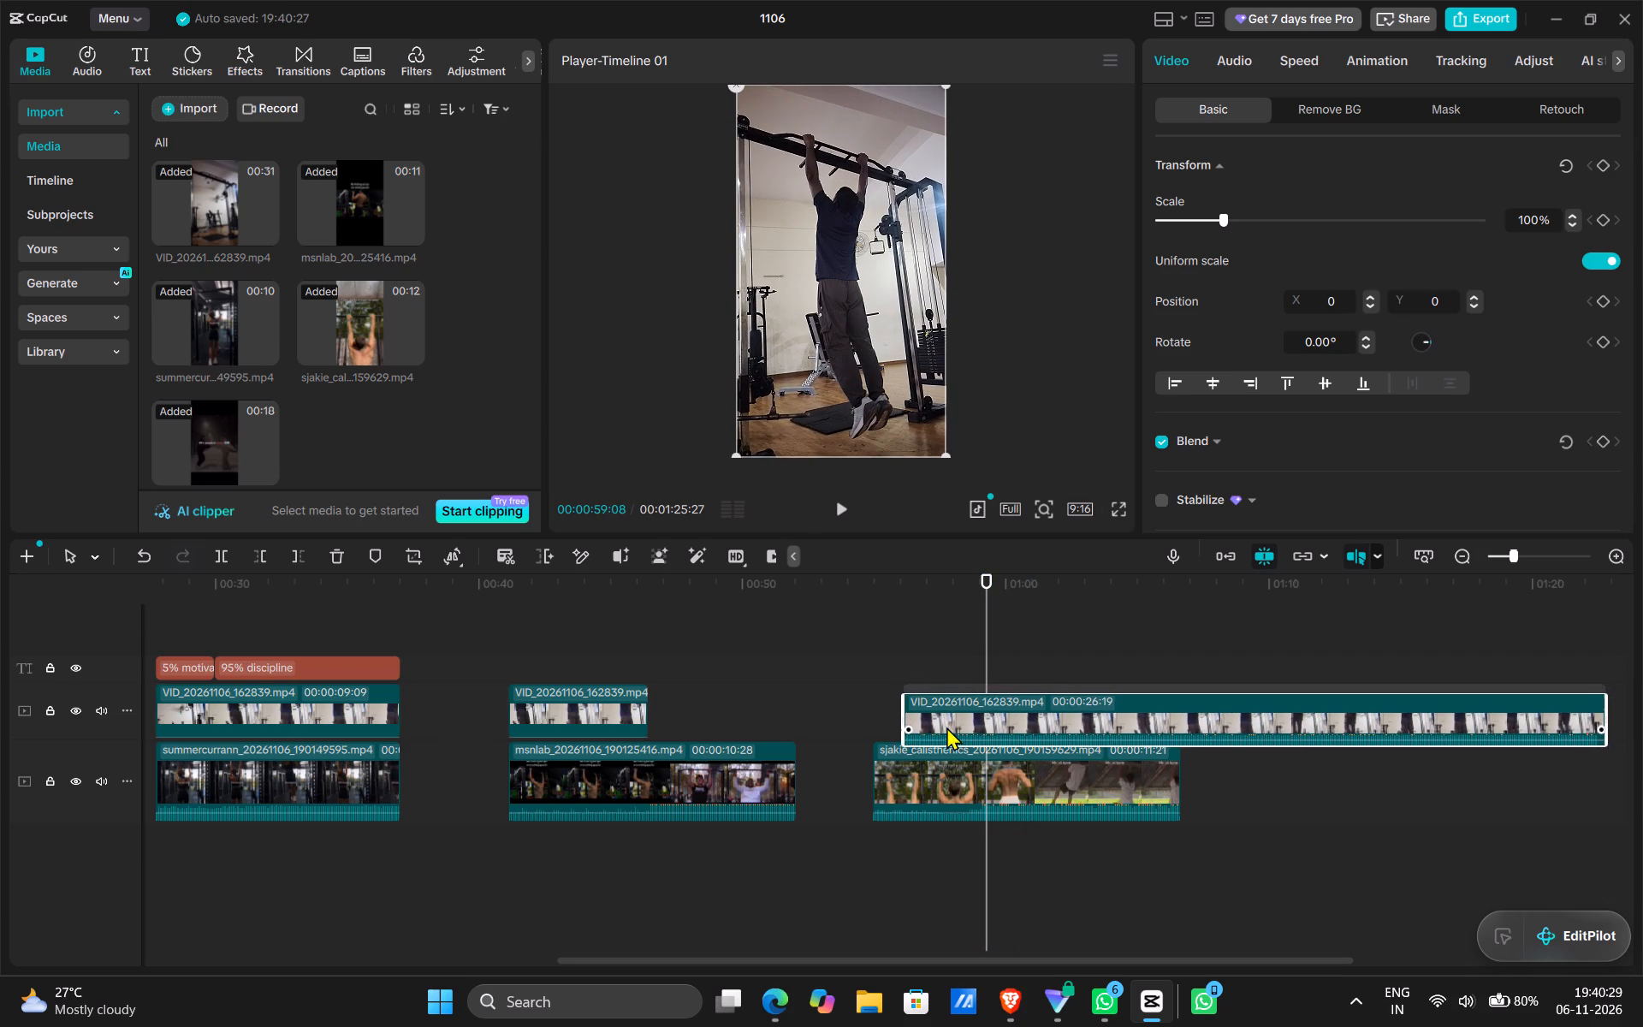
pyautogui.moveTo(946, 727); pyautogui.dragTo(918, 720)
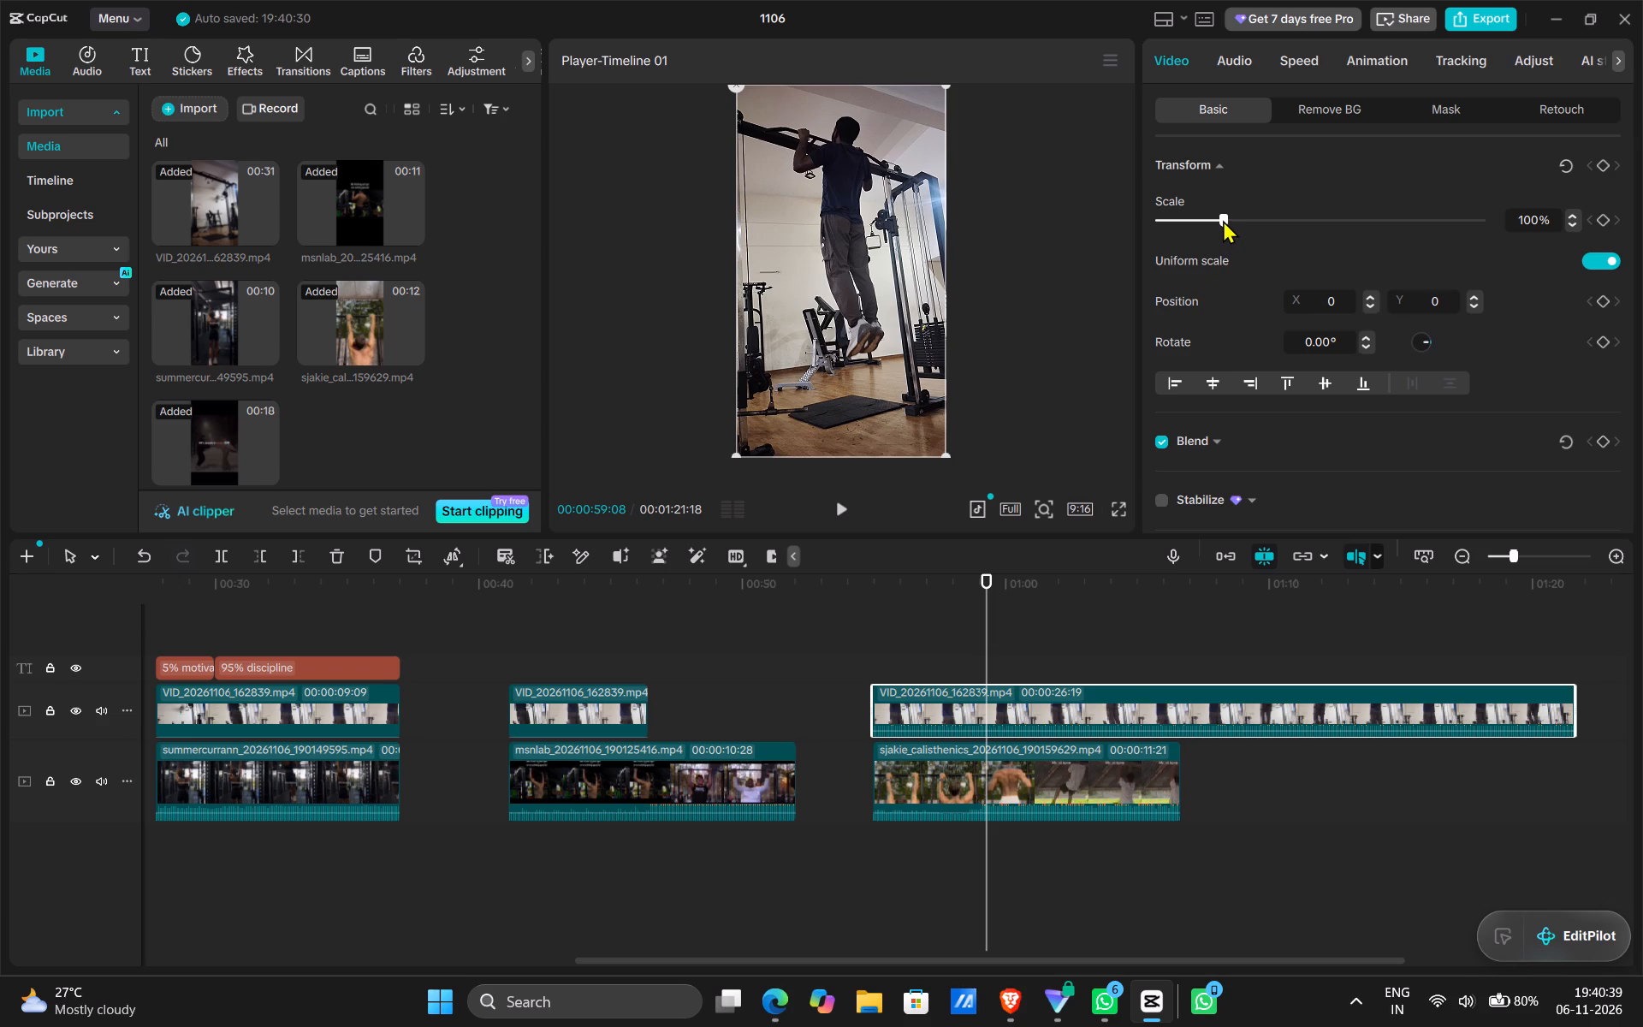
# Scale the new pull-up clip to 121% and shift it down to position Y -405.
pyautogui.moveTo(1223, 220); pyautogui.dragTo(1237, 221)
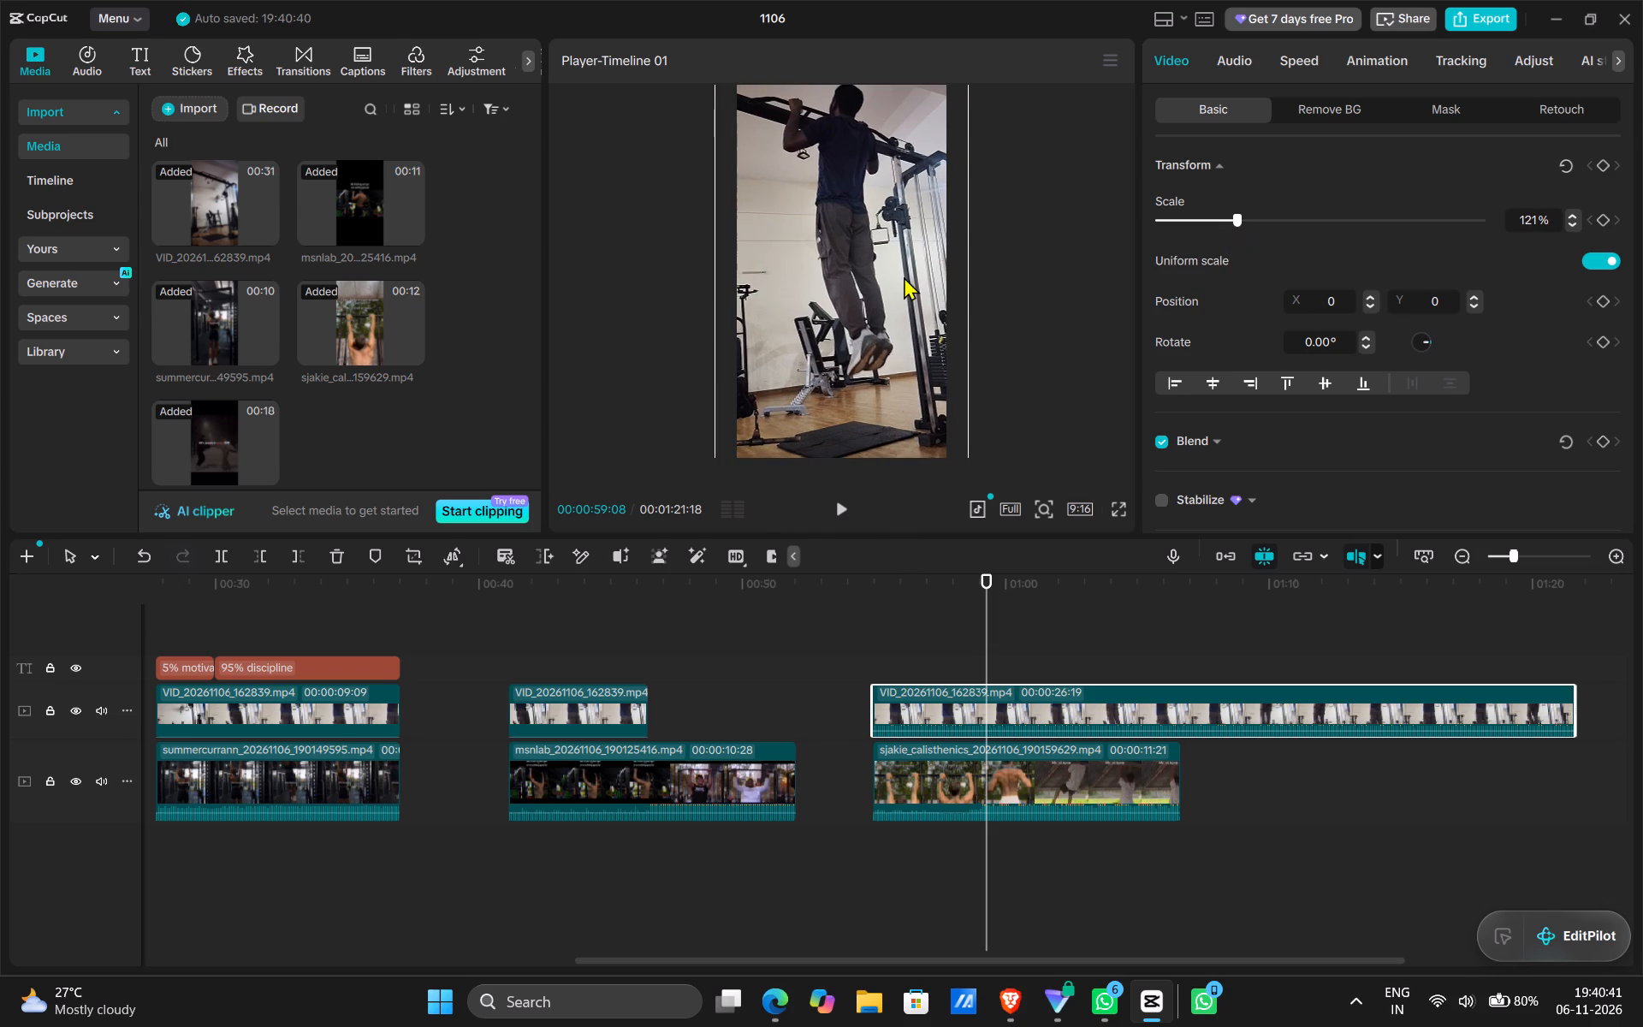
pyautogui.moveTo(904, 276); pyautogui.dragTo(906, 313)
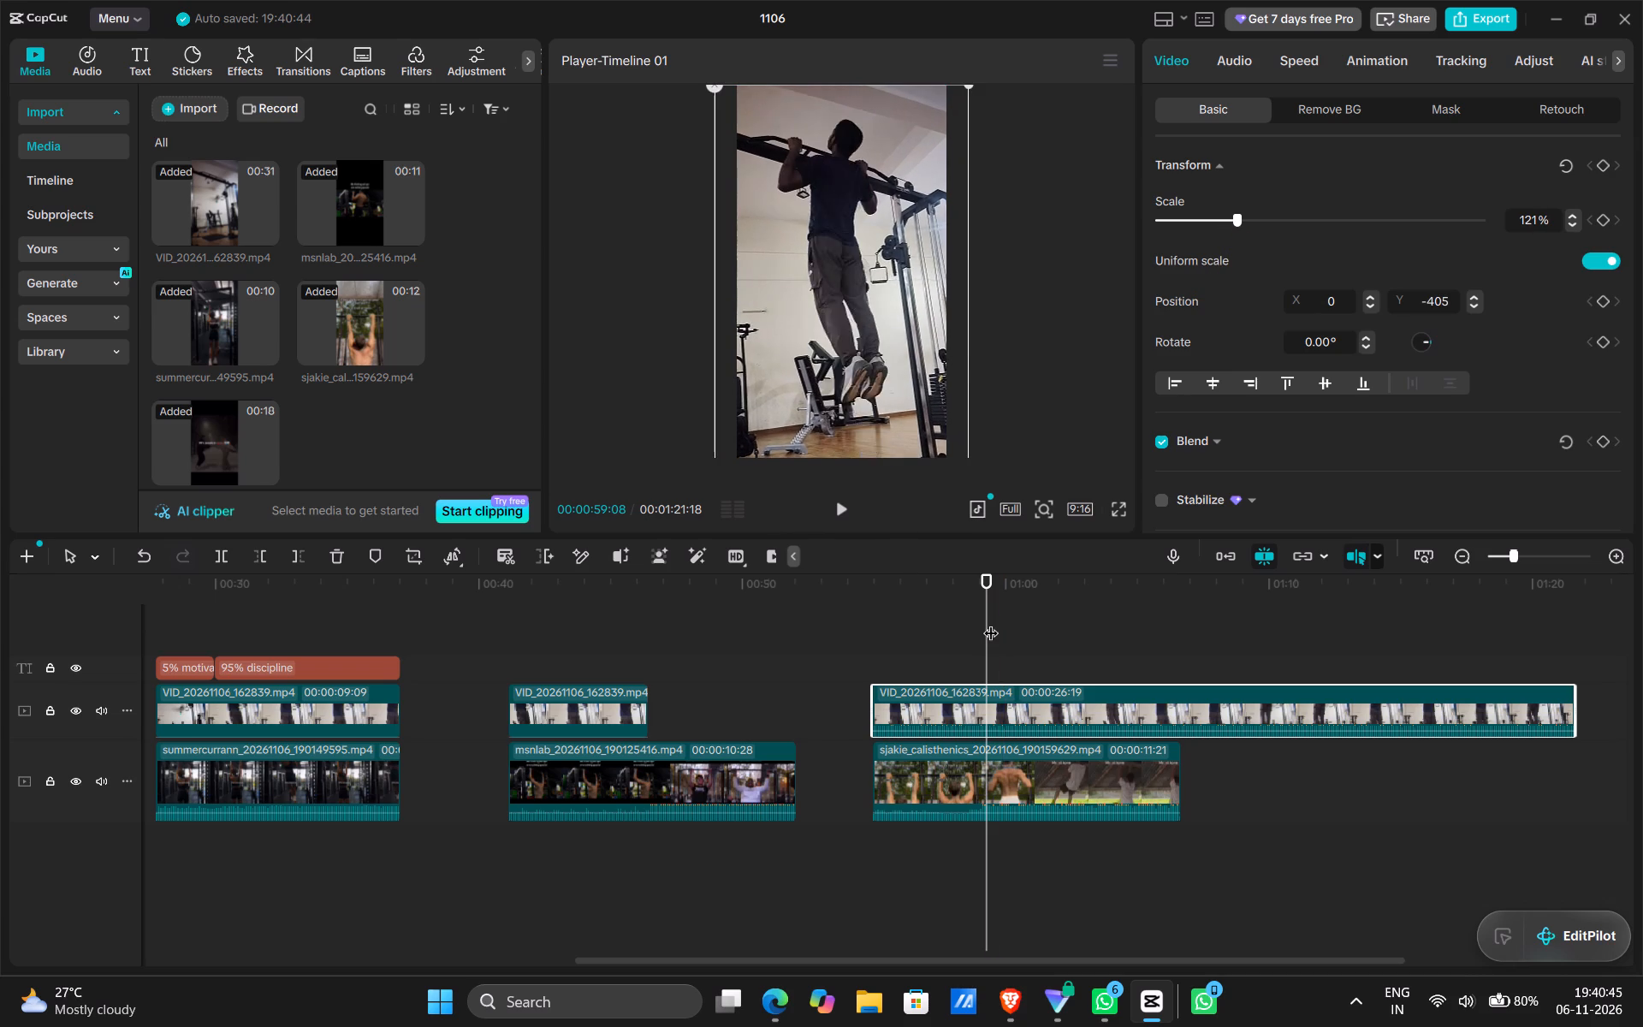
# Scrub the scaled pull-up clip from about 00:00:55:14 to past the reference's end, checking that the body stays in frame.
pyautogui.moveTo(991, 622); pyautogui.dragTo(887, 638)
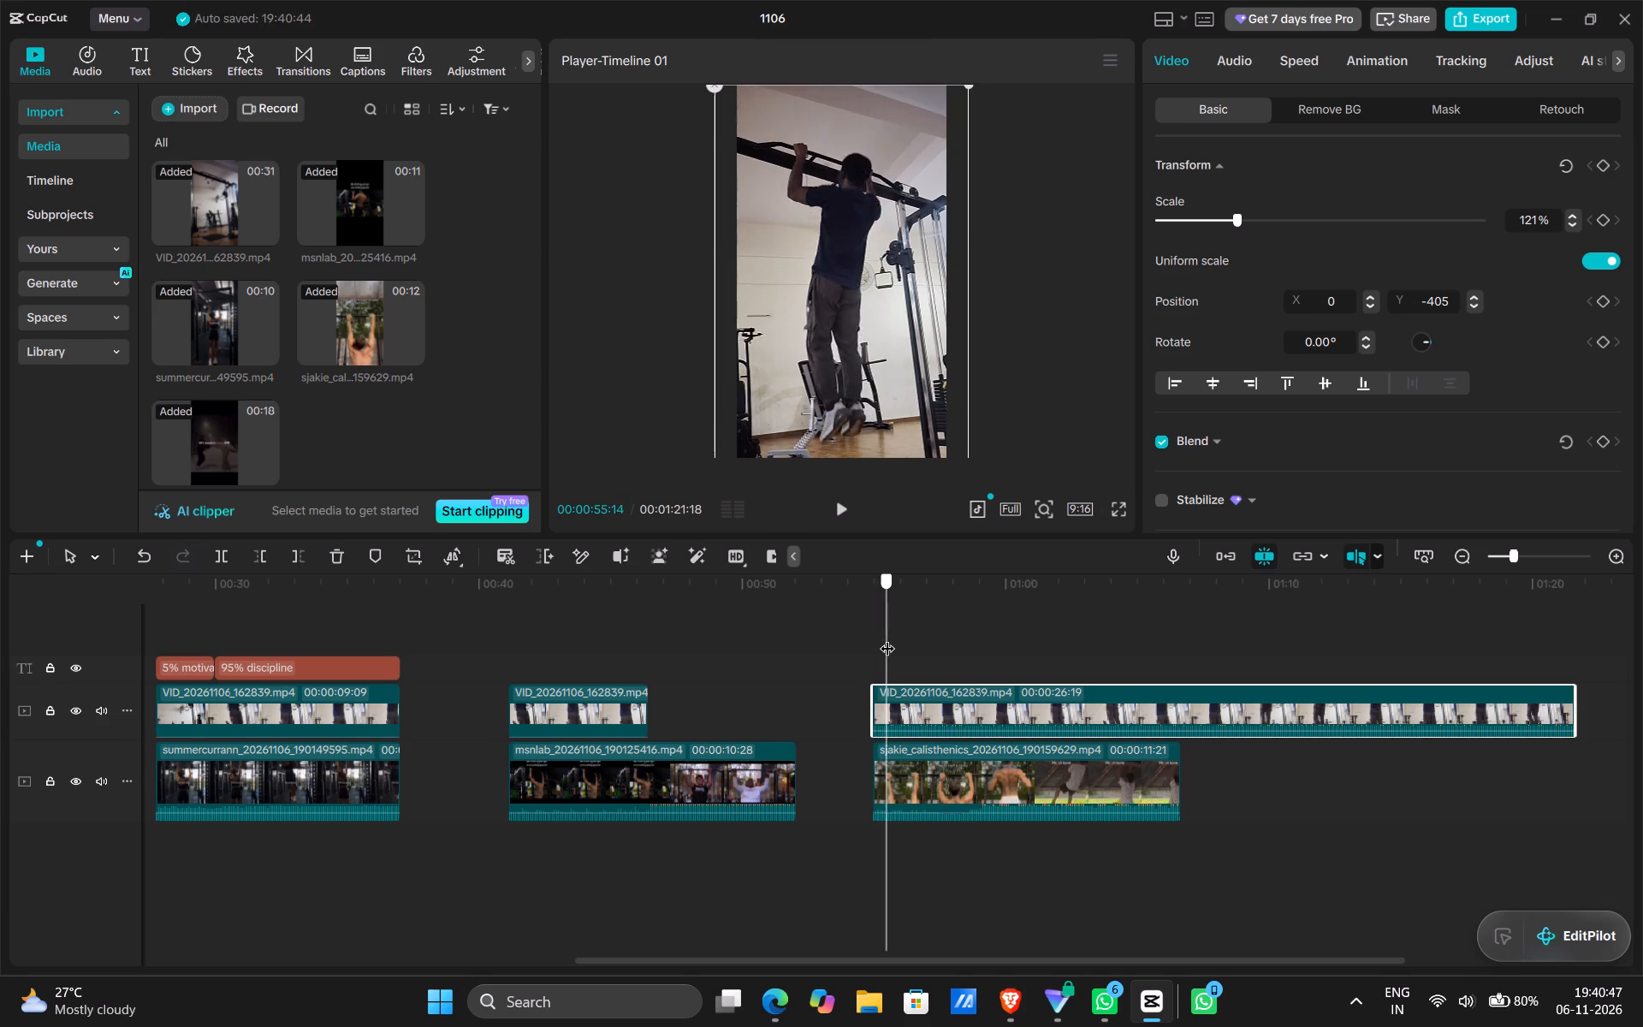
pyautogui.moveTo(887, 638); pyautogui.dragTo(929, 644)
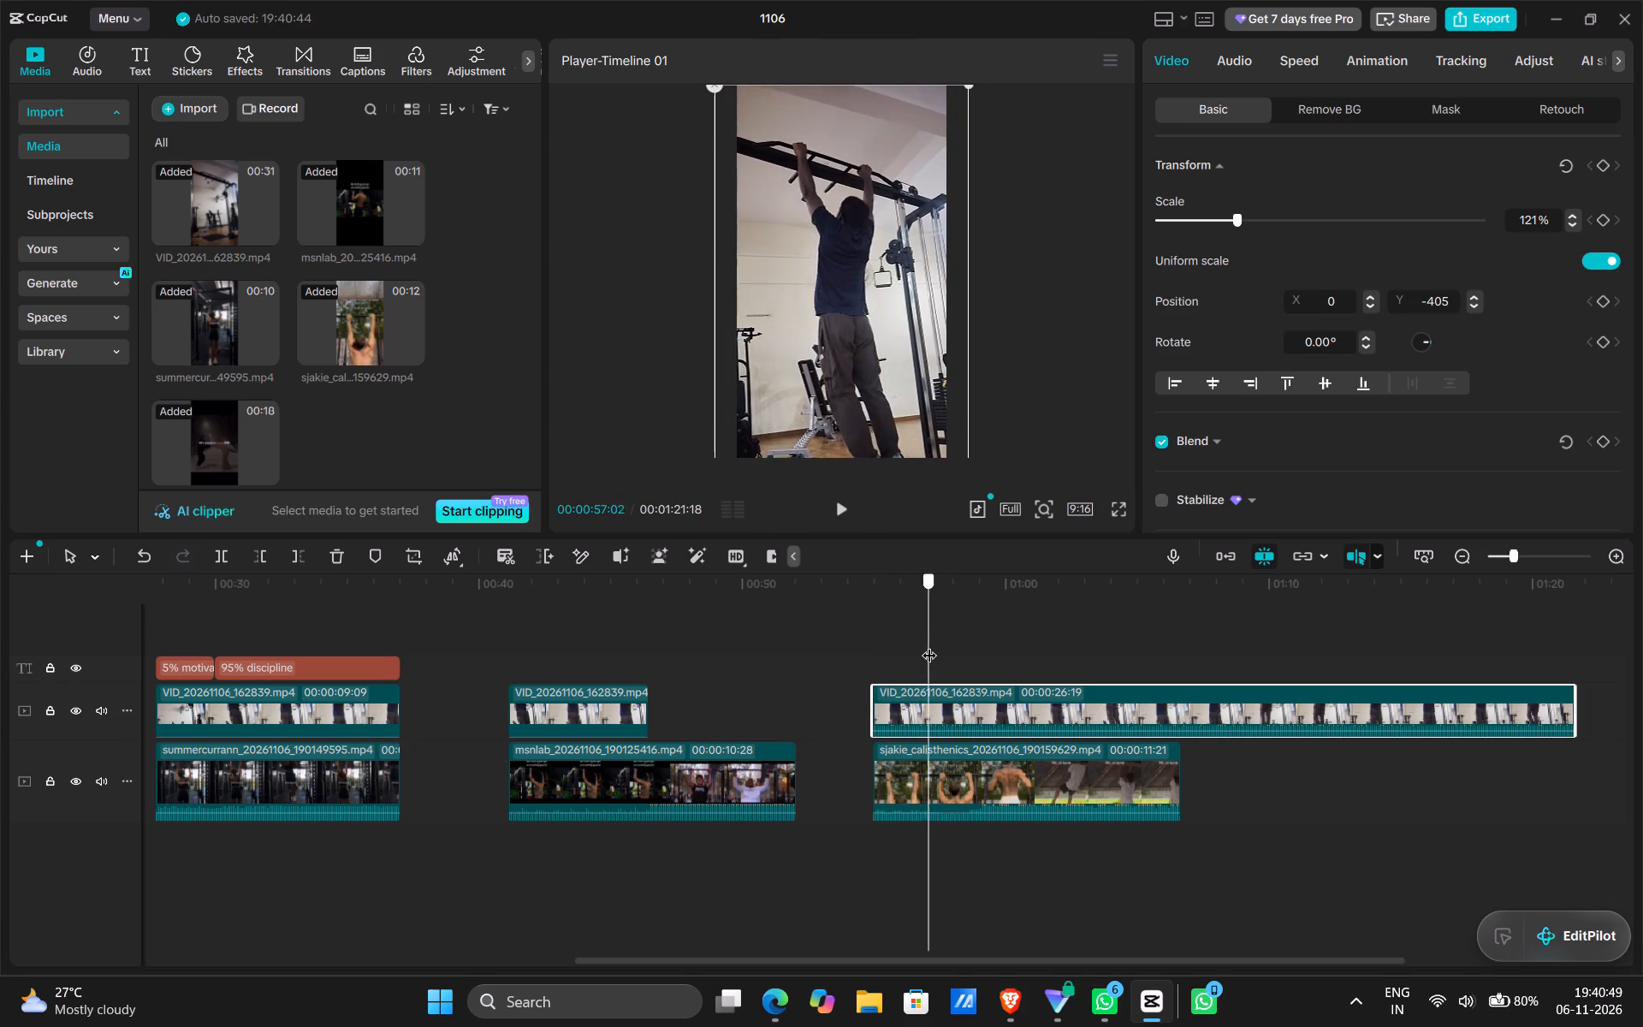
pyautogui.moveTo(929, 644); pyautogui.dragTo(974, 650)
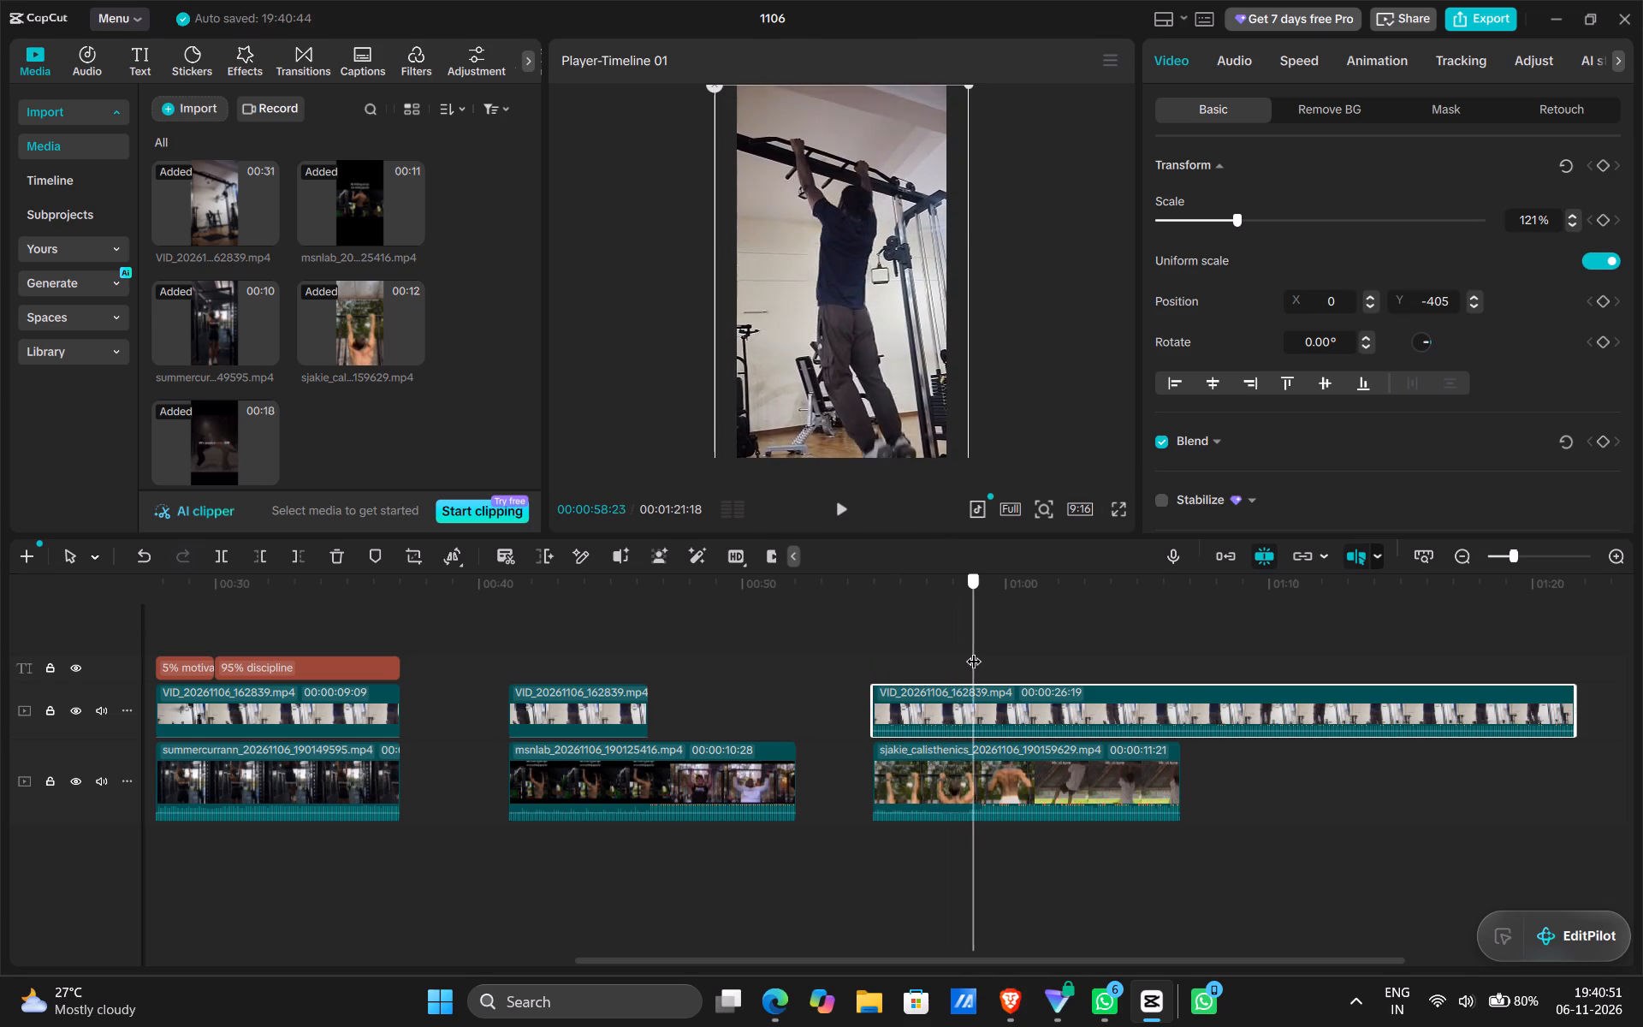
pyautogui.moveTo(974, 650); pyautogui.dragTo(1033, 653)
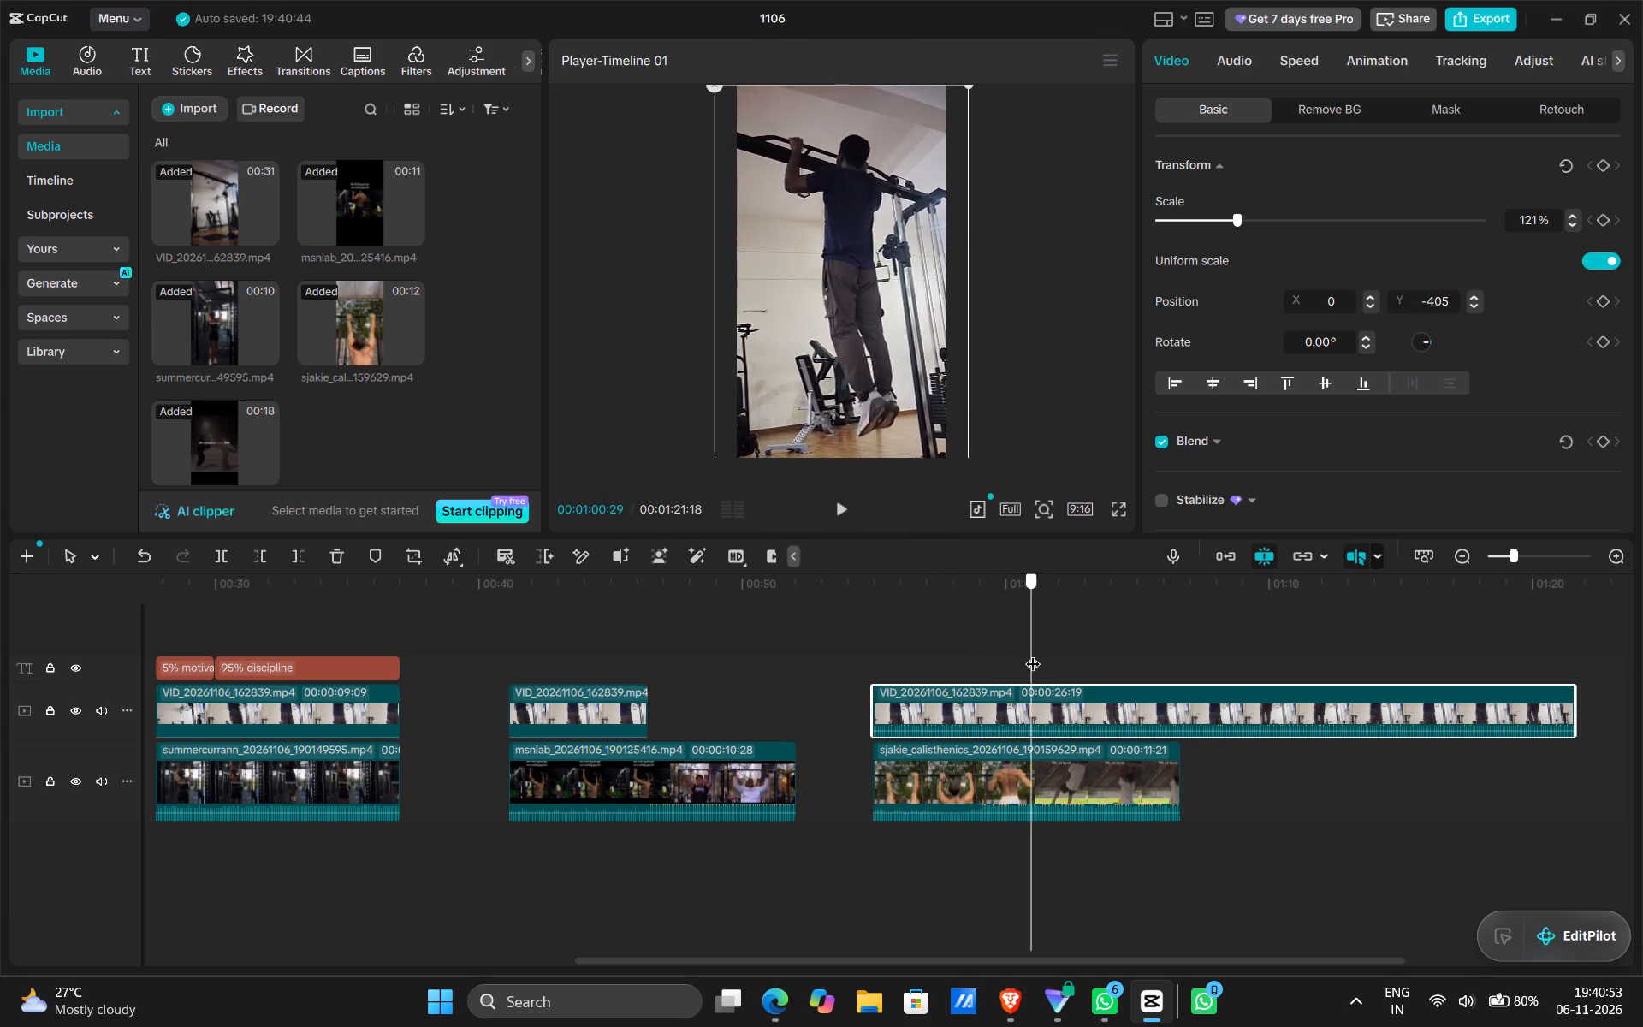
pyautogui.moveTo(1033, 653); pyautogui.dragTo(1148, 634)
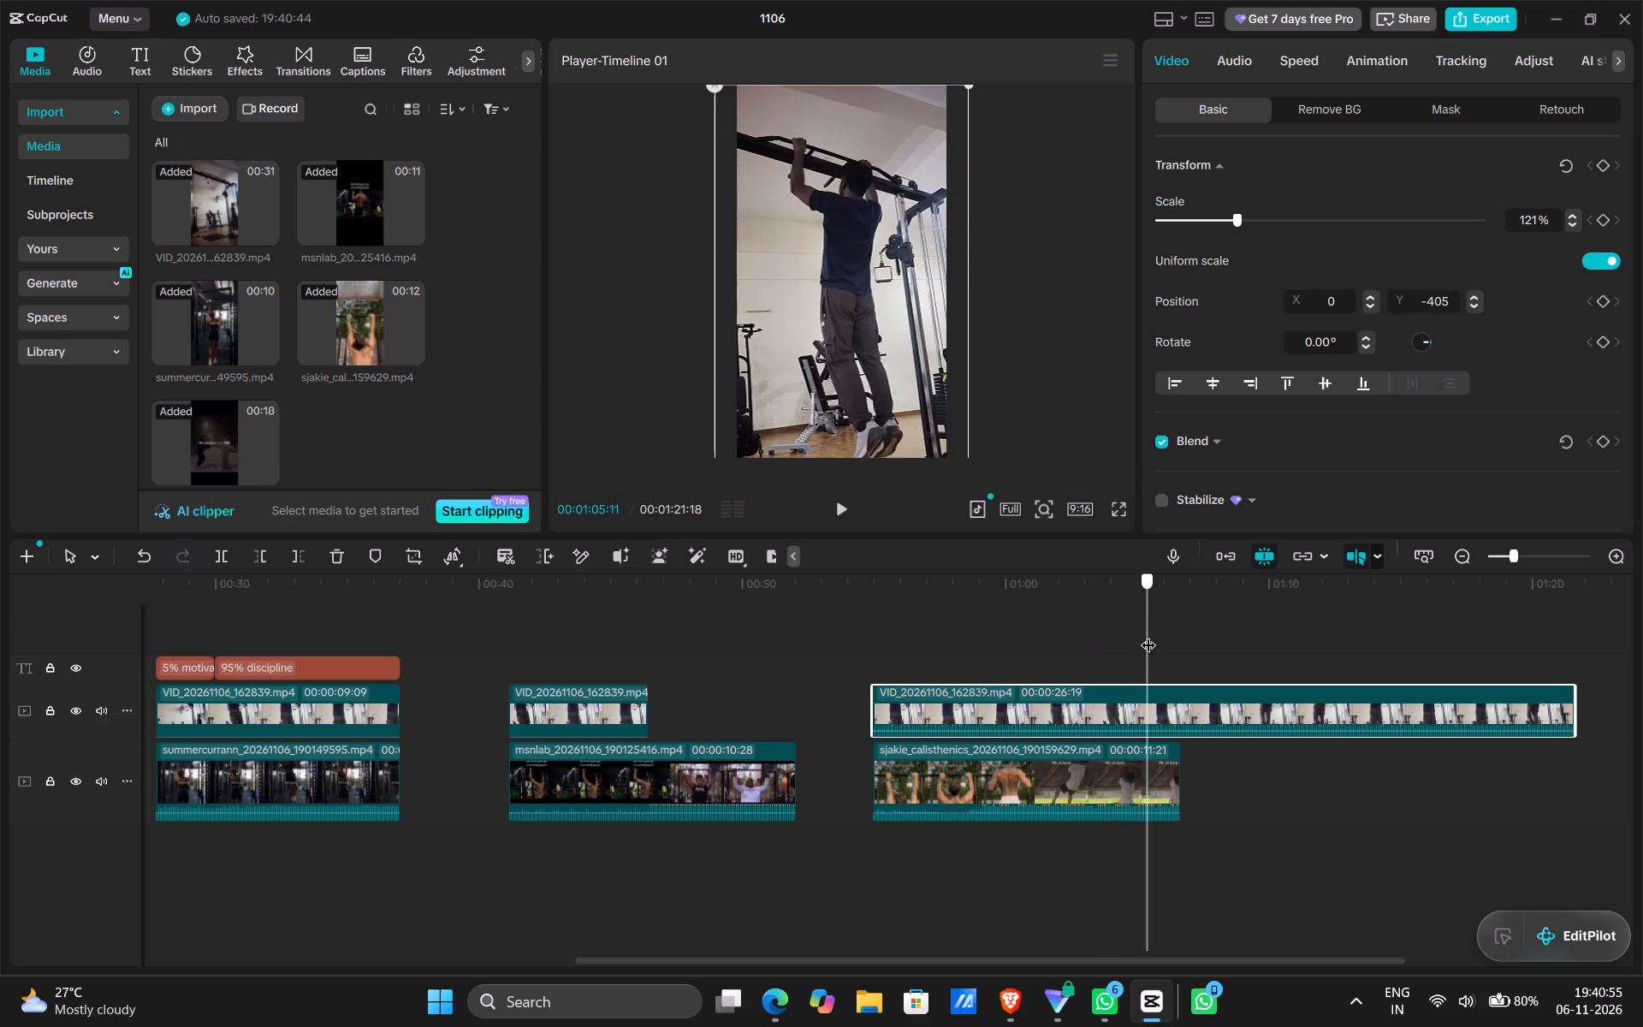
pyautogui.moveTo(1148, 634); pyautogui.dragTo(1189, 634)
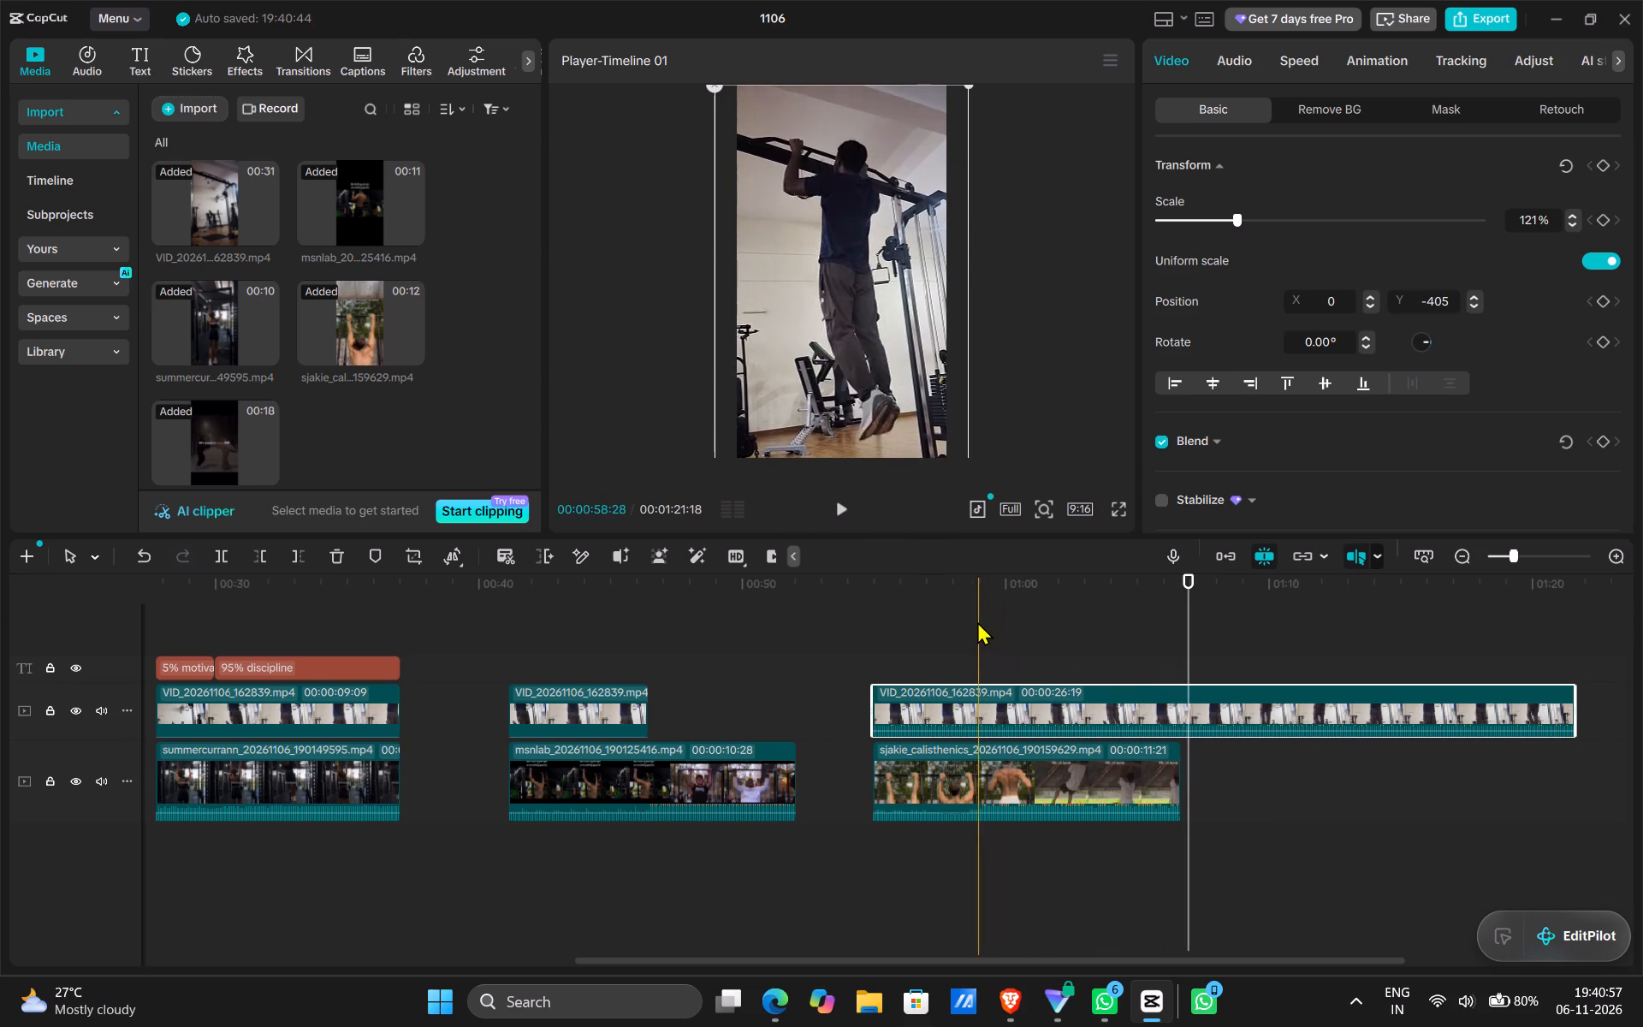
# Hide the VID_20261106_162839 track and scrub the sjakie_calisthenics reference to examine its pull-up reps, caption timing and the change to the home scene.
pyautogui.click(80, 708)
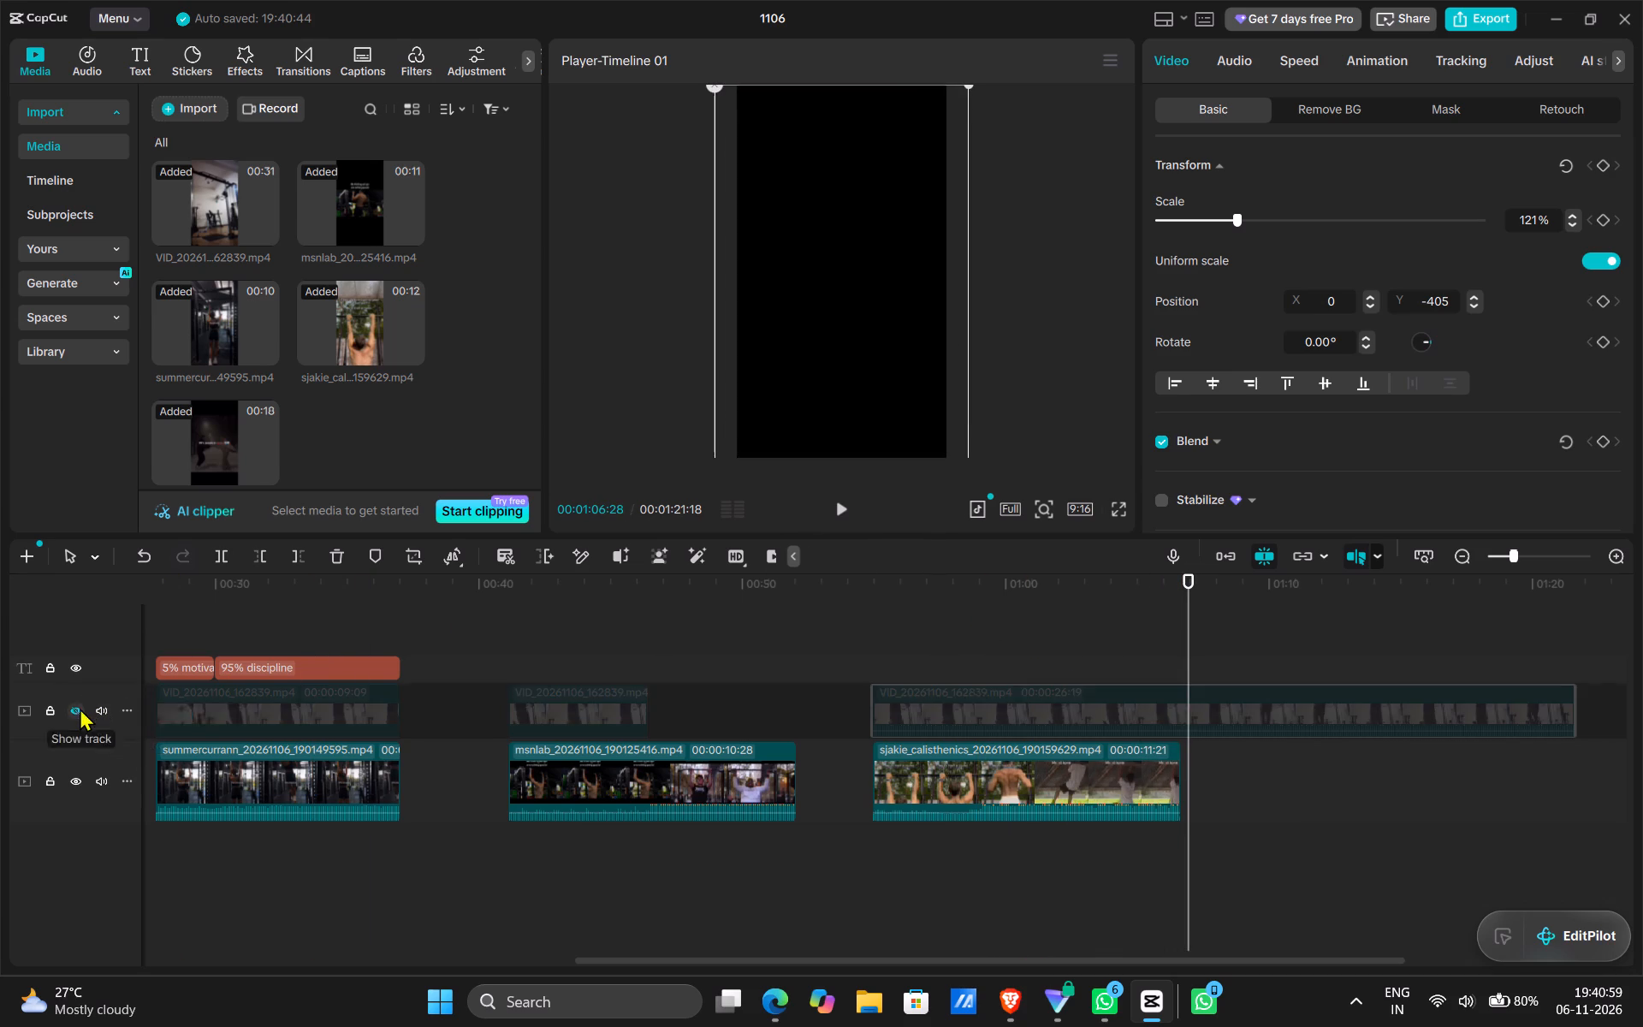
pyautogui.moveTo(1186, 637); pyautogui.dragTo(964, 650)
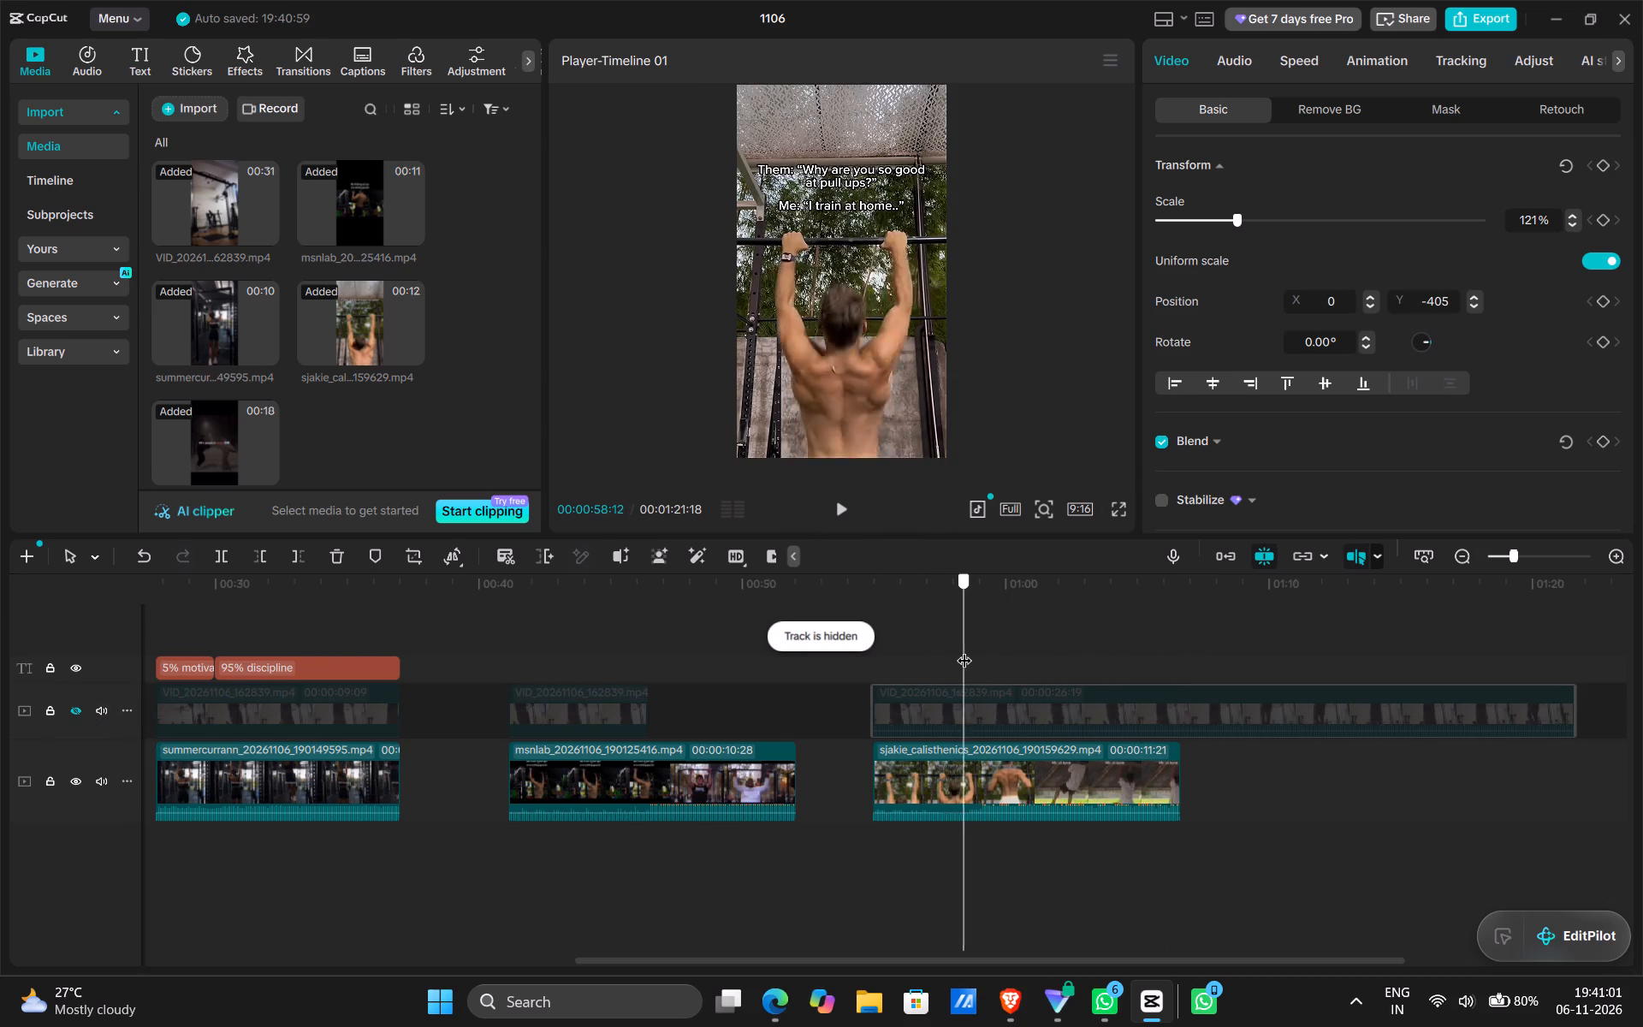
pyautogui.moveTo(964, 650); pyautogui.dragTo(983, 656)
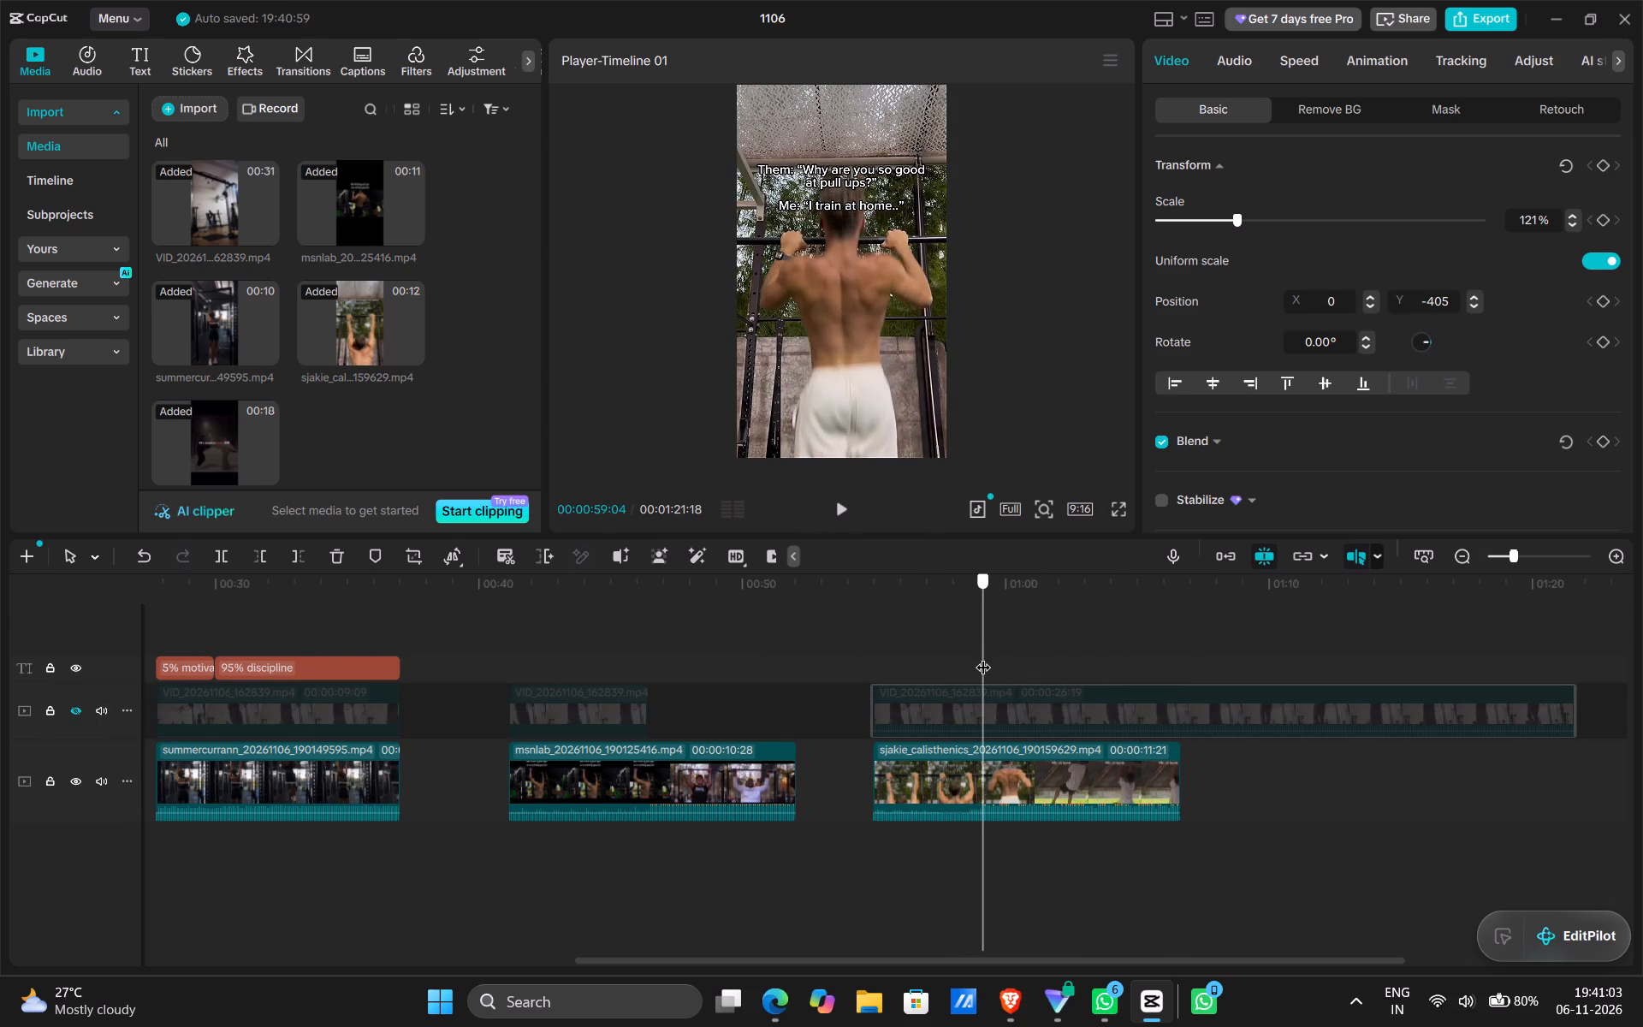
pyautogui.moveTo(983, 656); pyautogui.dragTo(985, 659)
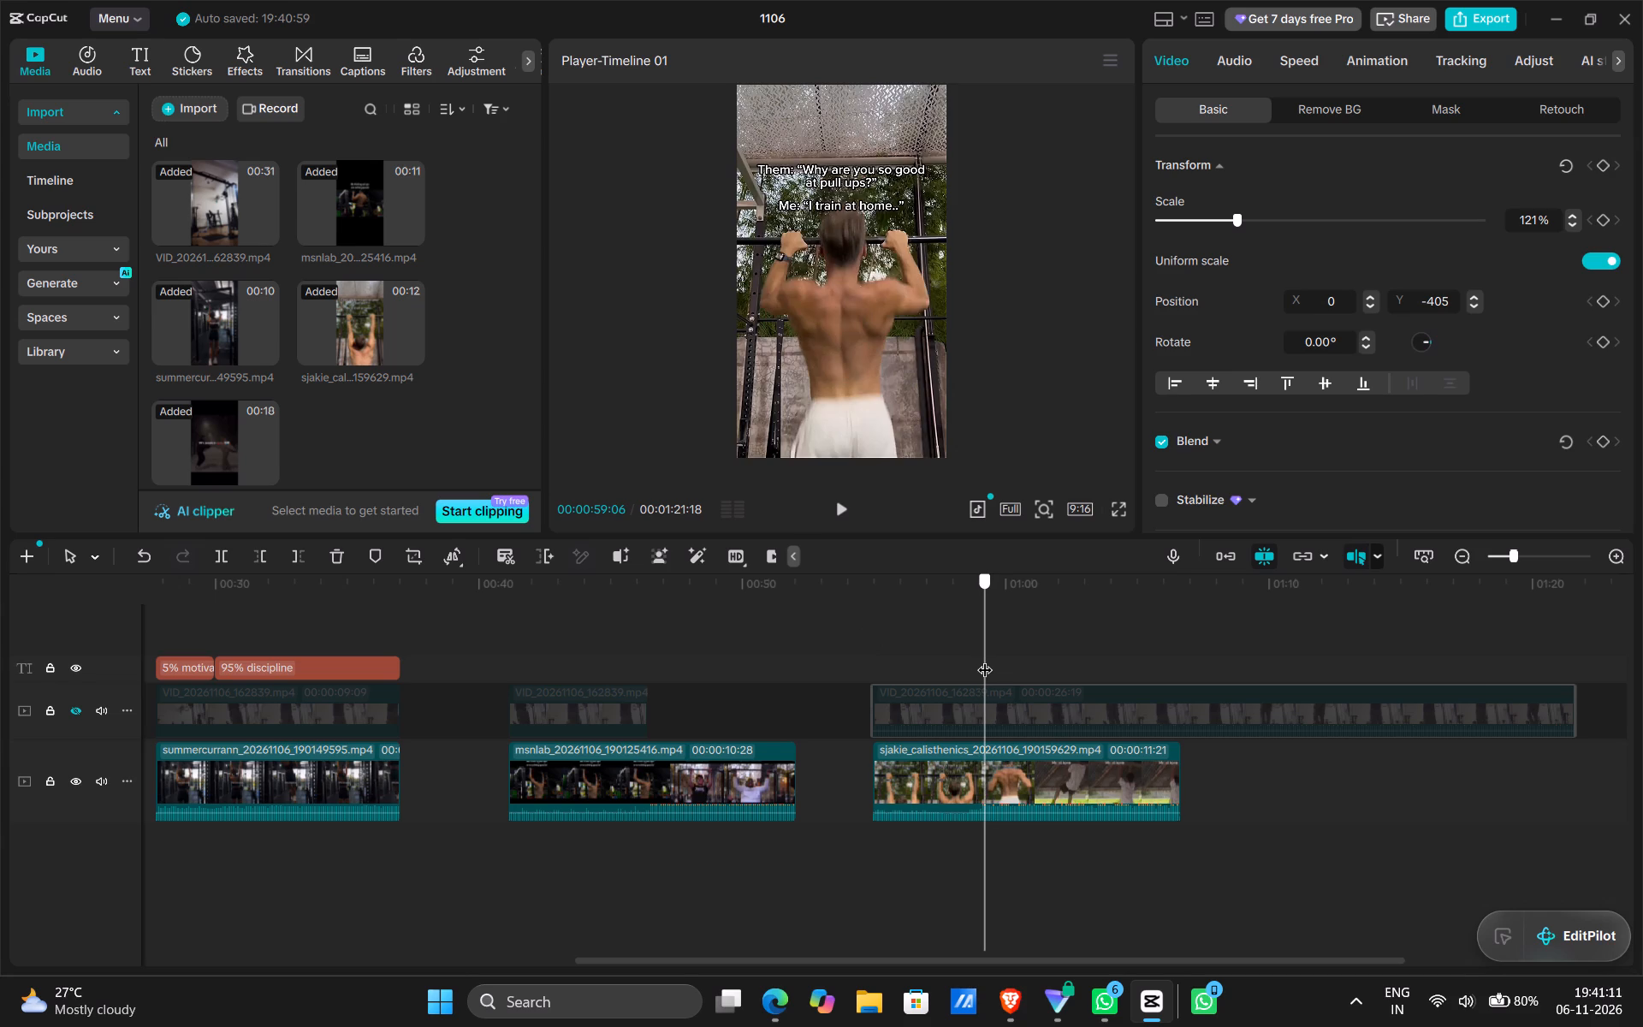
pyautogui.moveTo(985, 659); pyautogui.dragTo(985, 660)
pyautogui.moveTo(985, 660); pyautogui.dragTo(979, 664)
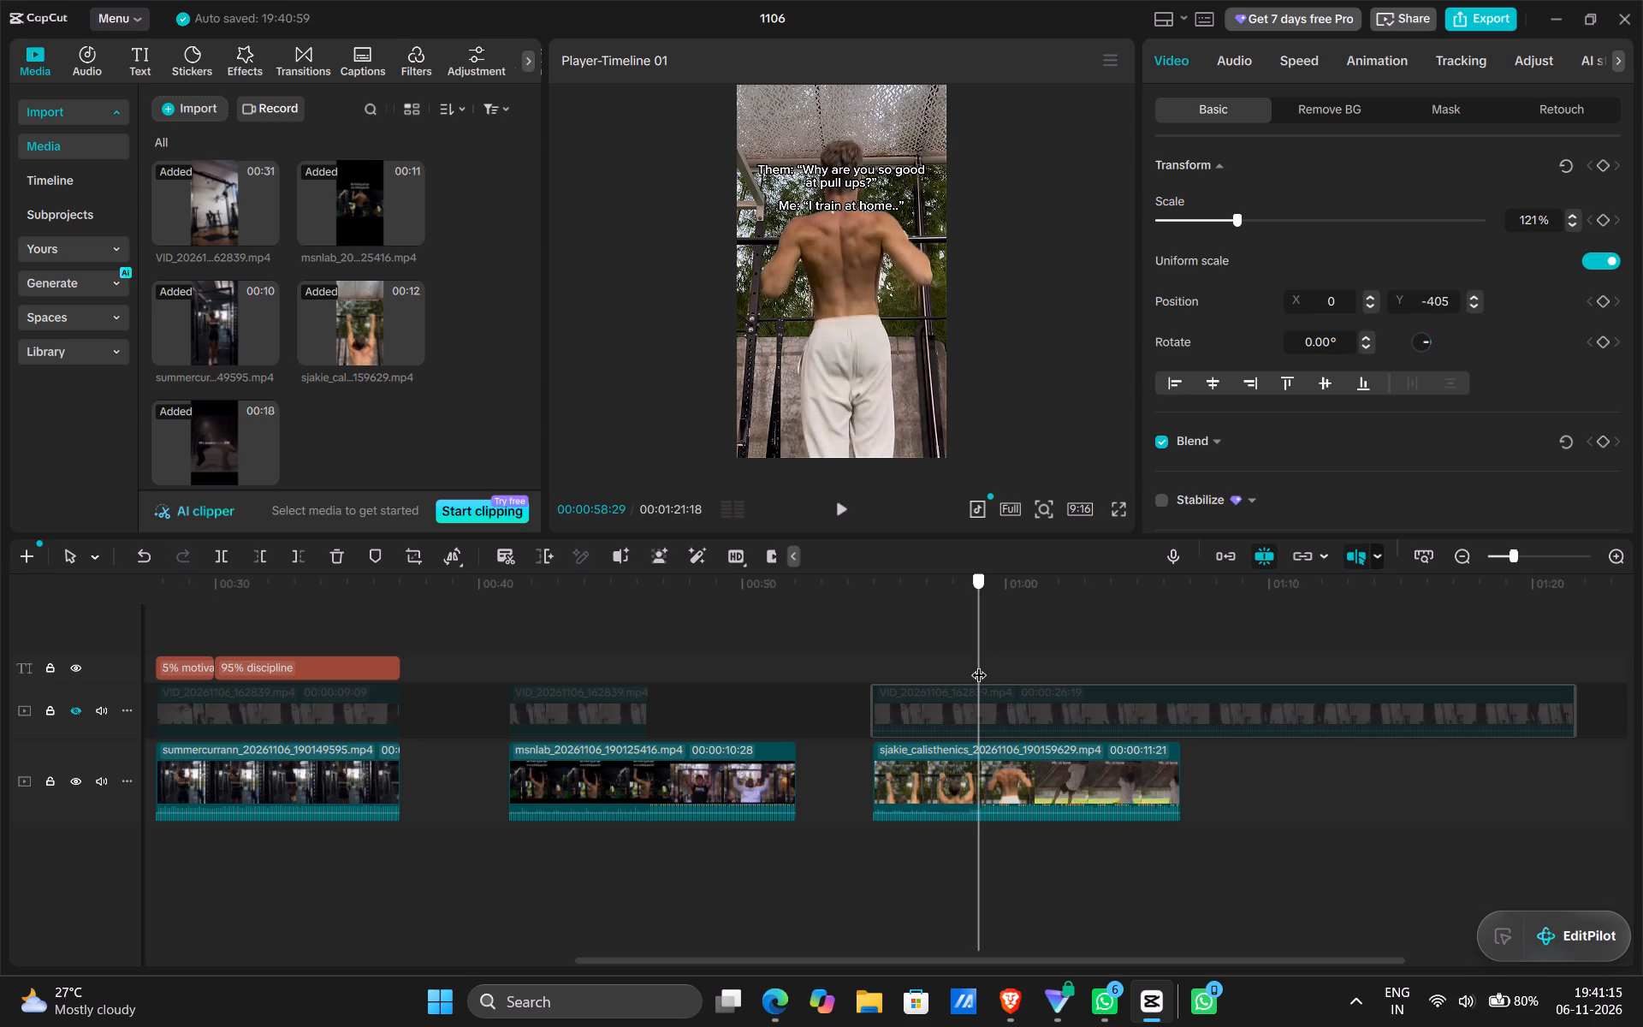
pyautogui.moveTo(979, 664); pyautogui.dragTo(1017, 659)
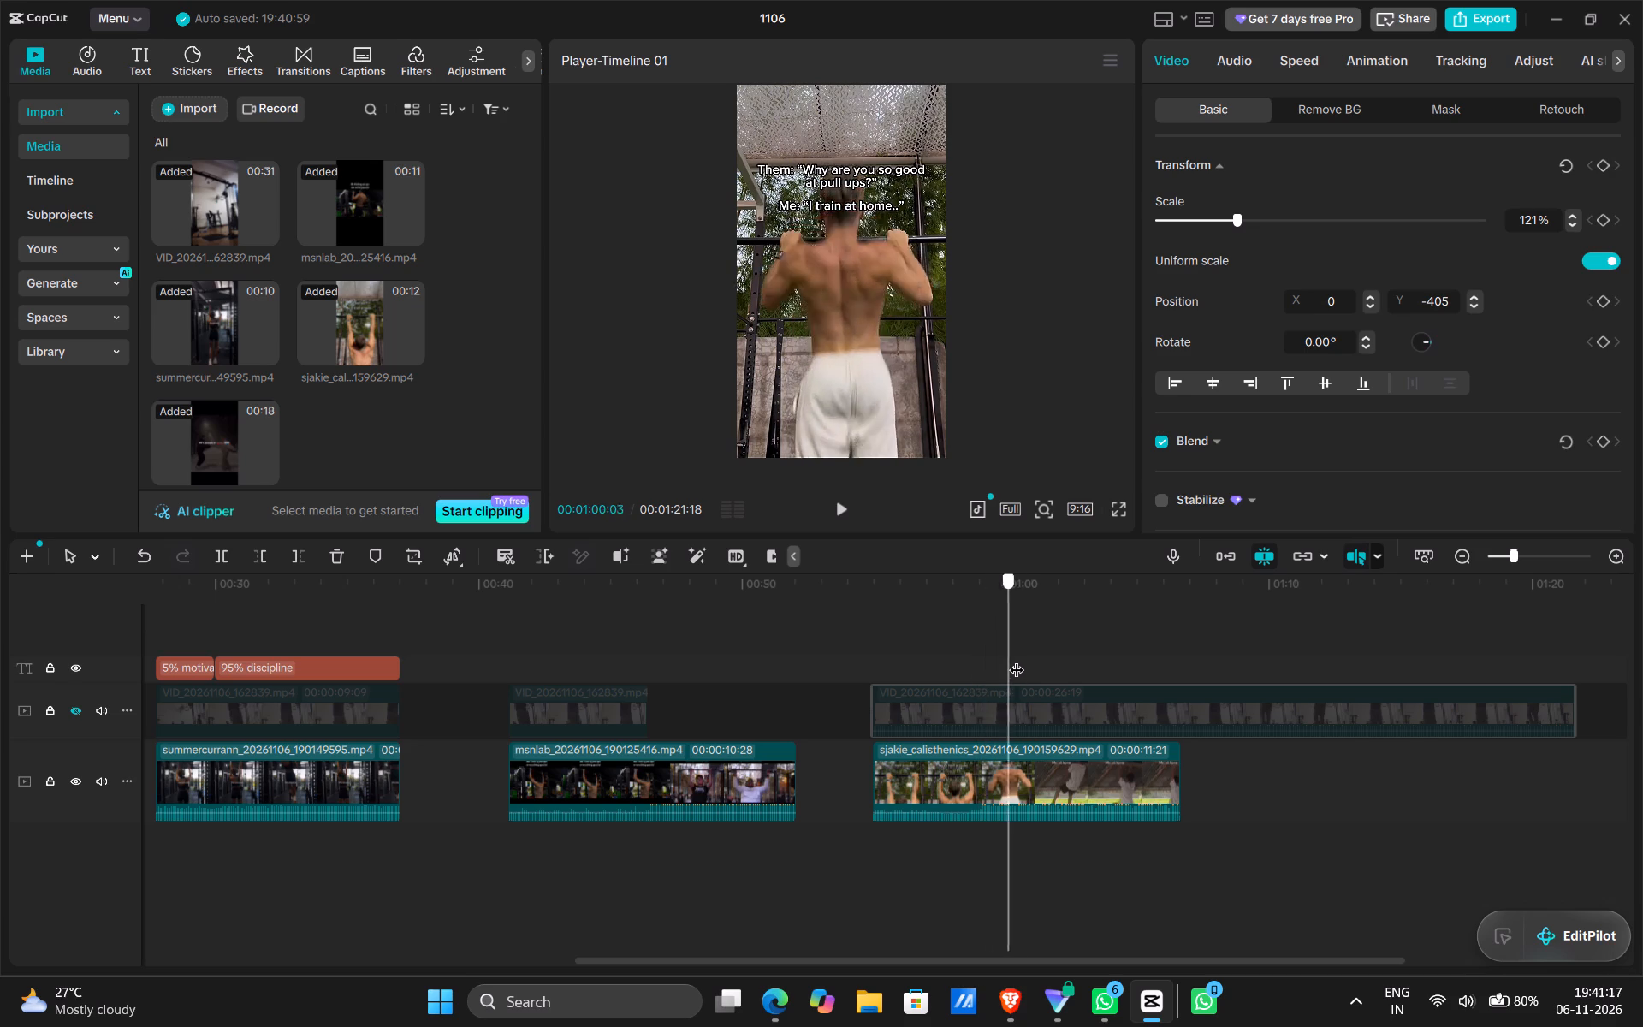
pyautogui.moveTo(1017, 659); pyautogui.dragTo(935, 656)
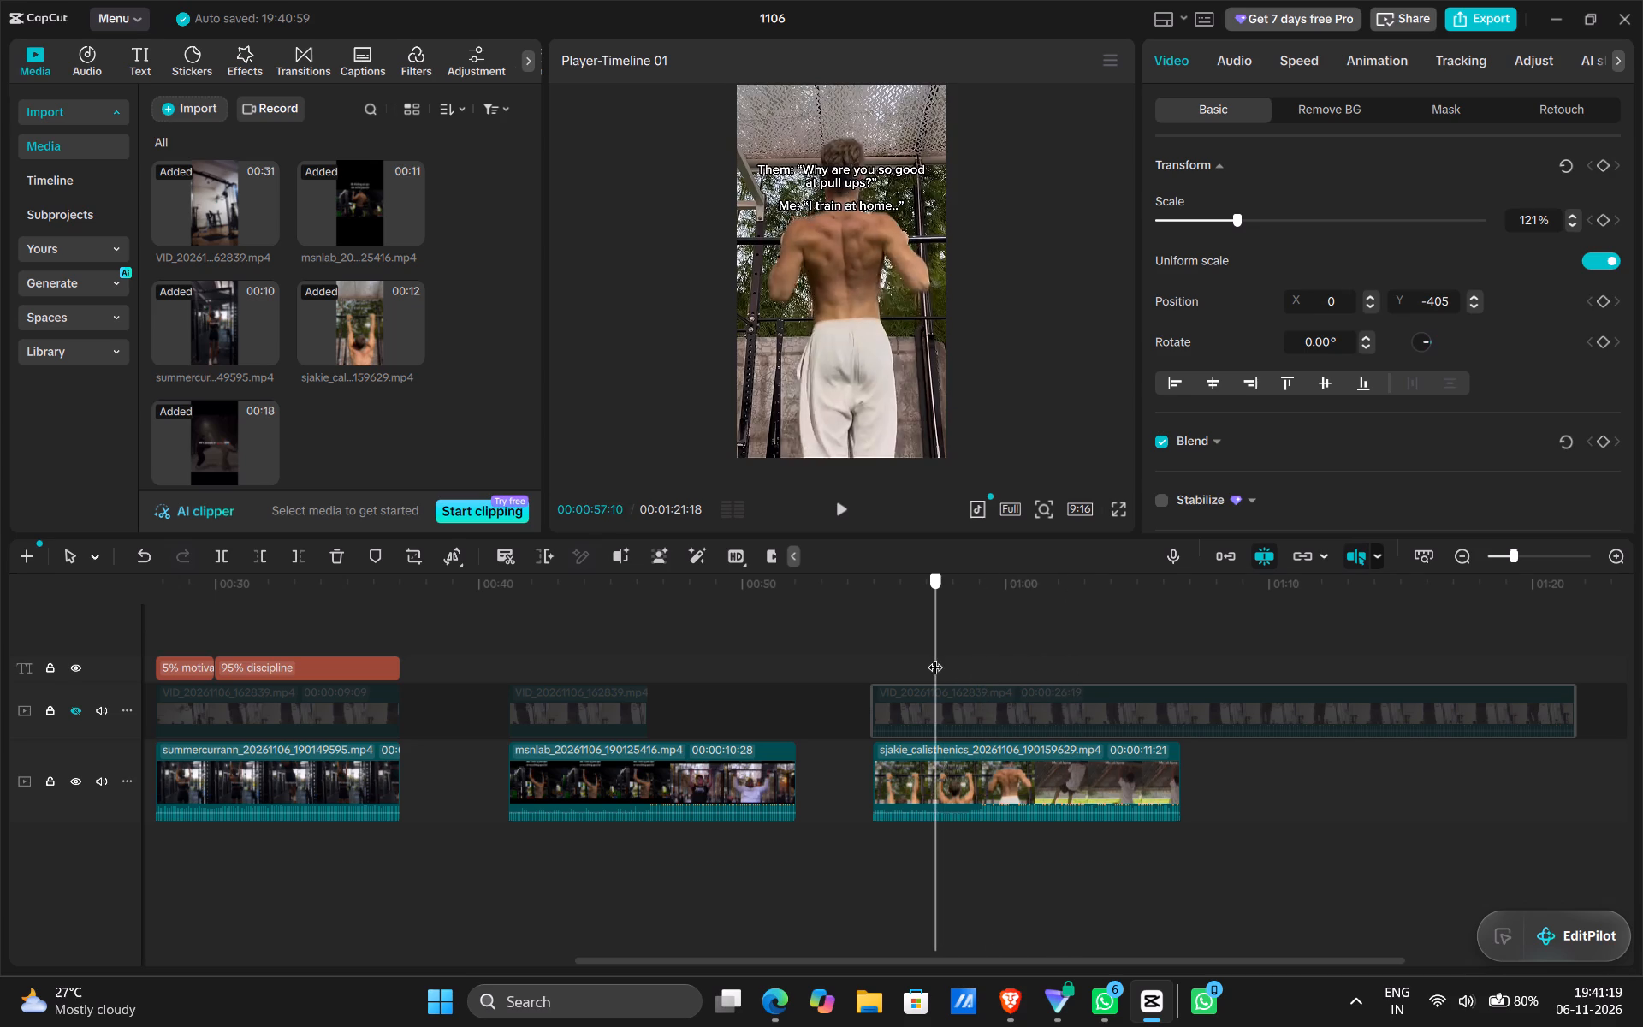
pyautogui.moveTo(935, 656); pyautogui.dragTo(931, 656)
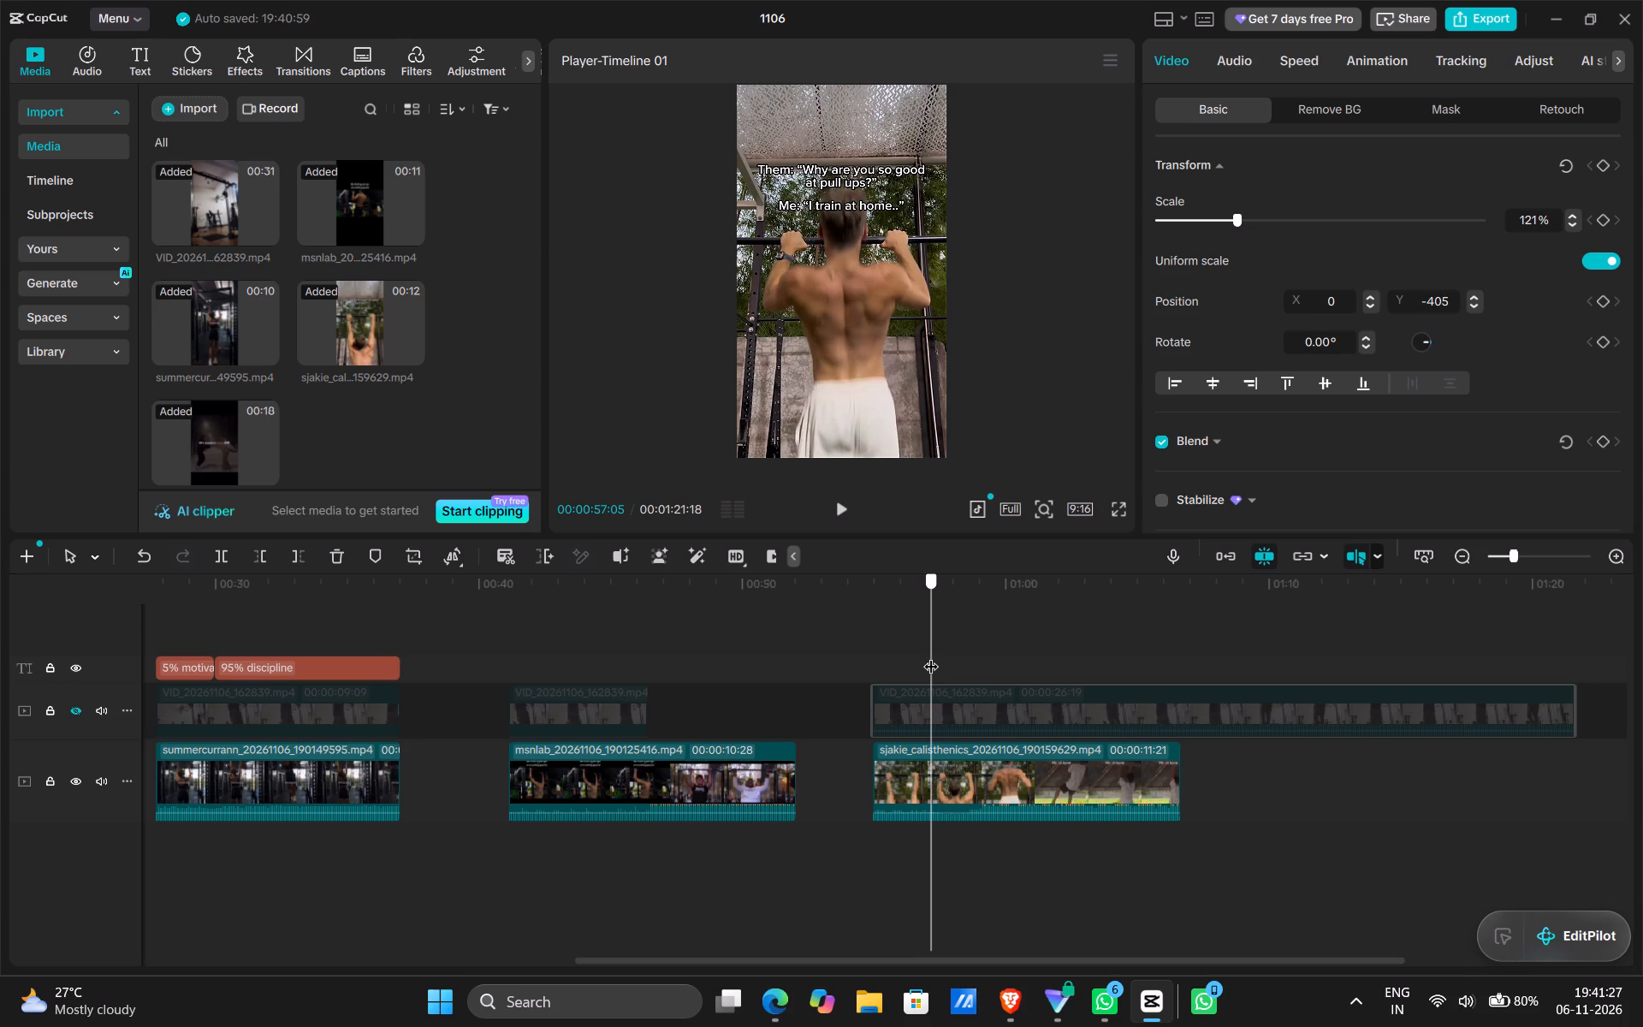
pyautogui.moveTo(931, 656); pyautogui.dragTo(973, 662)
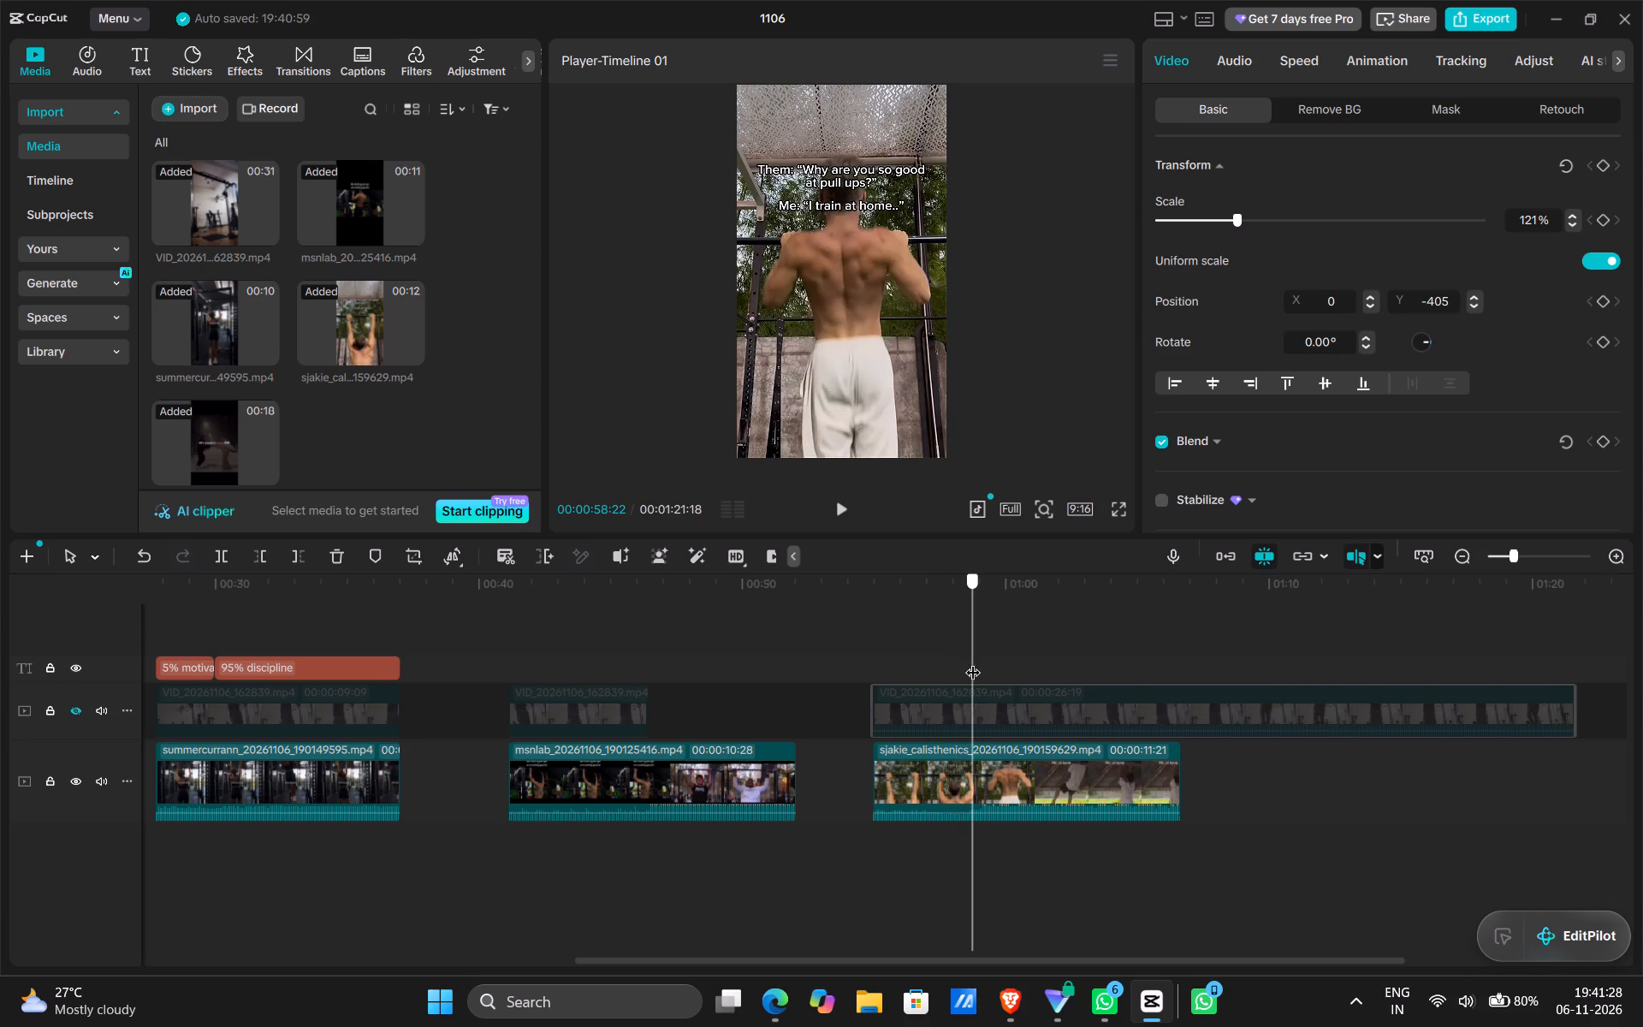
pyautogui.moveTo(973, 662); pyautogui.dragTo(1004, 669)
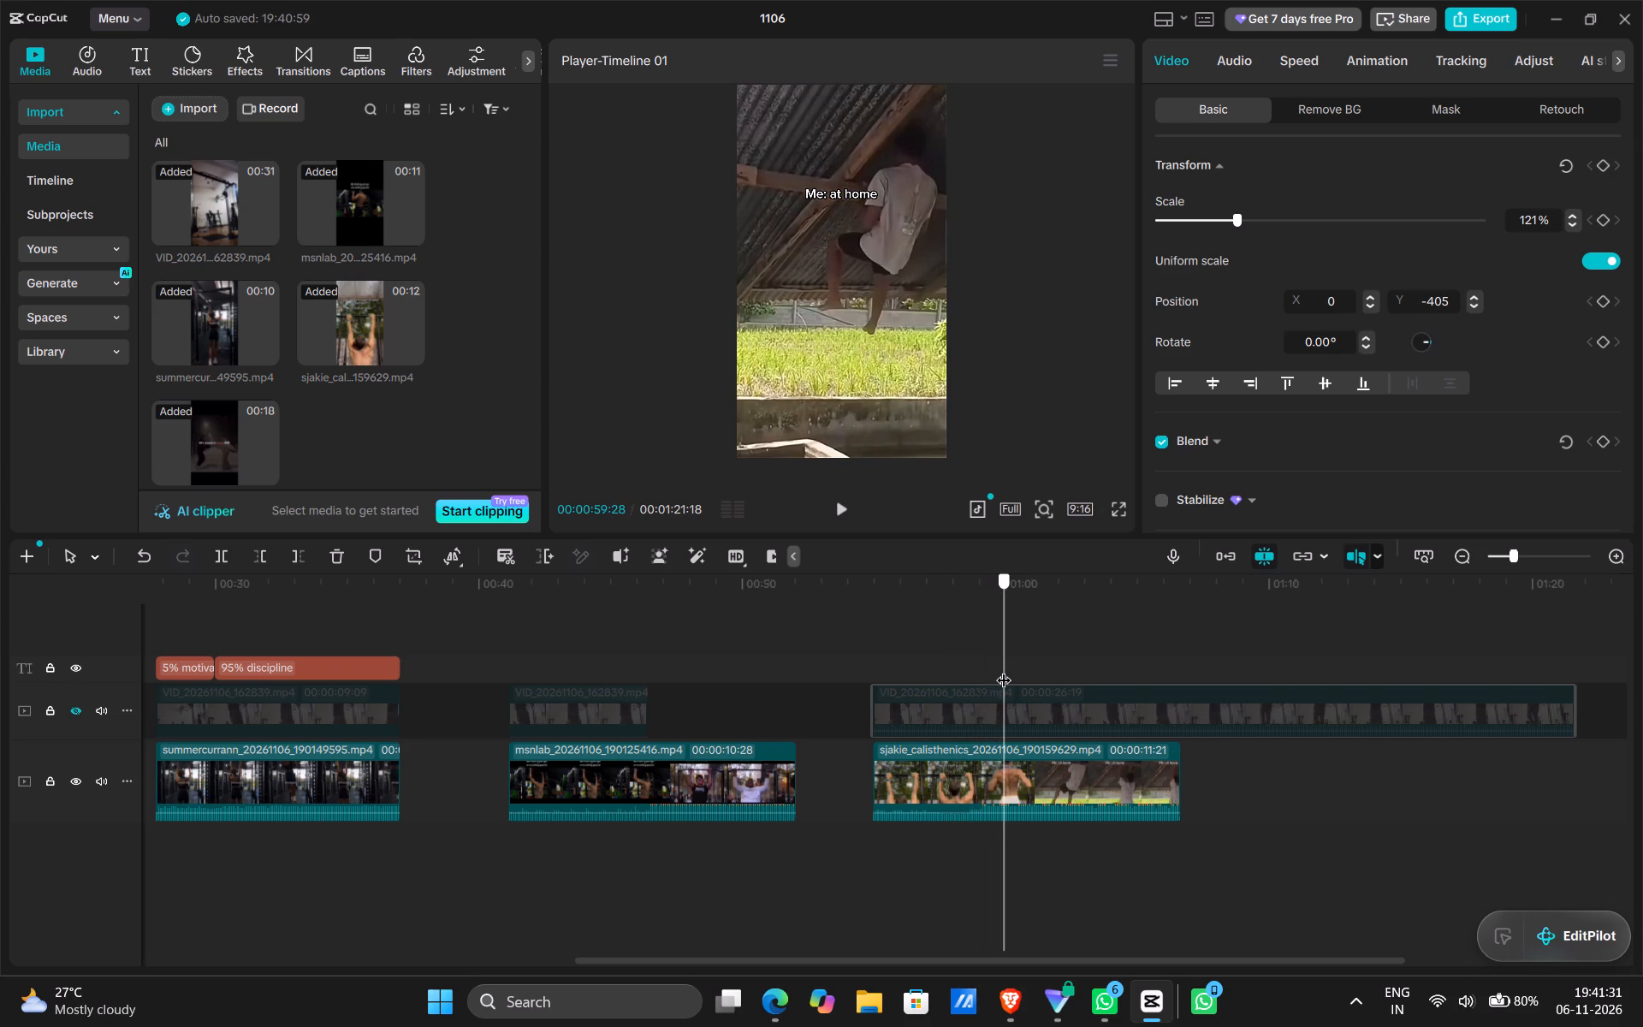
pyautogui.moveTo(1004, 669); pyautogui.dragTo(1029, 671)
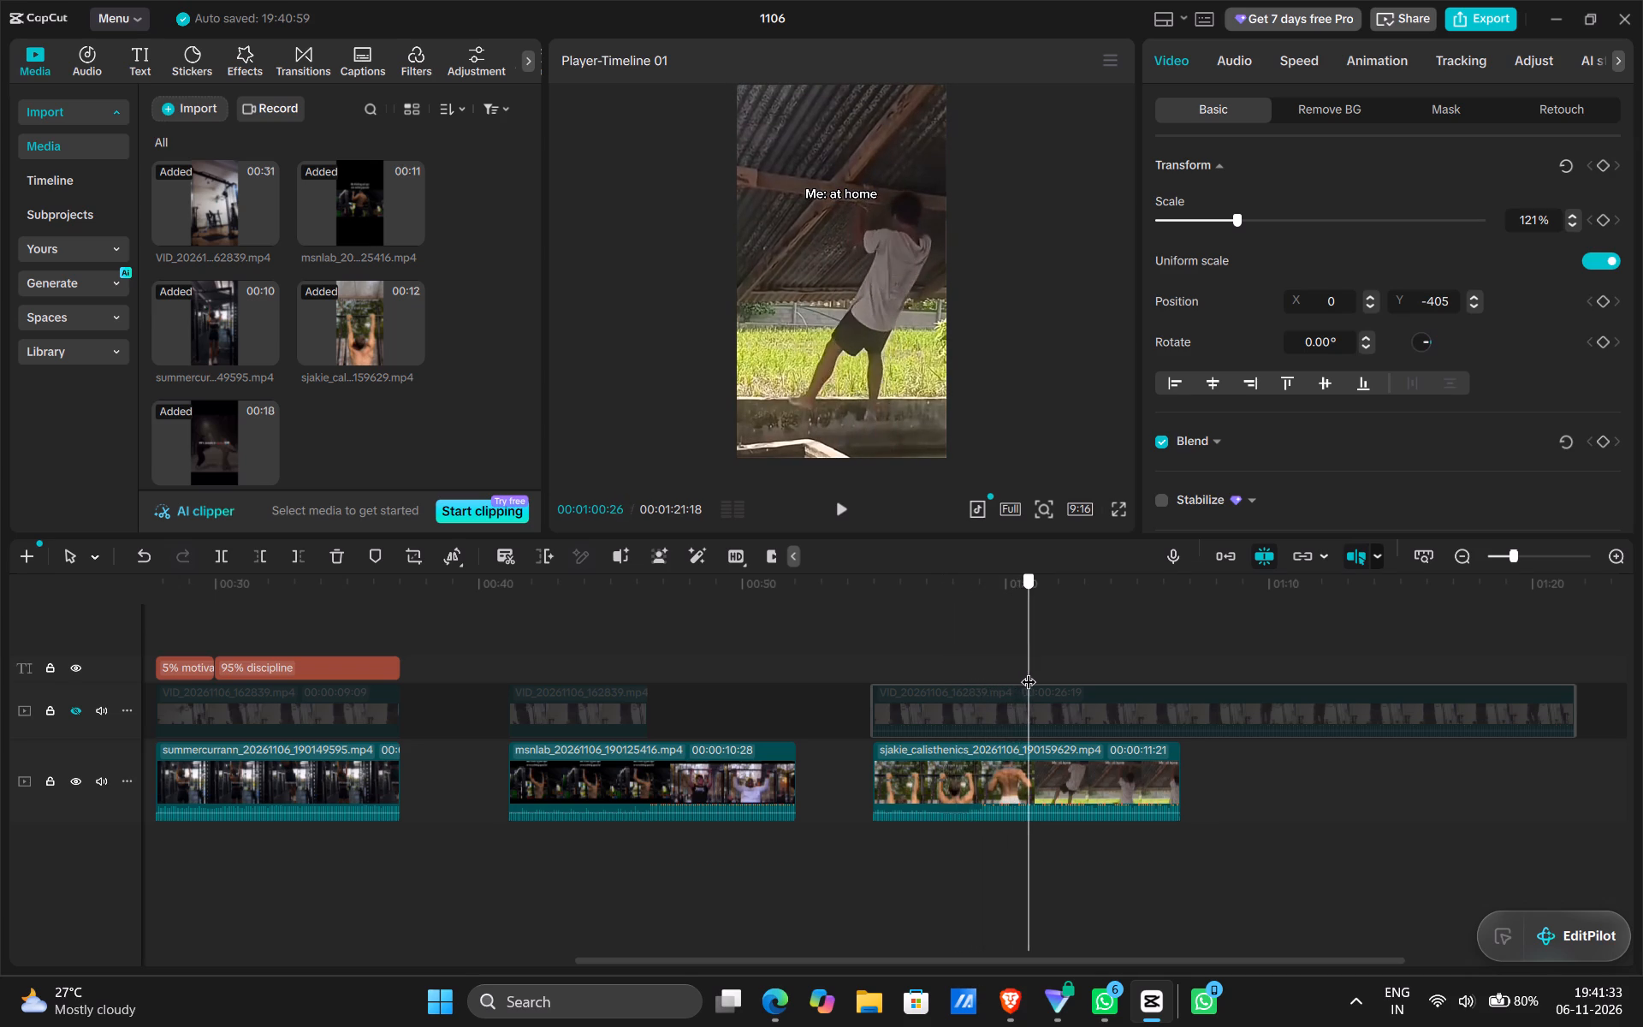
pyautogui.moveTo(1029, 671); pyautogui.dragTo(1061, 677)
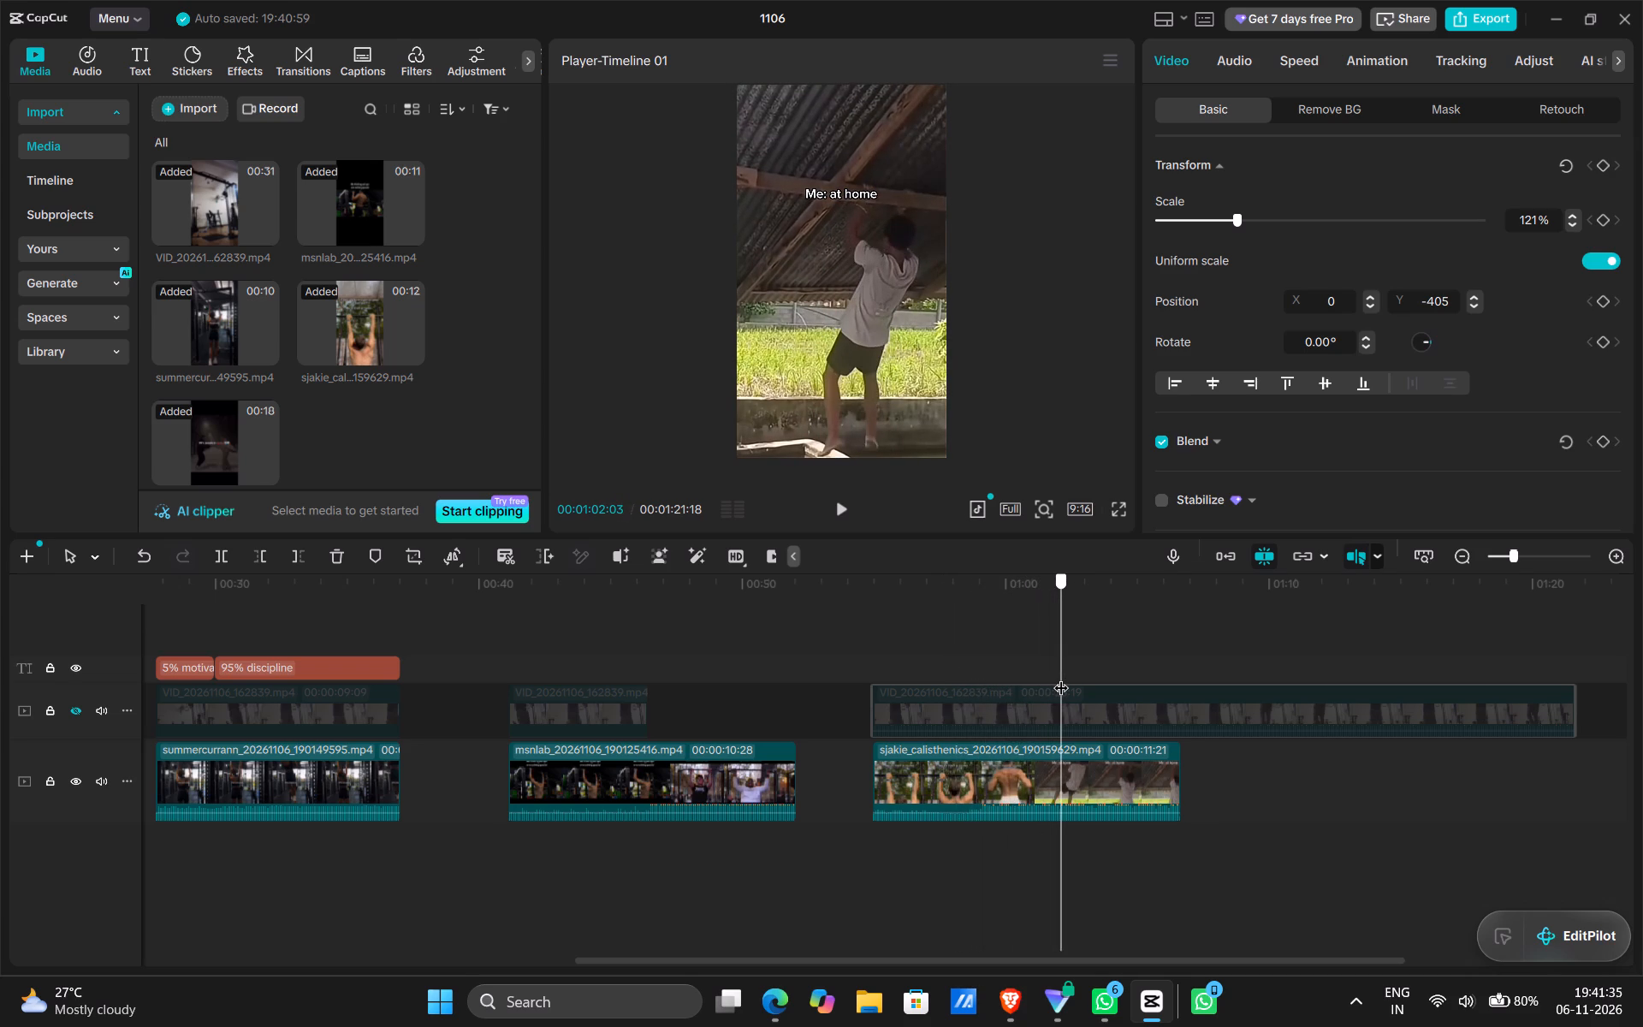
pyautogui.moveTo(1061, 677); pyautogui.dragTo(880, 648)
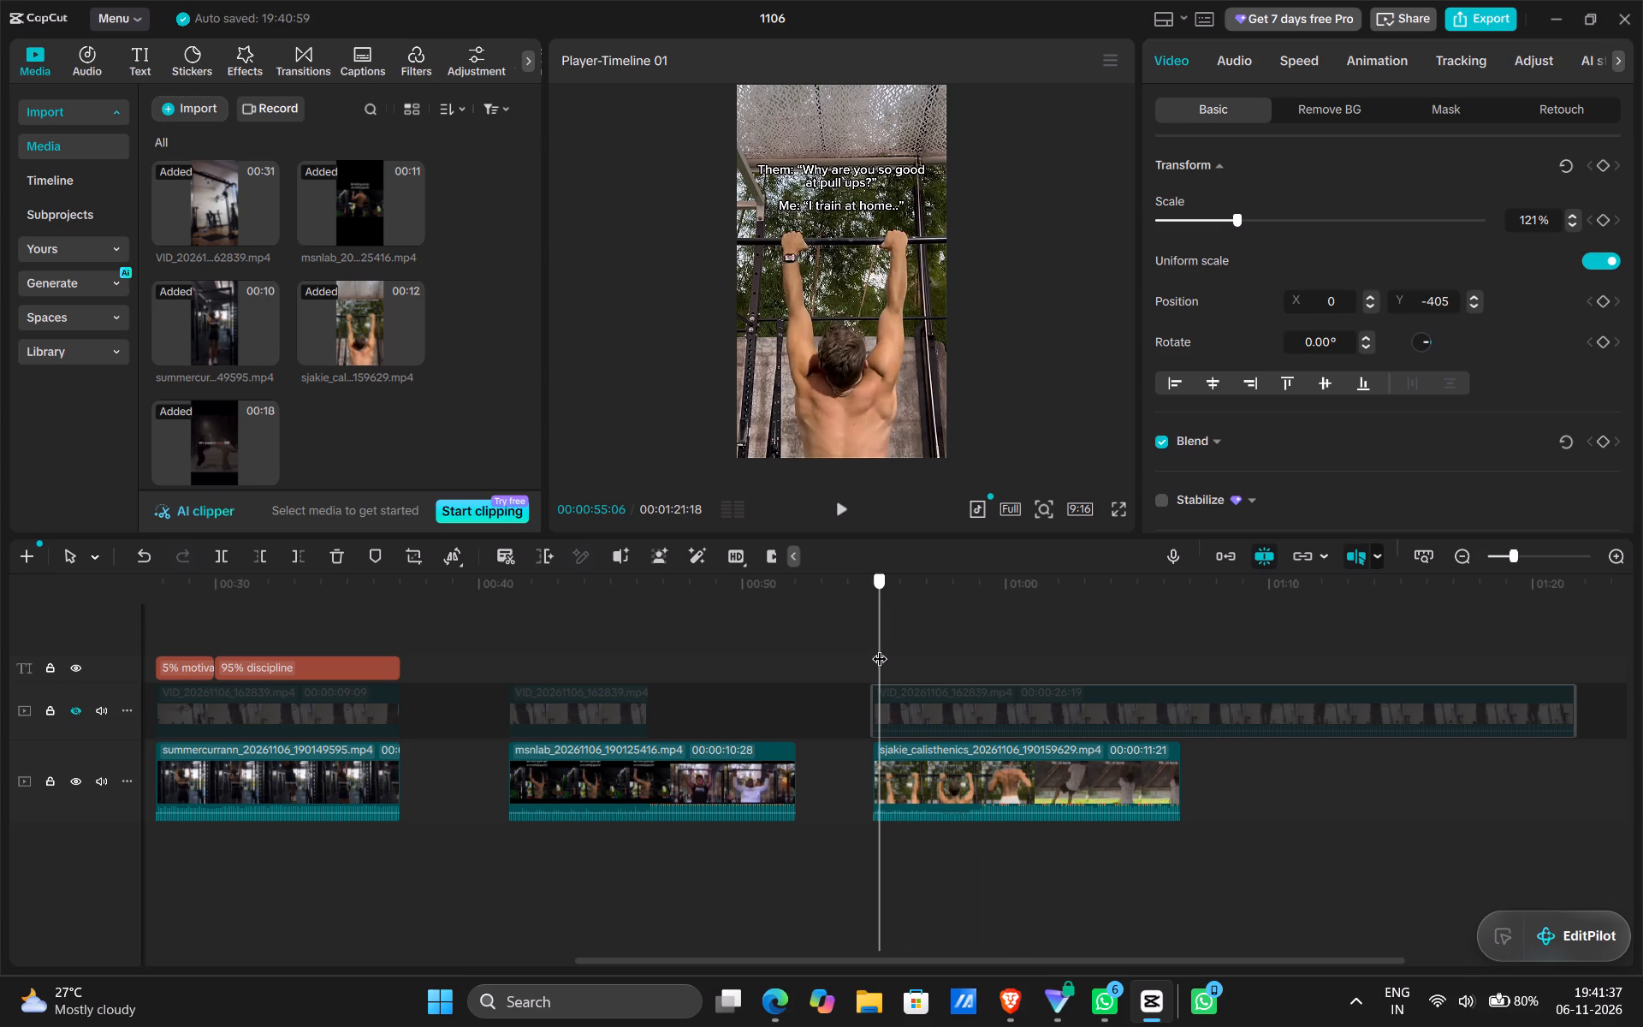
pyautogui.moveTo(880, 648); pyautogui.dragTo(892, 655)
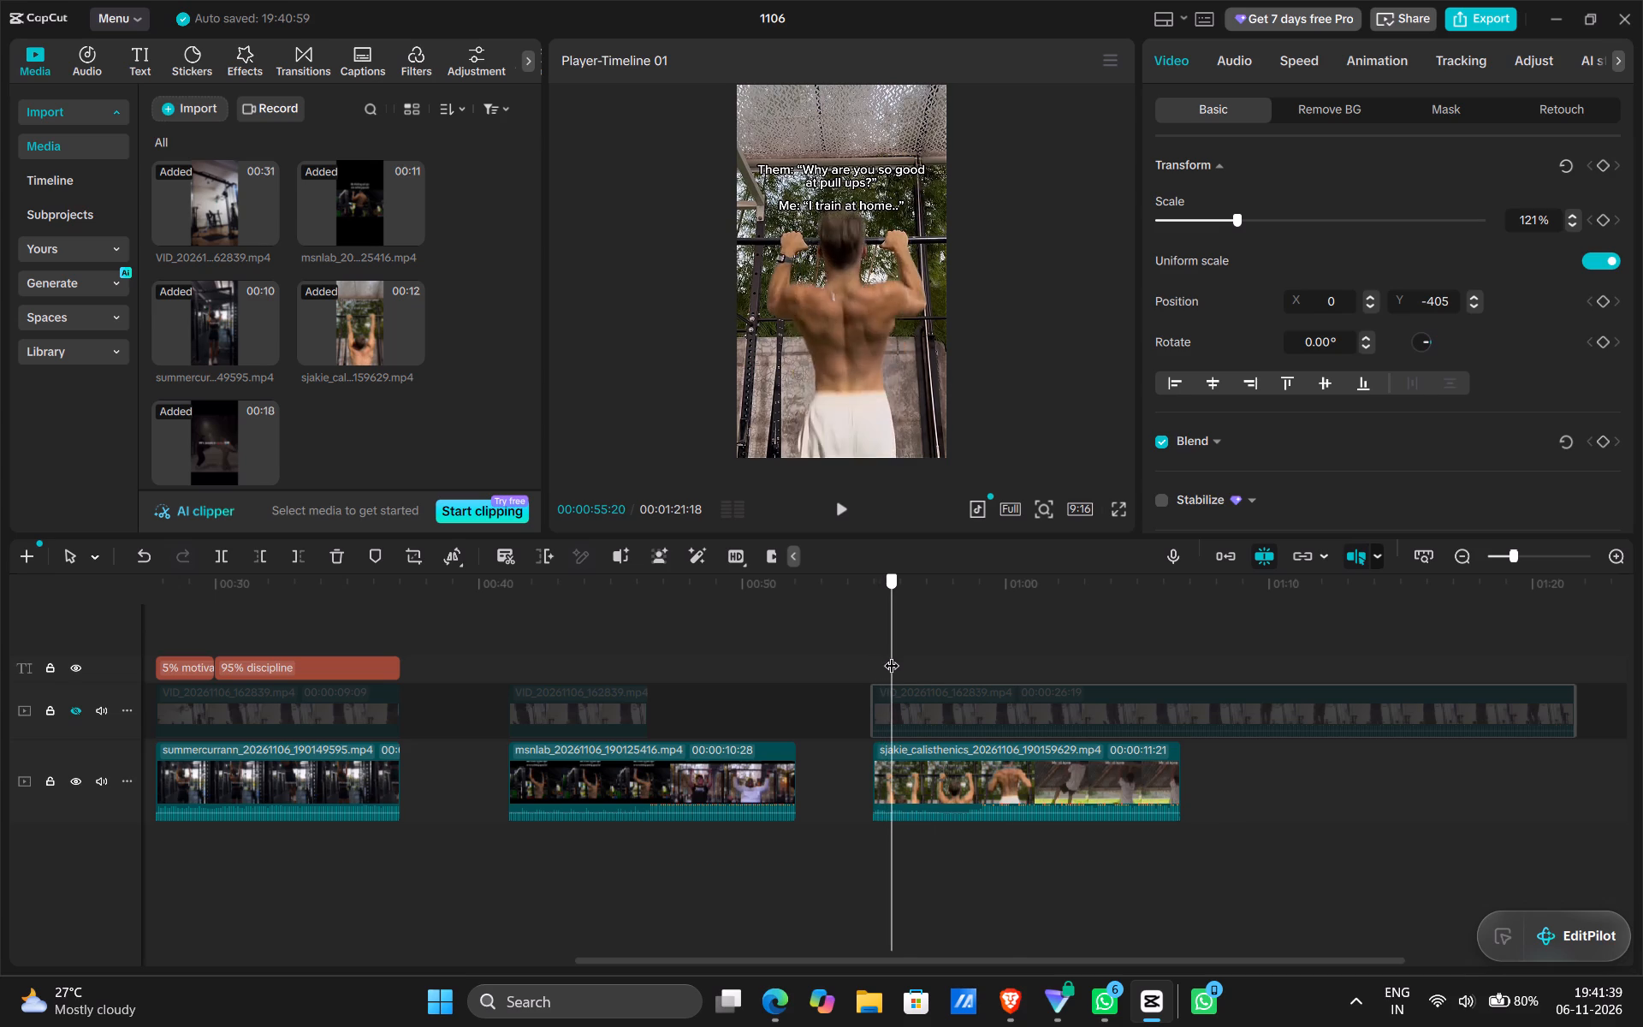
pyautogui.moveTo(892, 655); pyautogui.dragTo(942, 659)
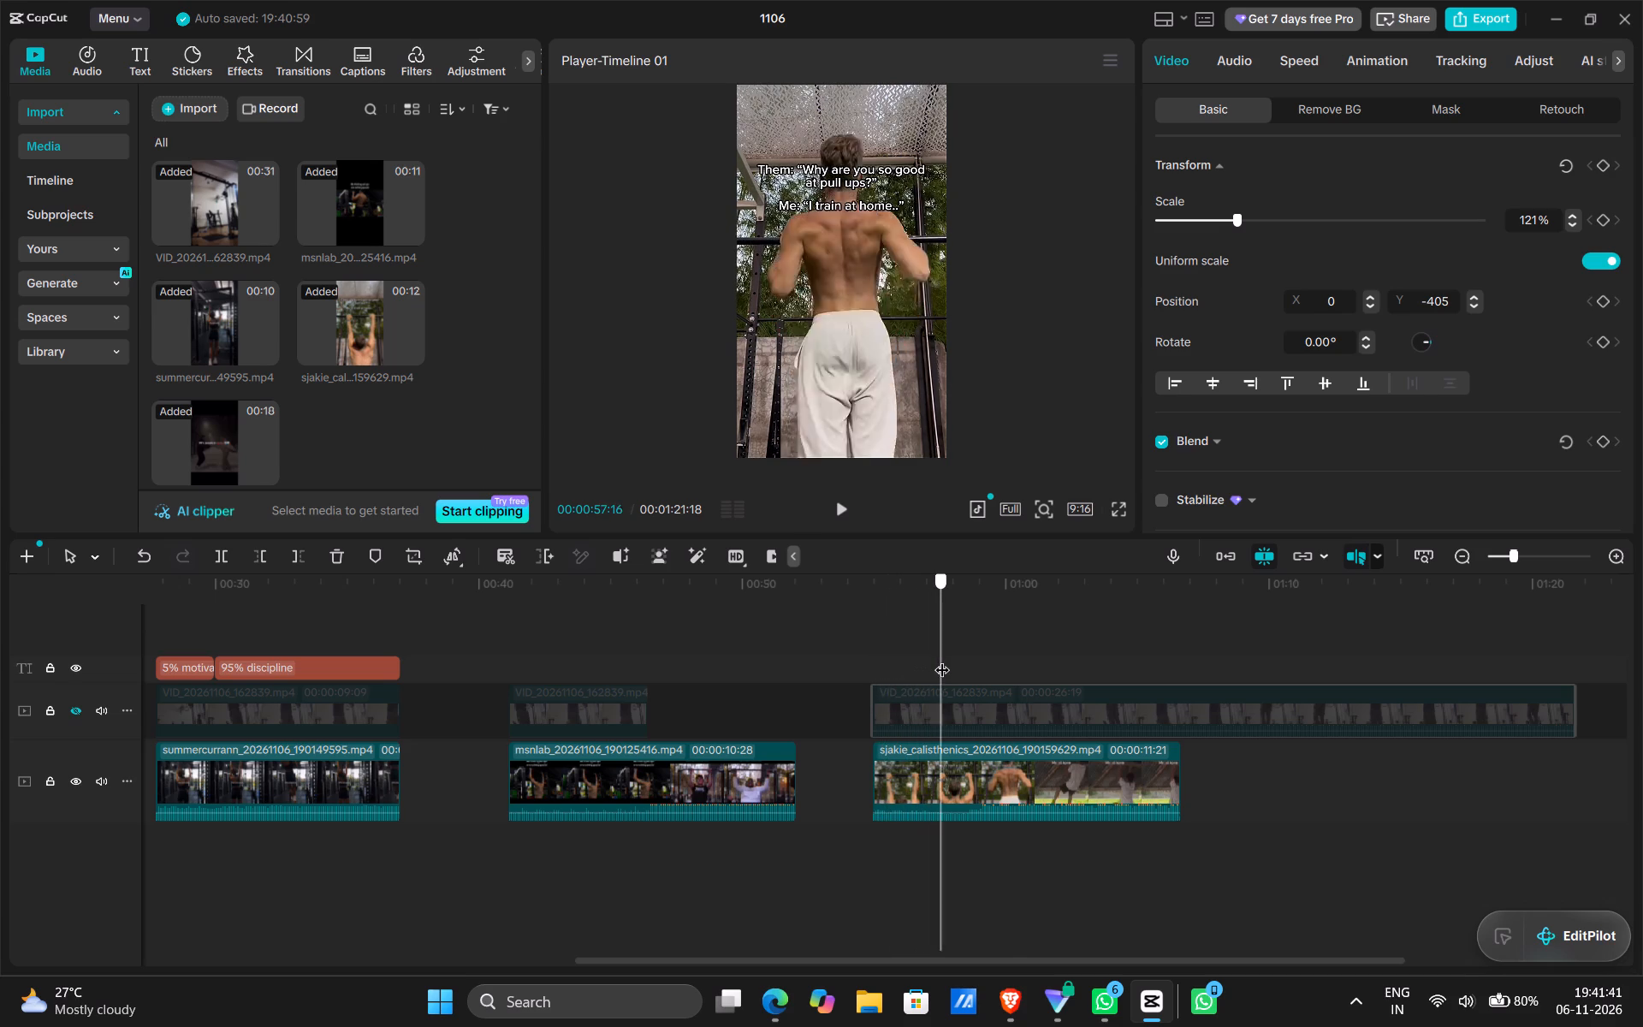
pyautogui.moveTo(942, 659); pyautogui.dragTo(973, 655)
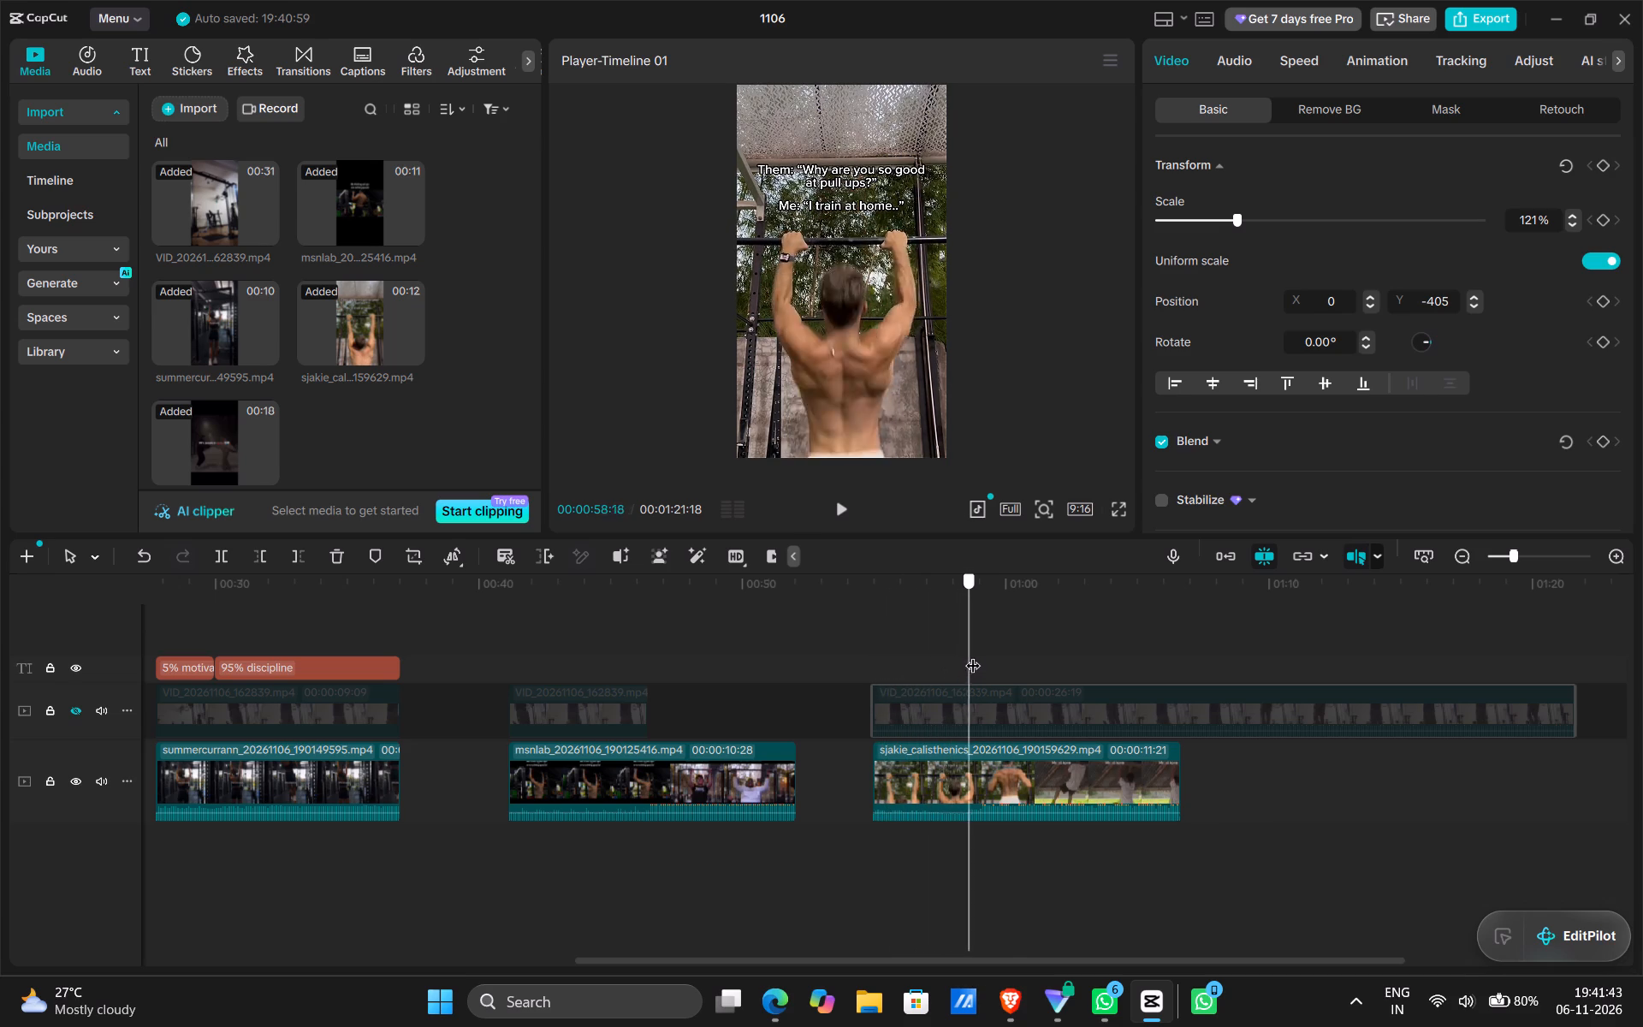
pyautogui.moveTo(973, 655); pyautogui.dragTo(892, 628)
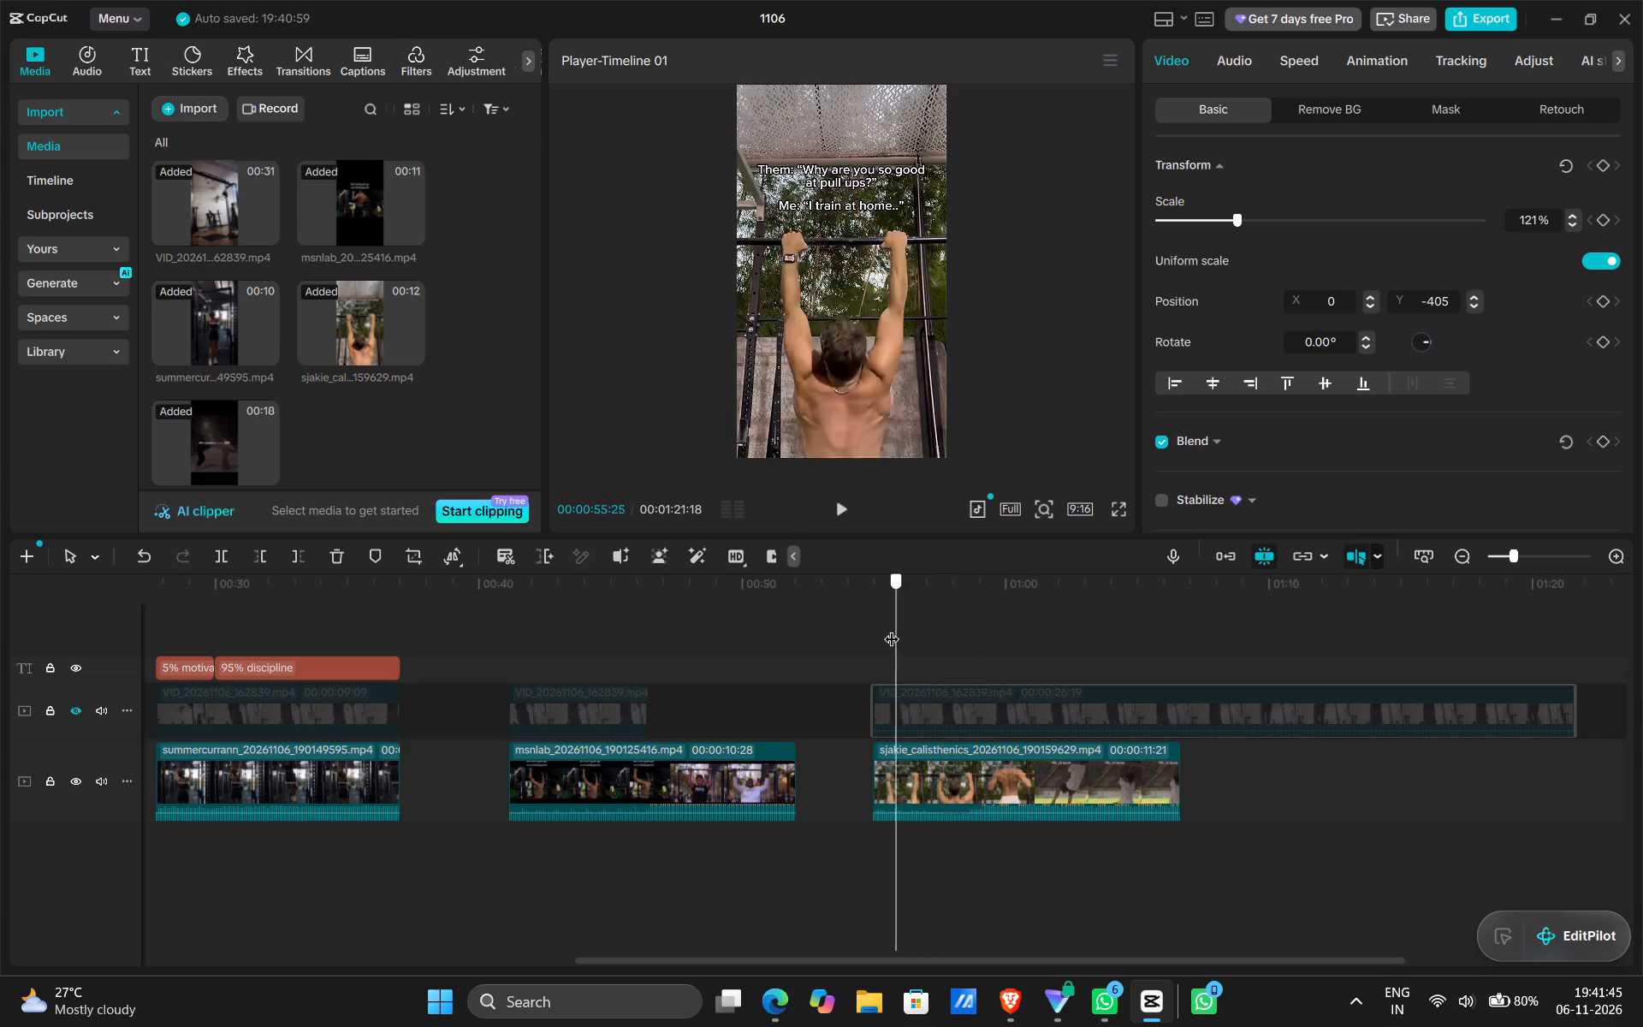
pyautogui.moveTo(892, 628); pyautogui.dragTo(910, 628)
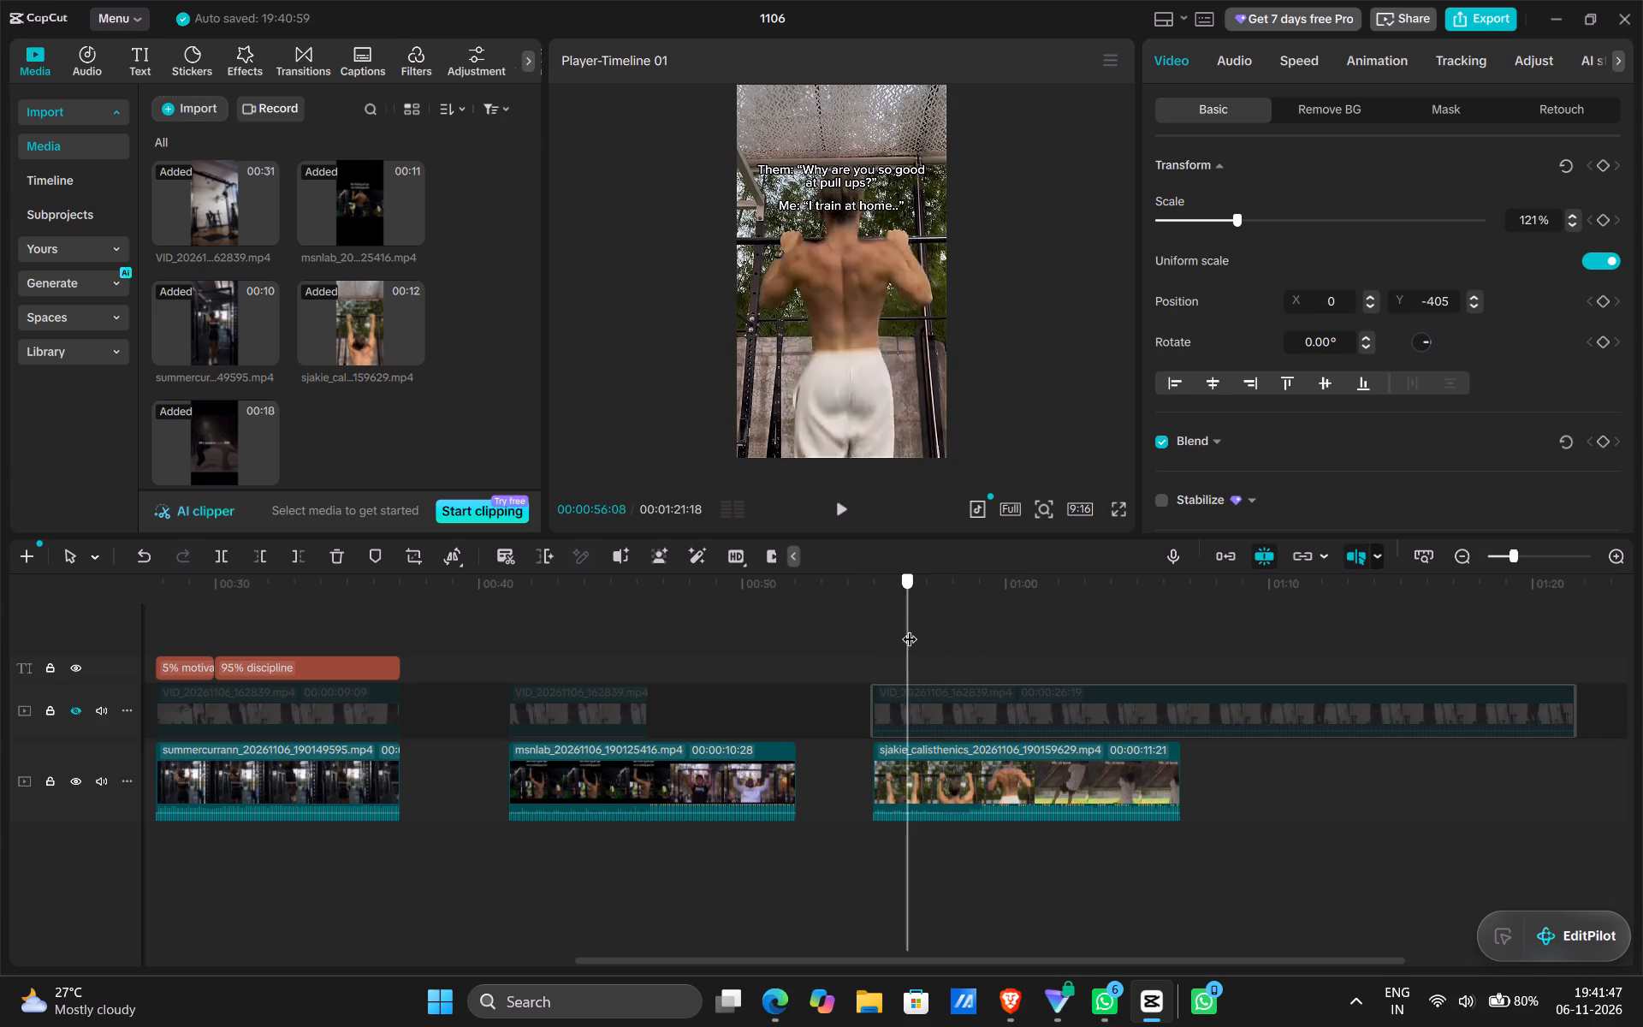
pyautogui.moveTo(910, 628); pyautogui.dragTo(920, 627)
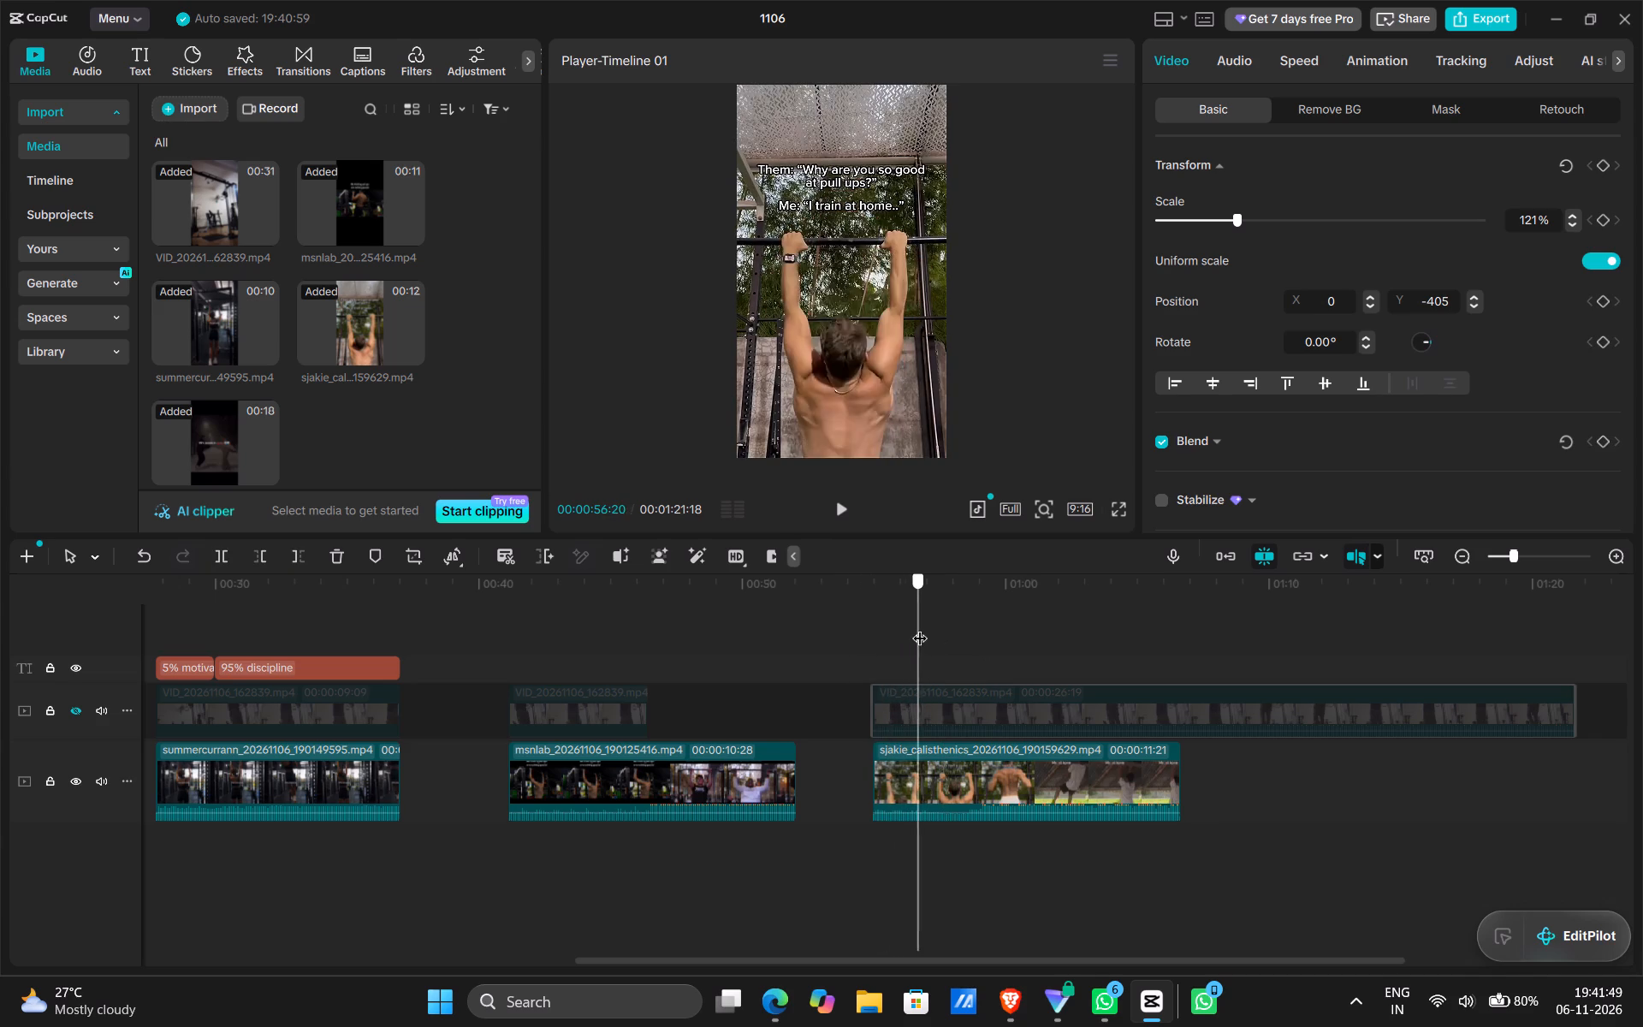
pyautogui.moveTo(920, 627); pyautogui.dragTo(1019, 654)
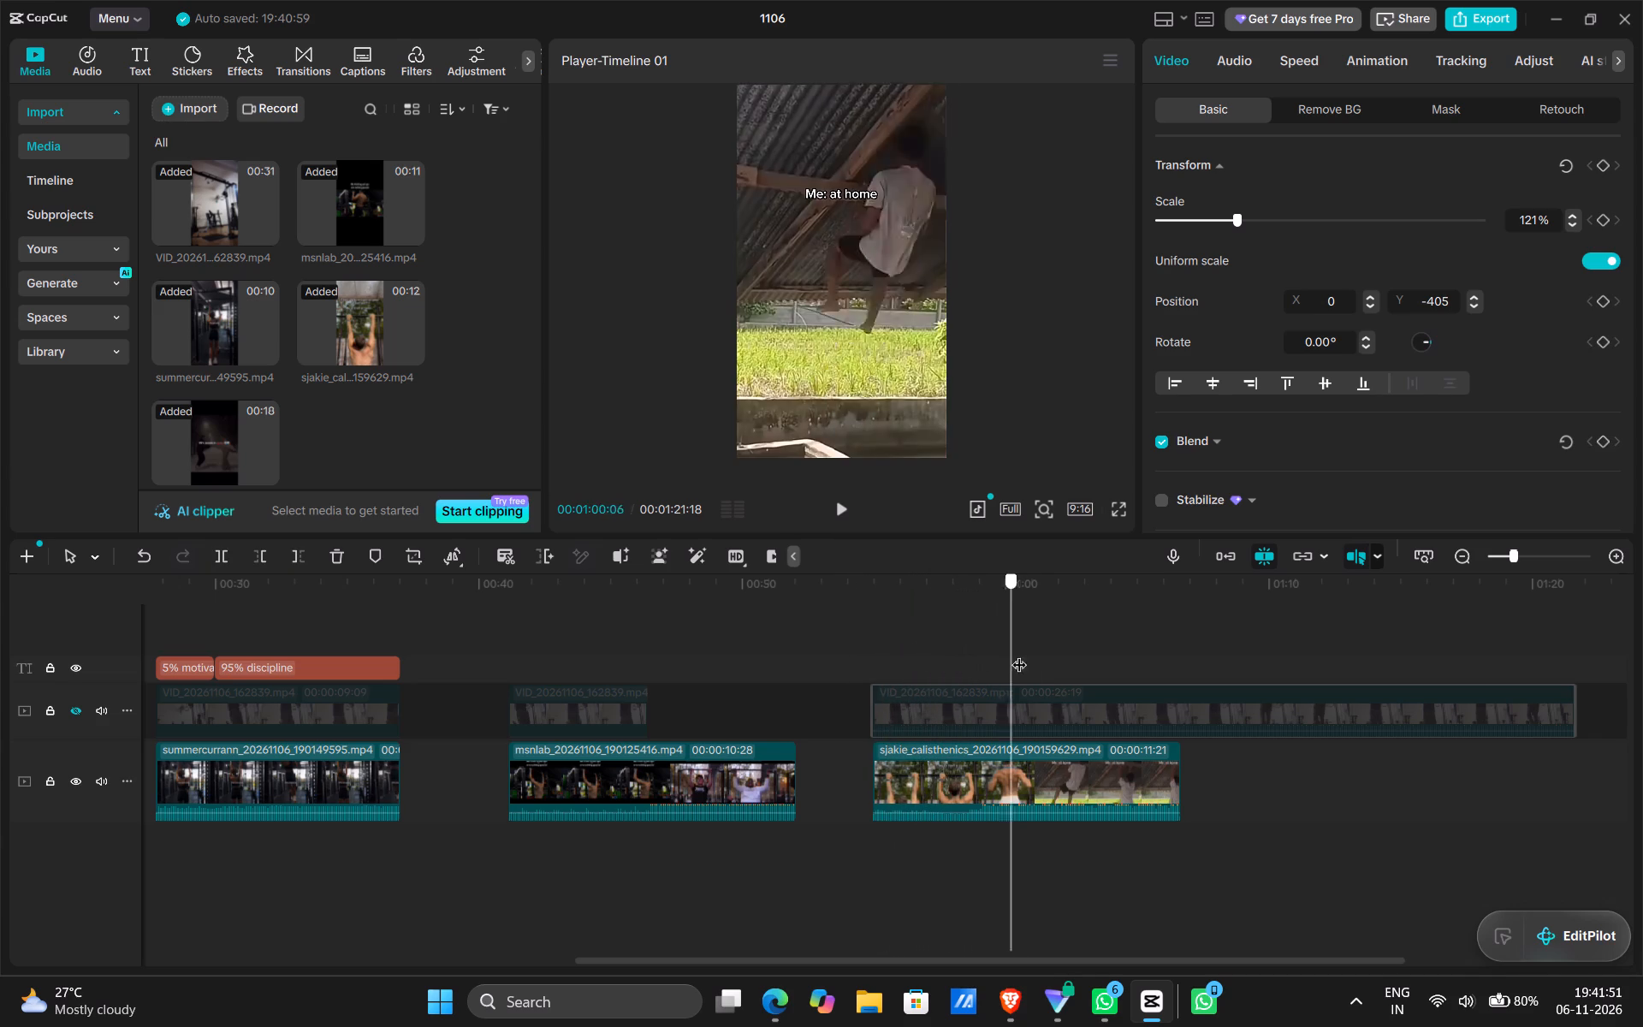
pyautogui.moveTo(1019, 654); pyautogui.dragTo(895, 644)
pyautogui.click(895, 644)
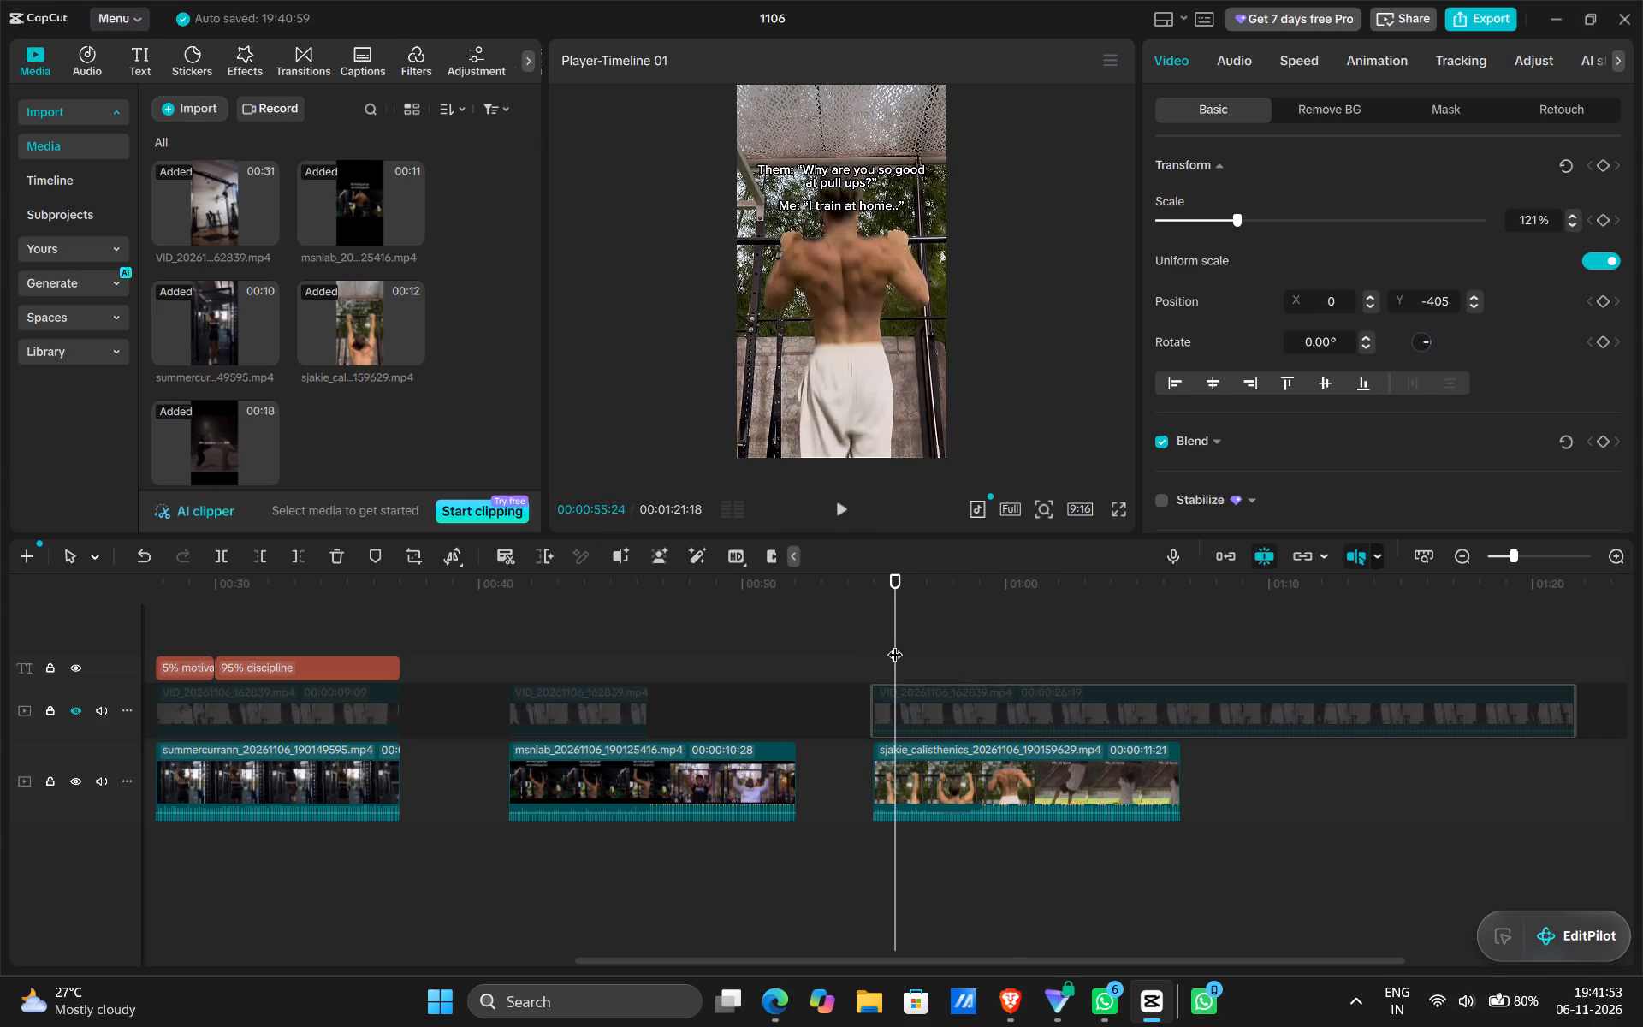
pyautogui.click(76, 712)
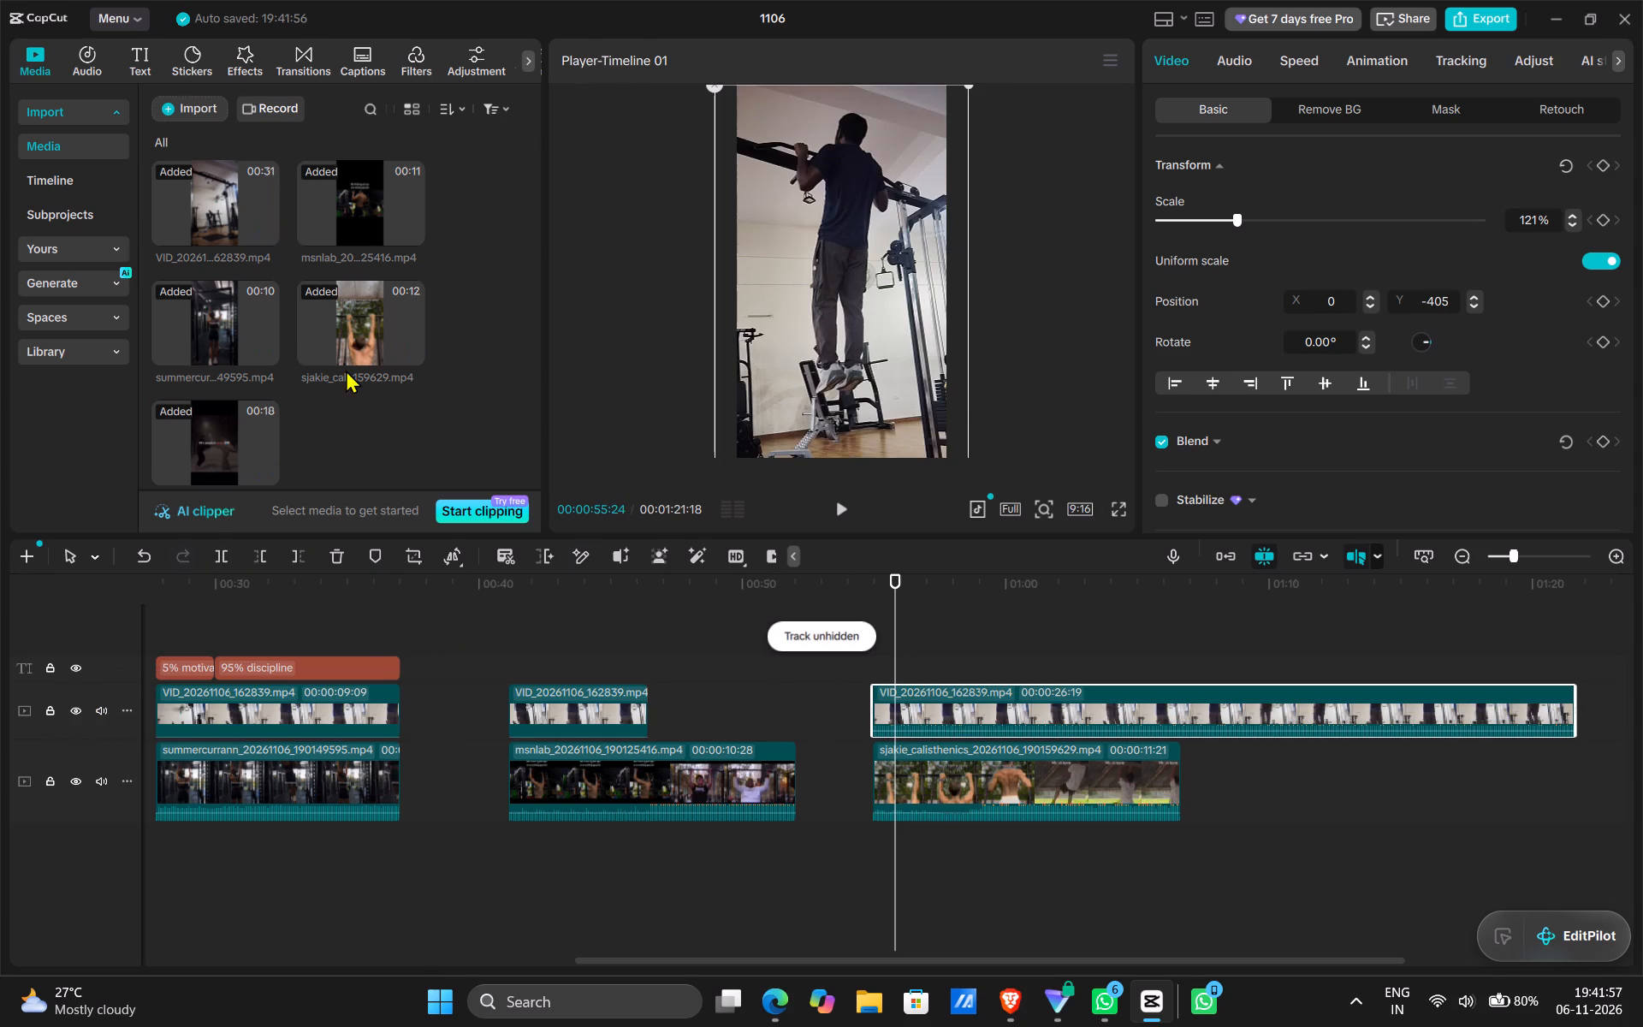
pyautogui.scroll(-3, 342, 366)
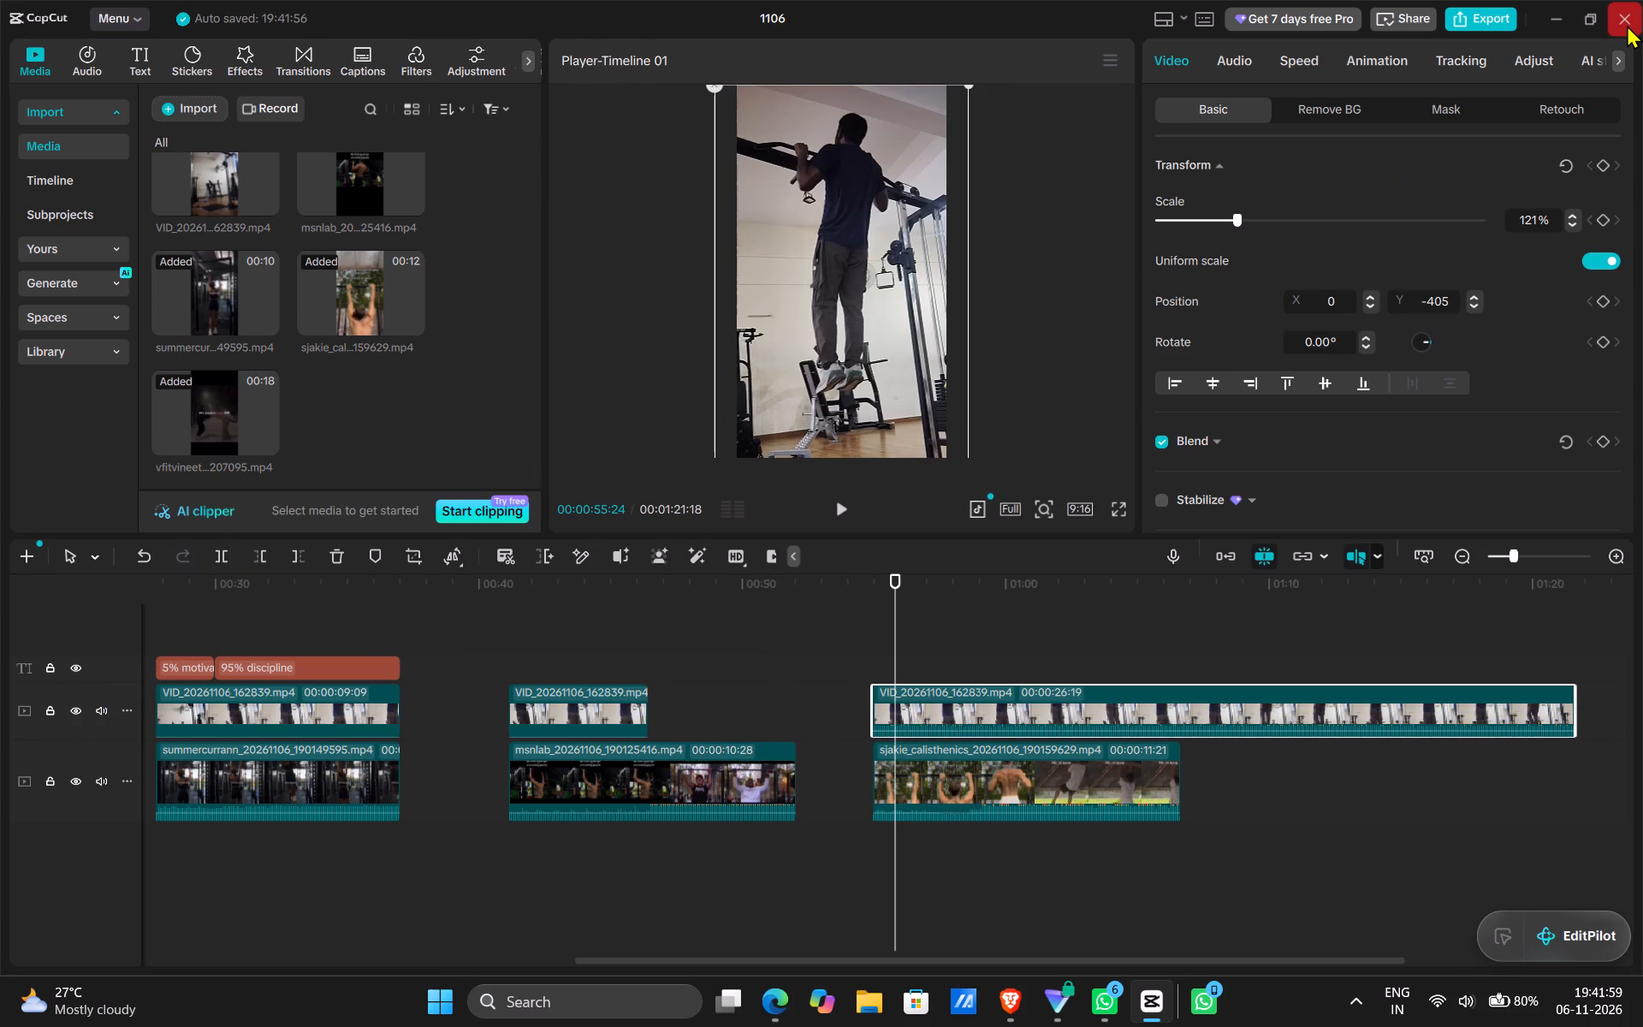
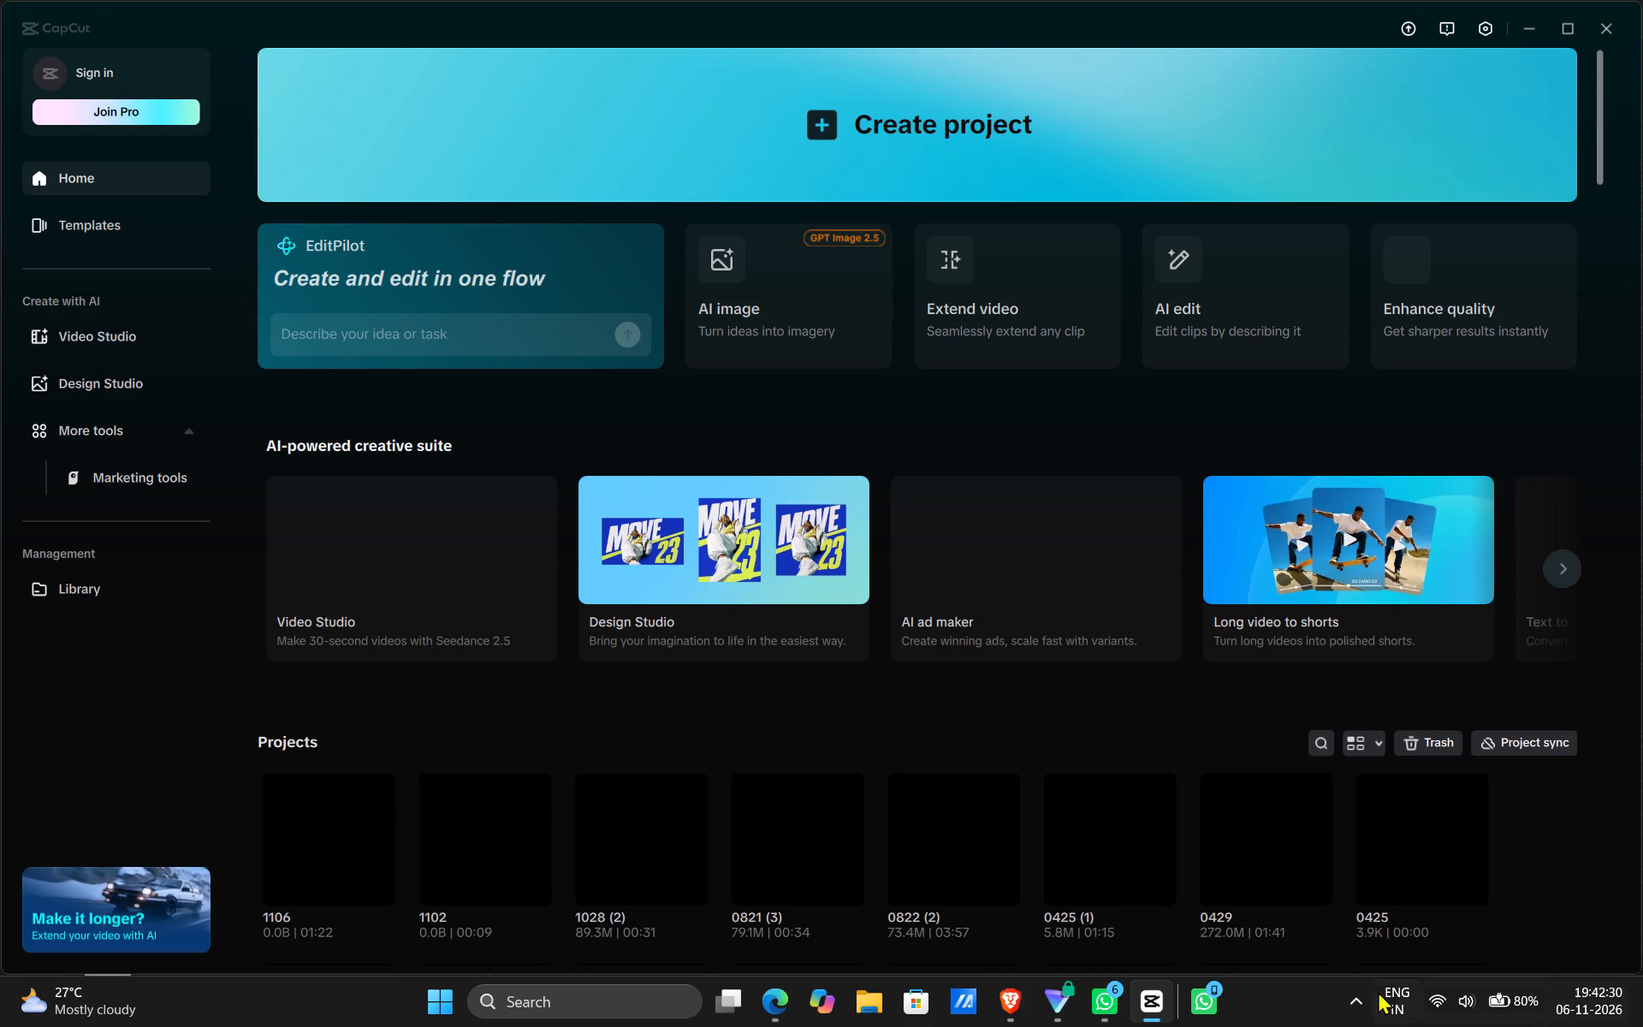
# Show the hidden background app icons in the system tray.
pyautogui.click(1354, 998)
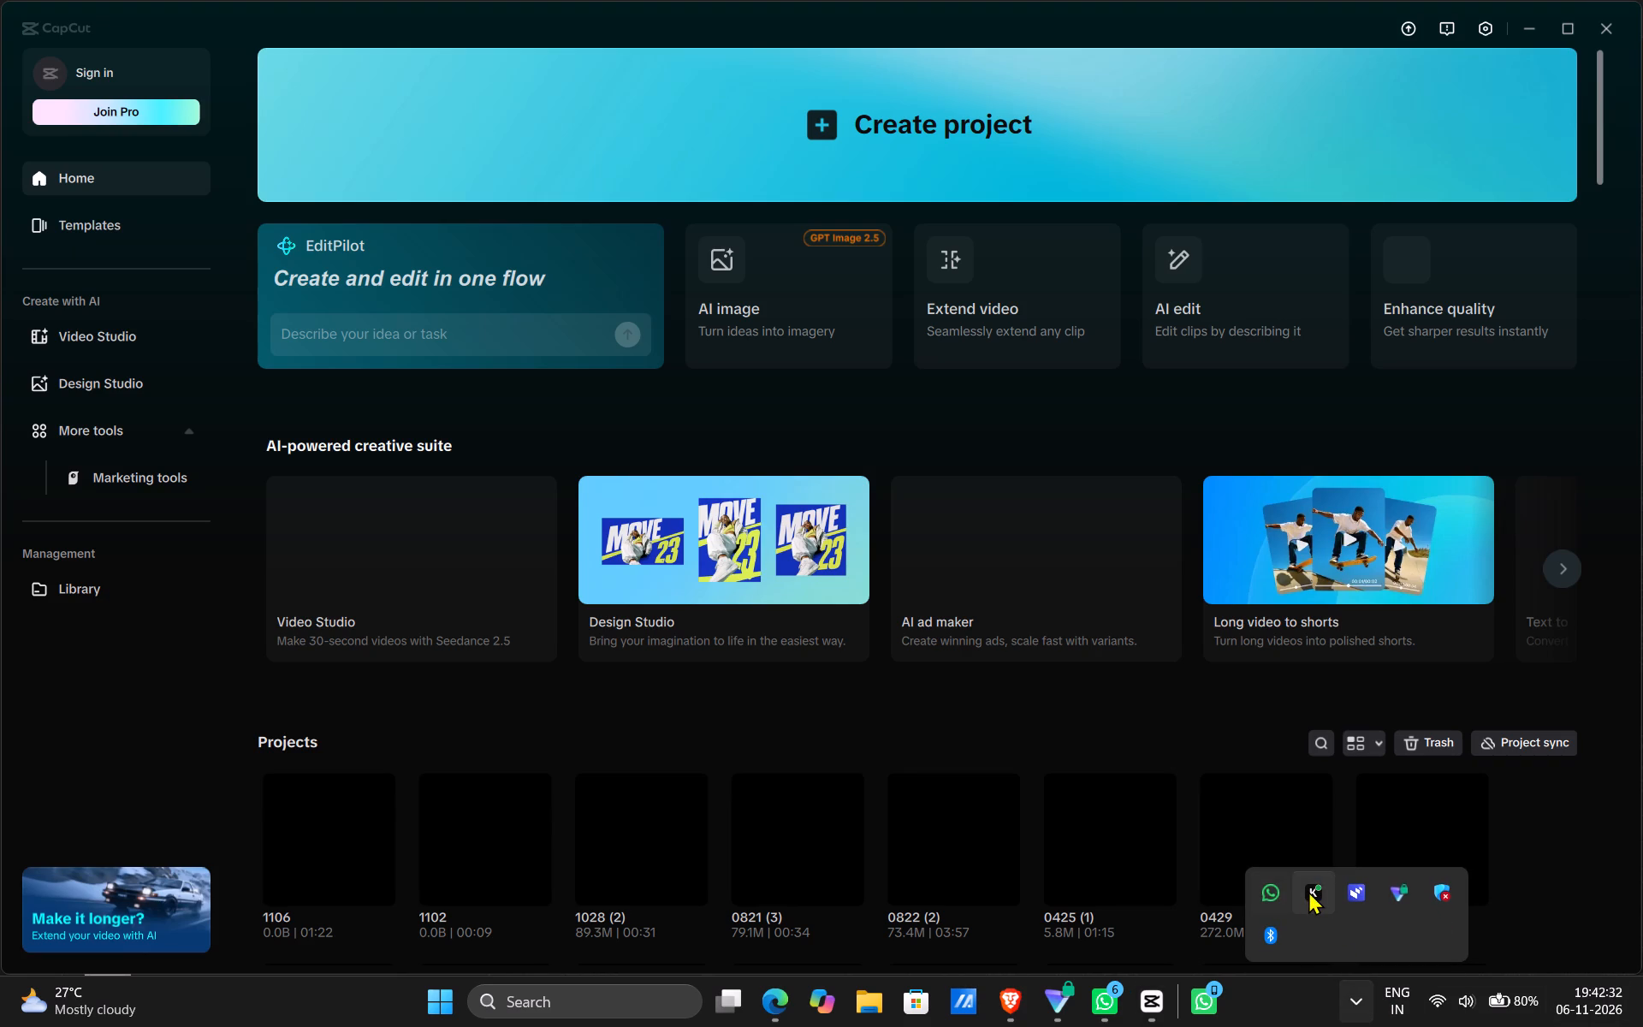